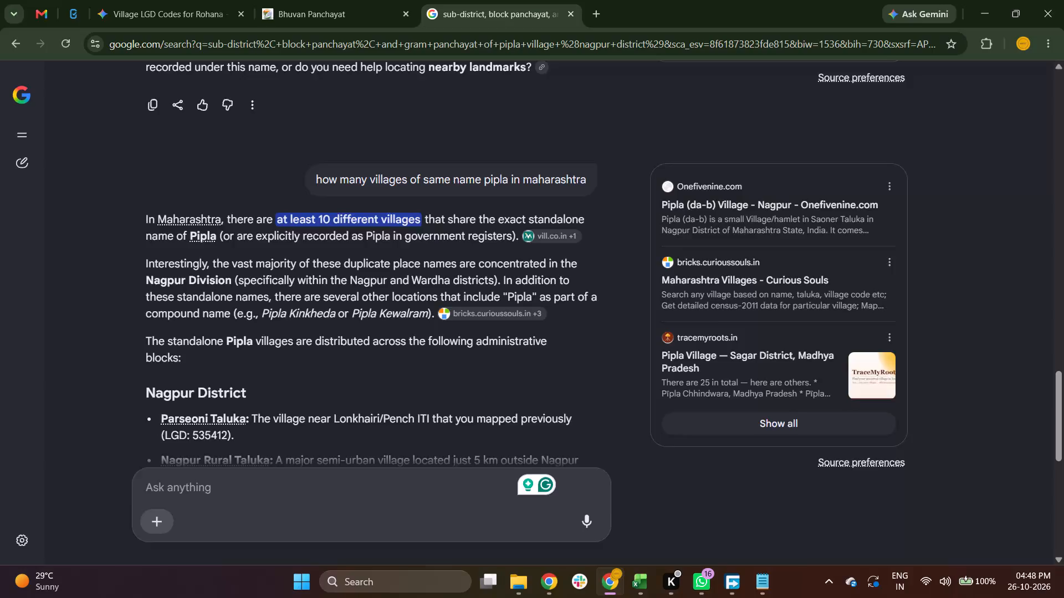
# Switch to the Tracker workbook in Excel and set the Village name in row 8 of the Mapping sheet to Rohna.
pyautogui.hotkey('alt', 'Tab')
pyautogui.press('Right')
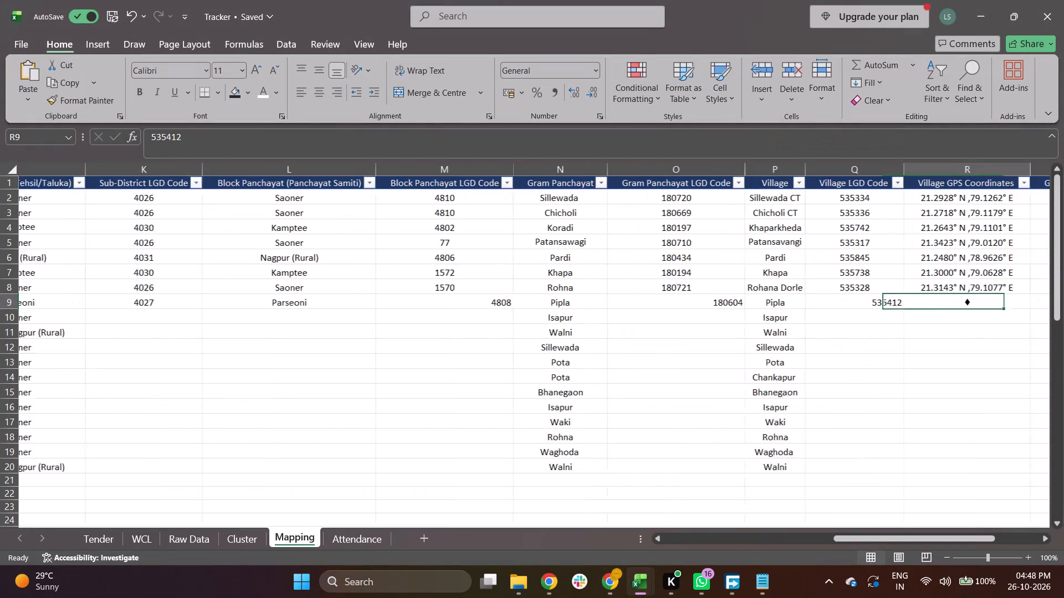
pyautogui.press('Up')
pyautogui.press('Up')
pyautogui.press('Left')
pyautogui.press('Left')
pyautogui.press('Down')
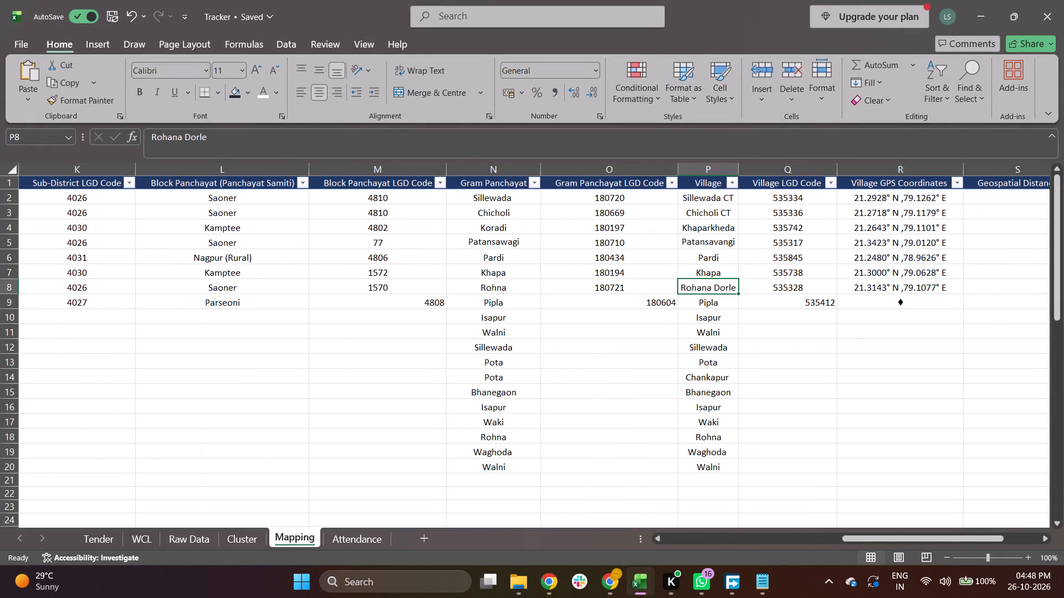
pyautogui.hotkey('shift', 'r')
pyautogui.write('ohna')
pyautogui.press('space')
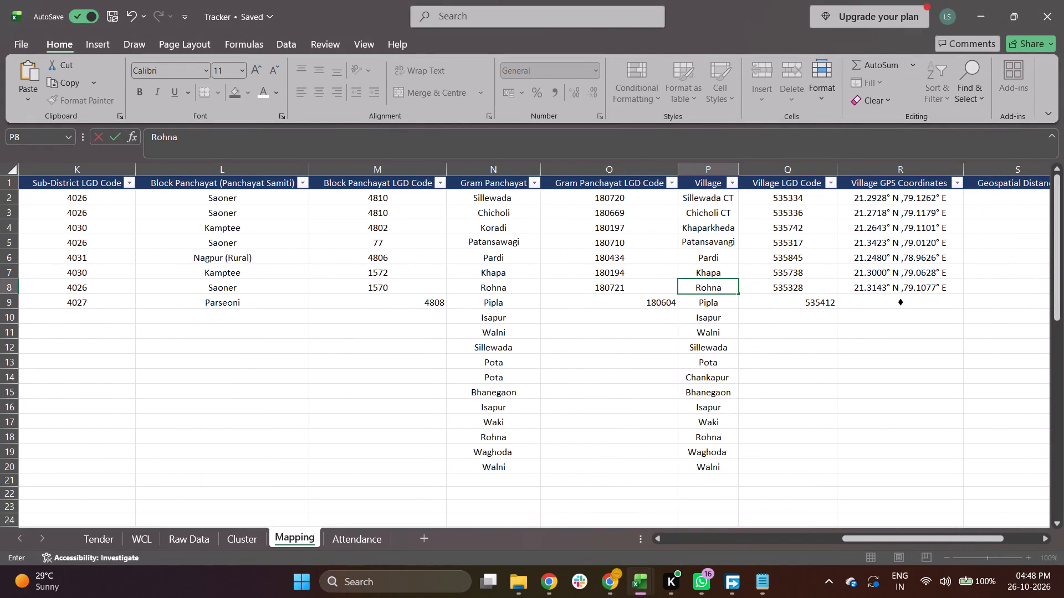
pyautogui.press('Tab')
# Centre the Gram Panchayat LGD Code in the Pipla row (row 9) both vertically and horizontally.
pyautogui.press('Down')
pyautogui.press('Left')
pyautogui.press('Left')
pyautogui.press('Left')
pyautogui.press('Right')
pyautogui.press('Right')
pyautogui.press('Right')
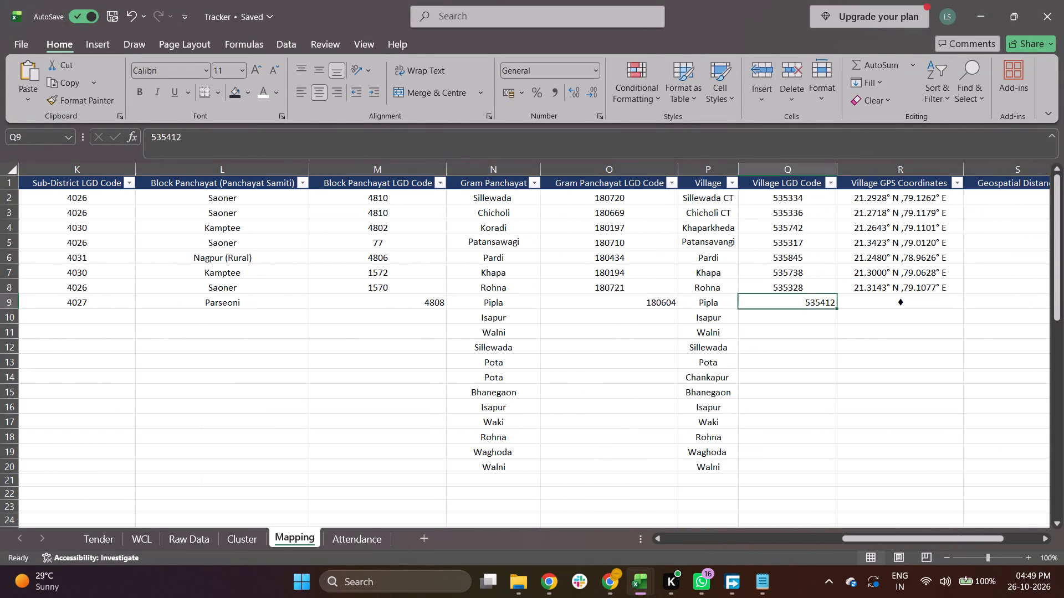
pyautogui.press('Right')
pyautogui.press('Left')
pyautogui.press('Left')
pyautogui.press('Left')
pyautogui.press('Left')
pyautogui.press('Right')
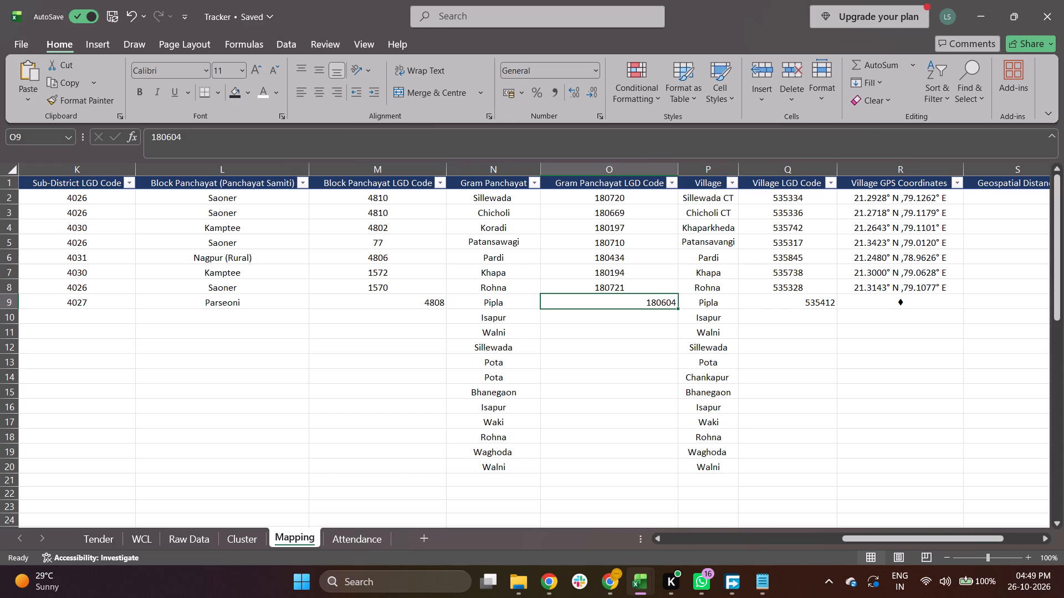
pyautogui.click(321, 63)
pyautogui.click(317, 84)
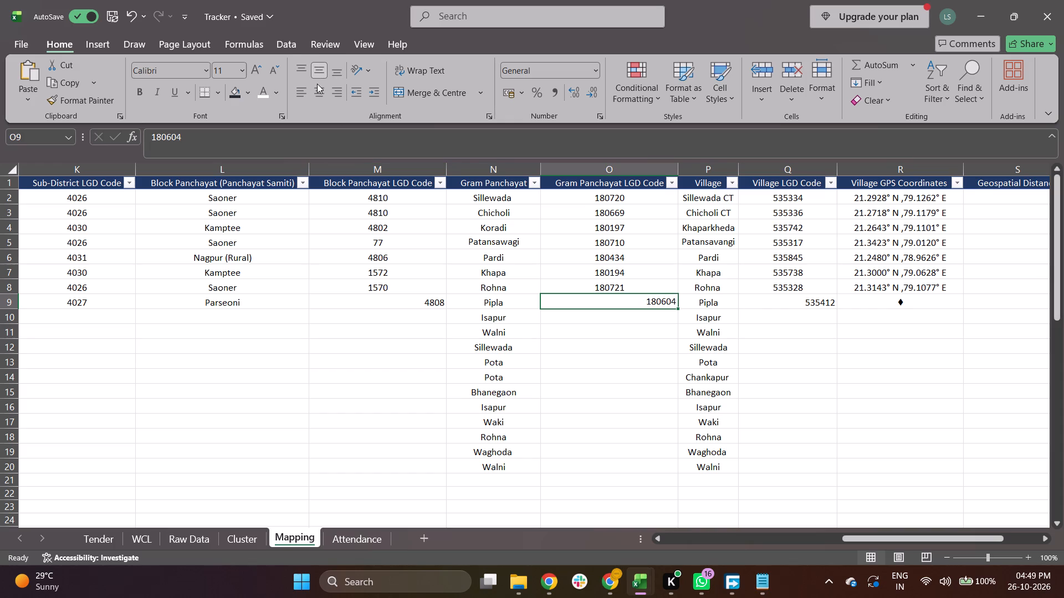
pyautogui.click(320, 89)
# Centre the Block Panchayat LGD Code and the Village LGD Code in row 9 vertically and horizontally.
pyautogui.press('Left')
pyautogui.press('Left')
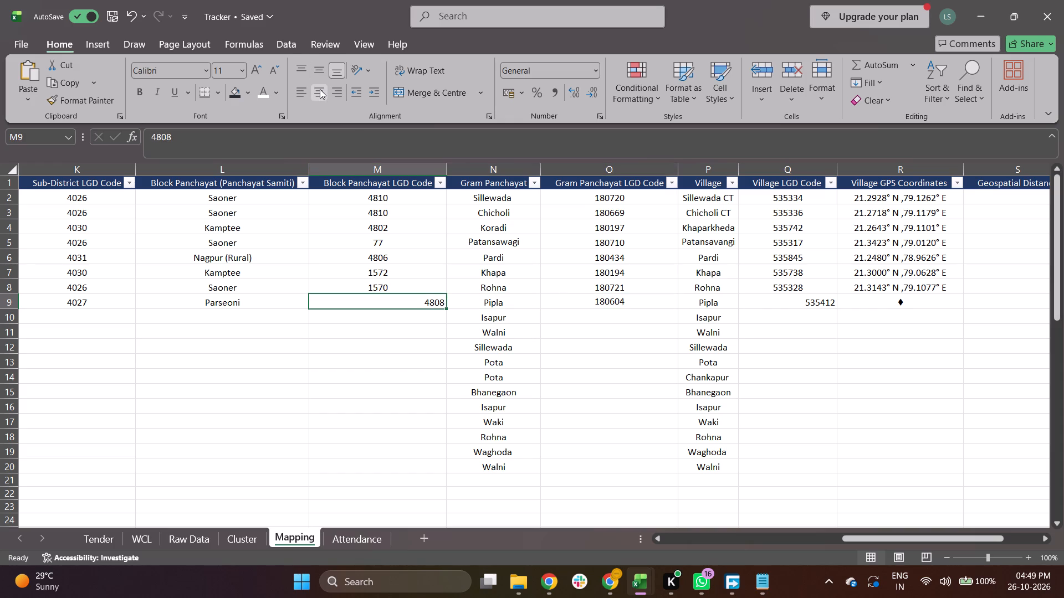
pyautogui.click(320, 75)
pyautogui.click(321, 89)
pyautogui.press('Right')
pyautogui.press('Right')
pyautogui.press('Right')
pyautogui.press('Right')
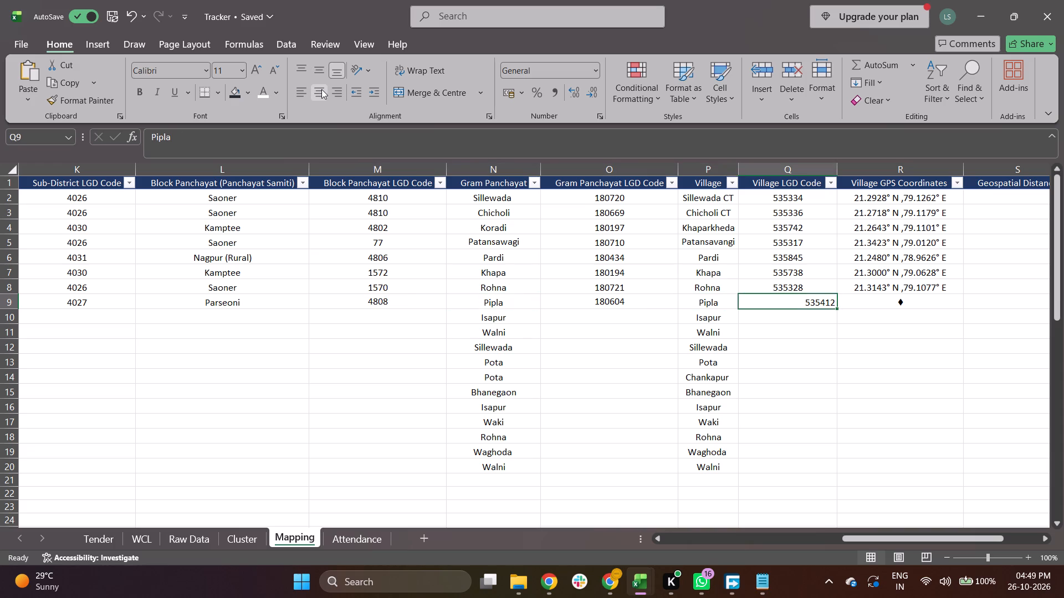
pyautogui.click(324, 69)
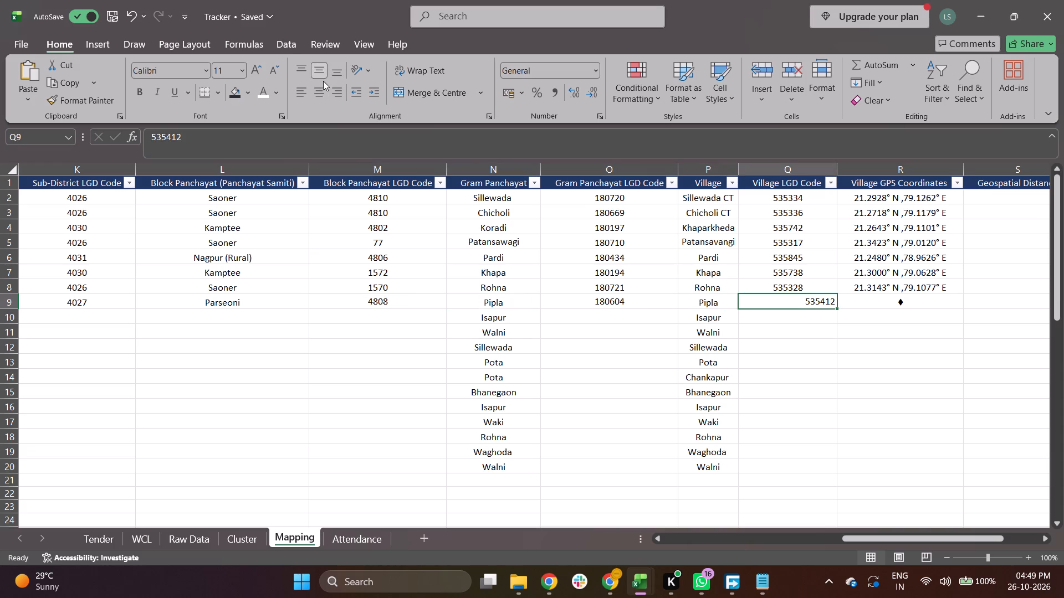
pyautogui.click(321, 90)
# Review the Pipla row's entries across the Sub-District, Block Panchayat, Gram Panchayat, Village and GPS columns.
pyautogui.press('Right')
pyautogui.press('Right')
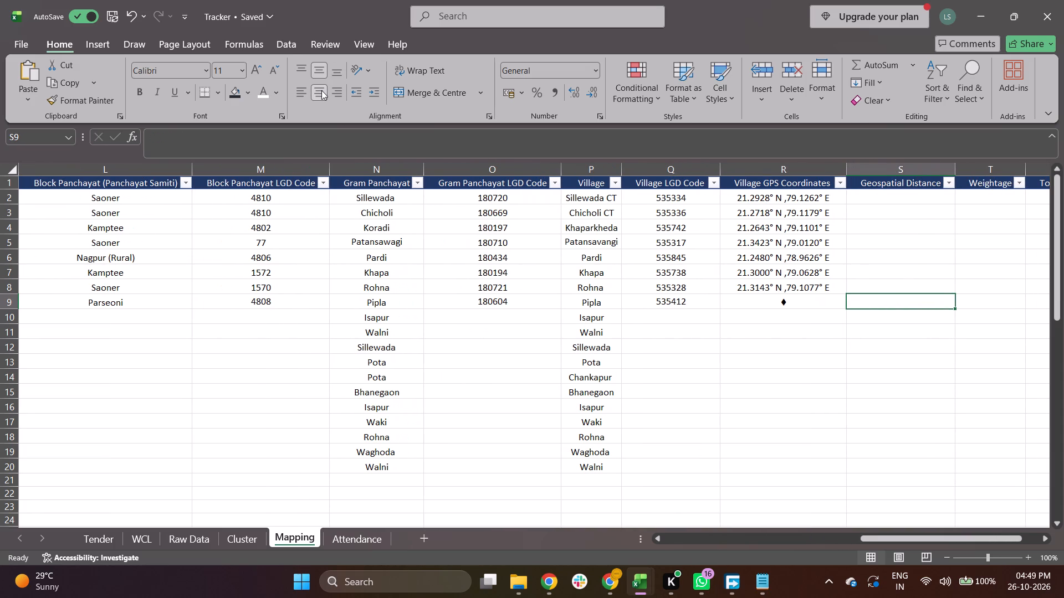
pyautogui.press('Left')
pyautogui.press('Left')
pyautogui.press('Left')
pyautogui.press('Left')
pyautogui.press('Left')
pyautogui.press('Left')
pyautogui.press('Left')
pyautogui.press('Left')
pyautogui.press('Left')
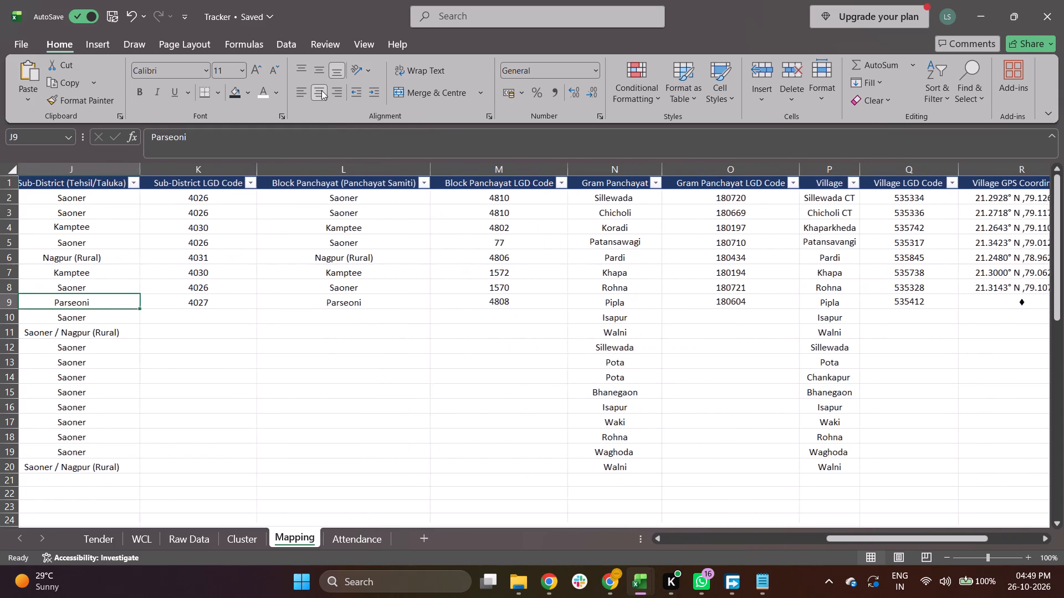
pyautogui.press('Right')
pyautogui.press('Right')
pyautogui.press('Right')
pyautogui.press('Right')
# Switch to the Bhuvan Panchayat map in Chrome, select village Pipala, clear the old point information and show the village boundary.
pyautogui.hotkey('alt', 'Tab')
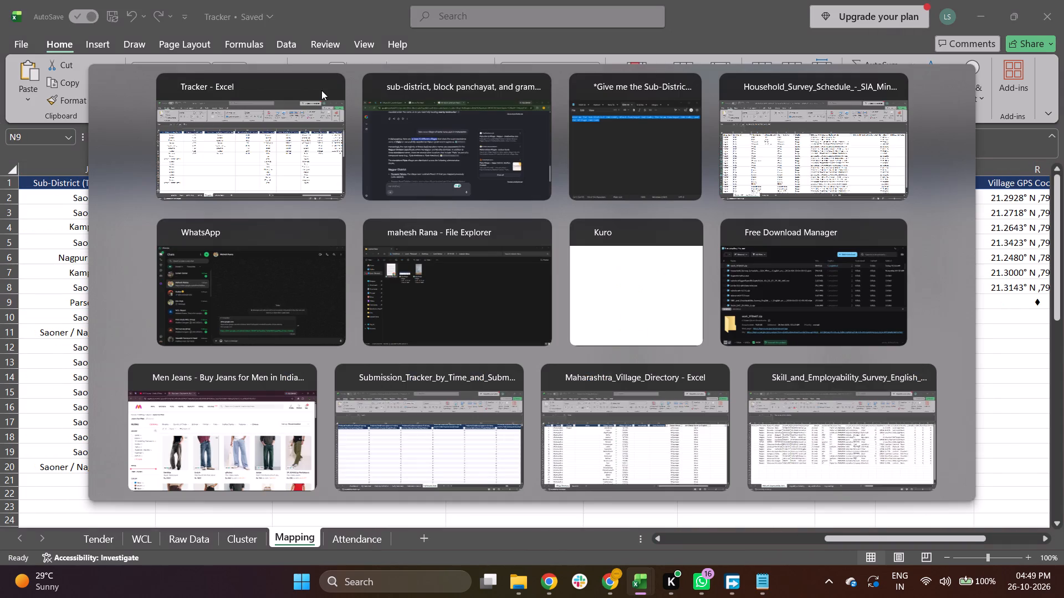
pyautogui.click(315, 0)
pyautogui.click(315, 0)
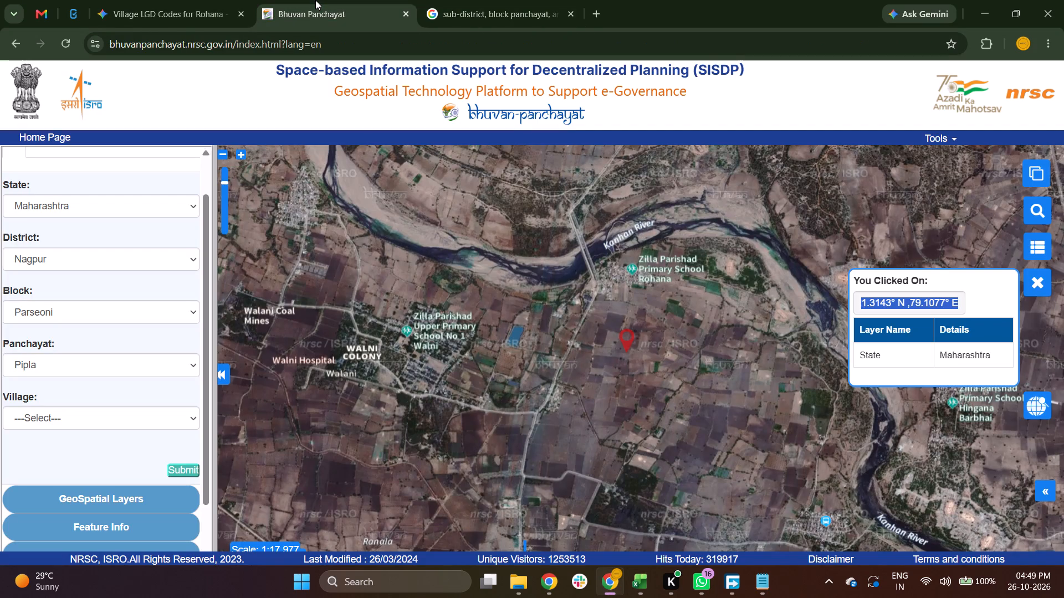
pyautogui.click(97, 421)
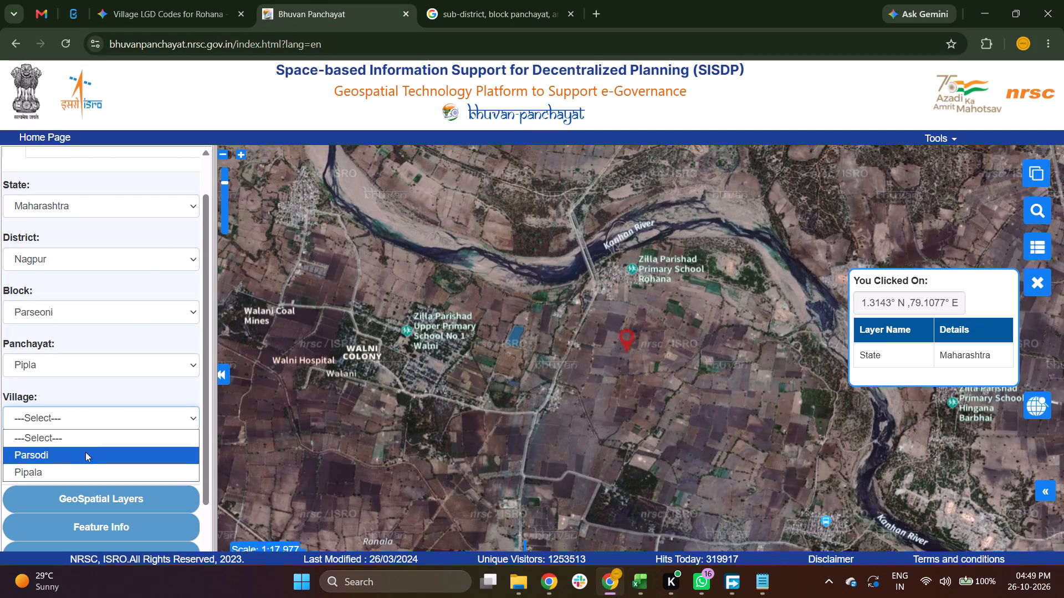
pyautogui.click(75, 476)
pyautogui.click(176, 466)
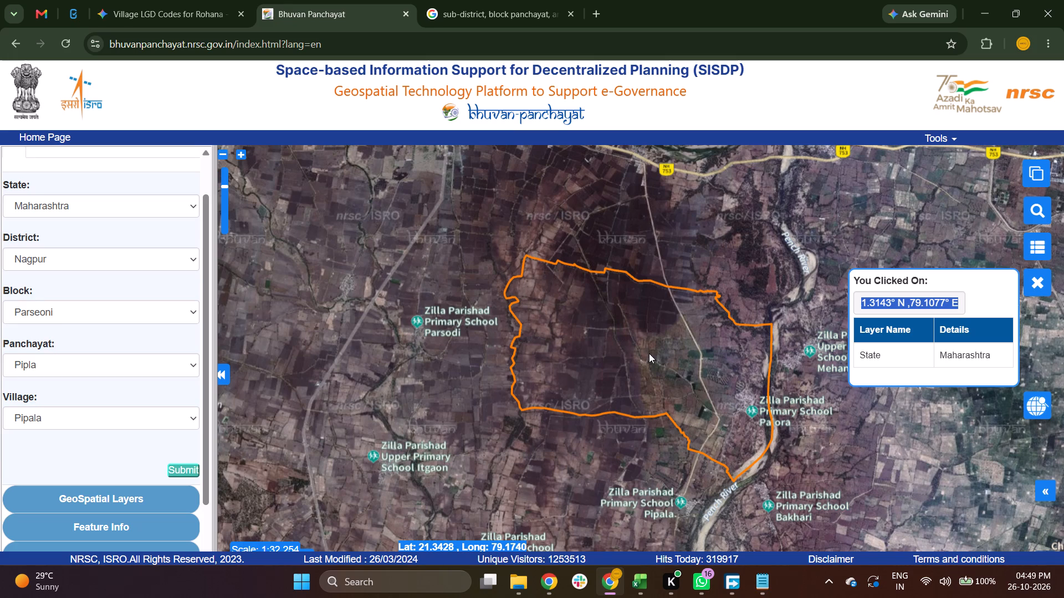
pyautogui.click(1040, 281)
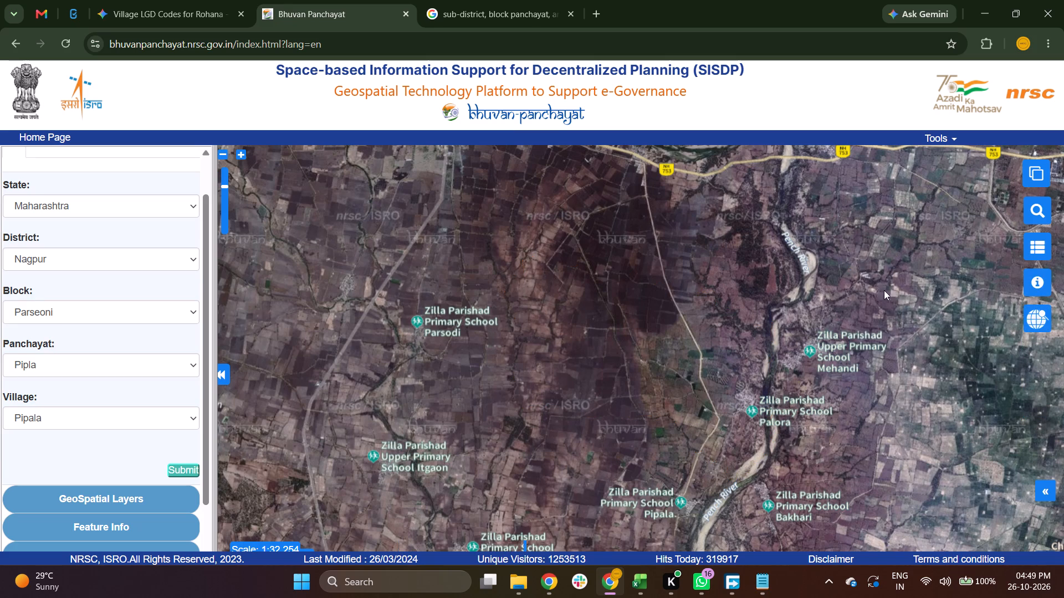
pyautogui.click(181, 473)
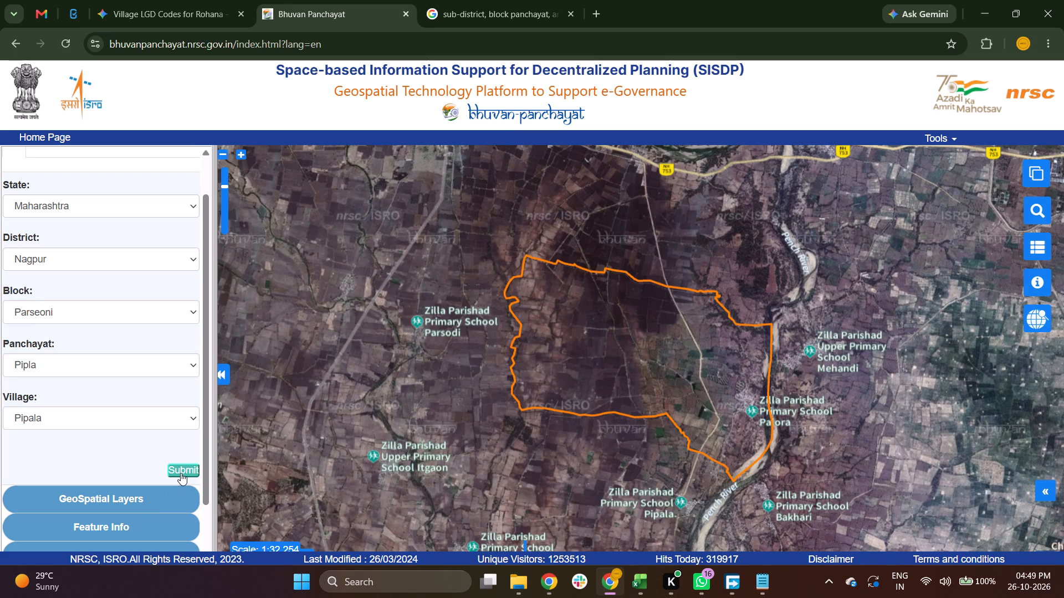
# Query the coordinates of a point near the middle of the Pipala village boundary.
pyautogui.click(651, 352)
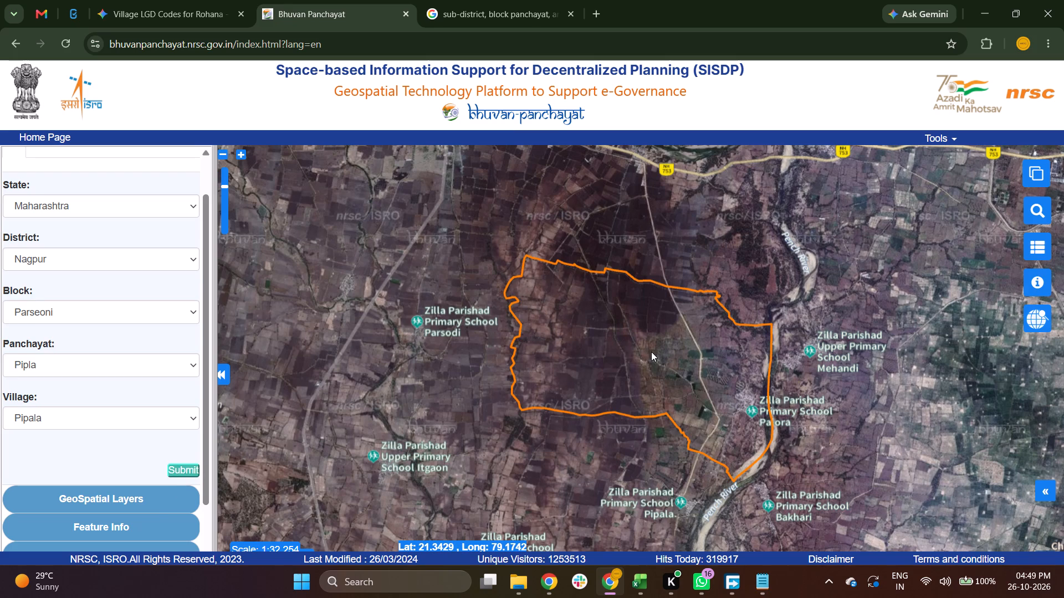
pyautogui.click(1041, 286)
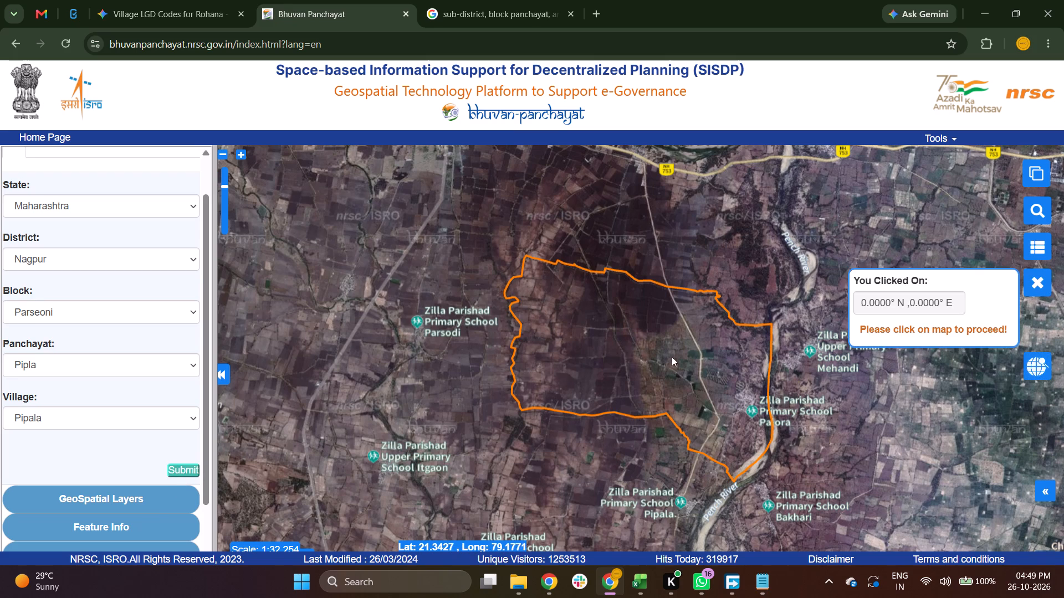
pyautogui.click(650, 348)
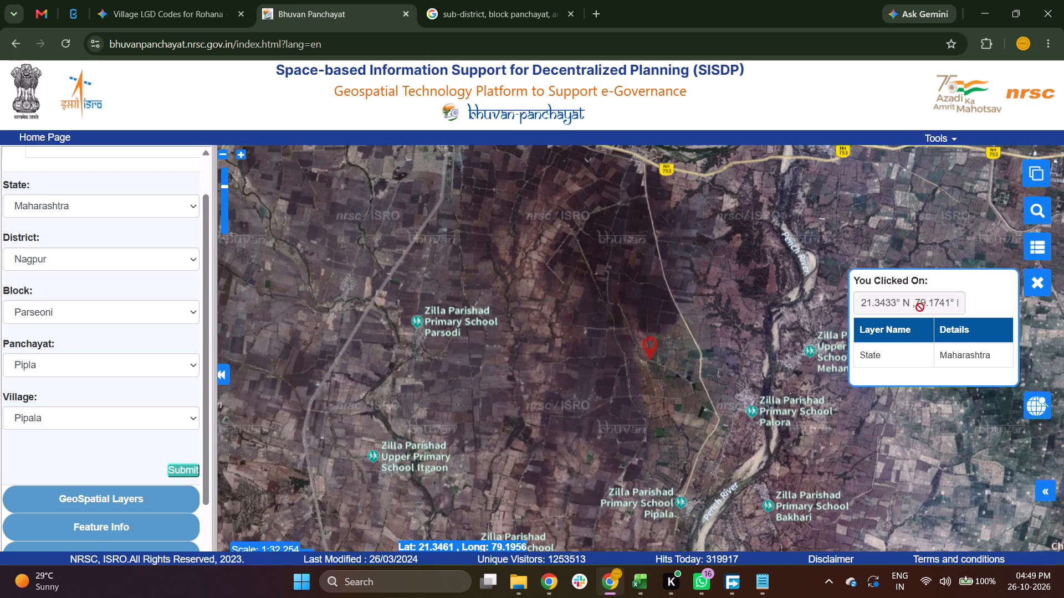
# Copy the coordinates 21.3433° N ,79.1741° E into the Village GPS Coordinates cell of row 9 in the Tracker workbook.
pyautogui.moveTo(861, 305); pyautogui.dragTo(973, 304)
pyautogui.hotkey('ctrl', 'c')
pyautogui.hotkey('ctrl', 'c')
pyautogui.hotkey('ctrl', 'c')
pyautogui.hotkey('ctrl', 'c')
pyautogui.hotkey('alt', 'Tab')
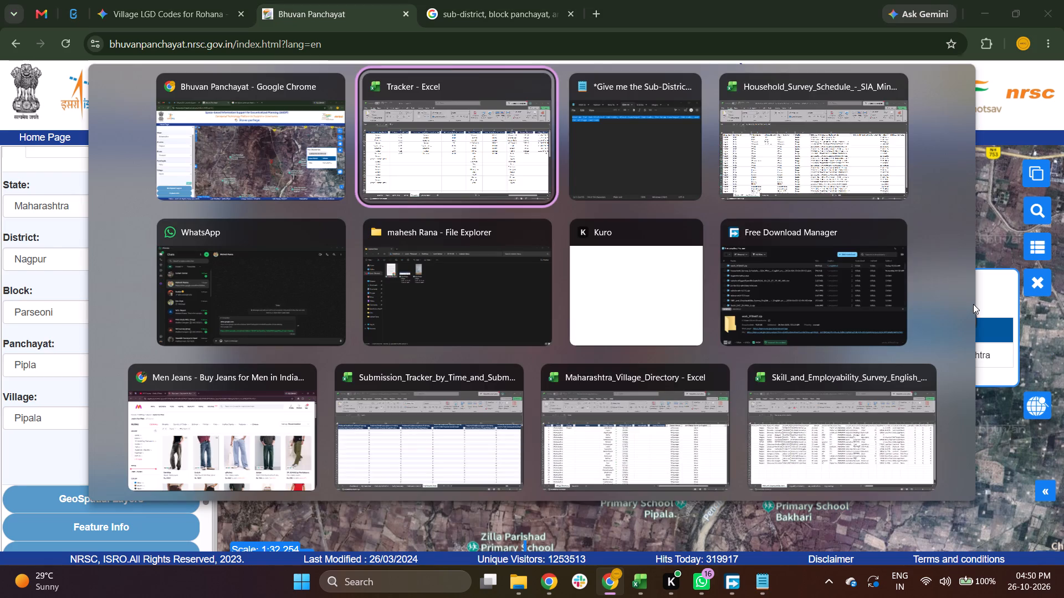
pyautogui.press('Right')
pyautogui.press('Right')
pyautogui.press('Right')
pyautogui.press('Right')
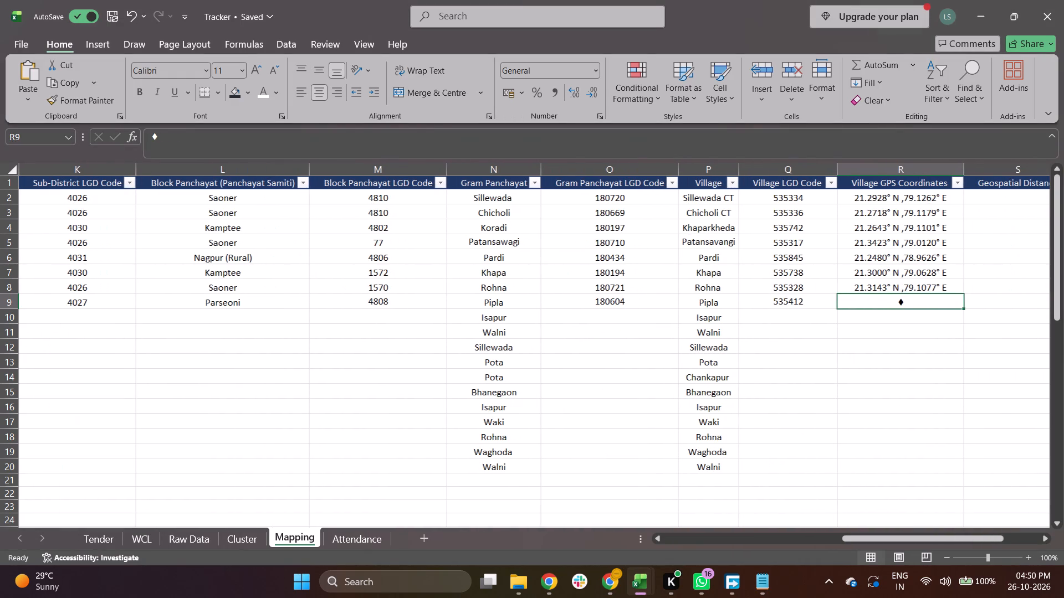
pyautogui.hotkey('ctrl', 'v')
# Review row 10 (Isapur) and its neighbouring rows across all columns of the Mapping sheet to see which entries are missing.
pyautogui.press('Down')
pyautogui.press('Down')
pyautogui.press('Left')
pyautogui.press('Left')
pyautogui.press('Left')
pyautogui.press('Left')
pyautogui.press('Left')
pyautogui.press('Left')
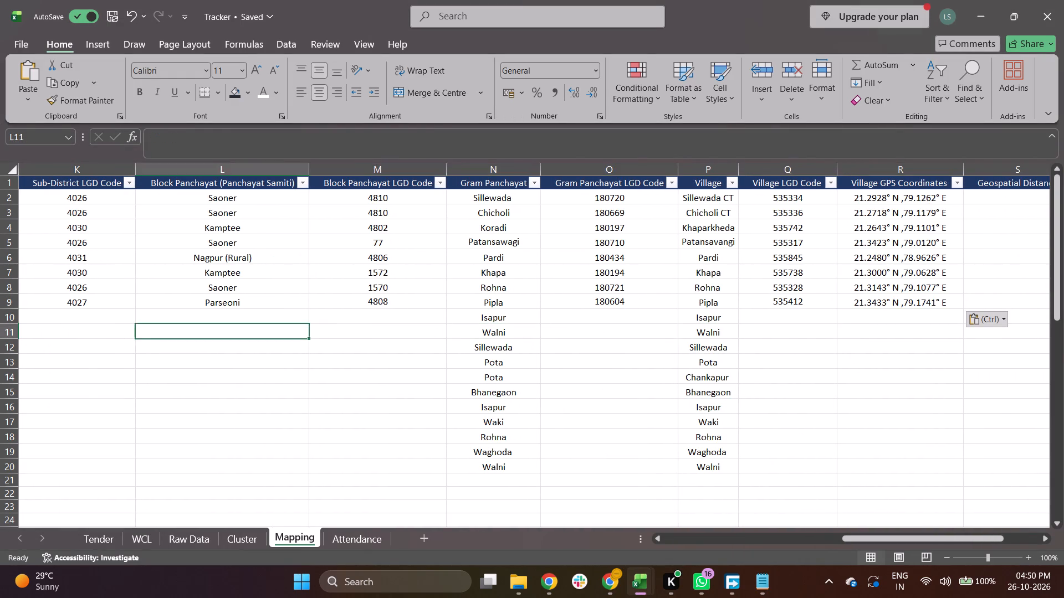
pyautogui.press('Left')
pyautogui.press('Left')
pyautogui.press('Left')
pyautogui.press('Left')
pyautogui.press('Left')
pyautogui.press('Left')
pyautogui.press('Left')
pyautogui.press('Left')
pyautogui.press('Left')
pyautogui.press('Left')
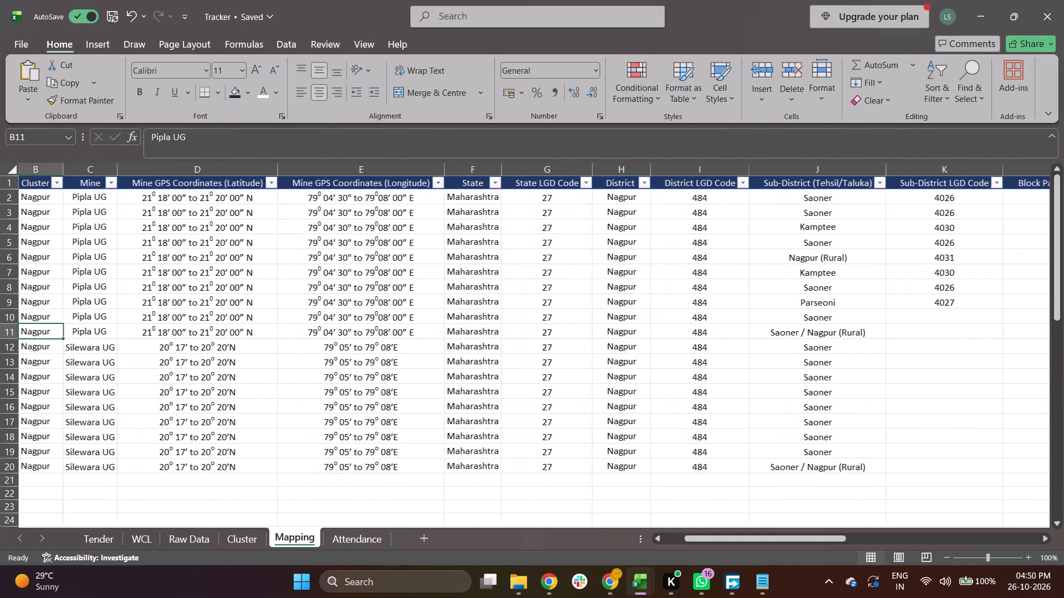
pyautogui.press('Left')
pyautogui.press('Left')
pyautogui.press('Up')
pyautogui.press('Right')
pyautogui.press('Right')
pyautogui.press('Right')
pyautogui.press('Right')
pyautogui.press('Right')
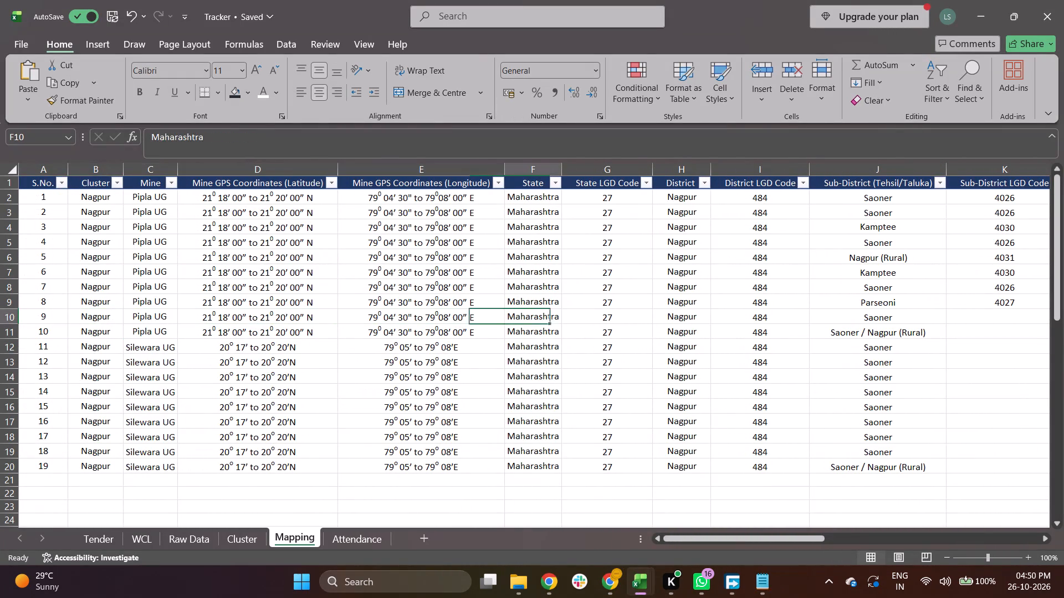
pyautogui.press('Right')
pyautogui.press('Right')
pyautogui.press('Right')
pyautogui.press('Right')
pyautogui.press('Right')
pyautogui.press('Right')
pyautogui.press('Right')
pyautogui.press('Right')
pyautogui.press('Right')
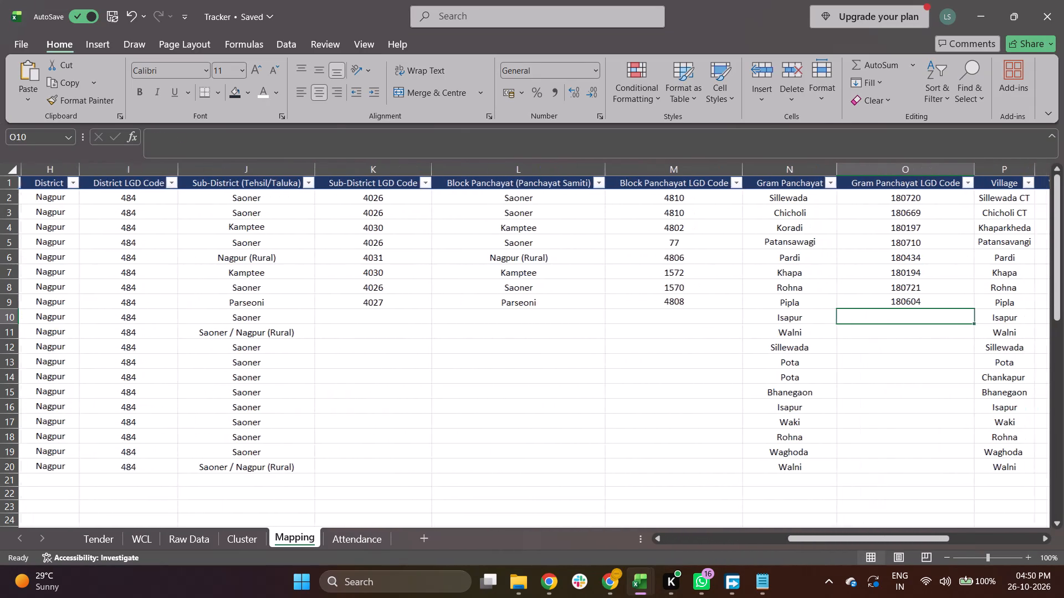
pyautogui.press('Right')
pyautogui.press('Right')
pyautogui.press('Right')
pyautogui.press('Right')
pyautogui.press('Right')
pyautogui.press('Right')
pyautogui.press('Left')
pyautogui.press('Left')
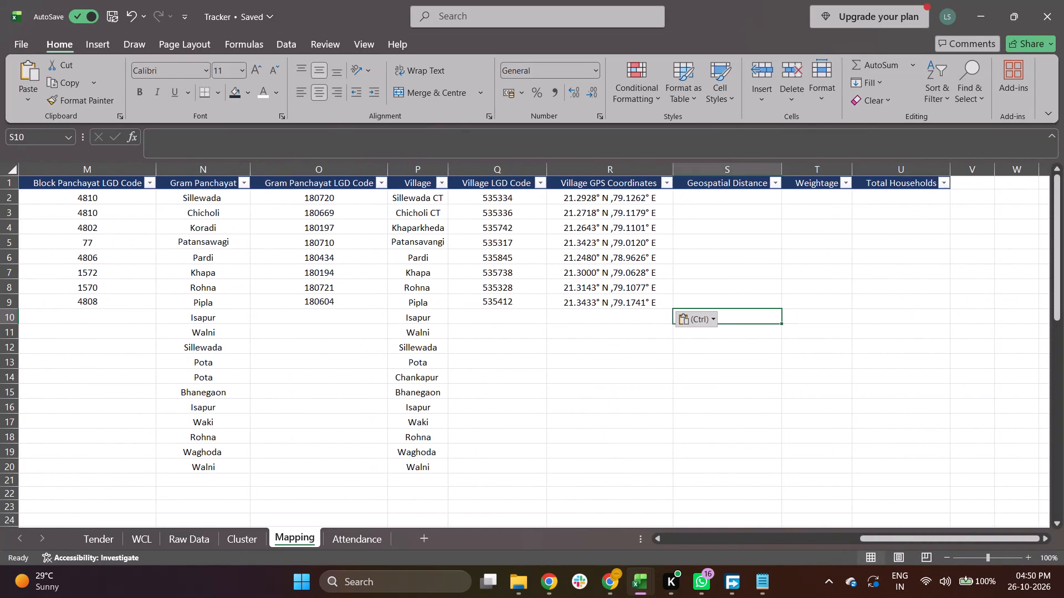
pyautogui.press('Left')
pyautogui.press('Left')
pyautogui.press('Left')
pyautogui.press('Left')
pyautogui.press('Left')
pyautogui.press('Left')
pyautogui.press('Left')
# Open the Scope of work PDF from File Explorer and examine the cluster-wise list of mines on page 4.
pyautogui.hotkey('alt', 'Tab')
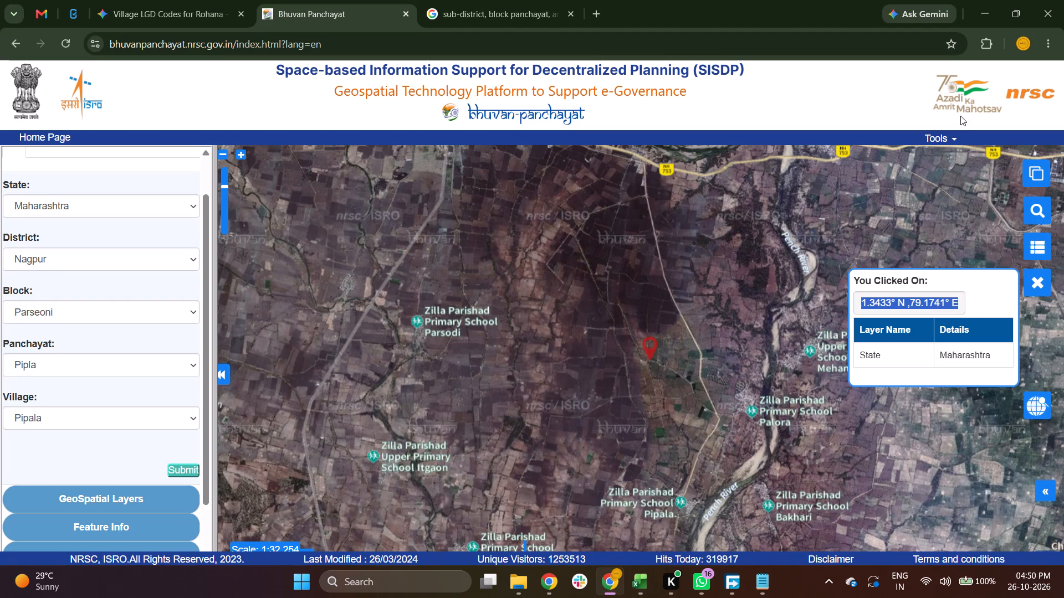
pyautogui.hotkey('alt', 'Tab')
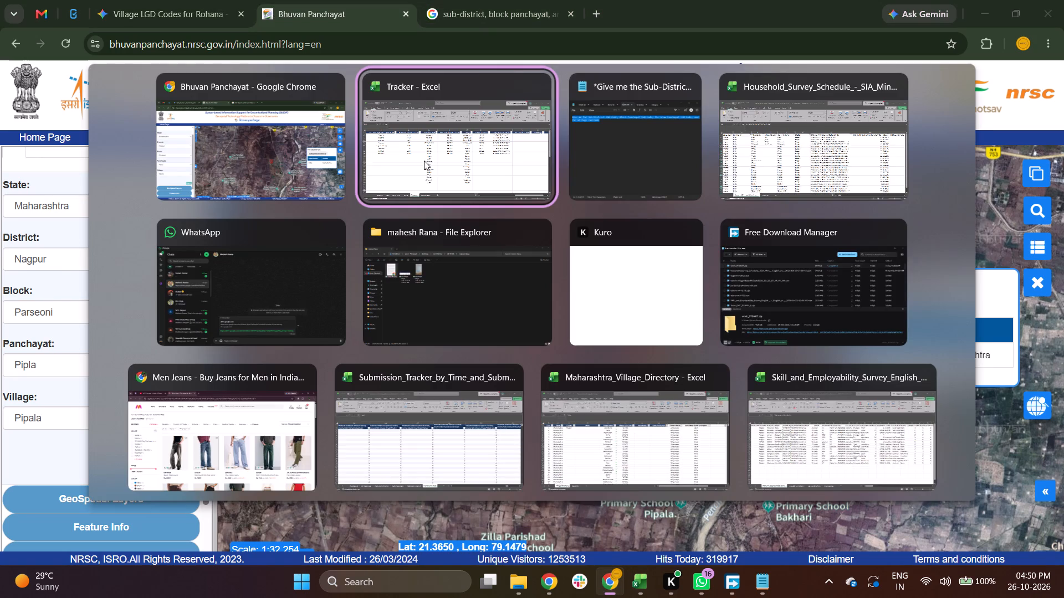
pyautogui.hotkey('alt', 'Down')
pyautogui.doubleClick(149, 136)
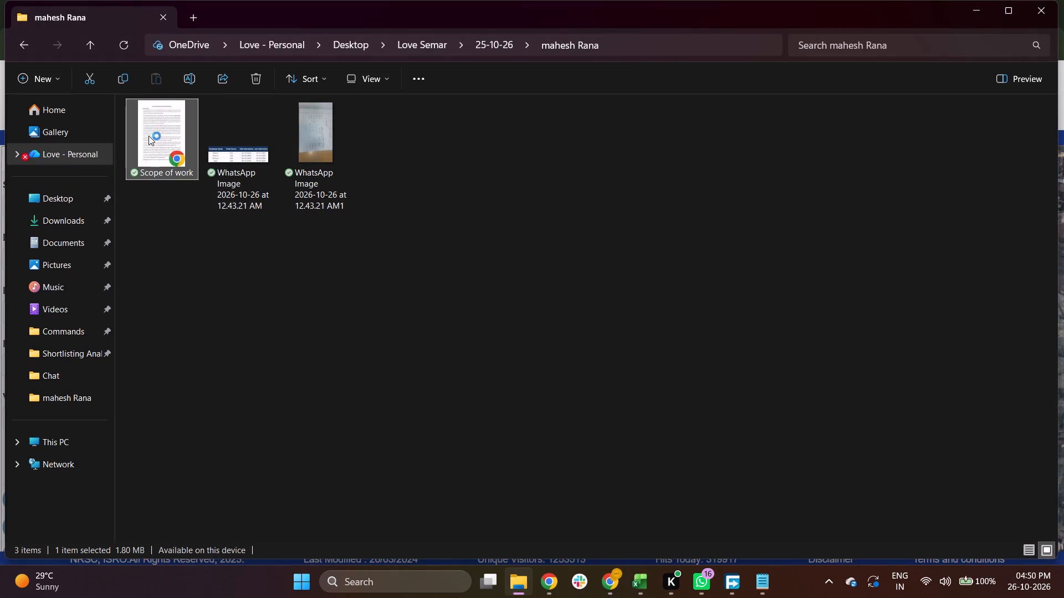
pyautogui.scroll(-4, 615, 411)
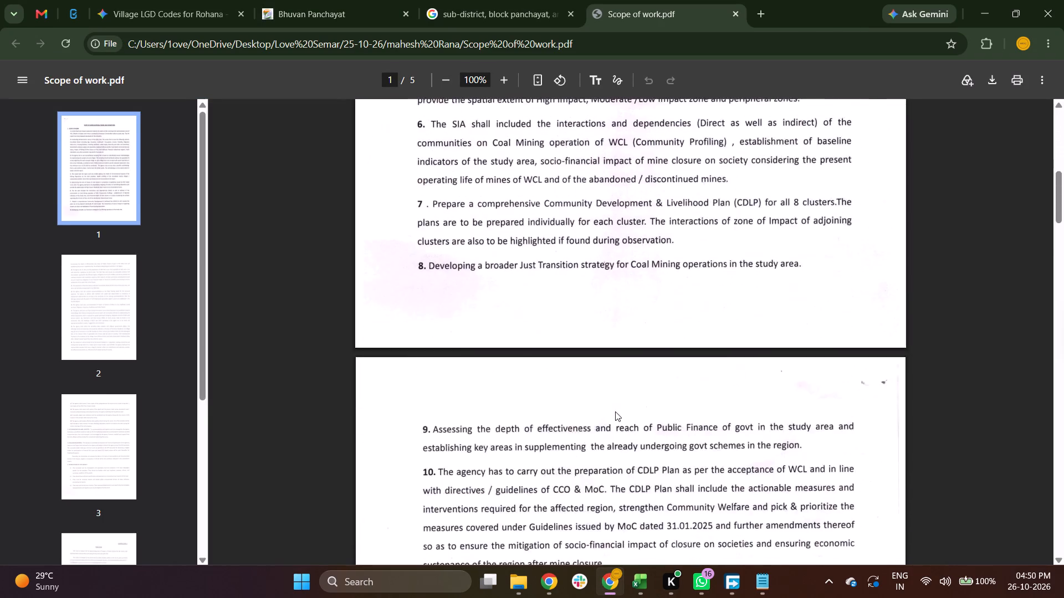
pyautogui.scroll(-10, 615, 411)
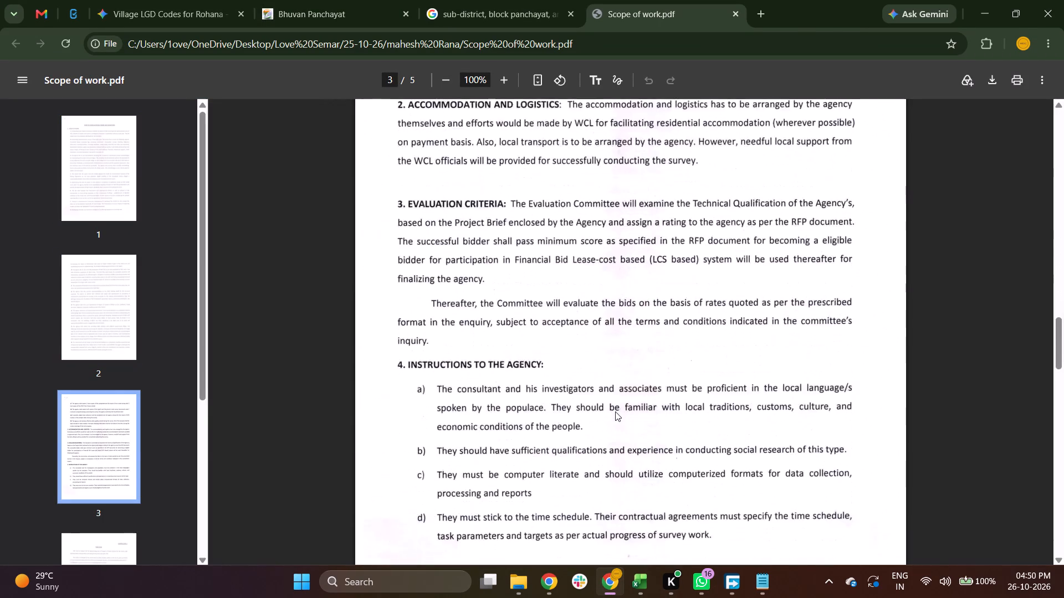
pyautogui.scroll(-9, 615, 411)
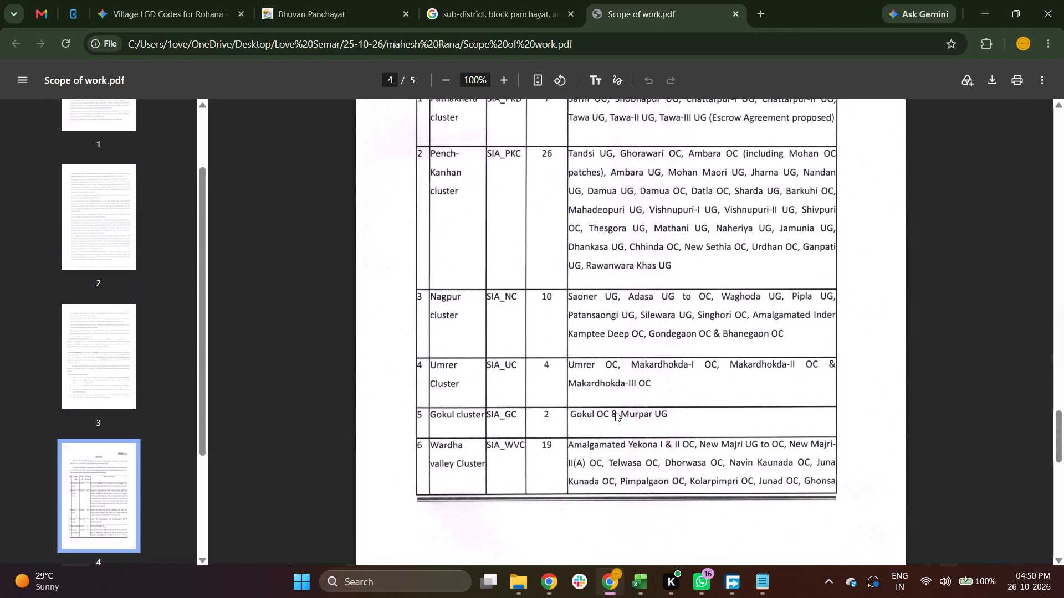
pyautogui.scroll(-1, 487, 200)
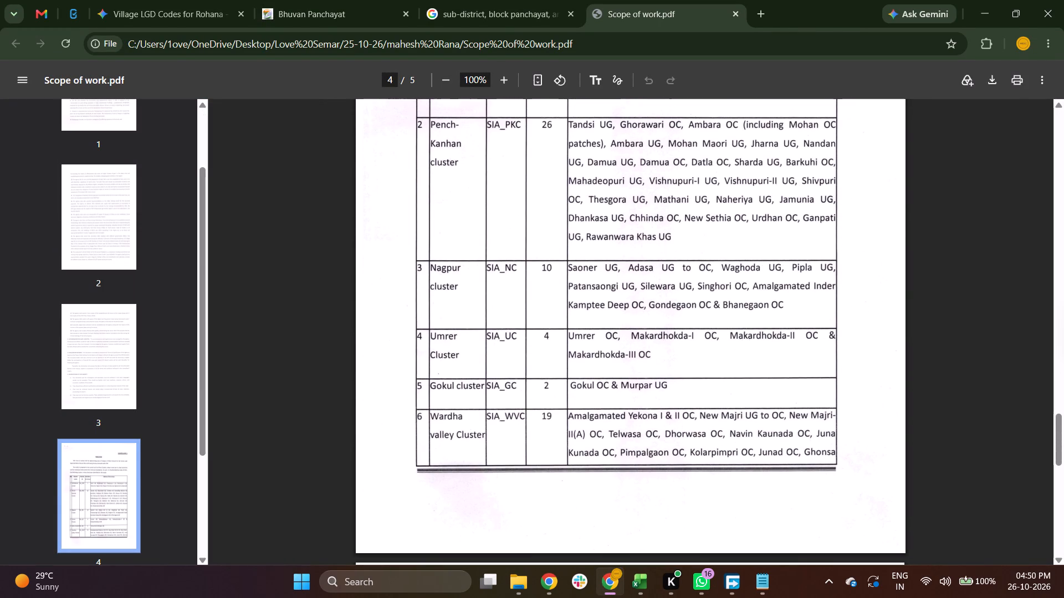
# Examine the full cluster table on pages 4 and 5 of the Scope of work PDF, including cluster names and their mines.
pyautogui.scroll(-4, 440, 384)
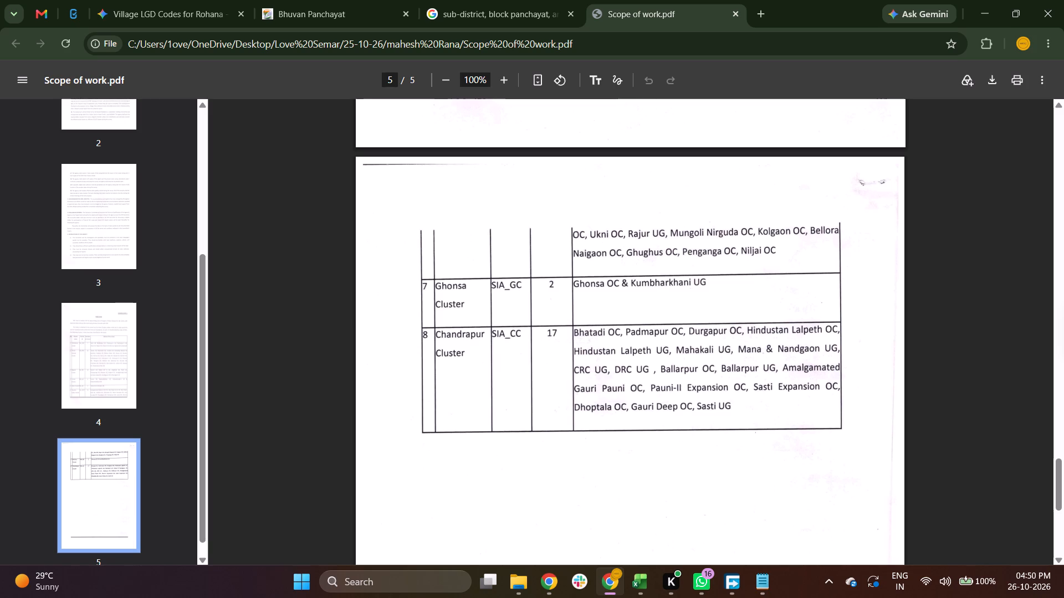
pyautogui.scroll(1, 494, 333)
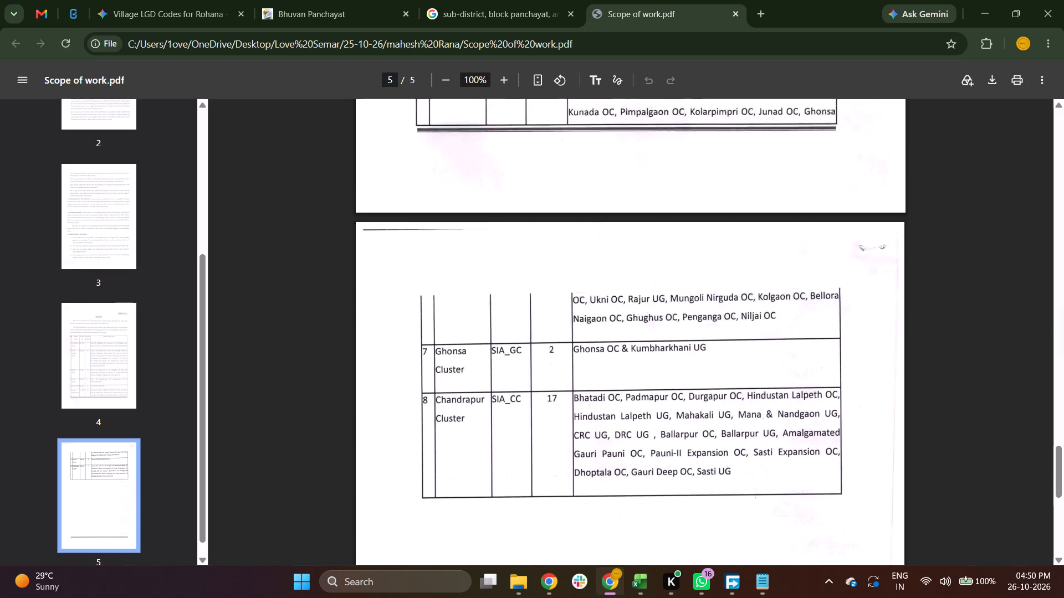
pyautogui.scroll(1, 494, 333)
pyautogui.scroll(-1, 494, 333)
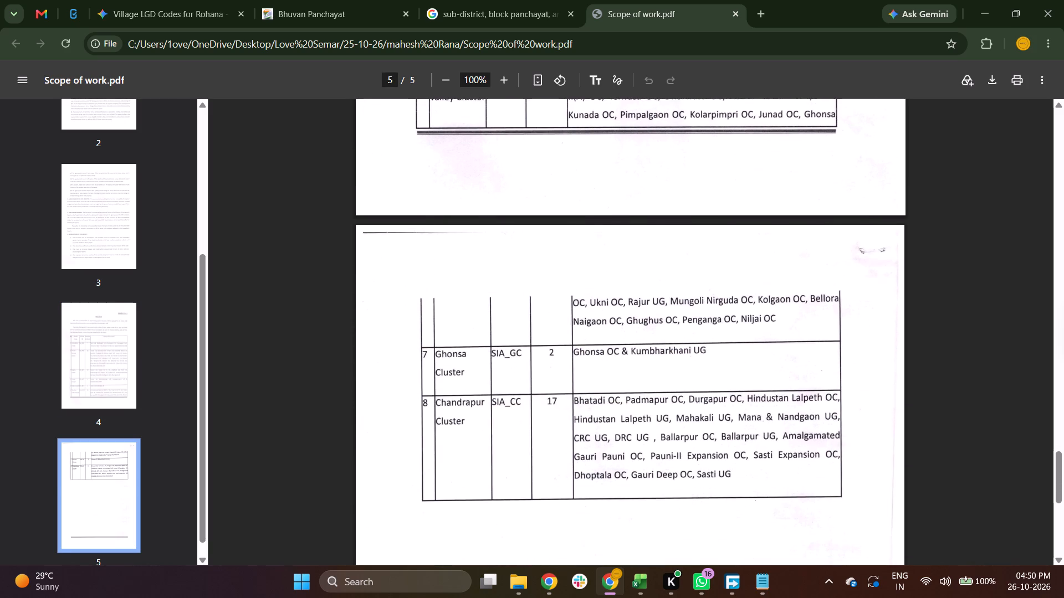
pyautogui.scroll(3, 462, 384)
pyautogui.hscroll(1, 470, 263)
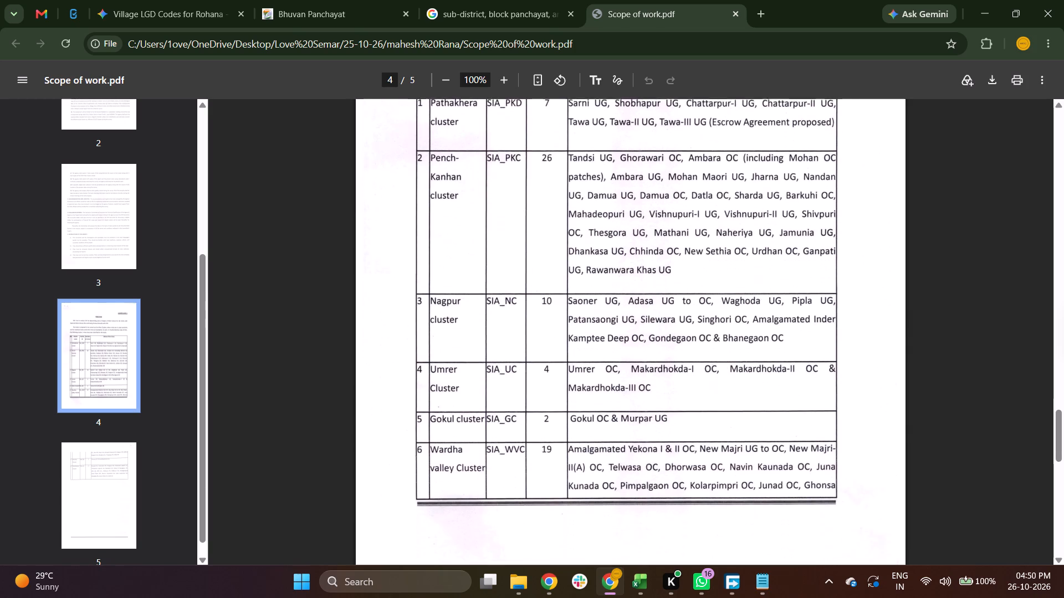
pyautogui.hscroll(1, 470, 263)
pyautogui.scroll(-2, 460, 431)
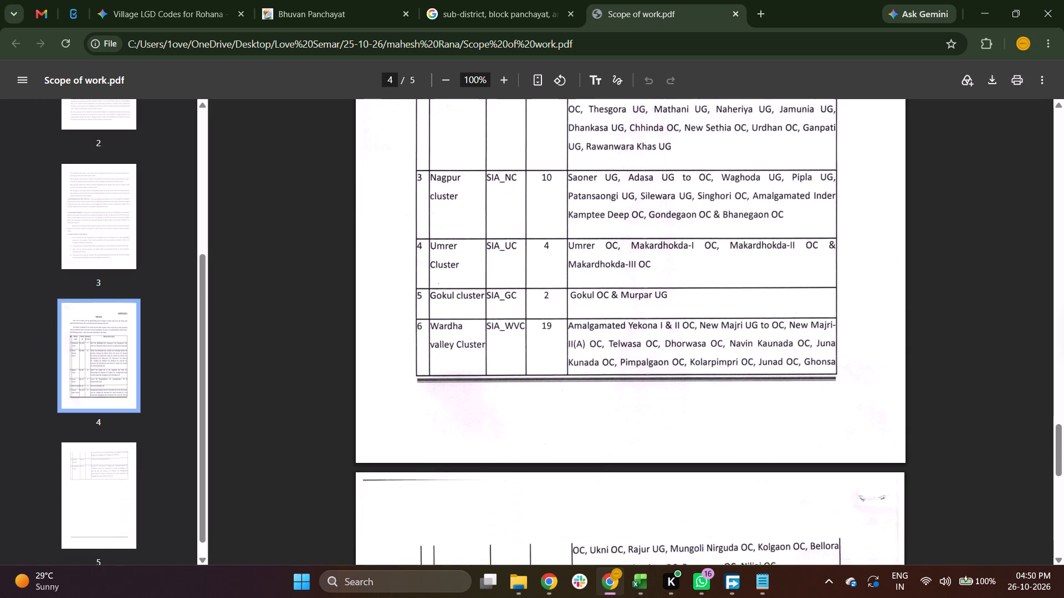
pyautogui.scroll(-2, 460, 431)
pyautogui.scroll(-2, 437, 480)
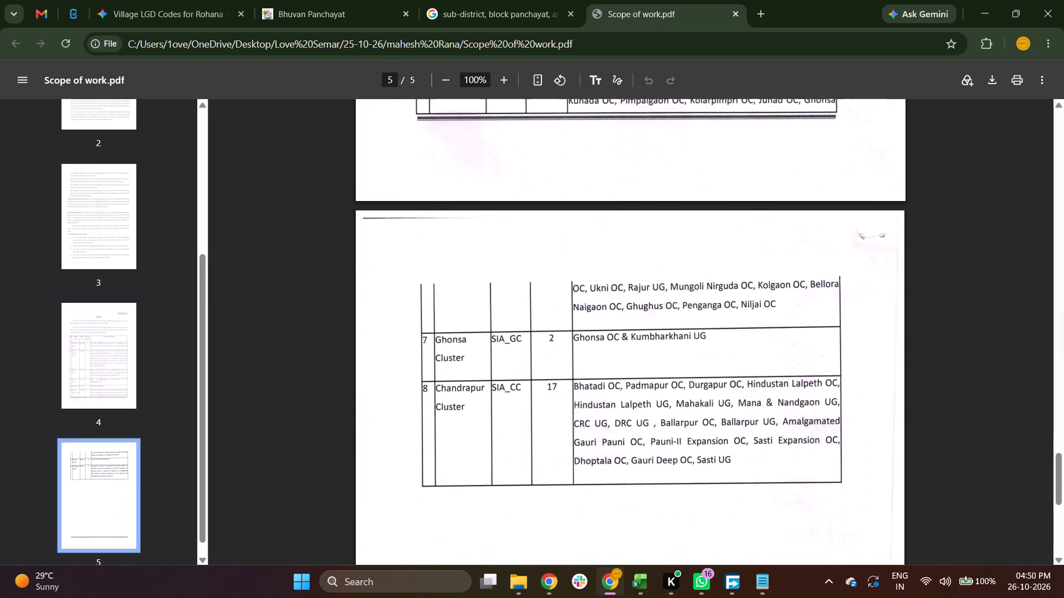
pyautogui.scroll(1, 473, 430)
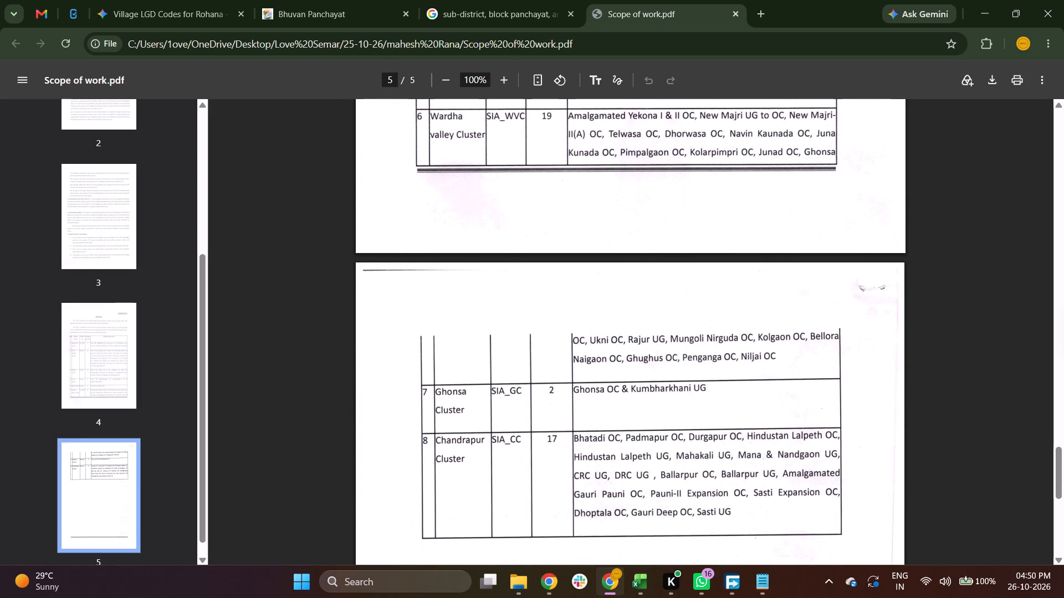
pyautogui.scroll(2, 462, 138)
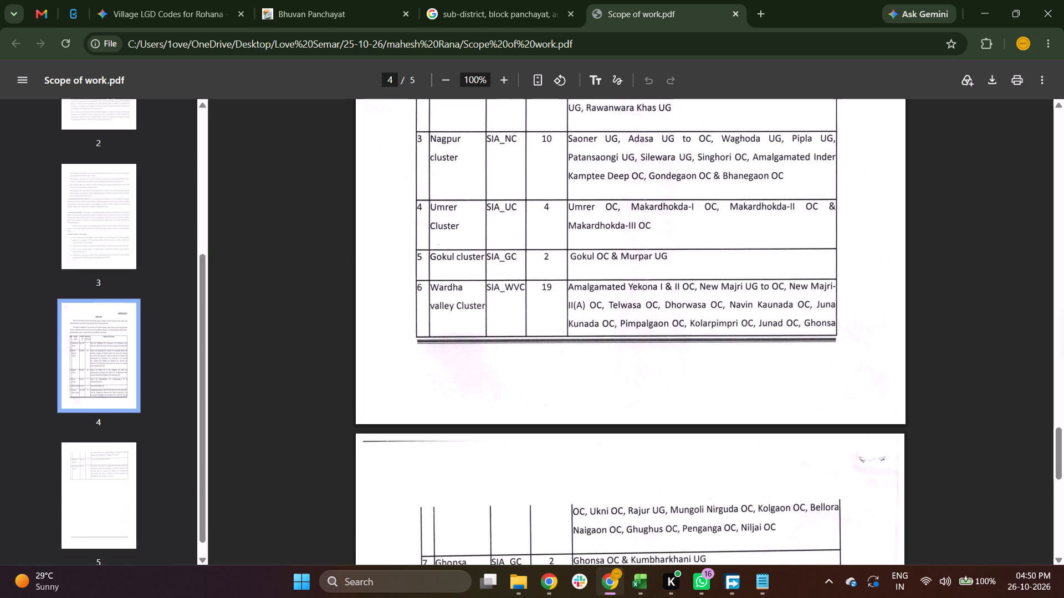
pyautogui.scroll(2, 461, 252)
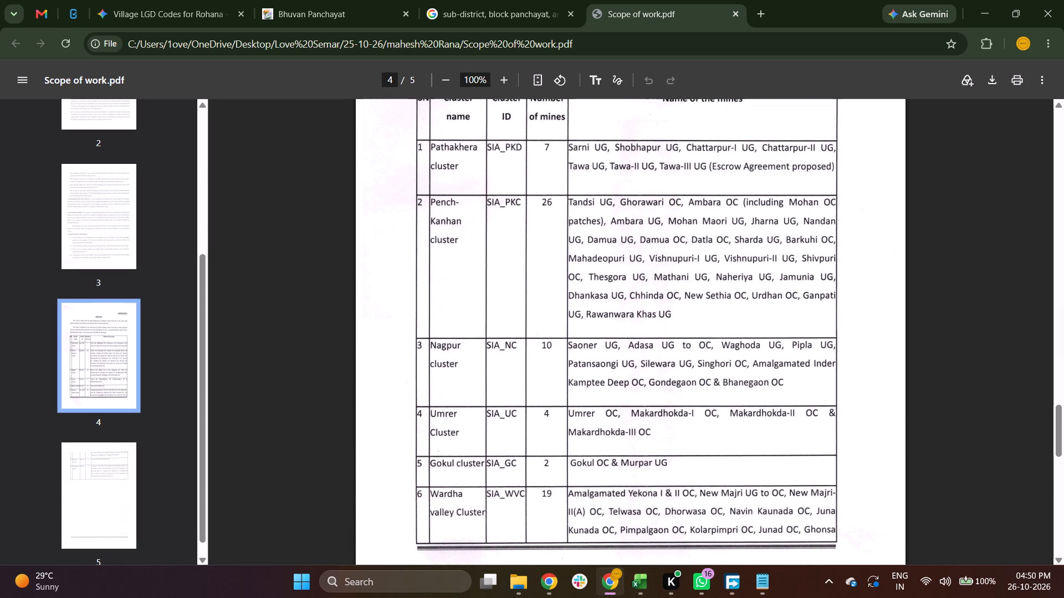
pyautogui.scroll(1, 494, 248)
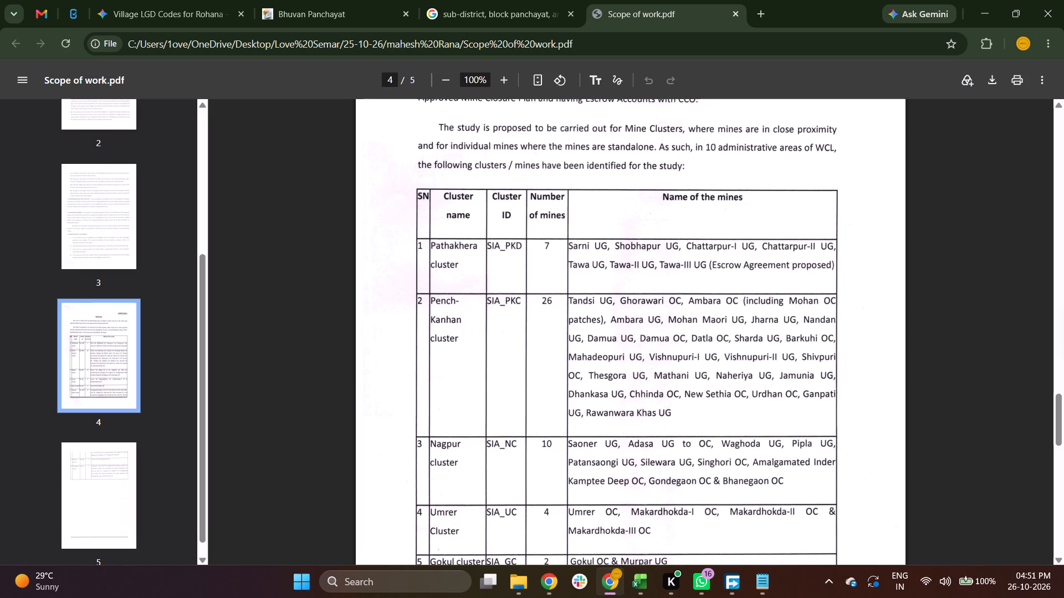
pyautogui.scroll(-1, 535, 259)
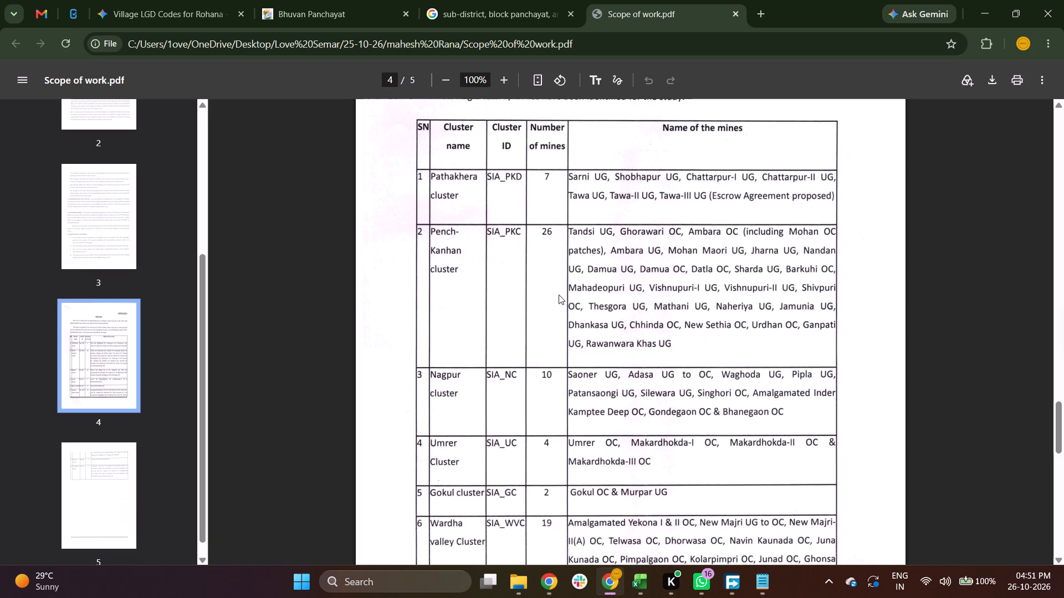
# Switch to Notepad and review the untitled note holding the Haversine distance and weightage prompt.
pyautogui.hotkey('alt', 'Tab')
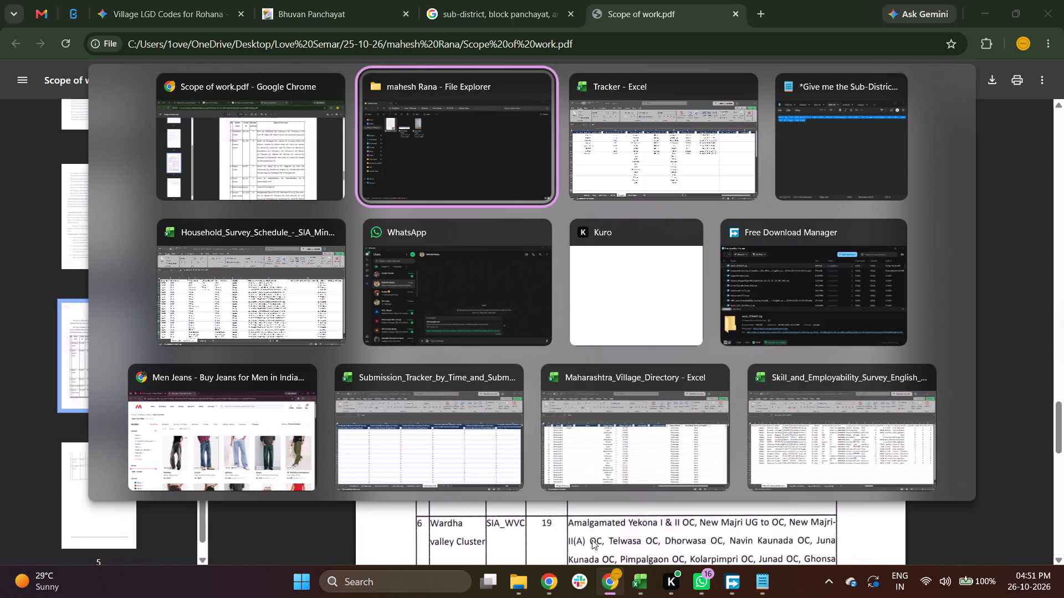
pyautogui.hotkey('alt', 'Right')
pyautogui.hotkey('alt', 'Right')
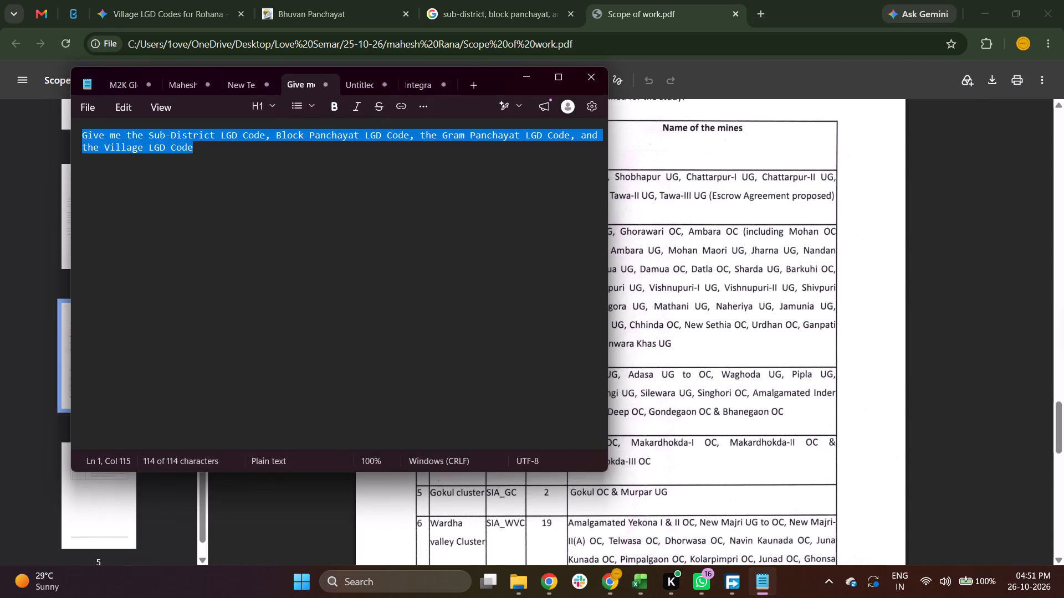
pyautogui.click(367, 89)
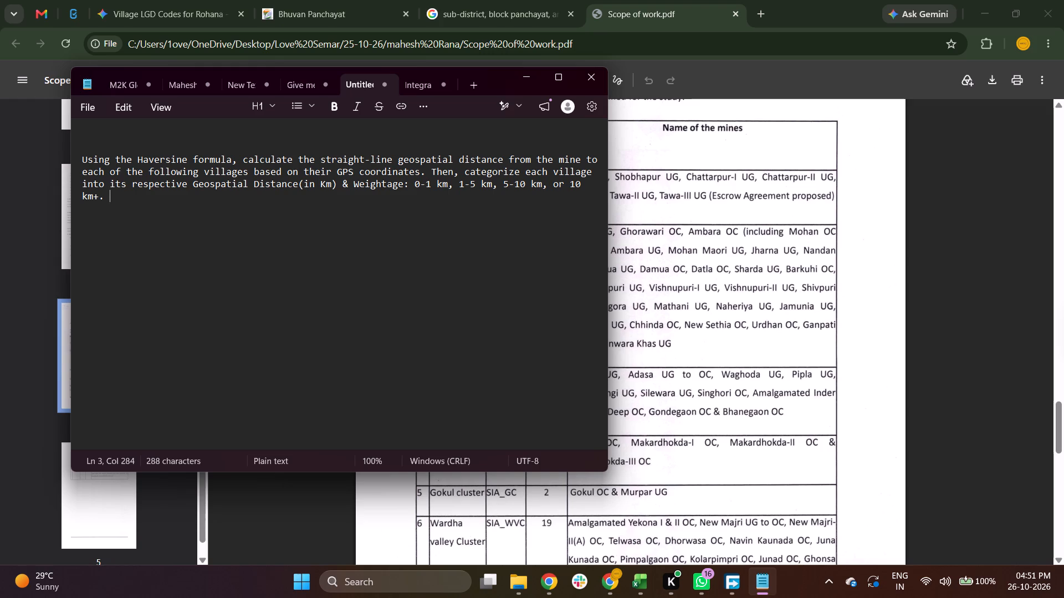
pyautogui.click(309, 210)
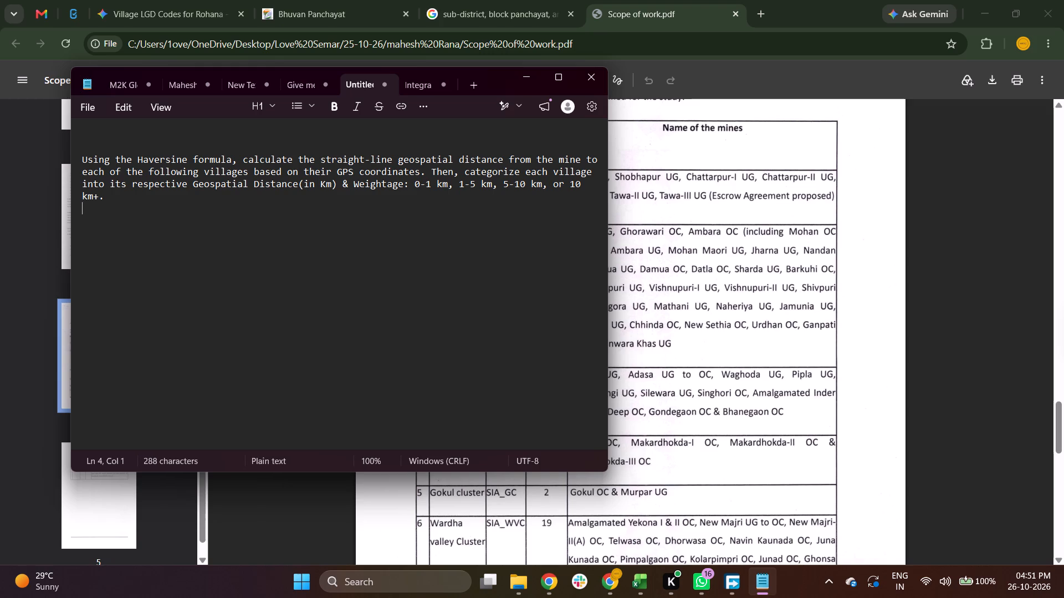
pyautogui.click(190, 199)
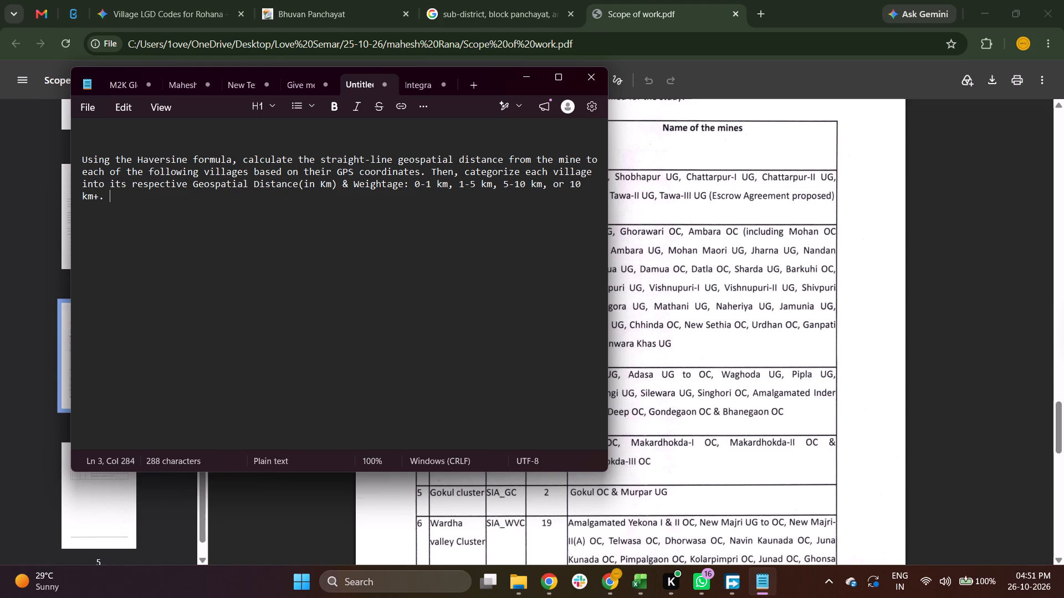
pyautogui.click(208, 210)
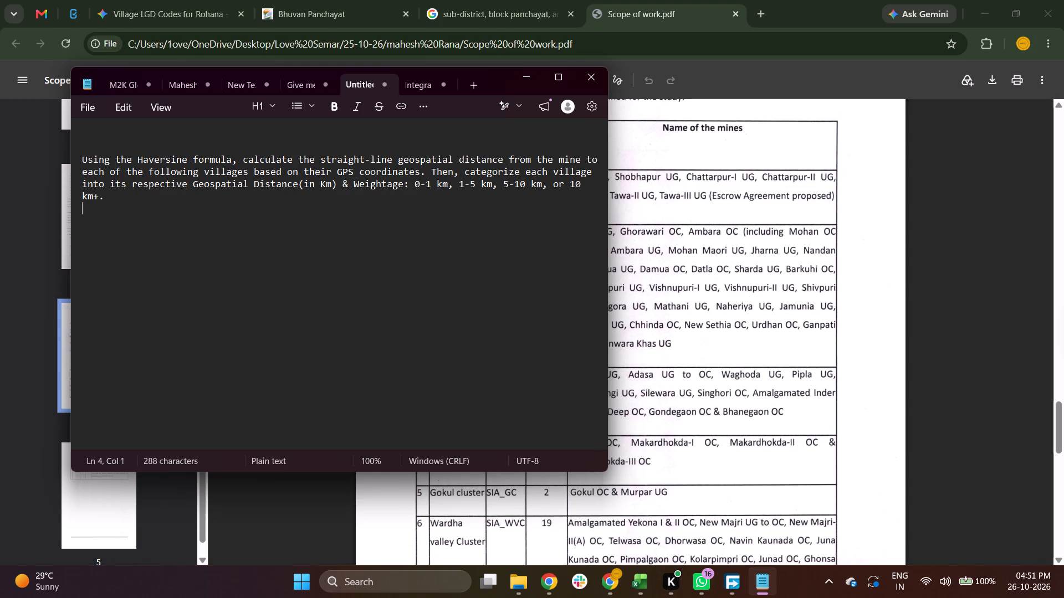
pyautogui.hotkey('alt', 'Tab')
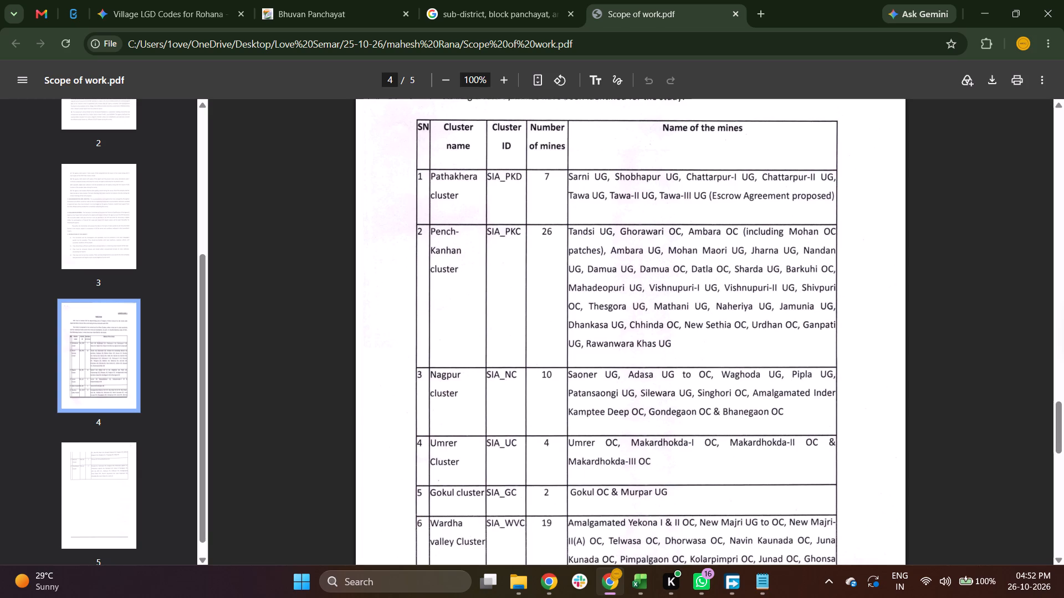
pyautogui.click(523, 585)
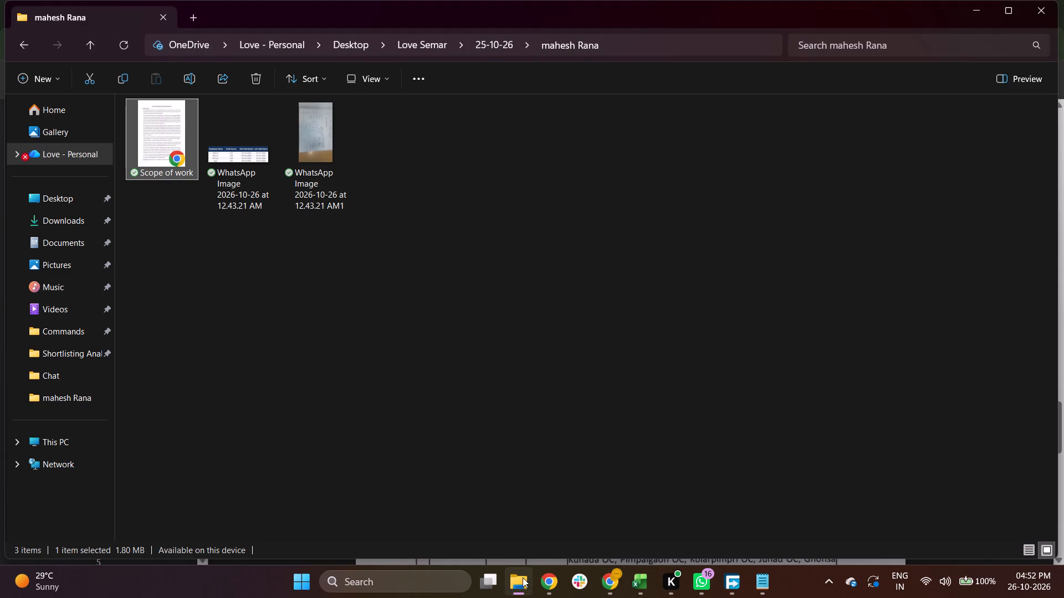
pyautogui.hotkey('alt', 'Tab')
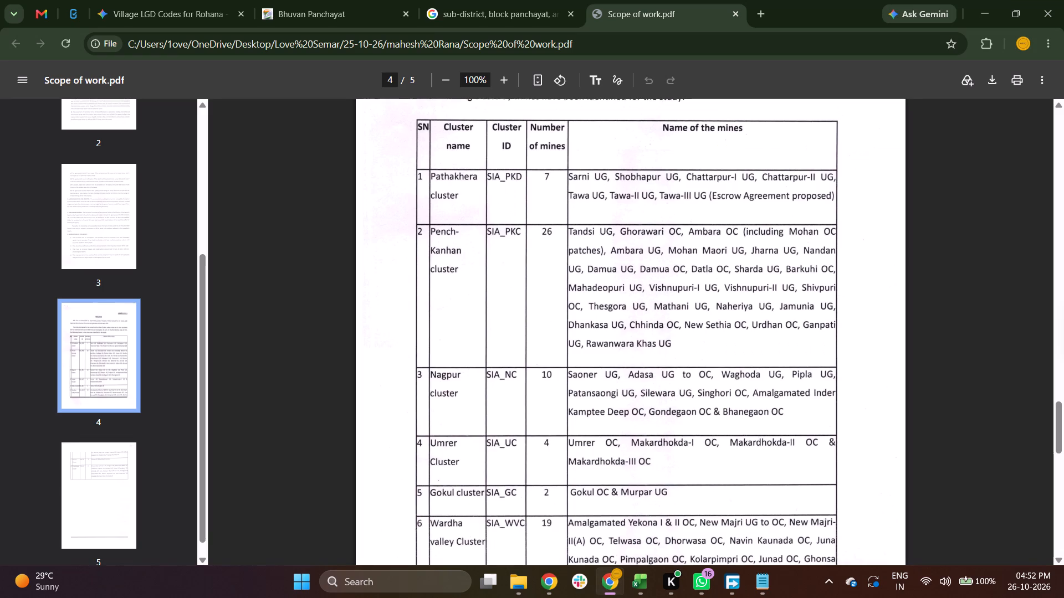
# Start a new note in Notepad and copy "Pench" into it from row 2 of the PDF's cluster table.
pyautogui.click(756, 580)
pyautogui.click(479, 88)
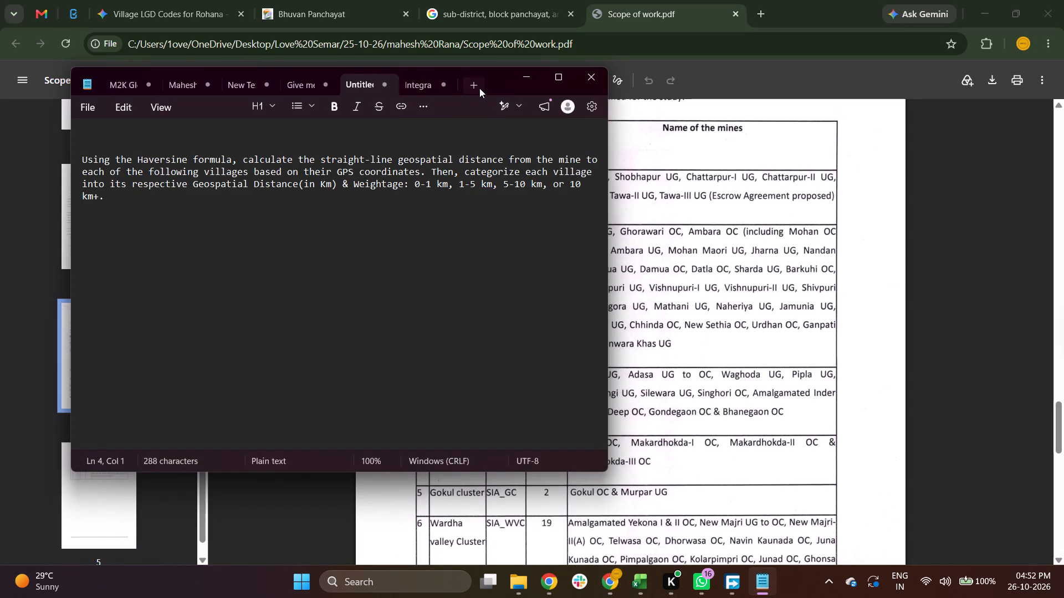
pyautogui.hotkey('alt', 'Tab')
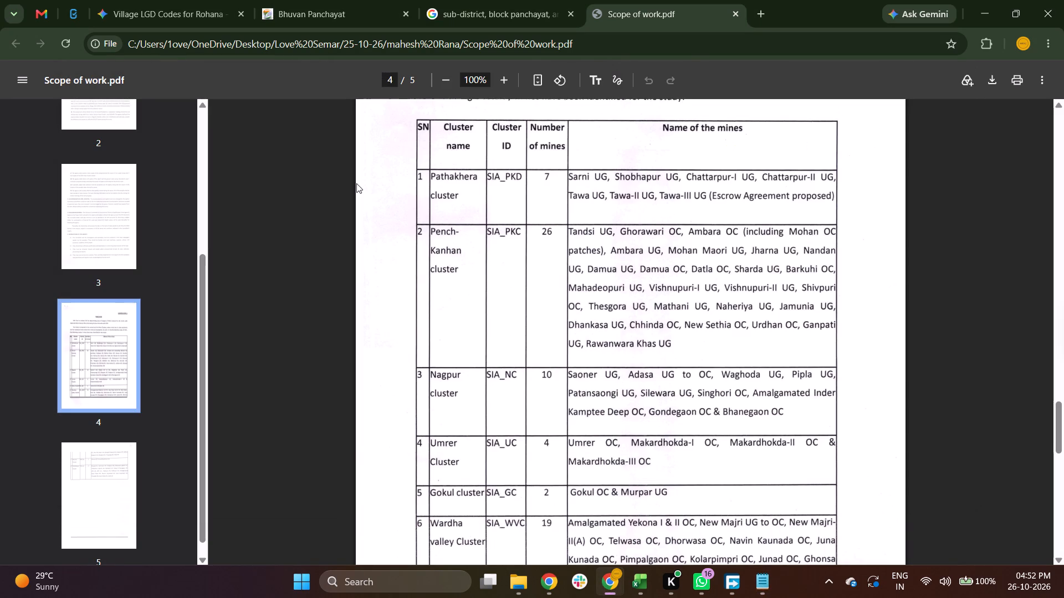
pyautogui.moveTo(432, 230); pyautogui.dragTo(452, 281)
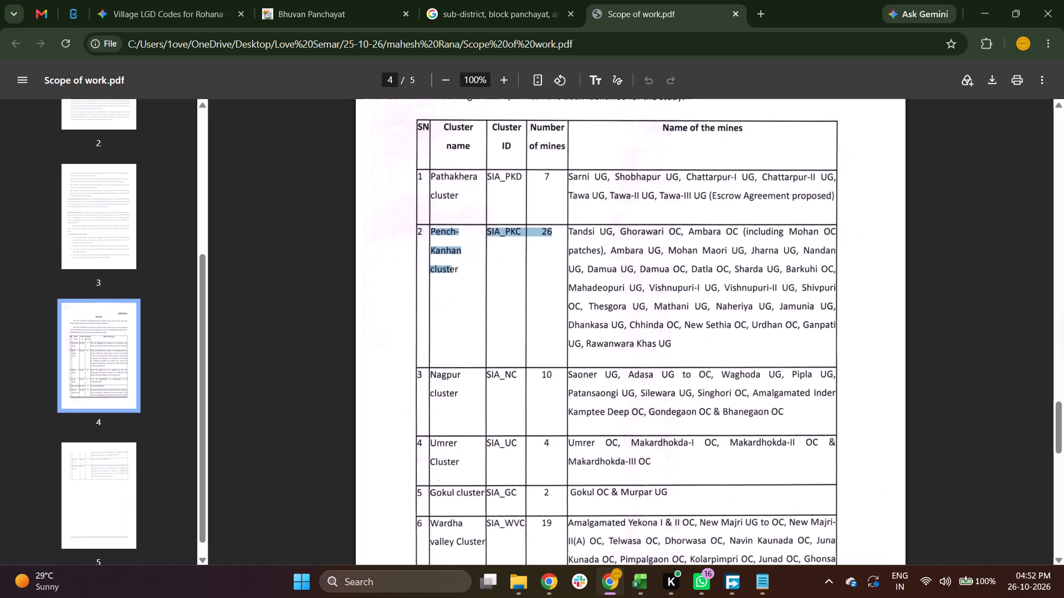
pyautogui.moveTo(452, 281); pyautogui.dragTo(458, 271)
pyautogui.doubleClick(441, 231)
pyautogui.hotkey('ctrl', 'c')
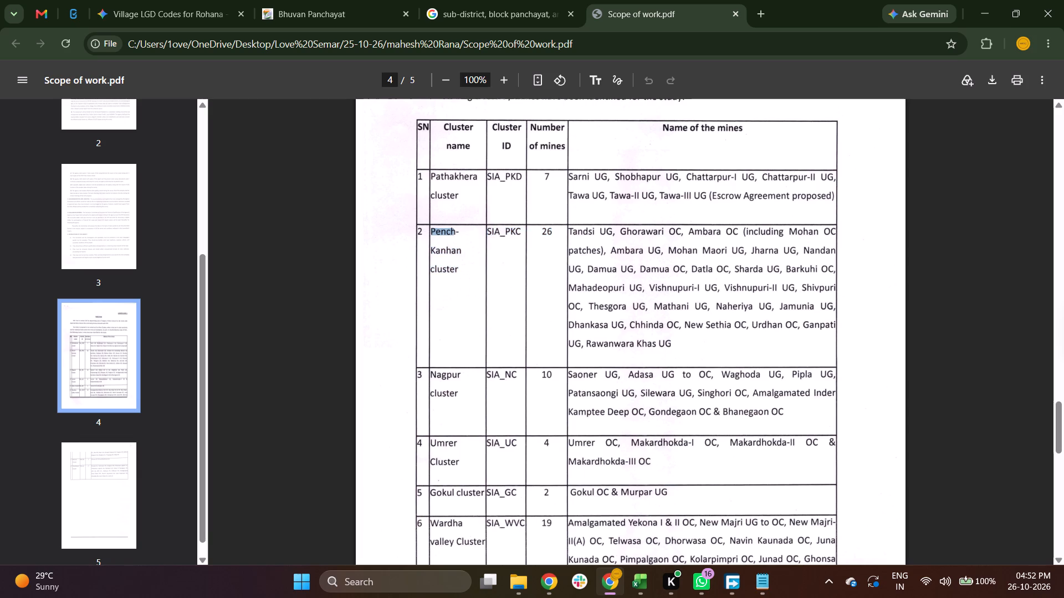
pyautogui.hotkey('ctrl', 'c')
pyautogui.hotkey('alt', 'Tab')
pyautogui.hotkey('ctrl', 'v')
# Copy "Kanhan" from the same PDF row to complete the note's heading as "Pench-Kanhan Cluster", followed by a line break.
pyautogui.hotkey('alt', 'Tab')
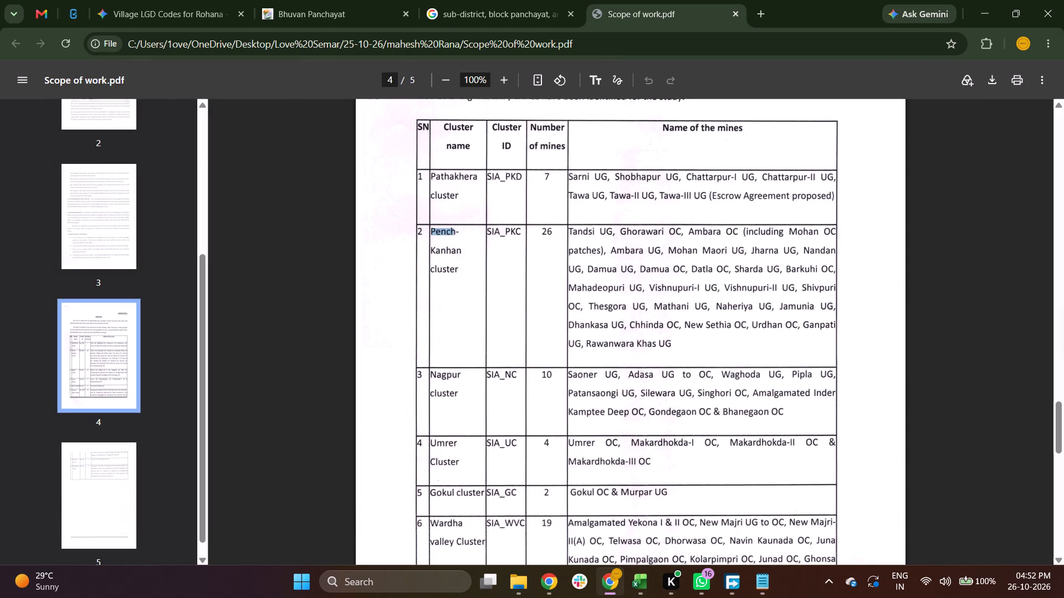
pyautogui.doubleClick(442, 252)
pyautogui.hotkey('ctrl', 'c')
pyautogui.hotkey('ctrl', 'c')
pyautogui.hotkey('alt', 'Tab')
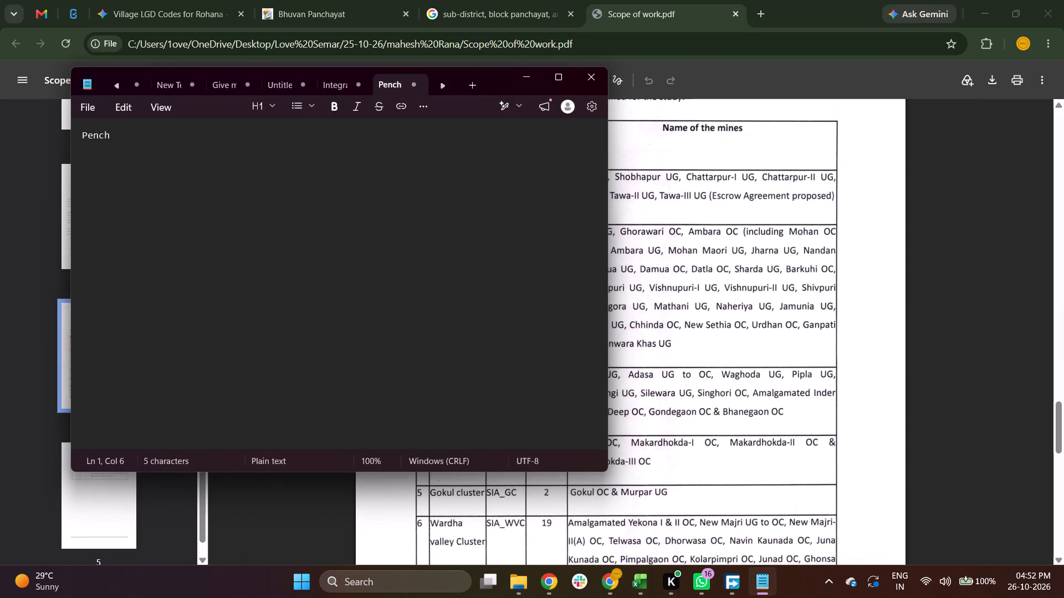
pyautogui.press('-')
pyautogui.hotkey('ctrl', 'v')
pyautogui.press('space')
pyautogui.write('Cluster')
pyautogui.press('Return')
# Add Wardha valley Cluster as the note's second line, copying the name from row 6 of the PDF's cluster table.
pyautogui.hotkey('alt', 'Tab')
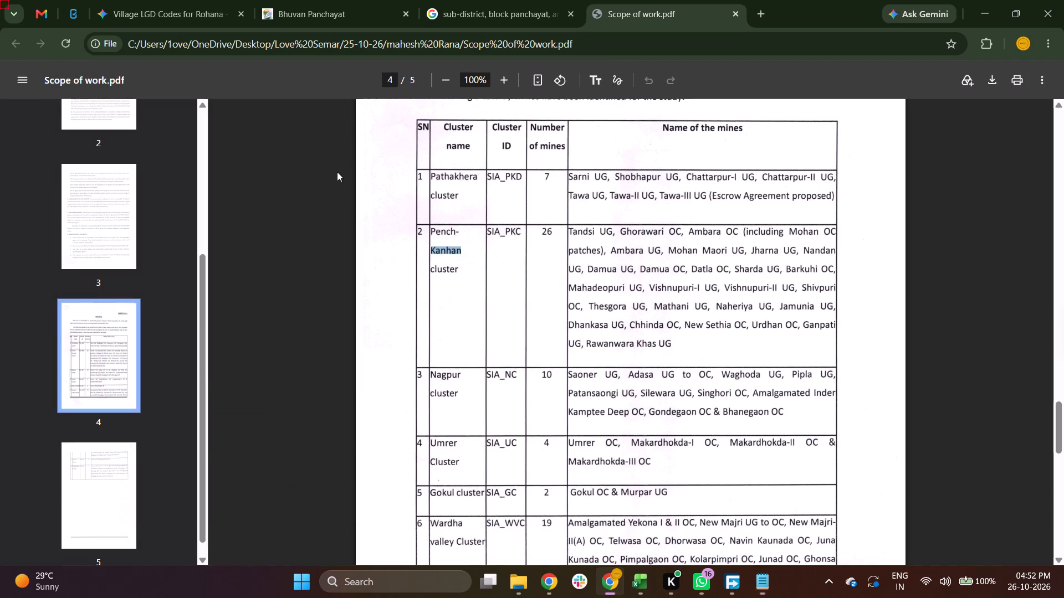
pyautogui.scroll(-1, 440, 434)
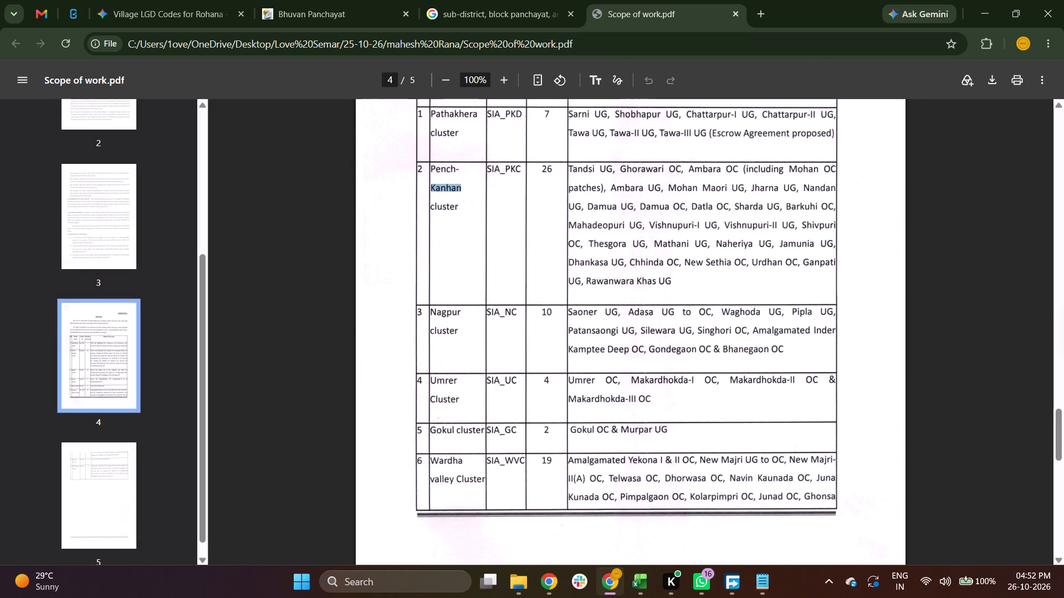
pyautogui.scroll(-1, 436, 435)
pyautogui.doubleClick(438, 393)
pyautogui.hotkey('ctrl', 'c')
pyautogui.hotkey('ctrl', 'c')
pyautogui.hotkey('ctrl', 'c')
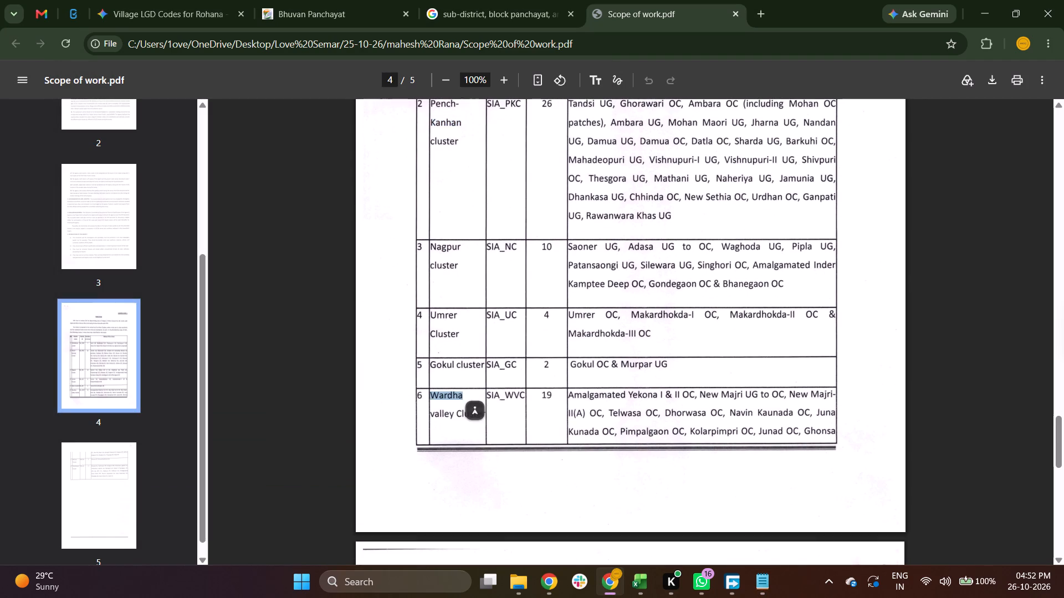
pyautogui.hotkey('alt', 'Tab')
pyautogui.hotkey('ctrl', 'v')
pyautogui.hotkey('alt', 'Tab')
pyautogui.moveTo(483, 414); pyautogui.dragTo(447, 414)
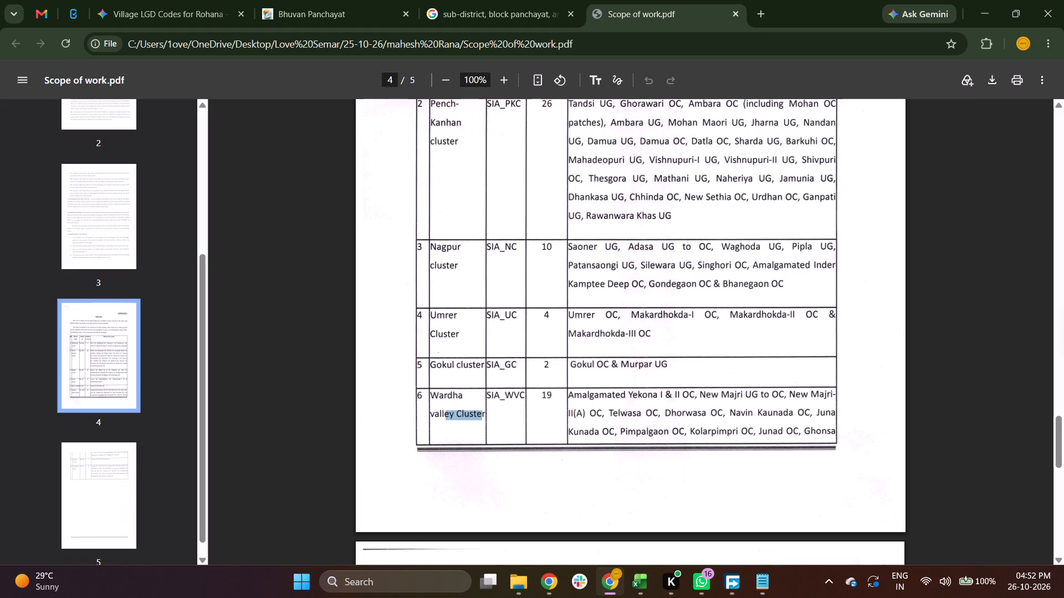
pyautogui.moveTo(447, 414); pyautogui.dragTo(433, 412)
pyautogui.moveTo(433, 412); pyautogui.dragTo(431, 412)
pyautogui.hotkey('ctrl', 'c')
pyautogui.hotkey('ctrl', 'c')
pyautogui.hotkey('alt', 'Tab')
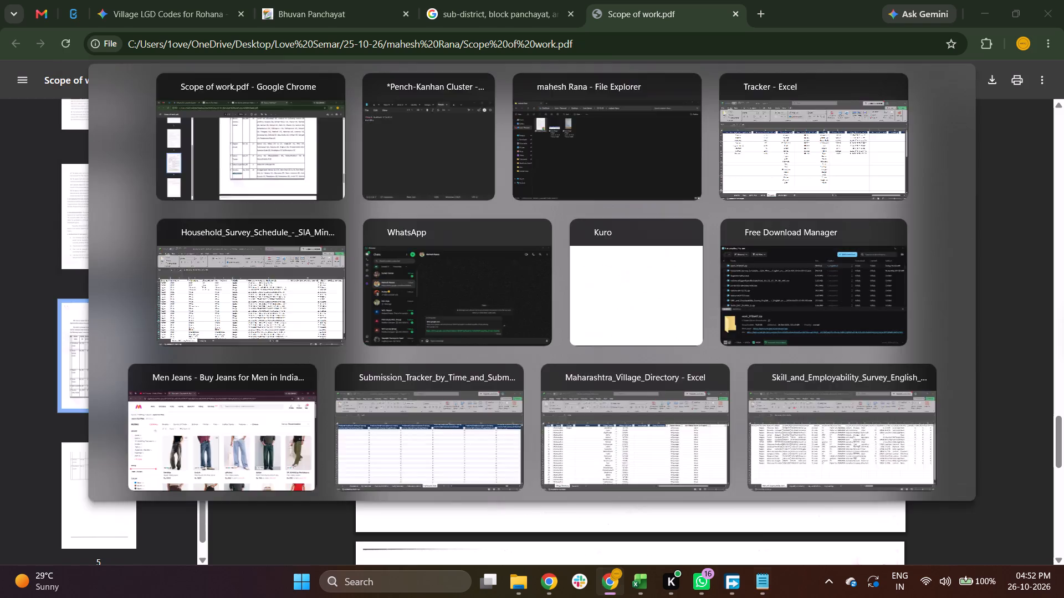
pyautogui.press('space')
pyautogui.hotkey('ctrl', 'v')
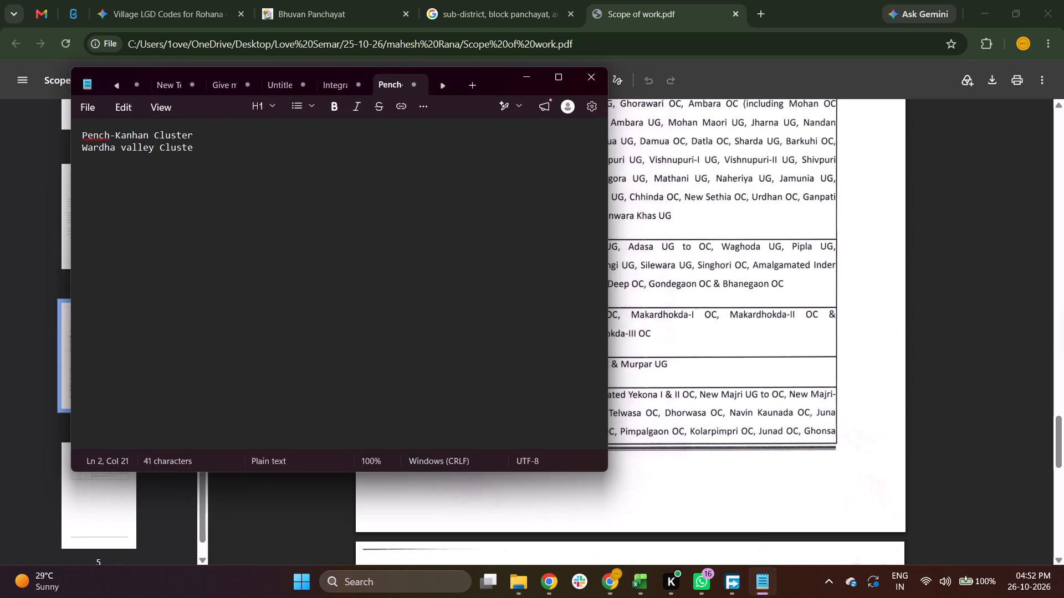
pyautogui.press('r')
pyautogui.press('Return')
# Add Chandrapur Cluster as the note's third line, copying both words from row 8 of the PDF's cluster table.
pyautogui.hotkey('alt', 'Tab')
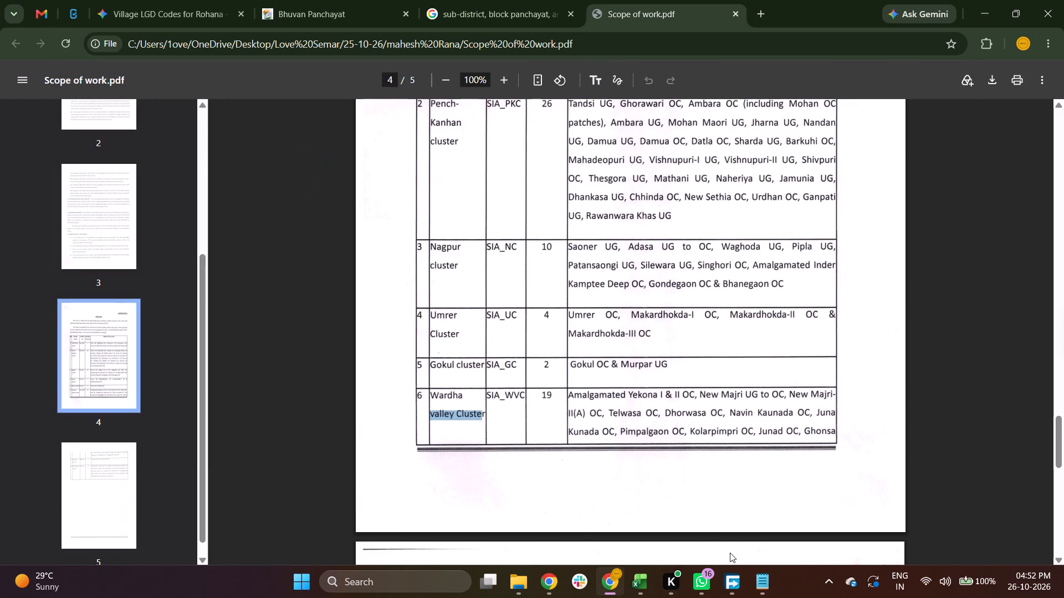
pyautogui.scroll(-4, 730, 553)
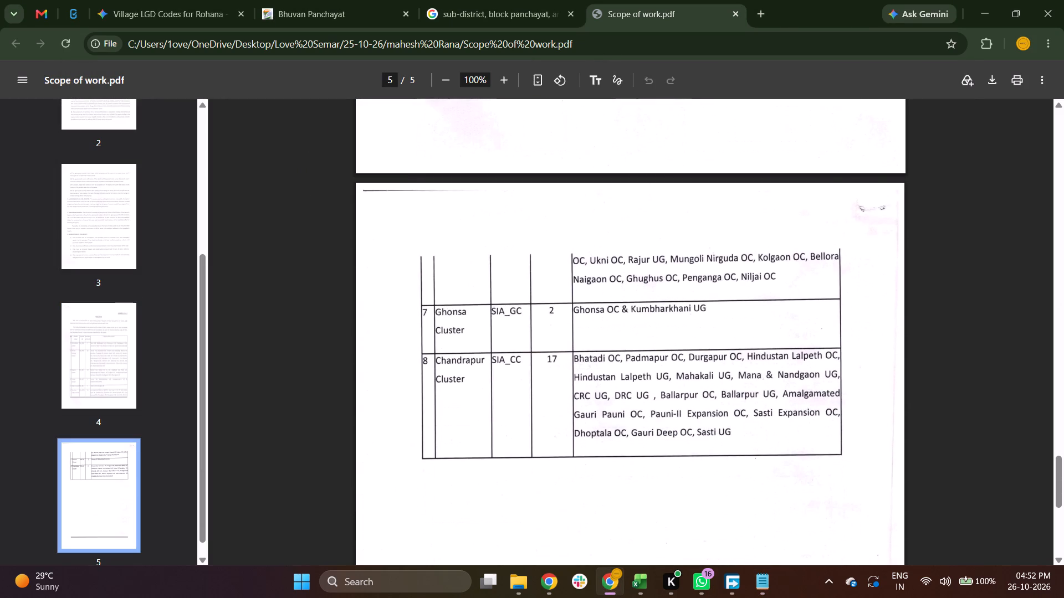
pyautogui.doubleClick(450, 357)
pyautogui.hotkey('ctrl', 'c')
pyautogui.hotkey('ctrl', 'c')
pyautogui.hotkey('ctrl', 'c')
pyautogui.hotkey('alt', 'Tab')
pyautogui.hotkey('ctrl', 'v')
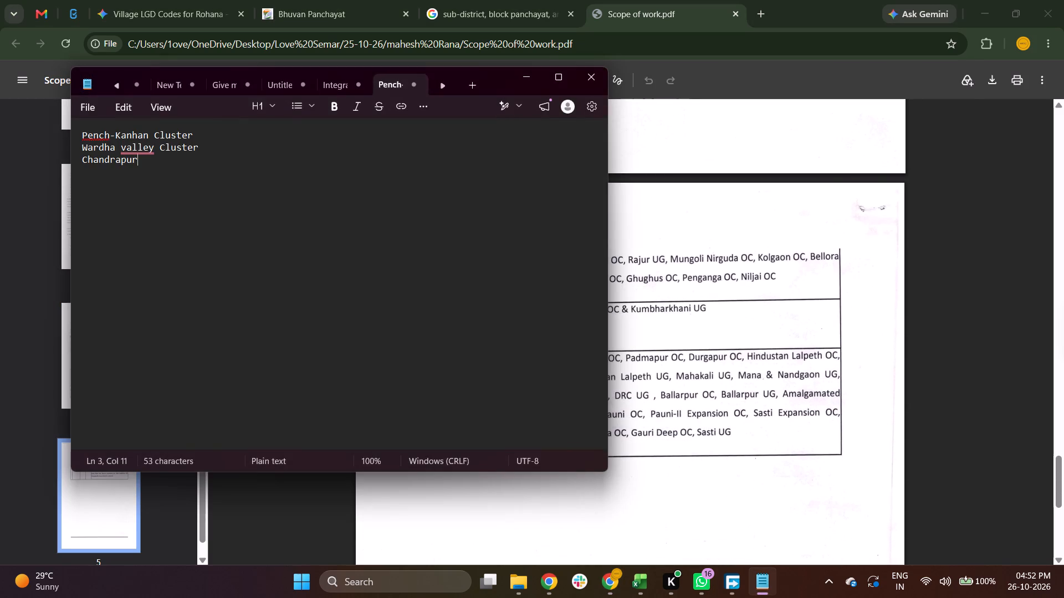
pyautogui.hotkey('alt', 'Tab')
pyautogui.doubleClick(449, 379)
pyautogui.hotkey('ctrl', 'c')
pyautogui.hotkey('ctrl', 'c')
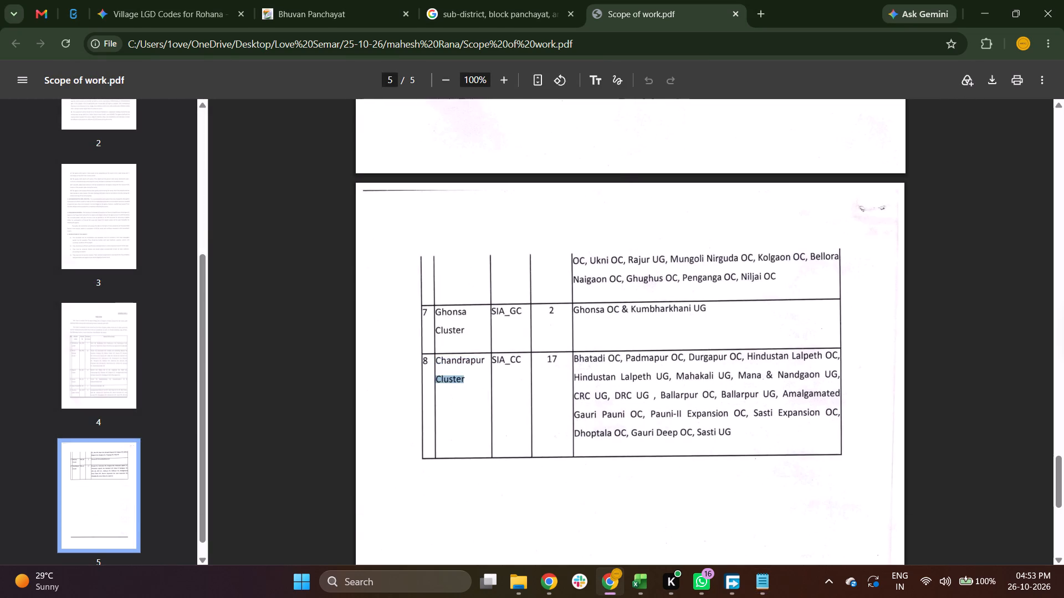
pyautogui.hotkey('alt', 'Tab')
pyautogui.hotkey('ctrl', 'v')
pyautogui.press('Left')
pyautogui.press('Left')
pyautogui.press('Left')
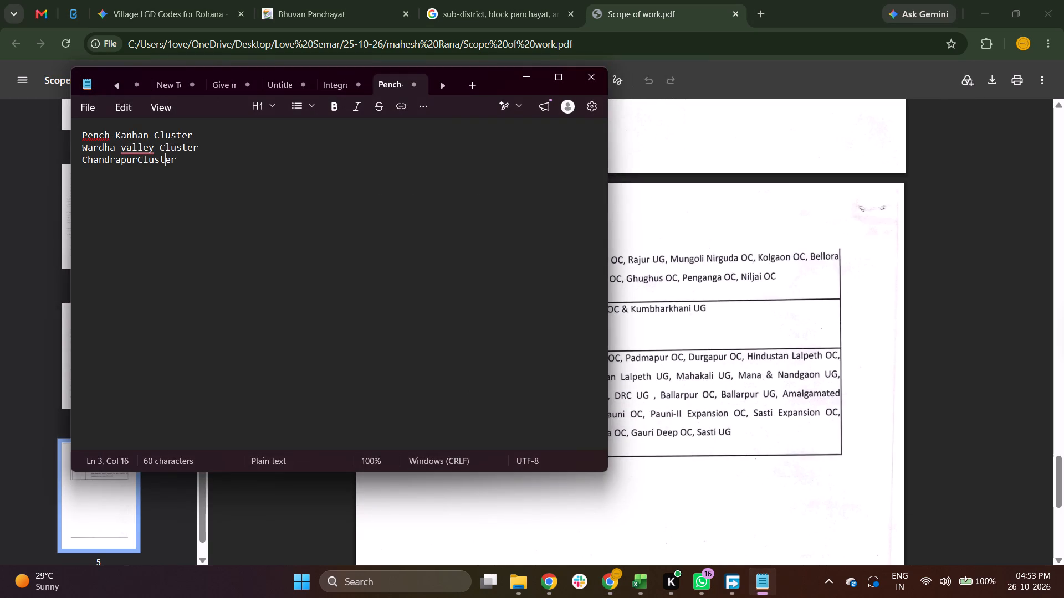
pyautogui.press('Left')
pyautogui.press('Left')
pyautogui.press('Left')
pyautogui.press('Left')
pyautogui.press('space')
# Capitalise the word valley in the note's second line so it reads Wardha Valley Cluster.
pyautogui.press('Up')
pyautogui.press('Left')
pyautogui.press('Left')
pyautogui.press('Left')
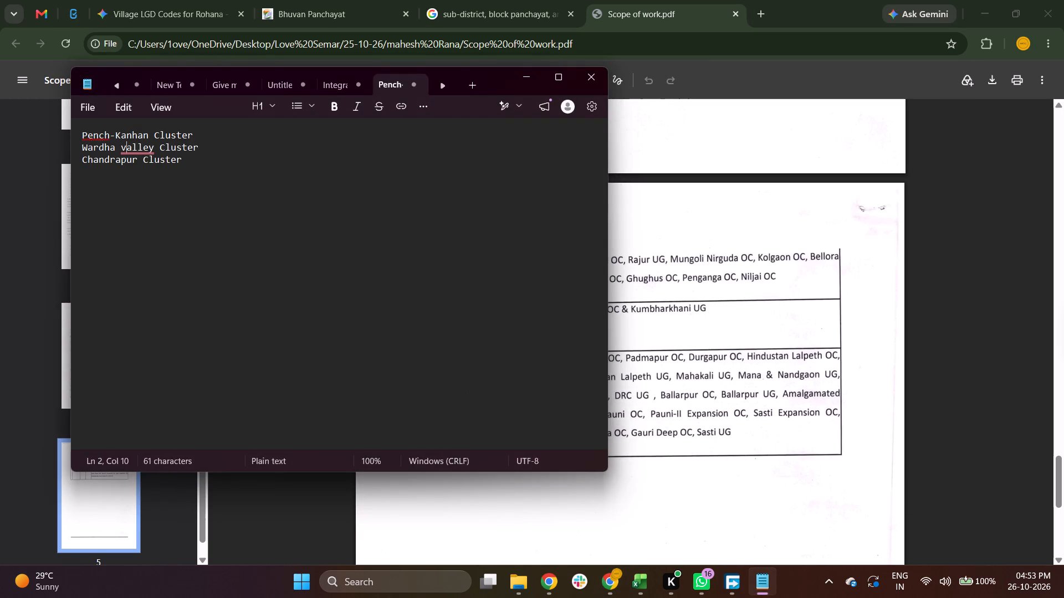
pyautogui.press('BackSpace')
pyautogui.hotkey('shift', 'v')
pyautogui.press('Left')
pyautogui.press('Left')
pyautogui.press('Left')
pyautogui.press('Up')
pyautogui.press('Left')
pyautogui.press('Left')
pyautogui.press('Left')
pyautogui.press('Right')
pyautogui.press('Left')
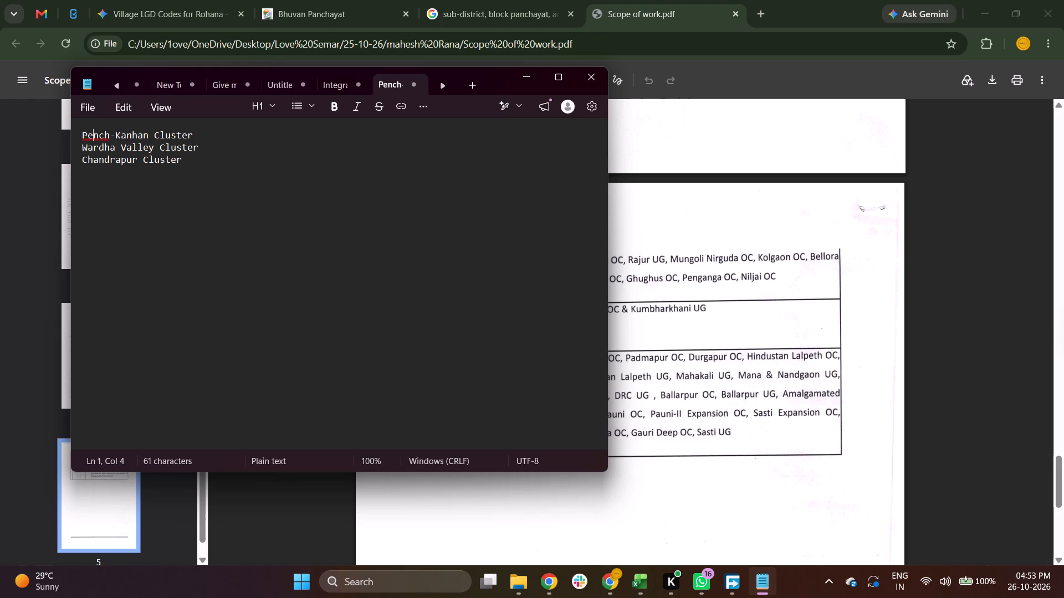
# Add the word Pench from the note's first line to the spelling dictionary.
pyautogui.doubleClick(94, 131)
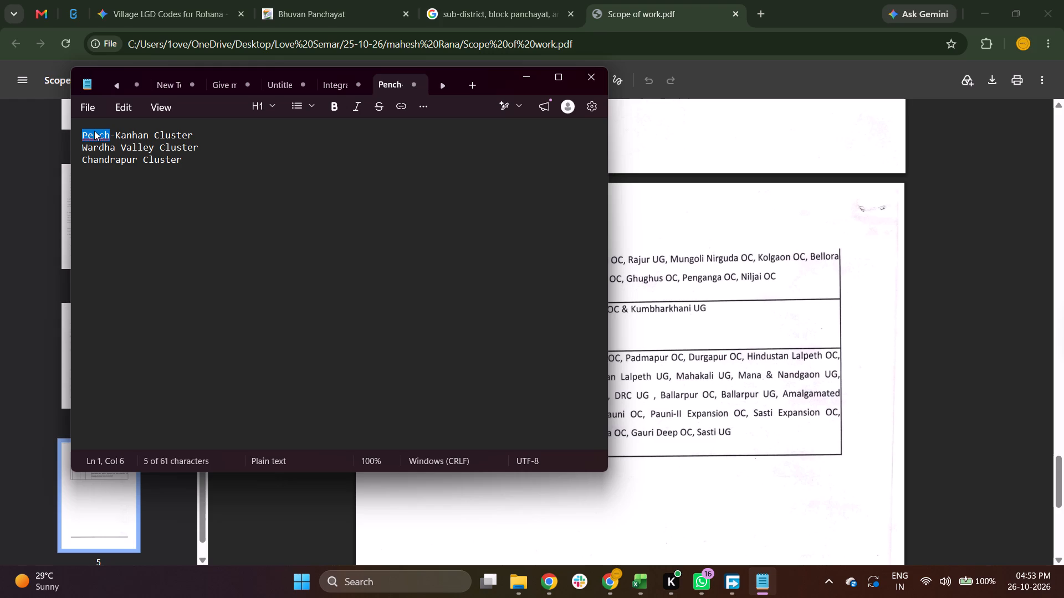
pyautogui.rightClick(94, 131)
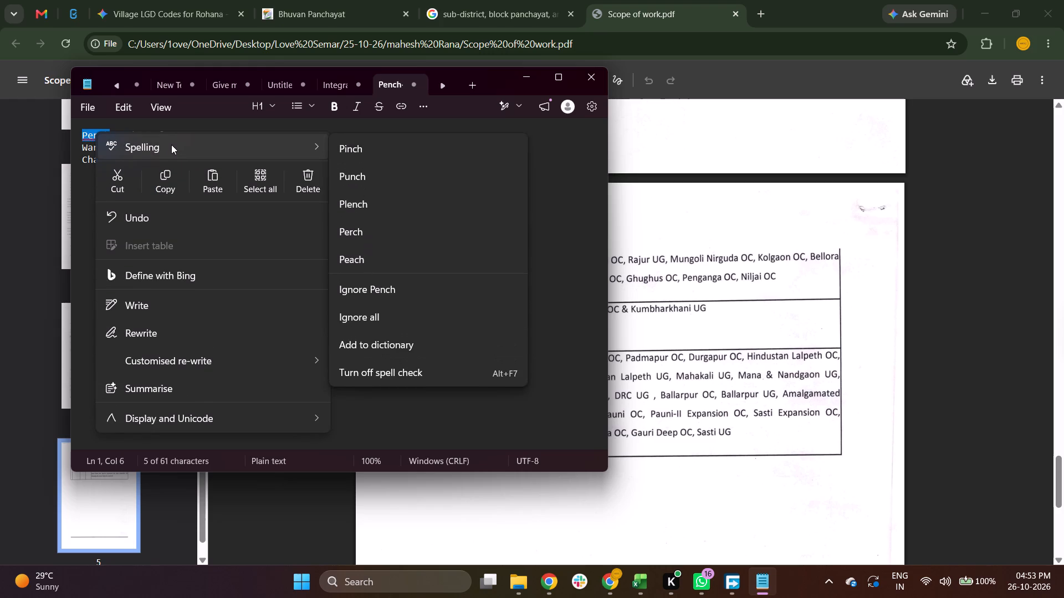
pyautogui.click(362, 346)
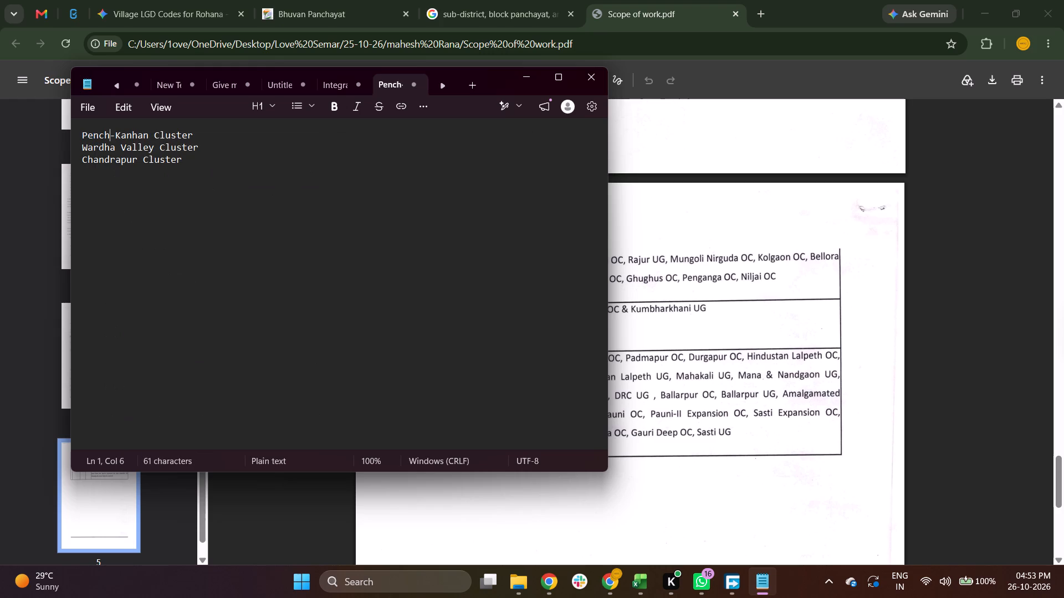
# Insert an empty line below Pench-Kanhan Cluster in the note.
pyautogui.click(269, 187)
pyautogui.press('Left')
pyautogui.press('Left')
pyautogui.press('Left')
pyautogui.press('Left')
pyautogui.press('Up')
pyautogui.press('Up')
pyautogui.press('Right')
pyautogui.press('Right')
pyautogui.press('Right')
pyautogui.press('Right')
pyautogui.press('Right')
pyautogui.press('Right')
pyautogui.hotkey('shift', 'Return')
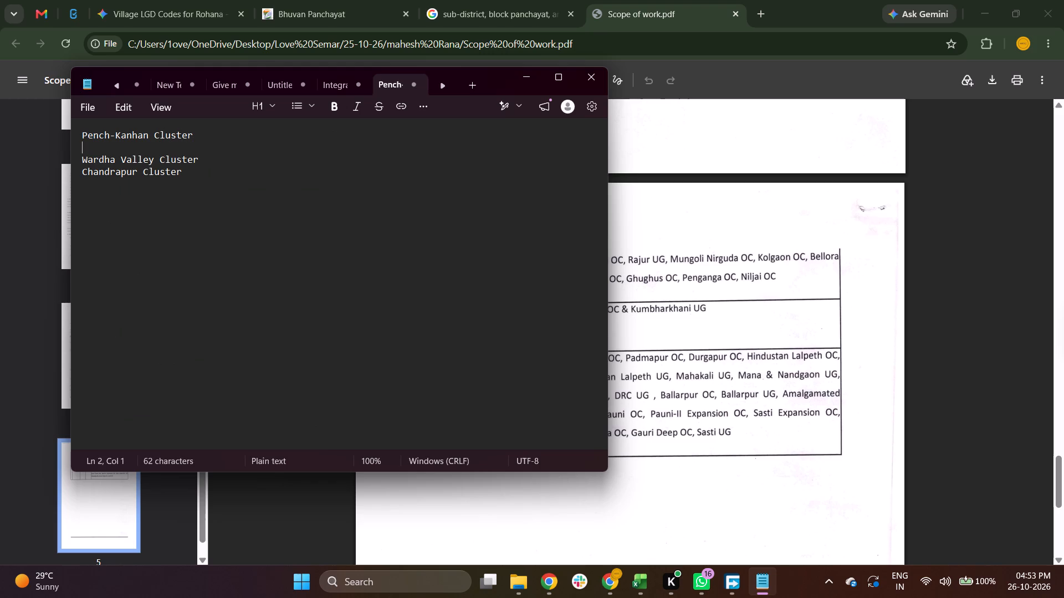
# Copy the Pench-Kanhan mine names, Tandsi UG through Rawanwara Khas UG, from row 2 of the PDF's cluster table into the note's empty line.
pyautogui.hotkey('alt', 'Tab')
pyautogui.scroll(2, 601, 325)
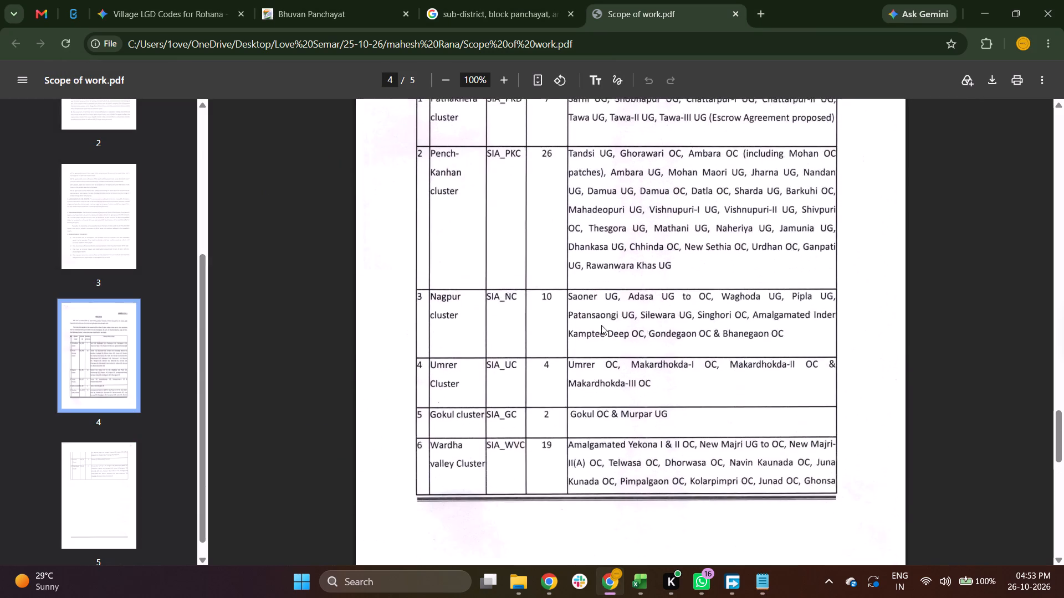
pyautogui.scroll(2, 601, 325)
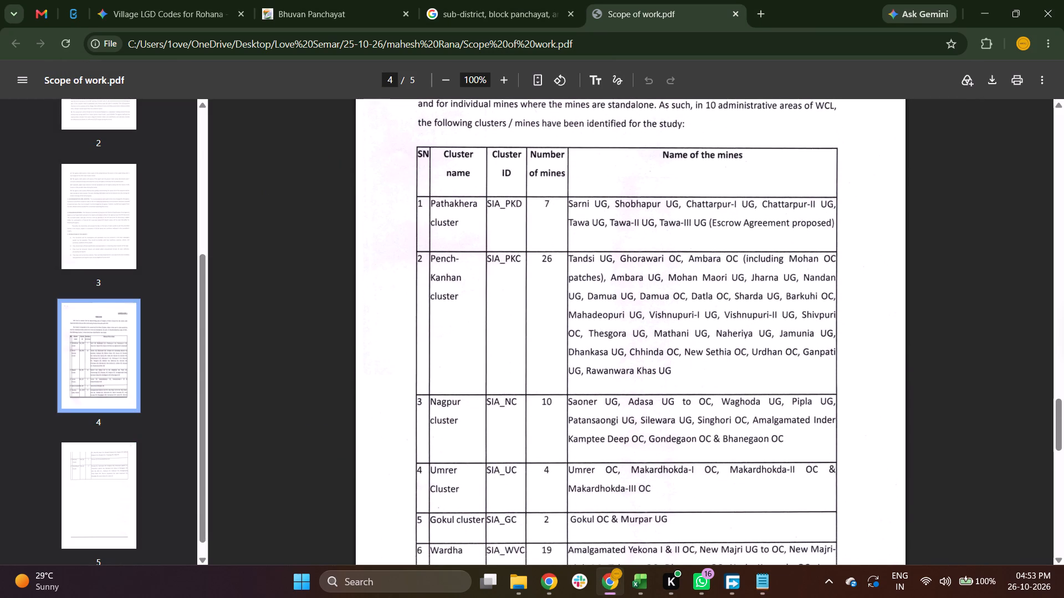
pyautogui.moveTo(569, 258); pyautogui.dragTo(684, 372)
pyautogui.hotkey('ctrl', 'c')
pyautogui.hotkey('ctrl', 'c')
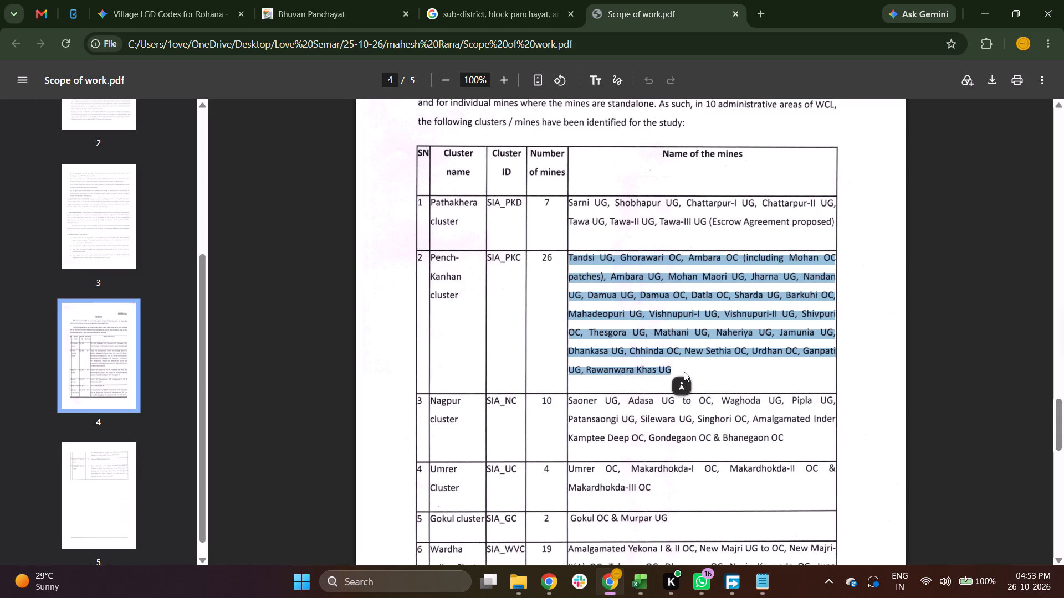
pyautogui.hotkey('ctrl', 'c')
pyautogui.hotkey('alt', 'Tab')
pyautogui.hotkey('ctrl', 'v')
# Put Tandsi UG on its own line in the pasted mine list and remove the comma after it.
pyautogui.press('Left')
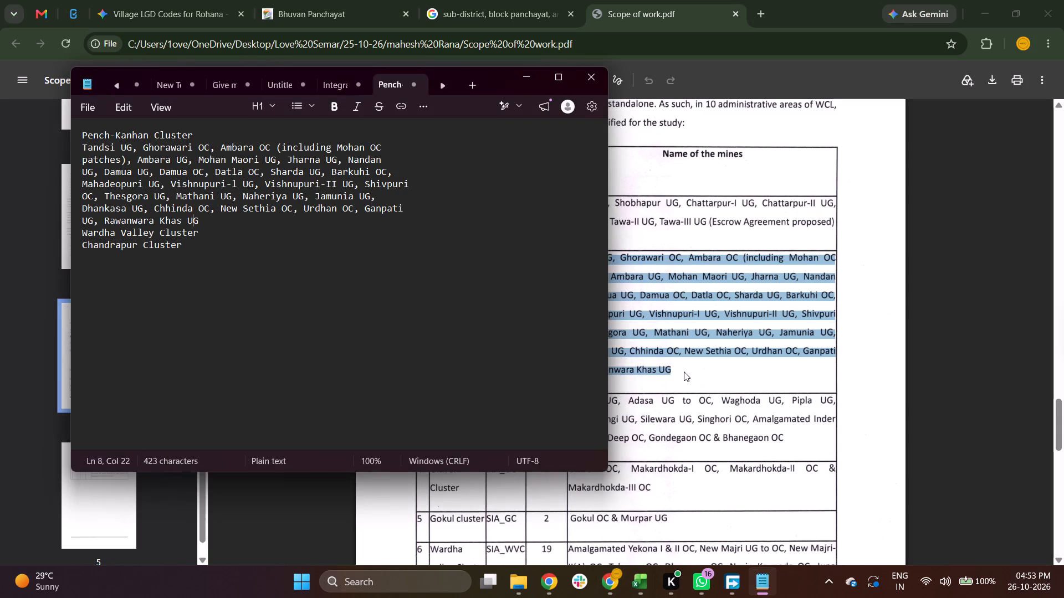
pyautogui.press('Left')
pyautogui.press('Up')
pyautogui.press('Up')
pyautogui.press('Up')
pyautogui.press('Up')
pyautogui.press('Up')
pyautogui.press('Up')
pyautogui.press('Left')
pyautogui.press('Left')
pyautogui.press('Left')
pyautogui.press('Left')
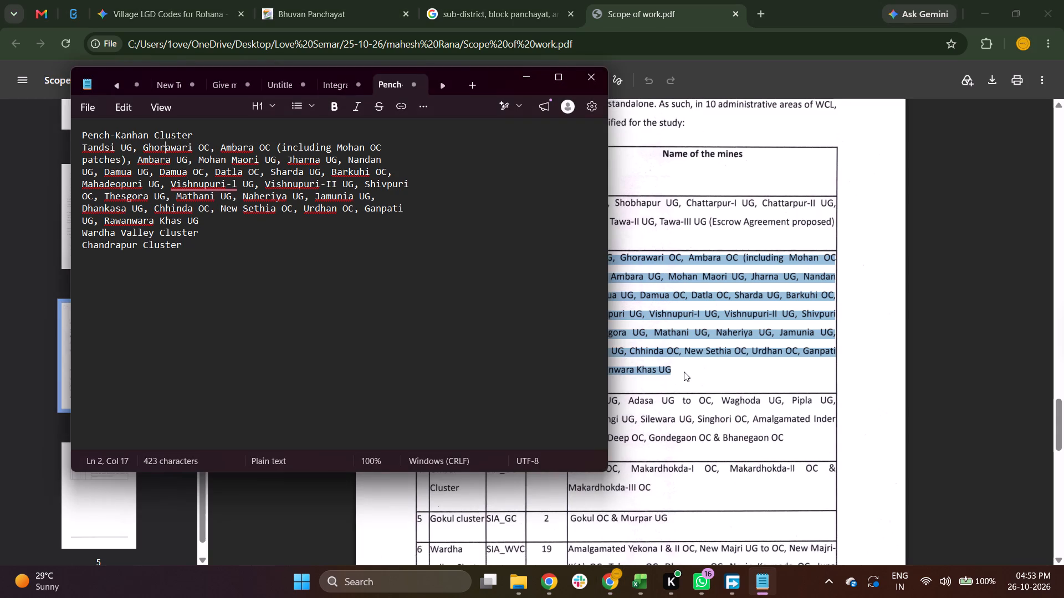
pyautogui.press('Left')
pyautogui.press('Left')
pyautogui.press('Left')
pyautogui.press('Left')
pyautogui.press('Return')
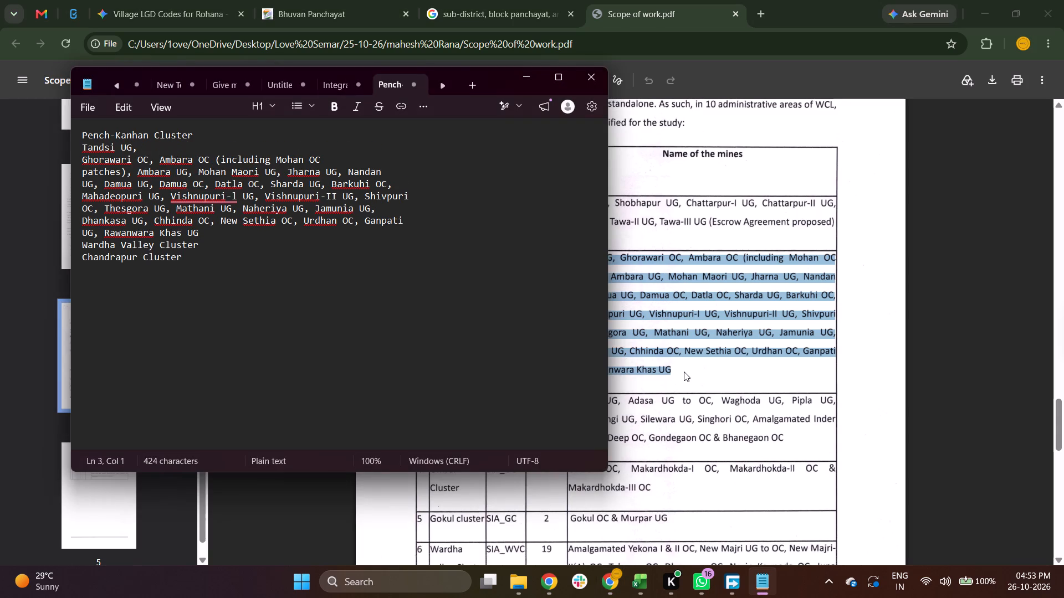
pyautogui.press('Left')
pyautogui.press('Left')
pyautogui.press('Left')
pyautogui.press('Right')
pyautogui.press('BackSpace')
# Put Ghorawari OC on its own line, replacing the comma and space after it with a line break.
pyautogui.press('Down')
pyautogui.press('Down')
pyautogui.press('Right')
pyautogui.press('Right')
pyautogui.press('Right')
pyautogui.press('Right')
pyautogui.press('Up')
pyautogui.press('Right')
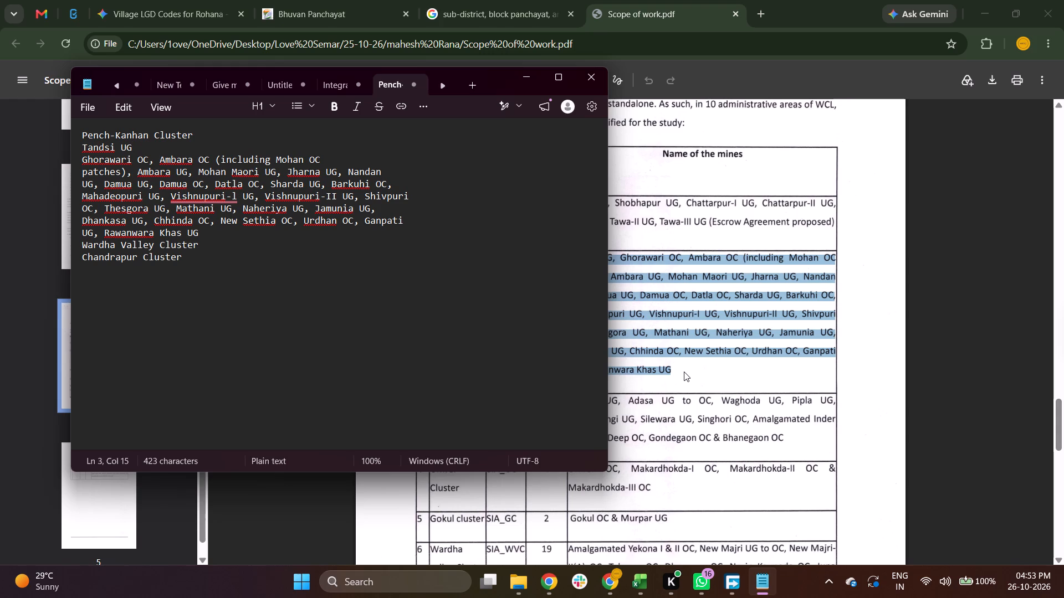
pyautogui.press('BackSpace')
pyautogui.press('BackSpace')
pyautogui.press('Return')
# Separate Ambara OC (including Mohan OC patches) from Ambara UG, replacing the comma and space between them with a line break.
pyautogui.press('Right')
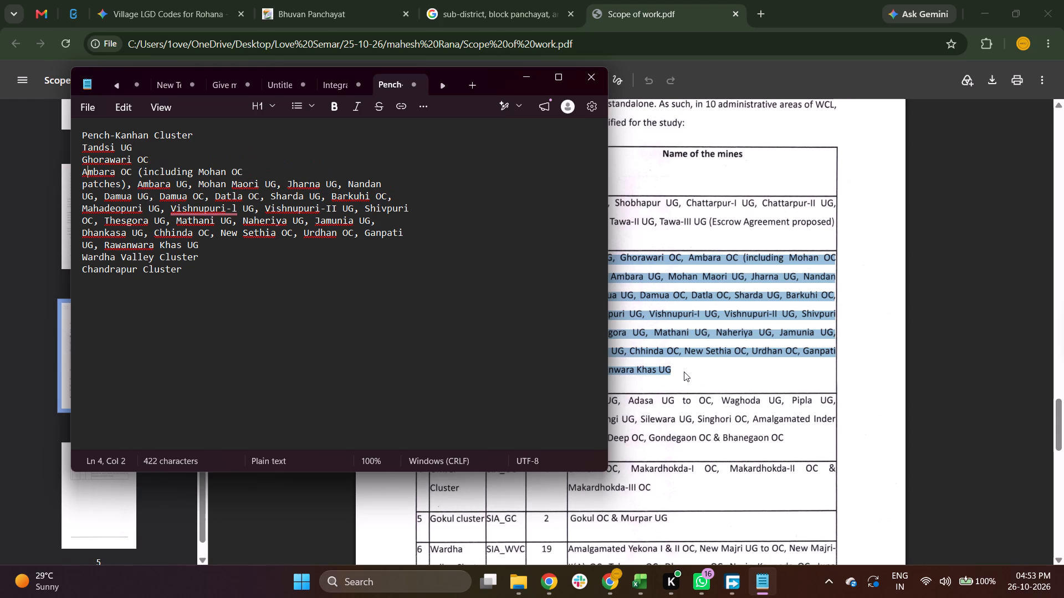
pyautogui.press('Right')
pyautogui.press('Right')
pyautogui.press('Right')
pyautogui.press('Right')
pyautogui.press('Right')
pyautogui.press('Down')
pyautogui.press('Right')
pyautogui.press('Right')
pyautogui.press('Right')
pyautogui.press('Right')
pyautogui.press('BackSpace')
pyautogui.press('BackSpace')
pyautogui.press('Return')
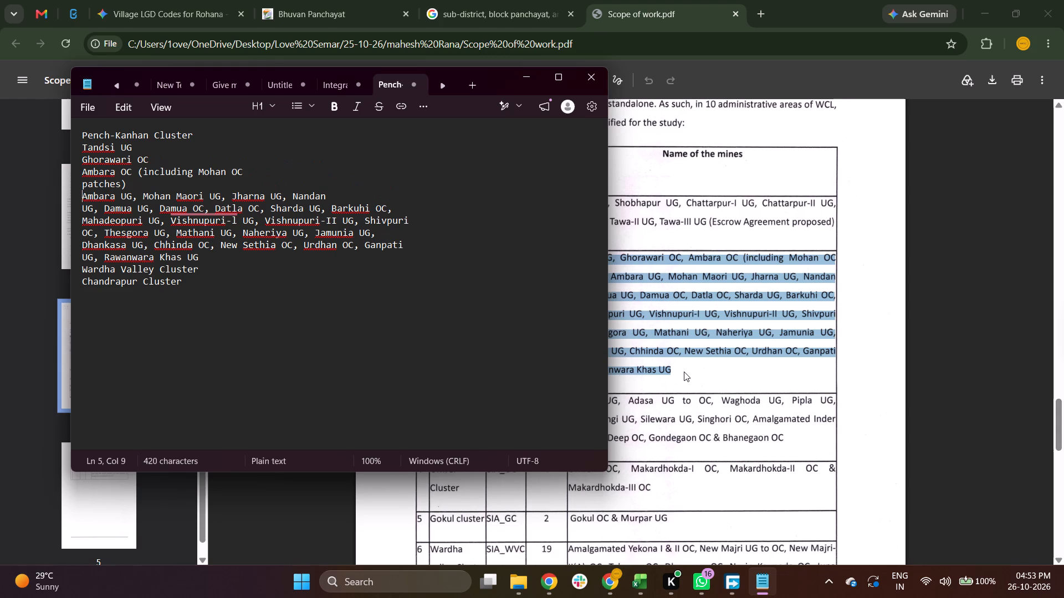
# Put Ambara UG on its own line, replacing the comma and space before Mohan Maori UG with a line break.
pyautogui.press('Right')
pyautogui.press('Right')
pyautogui.press('Right')
pyautogui.press('Right')
pyautogui.press('Right')
pyautogui.press('Right')
pyautogui.press('Right')
pyautogui.press('Right')
pyautogui.press('Right')
pyautogui.press('Right')
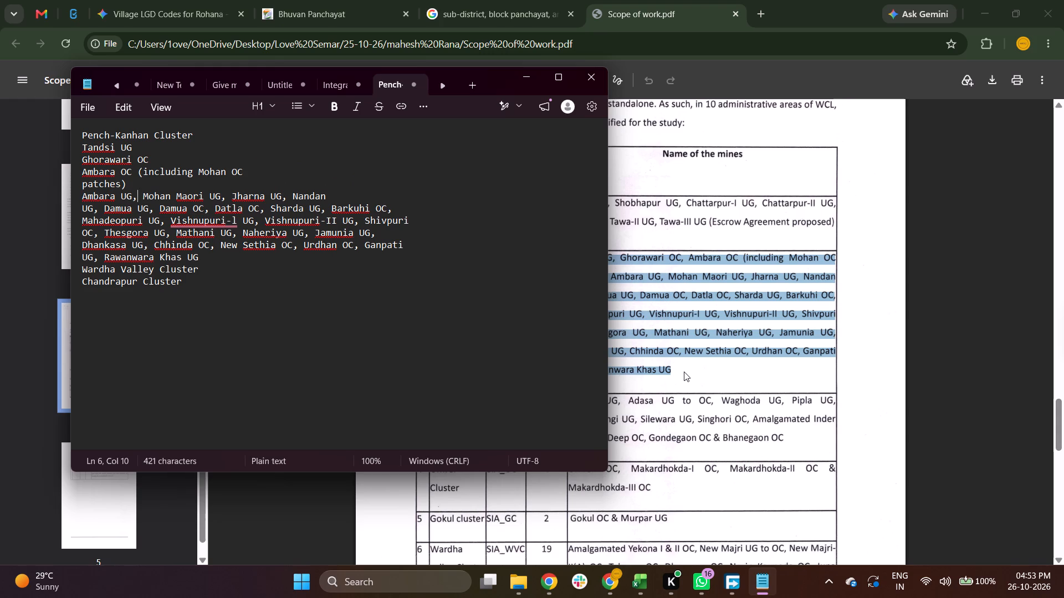
pyautogui.press('Right')
pyautogui.press('Right')
pyautogui.press('Left')
pyautogui.press('BackSpace')
pyautogui.press('BackSpace')
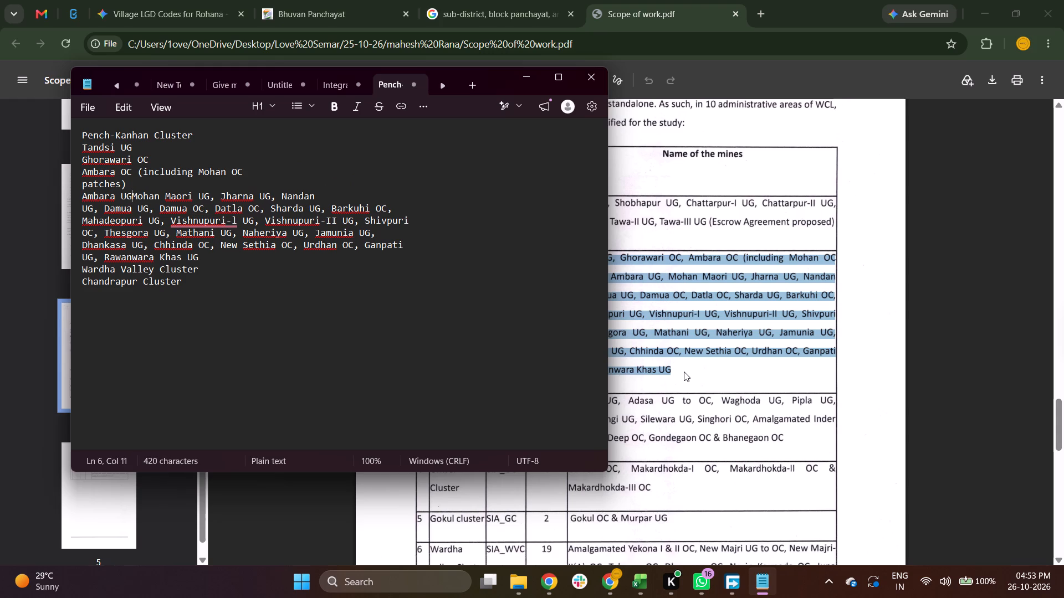
pyautogui.press('Return')
# Put Mohan Maori UG on its own line, replacing the comma and space before Jharna UG with a line break.
pyautogui.press('Right')
pyautogui.press('Right')
pyautogui.press('Right')
pyautogui.press('Right')
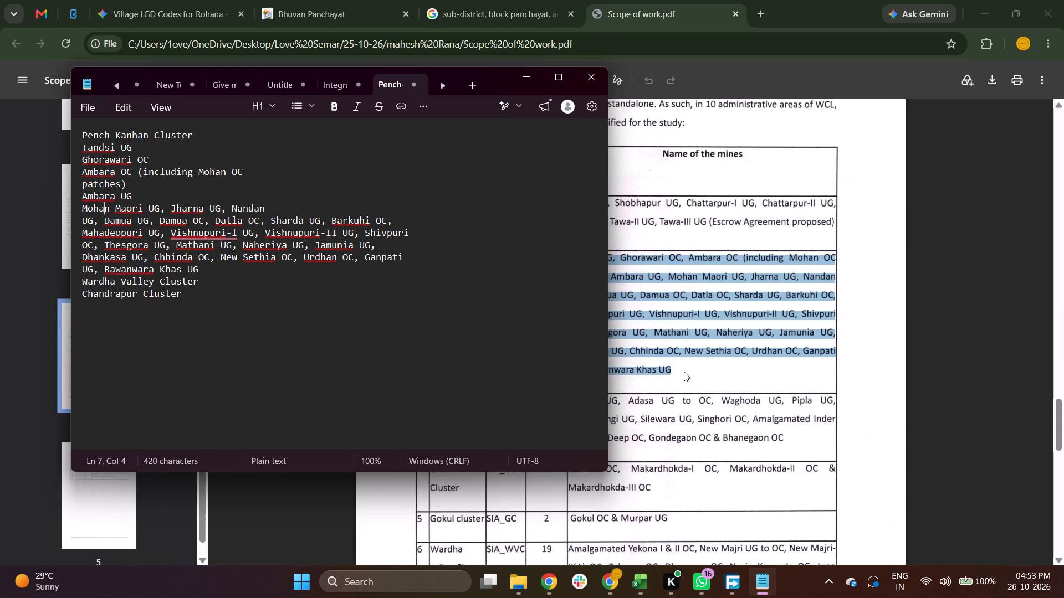
pyautogui.press('Right')
pyautogui.press('Right')
pyautogui.press('Right')
pyautogui.press('Right')
pyautogui.press('Right')
pyautogui.press('Right')
pyautogui.press('Right')
pyautogui.press('Right')
pyautogui.press('Right')
pyautogui.press('Right')
pyautogui.press('Right')
pyautogui.press('Right')
pyautogui.press('BackSpace')
pyautogui.press('BackSpace')
pyautogui.press('Return')
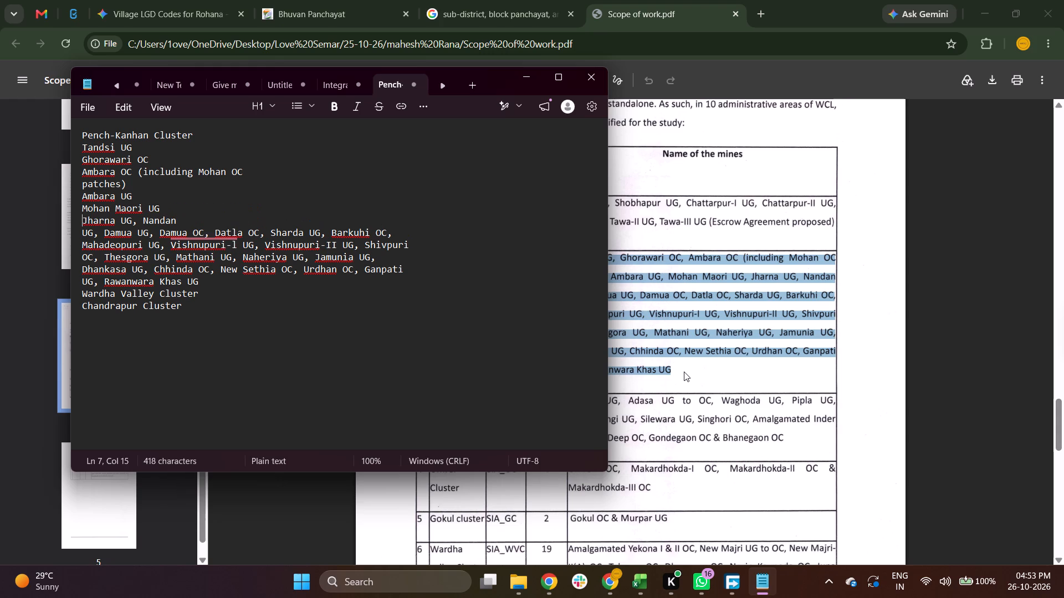
pyautogui.press('Right')
pyautogui.press('Right')
pyautogui.press('Right')
pyautogui.press('Right')
pyautogui.press('Down')
pyautogui.press('Right')
pyautogui.press('Right')
pyautogui.press('Right')
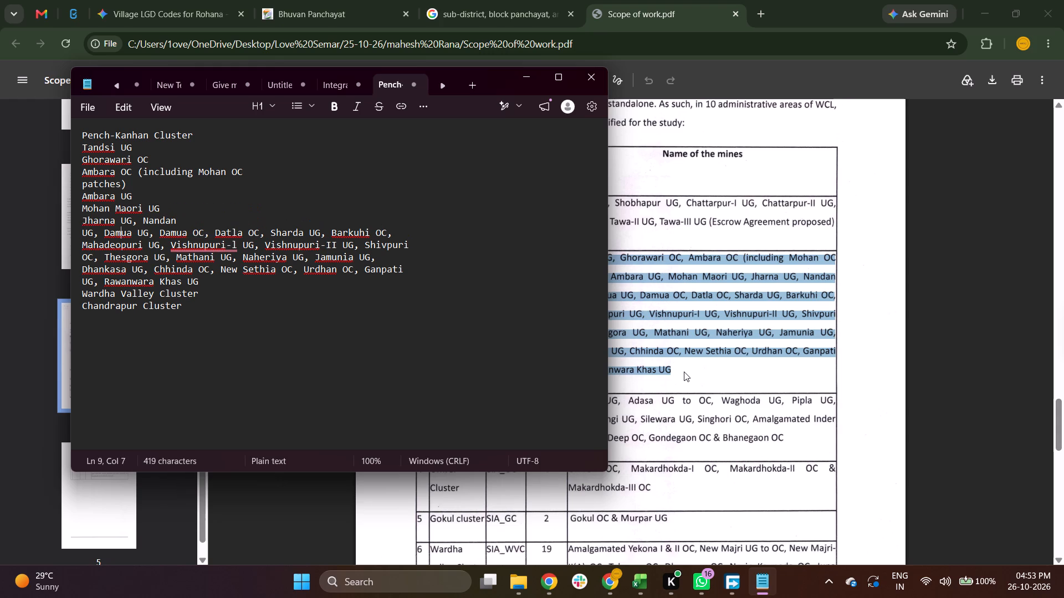
pyautogui.press('Up')
pyautogui.press('Right')
pyautogui.press('Right')
pyautogui.press('Right')
pyautogui.press('Right')
pyautogui.press('BackSpace')
pyautogui.press('BackSpace')
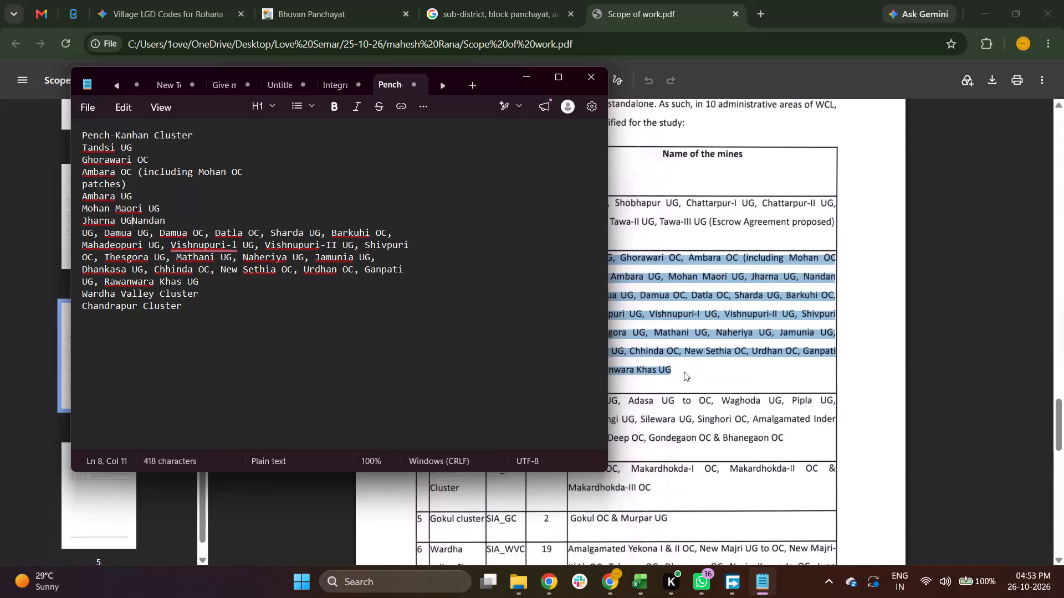
pyautogui.press('Return')
pyautogui.press('Down')
pyautogui.press('Right')
pyautogui.press('Right')
pyautogui.press('Left')
pyautogui.press('Left')
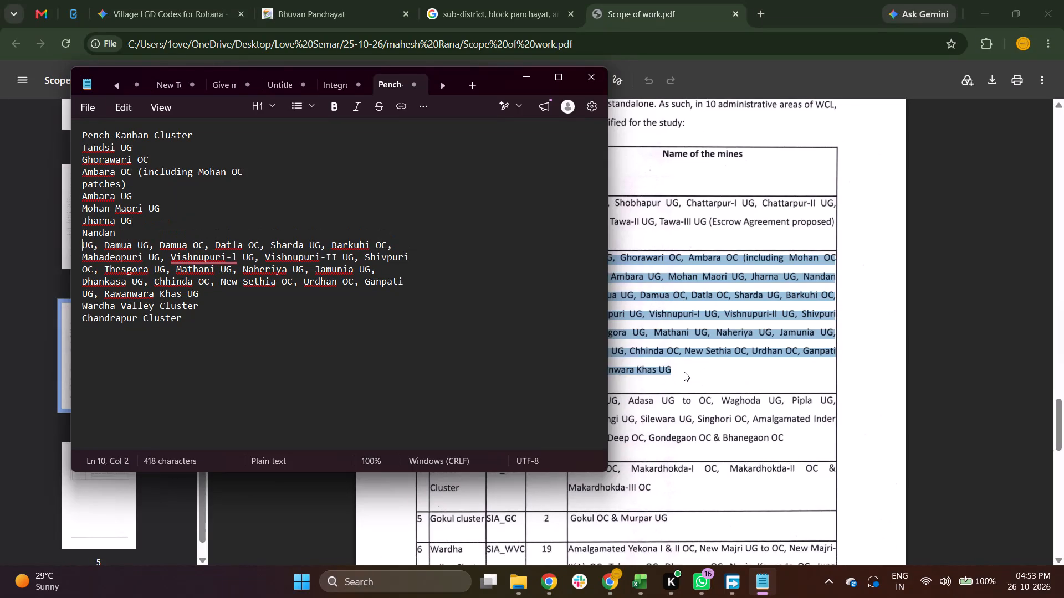
pyautogui.press('BackSpace')
pyautogui.press('space')
pyautogui.press('Right')
pyautogui.press('Right')
pyautogui.press('Right')
pyautogui.press('Right')
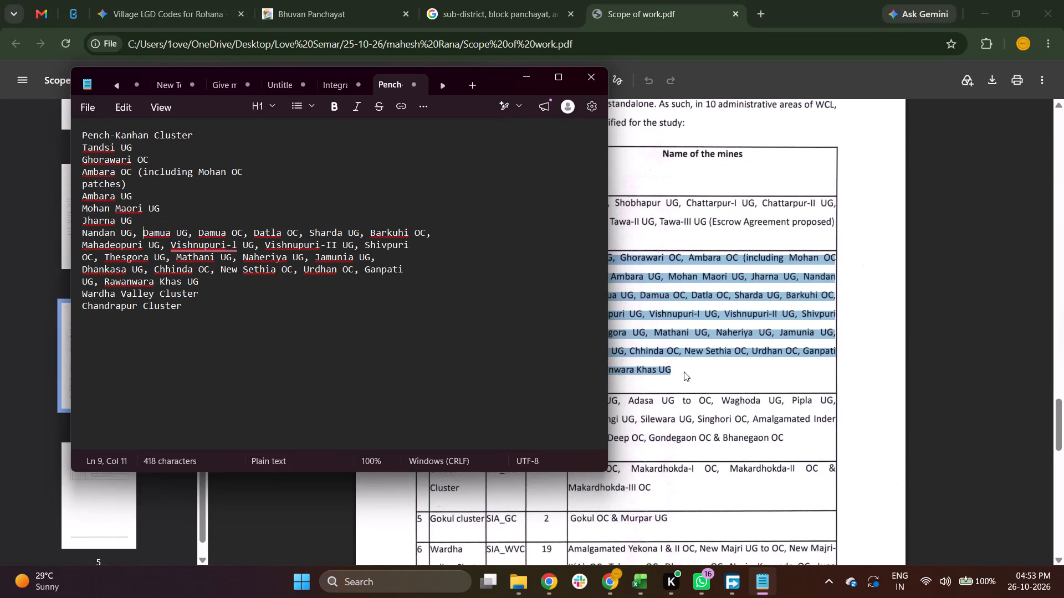
pyautogui.press('BackSpace')
pyautogui.press('BackSpace')
pyautogui.press('Return')
# Put Damua UG on its own line, replacing the comma and space before Damua OC with a line break.
pyautogui.press('Right')
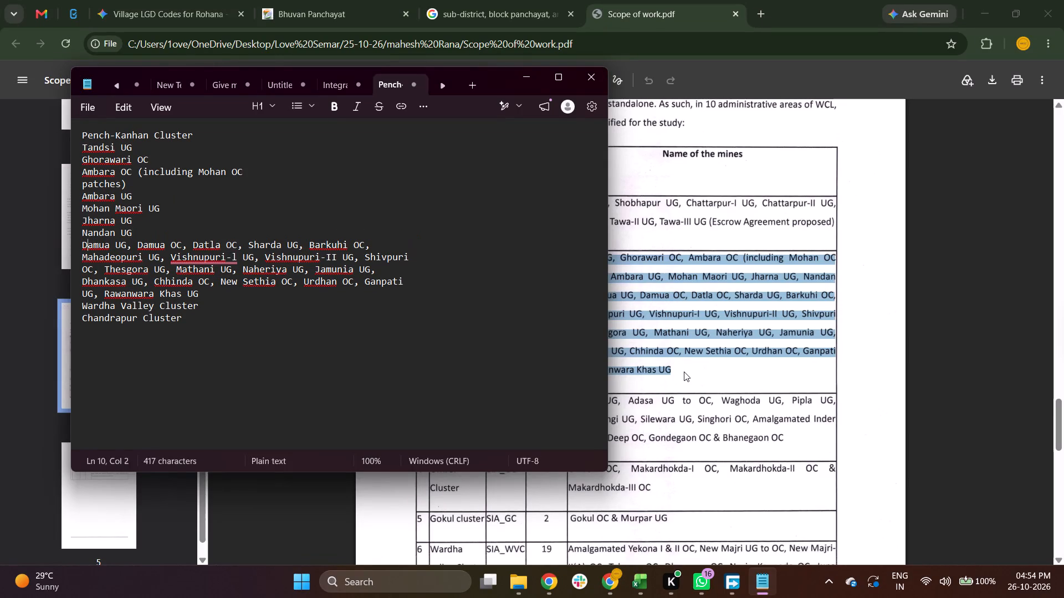
pyautogui.press('Right')
pyautogui.press('Right')
pyautogui.press('Right')
pyautogui.press('Right')
pyautogui.press('Right')
pyautogui.press('Right')
pyautogui.press('Right')
pyautogui.press('Right')
pyautogui.press('Right')
pyautogui.press('Right')
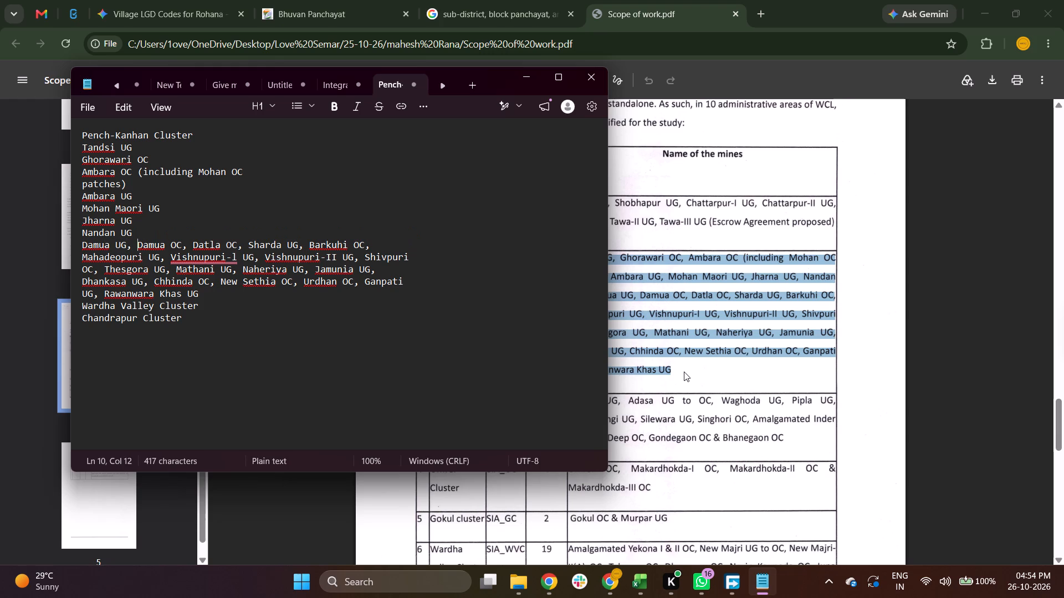
pyautogui.press('Left')
pyautogui.press('BackSpace')
pyautogui.press('BackSpace')
pyautogui.press('Return')
pyautogui.press('Right')
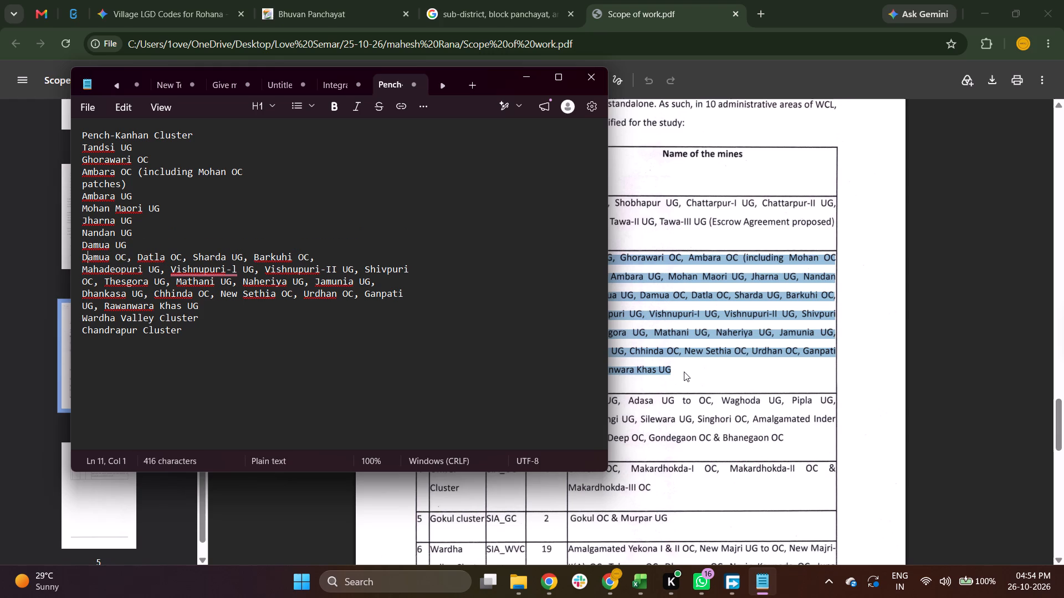
# Put Damua OC on its own line, replacing the comma and space before Datla OC with a line break.
pyautogui.press('Right')
pyautogui.press('Right')
pyautogui.press('Right')
pyautogui.press('Right')
pyautogui.press('Right')
pyautogui.press('Right')
pyautogui.press('Right')
pyautogui.press('Right')
pyautogui.press('Right')
pyautogui.press('BackSpace')
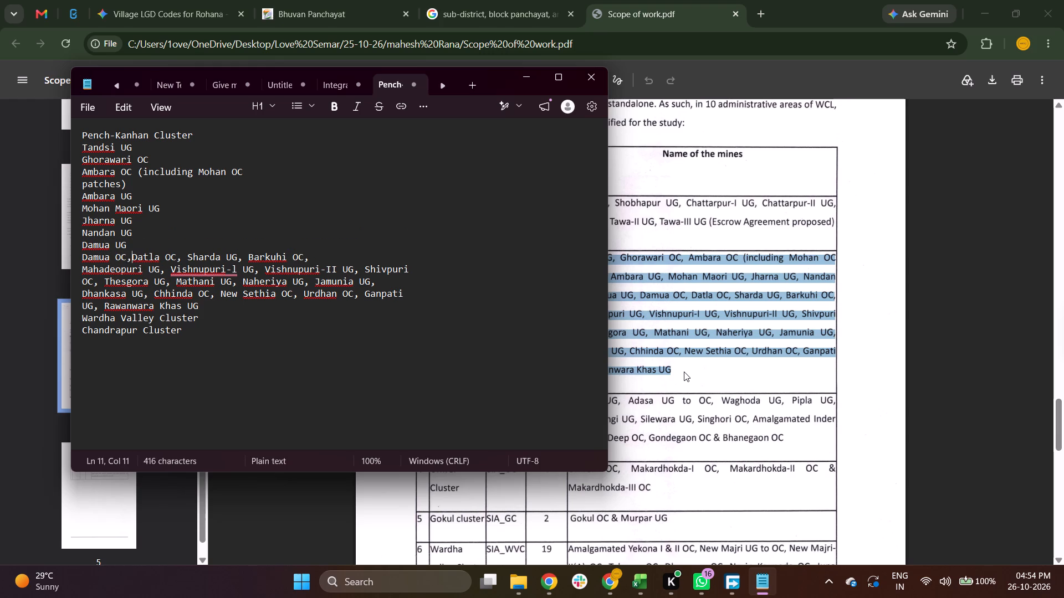
pyautogui.press('BackSpace')
pyautogui.press('Return')
# Put Datla OC on its own line, replacing the comma and space before Sharda UG with a line break.
pyautogui.press('Right')
pyautogui.press('Right')
pyautogui.press('Right')
pyautogui.press('Right')
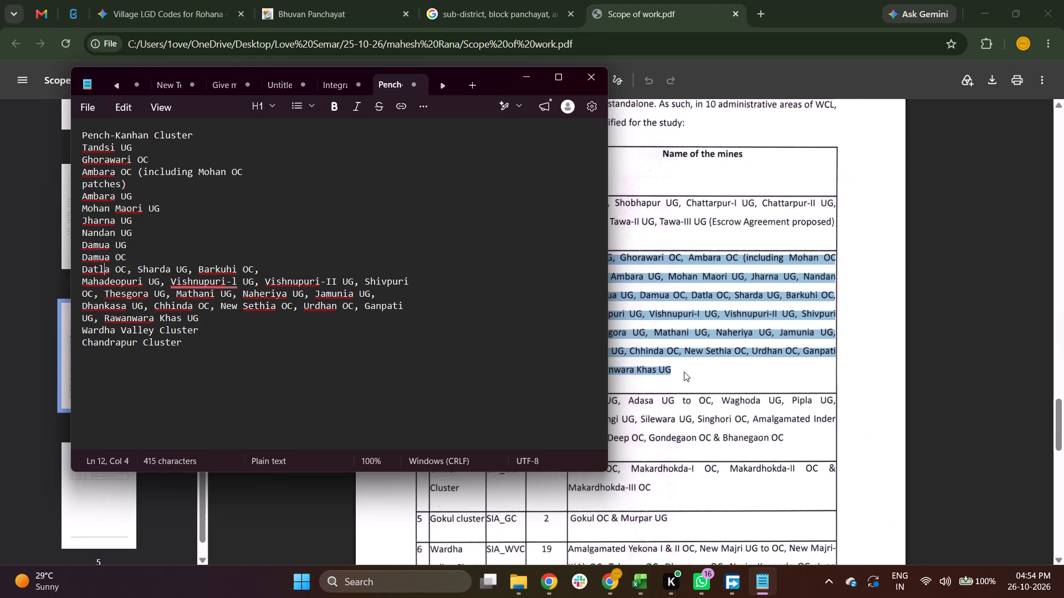
pyautogui.press('Right')
pyautogui.press('Right')
pyautogui.press('Right')
pyautogui.press('Right')
pyautogui.press('Right')
pyautogui.press('Right')
pyautogui.press('BackSpace')
pyautogui.press('BackSpace')
pyautogui.press('Return')
# Put Sharda UG on its own line, replacing the comma and space before Barkuhi OC with a line break.
pyautogui.press('Right')
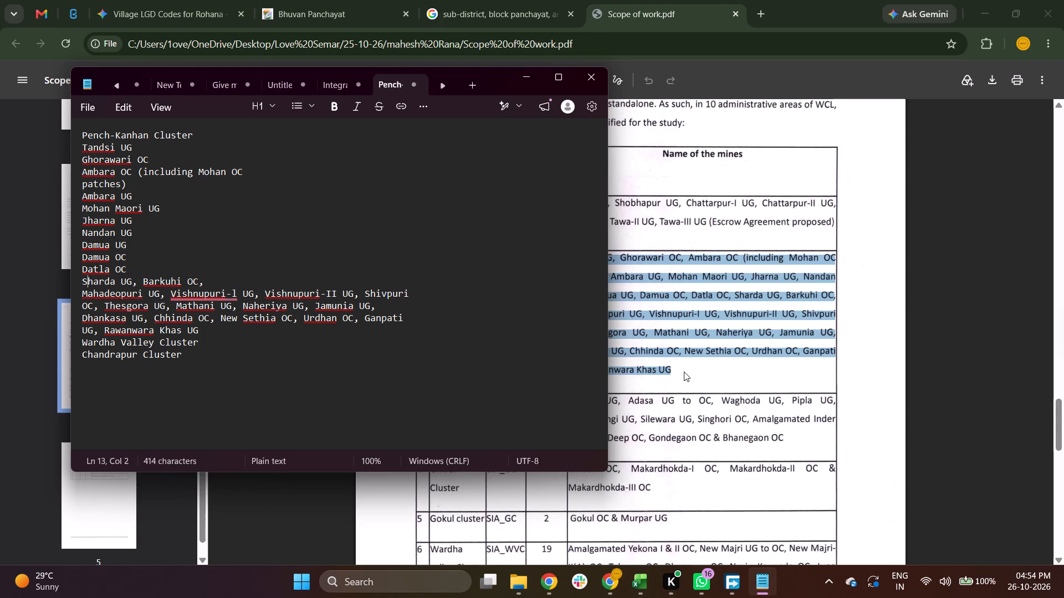
pyautogui.press('Right')
pyautogui.press('Right')
pyautogui.press('Right')
pyautogui.press('Right')
pyautogui.press('Right')
pyautogui.press('Right')
pyautogui.press('Right')
pyautogui.press('Right')
pyautogui.press('Right')
pyautogui.press('Right')
pyautogui.press('BackSpace')
pyautogui.press('BackSpace')
pyautogui.press('Return')
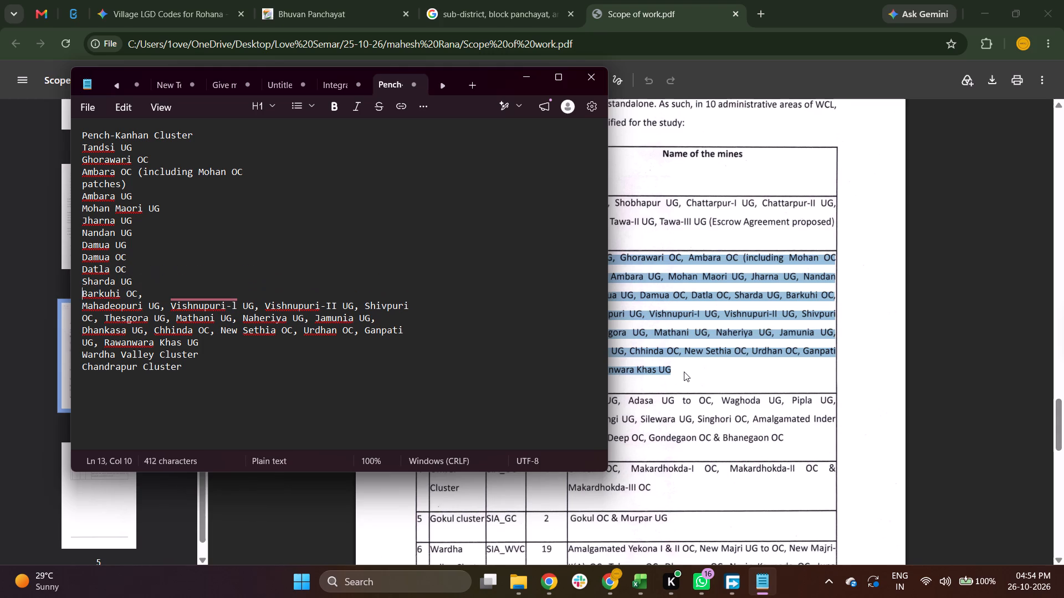
# Remove the trailing comma after Barkuhi OC.
pyautogui.press('Right')
pyautogui.press('Right')
pyautogui.press('Right')
pyautogui.press('Right')
pyautogui.press('Right')
pyautogui.press('Right')
pyautogui.press('Right')
pyautogui.press('Right')
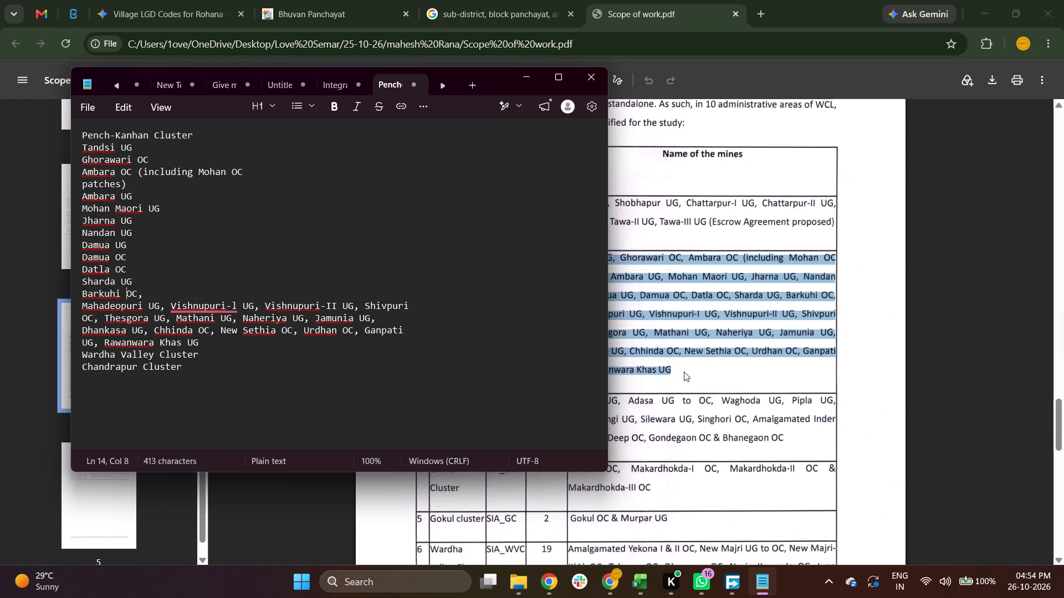
pyautogui.press('Right')
pyautogui.press('Right')
pyautogui.press('Right')
pyautogui.press('BackSpace')
# Put Mahadeopuri UG on its own line, replacing the comma and space after it with a line break.
pyautogui.press('Down')
pyautogui.press('Right')
pyautogui.press('Right')
pyautogui.press('Right')
pyautogui.press('Right')
pyautogui.press('Right')
pyautogui.press('Right')
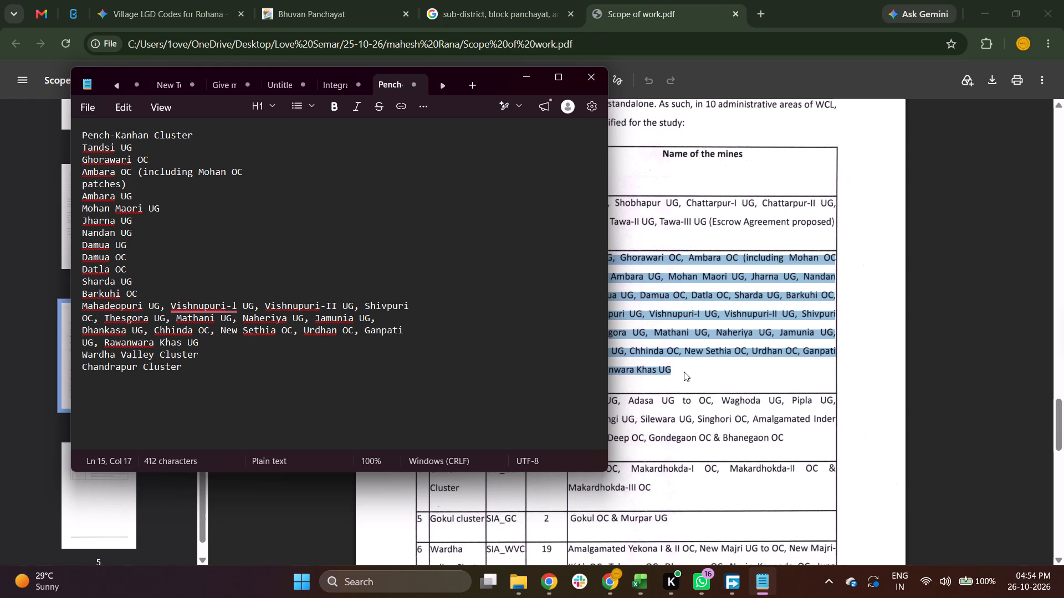
pyautogui.press('BackSpace')
pyautogui.press('BackSpace')
pyautogui.press('Return')
# Correct the misspelled first Vishnupuri mine name to Vishnupuri-I, with a capital I as the numeral.
pyautogui.press('Right')
pyautogui.press('Right')
pyautogui.press('Right')
pyautogui.press('Right')
pyautogui.press('Right')
pyautogui.press('Right')
pyautogui.press('Right')
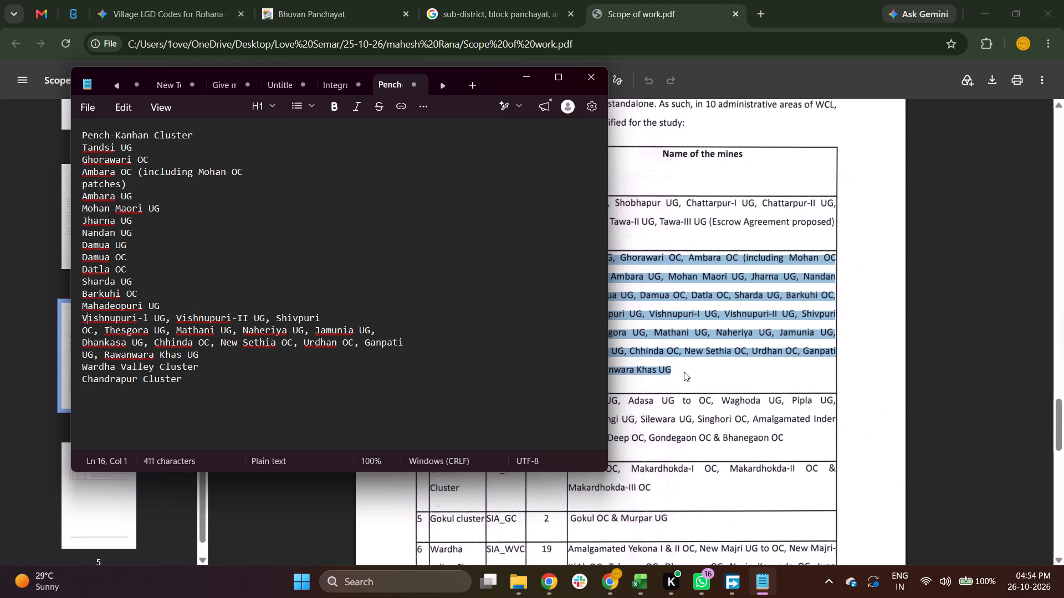
pyautogui.press('Right')
pyautogui.press('Right')
pyautogui.press('Right')
pyautogui.press('Right')
pyautogui.press('Right')
pyautogui.press('Right')
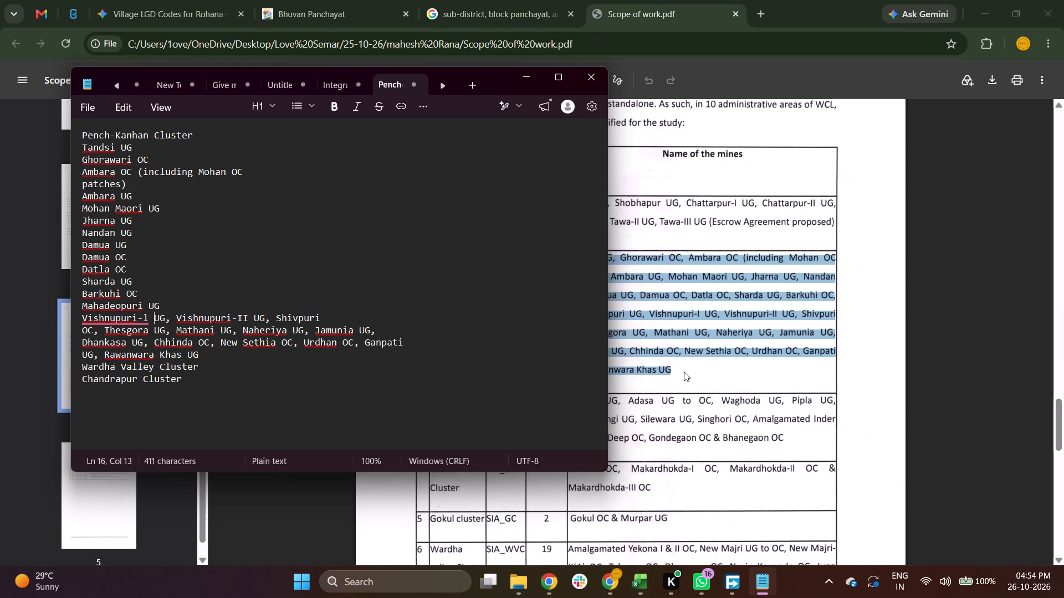
pyautogui.press('Right')
pyautogui.press('Right')
pyautogui.press('Right')
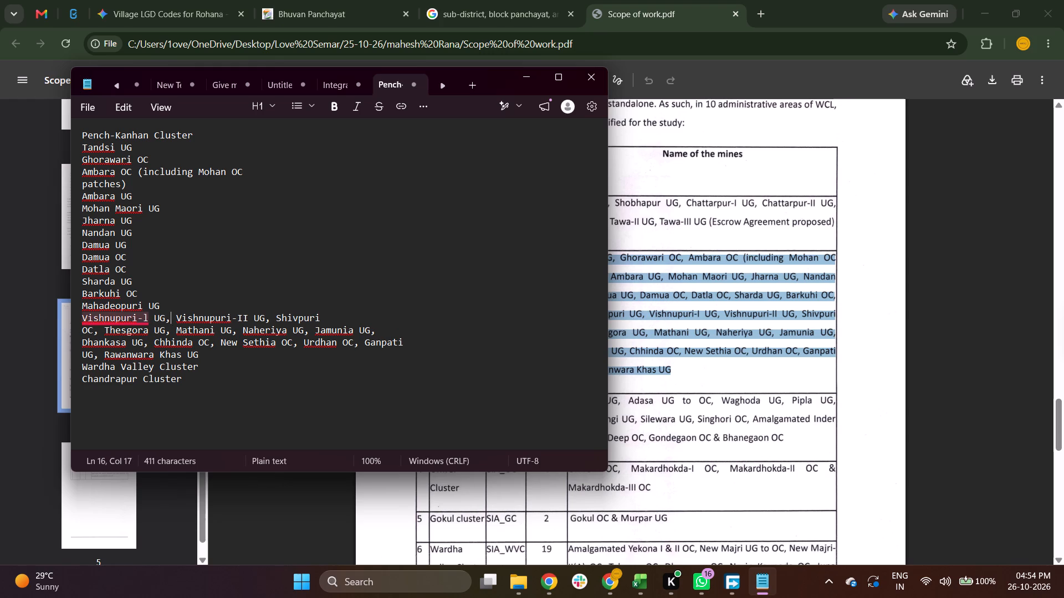
pyautogui.click(123, 350)
pyautogui.hotkey('ctrl', 'v')
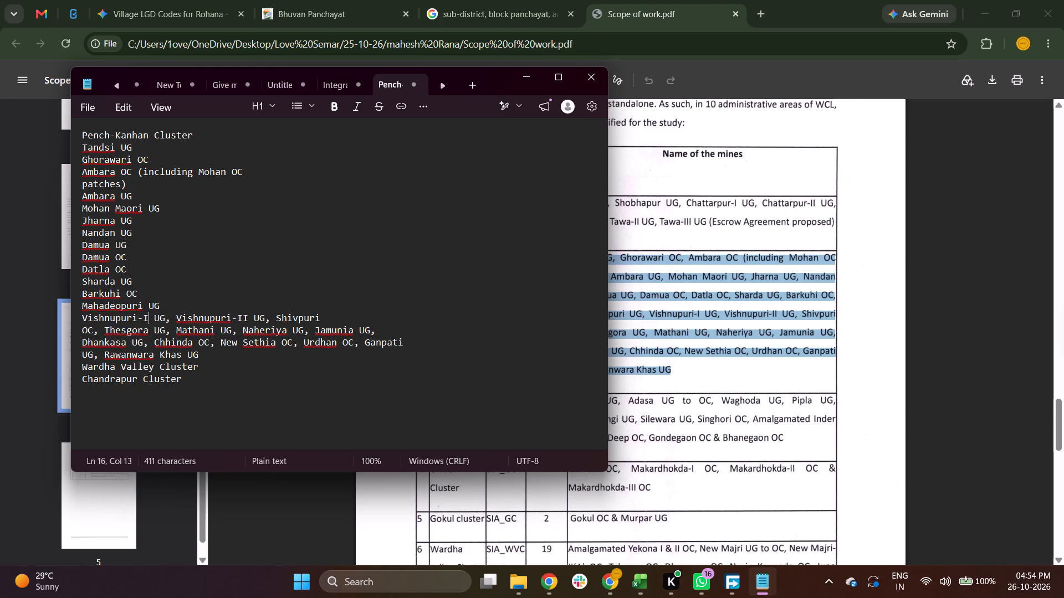
# Put Vishnupuri-I UG on its own line with a line break before Vishnupuri-II UG, keeping the comma.
pyautogui.click(188, 318)
pyautogui.press('Right')
pyautogui.press('Right')
pyautogui.press('Right')
pyautogui.press('Right')
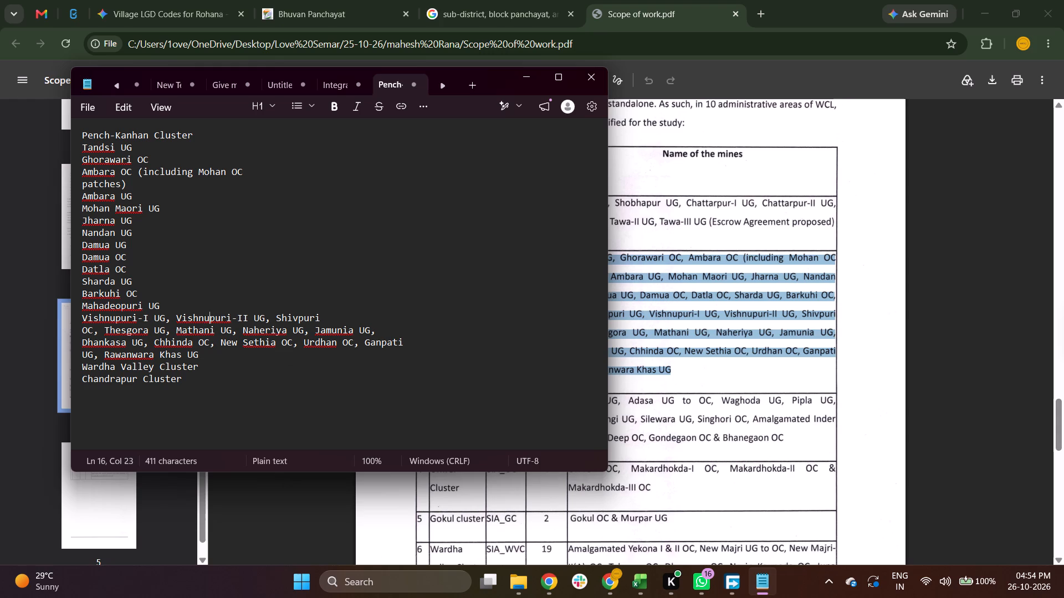
pyautogui.press('Right')
pyautogui.press('Right')
pyautogui.press('Right')
pyautogui.press('Right')
pyautogui.press('Left')
pyautogui.press('Left')
pyautogui.press('Left')
pyautogui.press('Left')
pyautogui.press('Left')
pyautogui.press('Left')
pyautogui.press('Left')
pyautogui.press('Left')
pyautogui.press('Left')
pyautogui.press('Left')
pyautogui.press('Return')
# Put Vishnupuri-II UG on its own line with a line break before Shivpuri, keeping the comma.
pyautogui.press('Right')
pyautogui.press('Right')
pyautogui.press('Right')
pyautogui.press('Right')
pyautogui.press('Right')
pyautogui.press('Right')
pyautogui.press('Right')
pyautogui.press('Right')
pyautogui.press('Right')
pyautogui.press('Right')
pyautogui.press('Right')
pyautogui.press('Right')
pyautogui.press('Right')
pyautogui.press('Right')
pyautogui.press('Right')
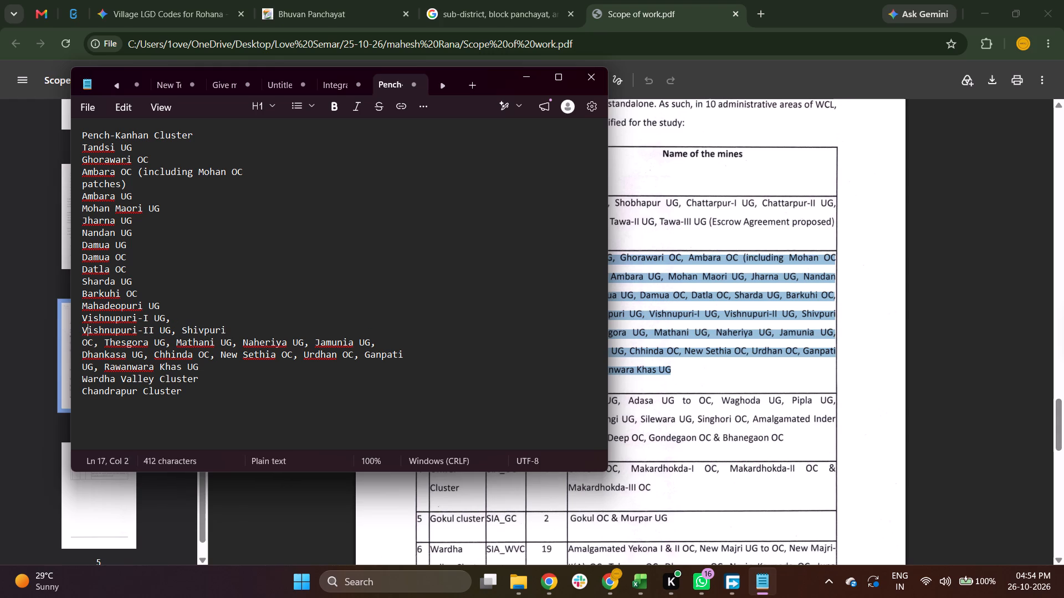
pyautogui.press('Right')
pyautogui.press('Right')
pyautogui.press('Right')
pyautogui.press('Return')
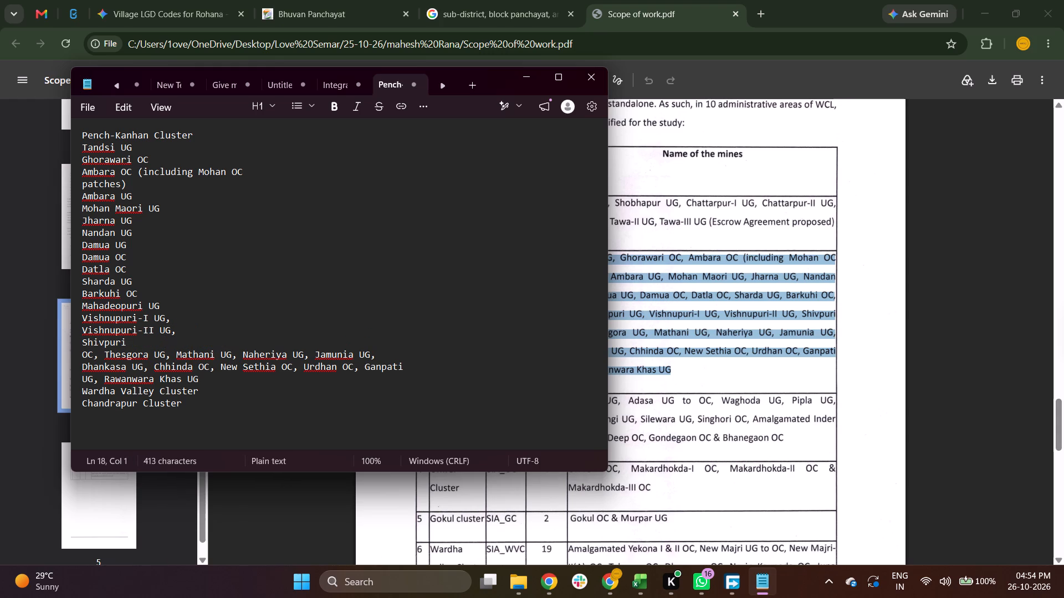
# Rejoin the split name Shivpuri OC with a space and insert a line break before Thesgora UG, keeping the comma.
pyautogui.press('Down')
pyautogui.press('BackSpace')
pyautogui.press('space')
pyautogui.press('Right')
pyautogui.press('Right')
pyautogui.press('Right')
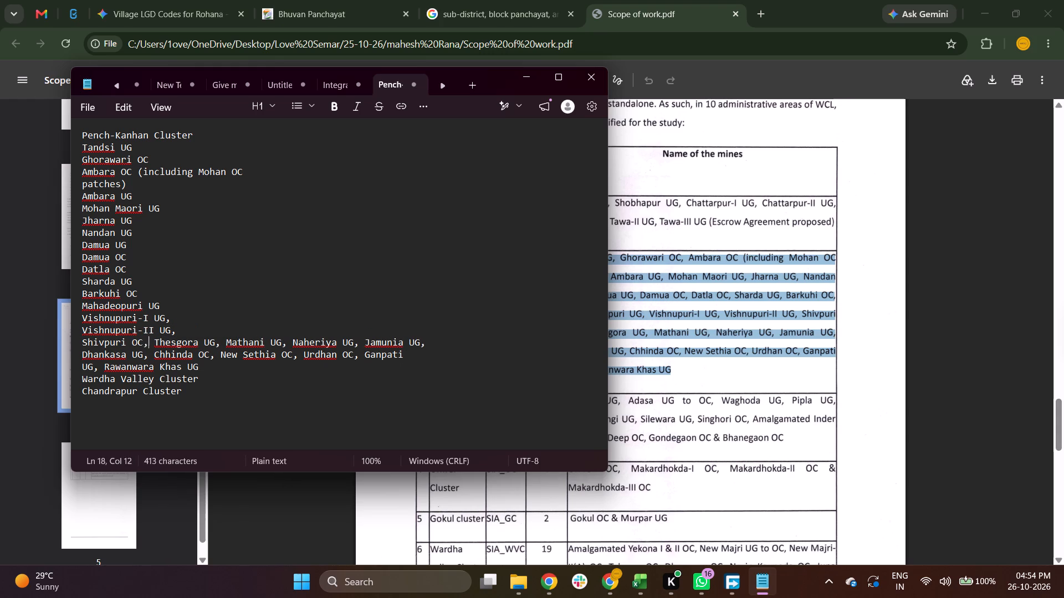
pyautogui.press('Right')
pyautogui.press('Return')
# Put Thesgora UG on its own line with a line break before Mathani UG, keeping the comma.
pyautogui.press('Right')
pyautogui.press('Right')
pyautogui.press('Right')
pyautogui.press('Right')
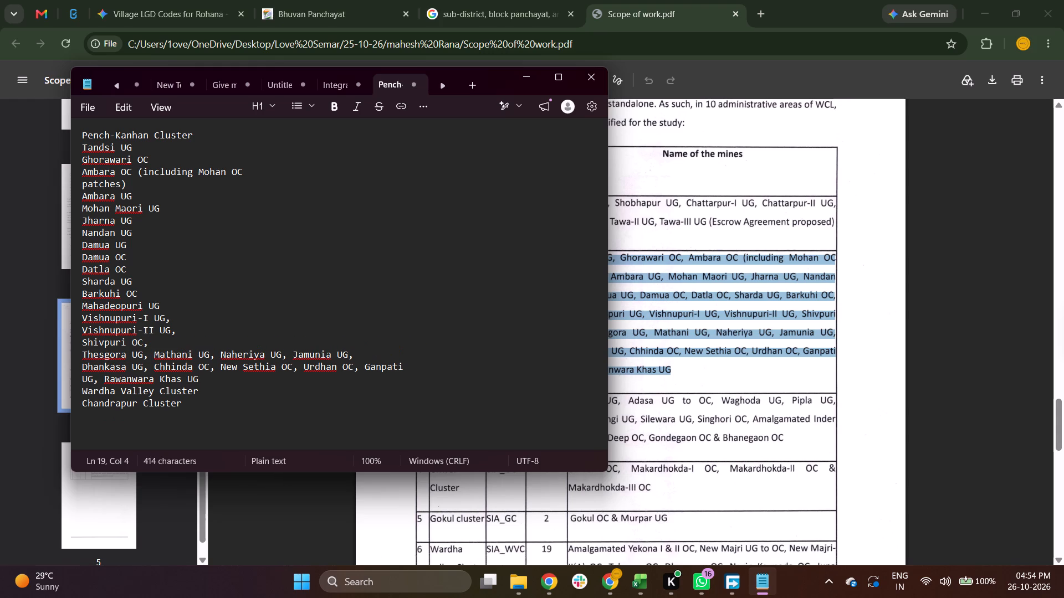
pyautogui.press('Right')
pyautogui.press('Right')
pyautogui.press('Right')
pyautogui.press('Right')
pyautogui.press('Right')
pyautogui.press('Right')
pyautogui.press('Right')
pyautogui.press('Right')
pyautogui.press('Right')
pyautogui.press('Return')
# Put Mathani UG on its own line with a line break before Naheriya UG, keeping the comma.
pyautogui.press('Right')
pyautogui.press('Right')
pyautogui.press('Right')
pyautogui.press('Right')
pyautogui.press('Right')
pyautogui.press('Right')
pyautogui.press('Right')
pyautogui.press('Right')
pyautogui.press('Right')
pyautogui.press('Right')
pyautogui.press('Right')
pyautogui.press('Right')
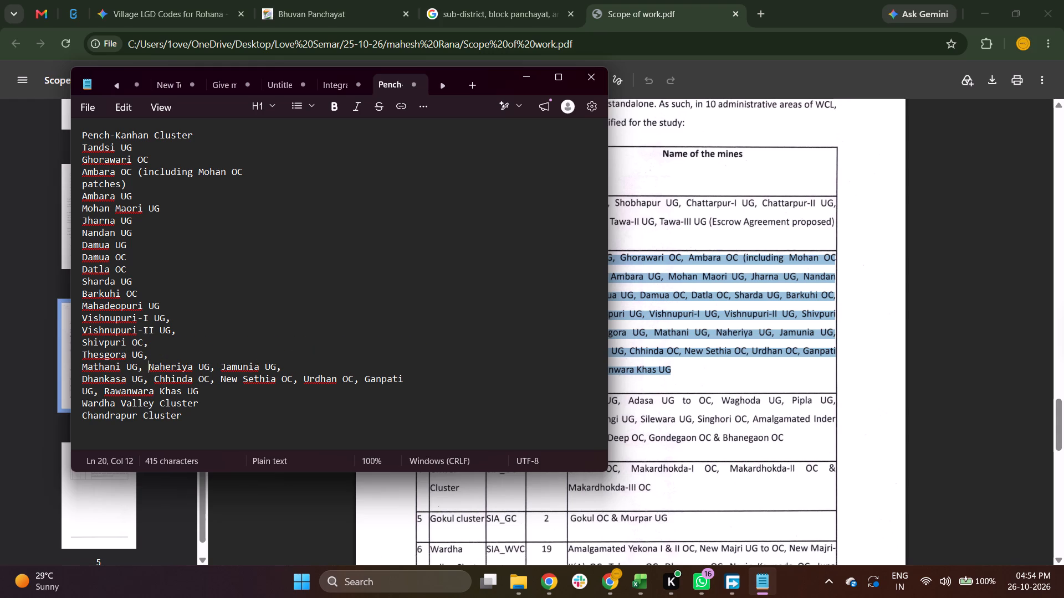
pyautogui.press('Return')
# Put Naheriya UG on its own line with a line break before Jamunia UG, keeping the comma.
pyautogui.press('Right')
pyautogui.press('Right')
pyautogui.press('Right')
pyautogui.press('Right')
pyautogui.press('Right')
pyautogui.press('Right')
pyautogui.press('Right')
pyautogui.press('Right')
pyautogui.press('Right')
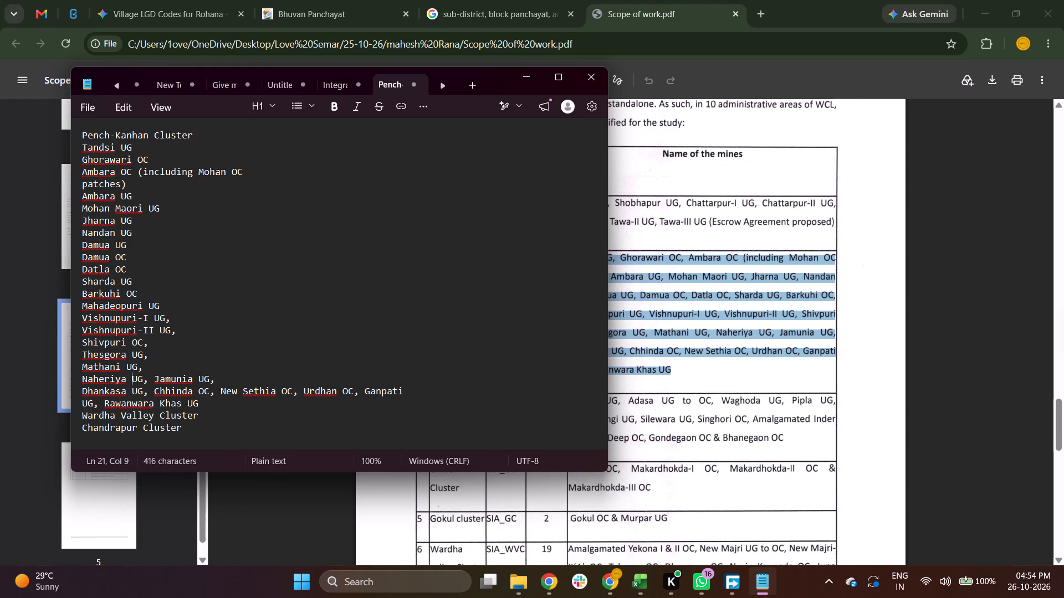
pyautogui.press('Right')
pyautogui.press('Right')
pyautogui.press('Right')
pyautogui.press('Right')
pyautogui.press('Right')
pyautogui.press('Left')
pyautogui.press('Return')
# Put Dhankasa UG on its own line with a line break before Chhinda OC, keeping the comma.
pyautogui.press('Down')
pyautogui.press('Right')
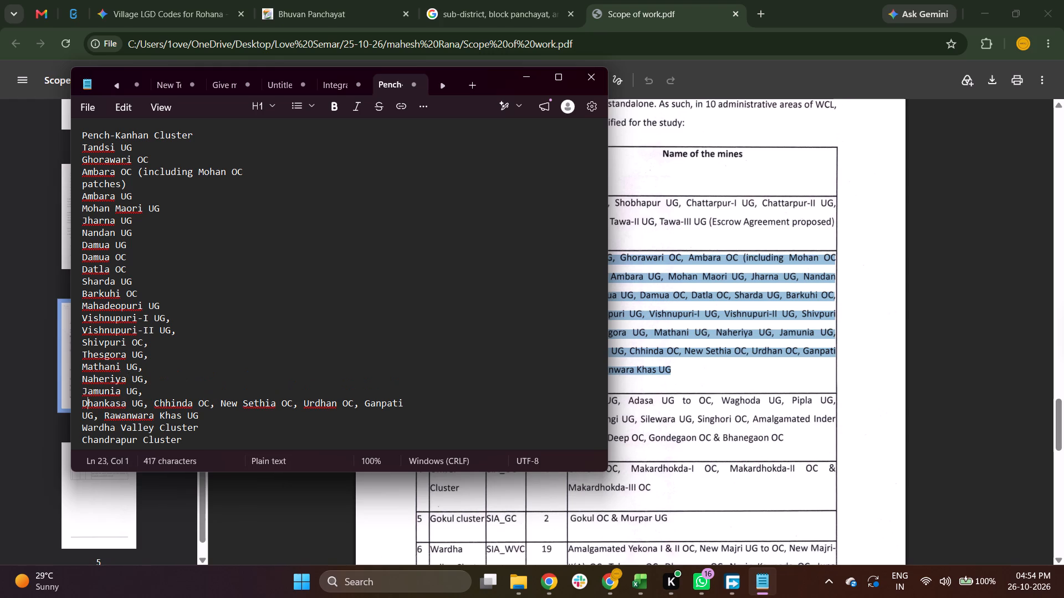
pyautogui.press('Right')
pyautogui.press('Right')
pyautogui.press('Right')
pyautogui.press('Right')
pyautogui.press('Right')
pyautogui.press('Right')
pyautogui.press('Right')
pyautogui.press('Right')
pyautogui.press('Right')
pyautogui.press('Right')
pyautogui.press('Right')
pyautogui.press('Right')
pyautogui.press('Return')
# Put Chhinda OC on its own line with a line break before New Sethia OC, keeping the comma.
pyautogui.press('Down')
pyautogui.press('Right')
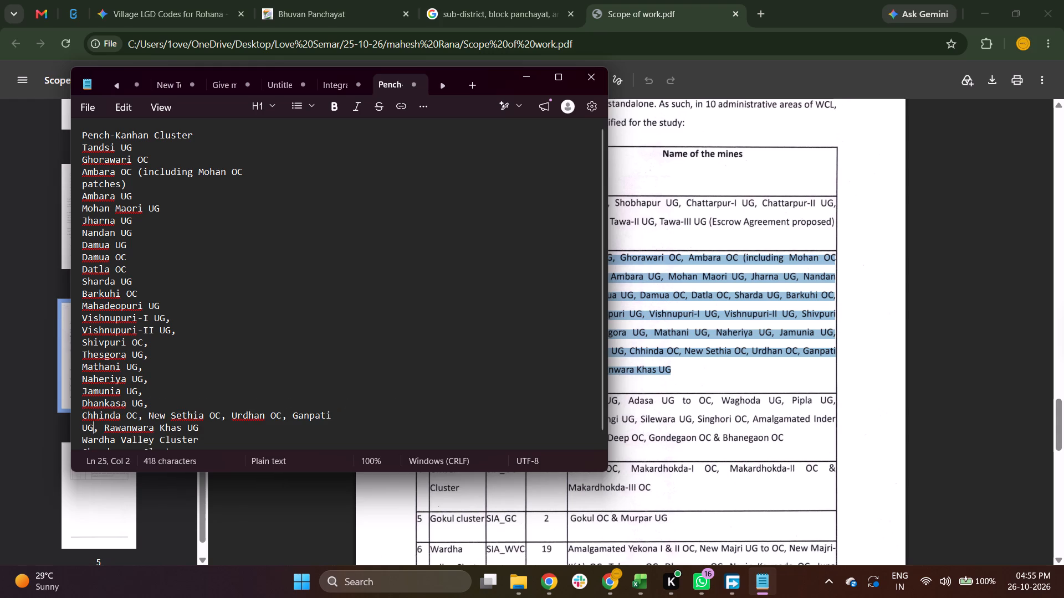
pyautogui.press('Right')
pyautogui.press('Up')
pyautogui.press('Right')
pyautogui.press('Right')
pyautogui.press('Right')
pyautogui.press('Right')
pyautogui.press('Right')
pyautogui.press('Right')
pyautogui.press('Right')
pyautogui.press('Right')
pyautogui.press('Right')
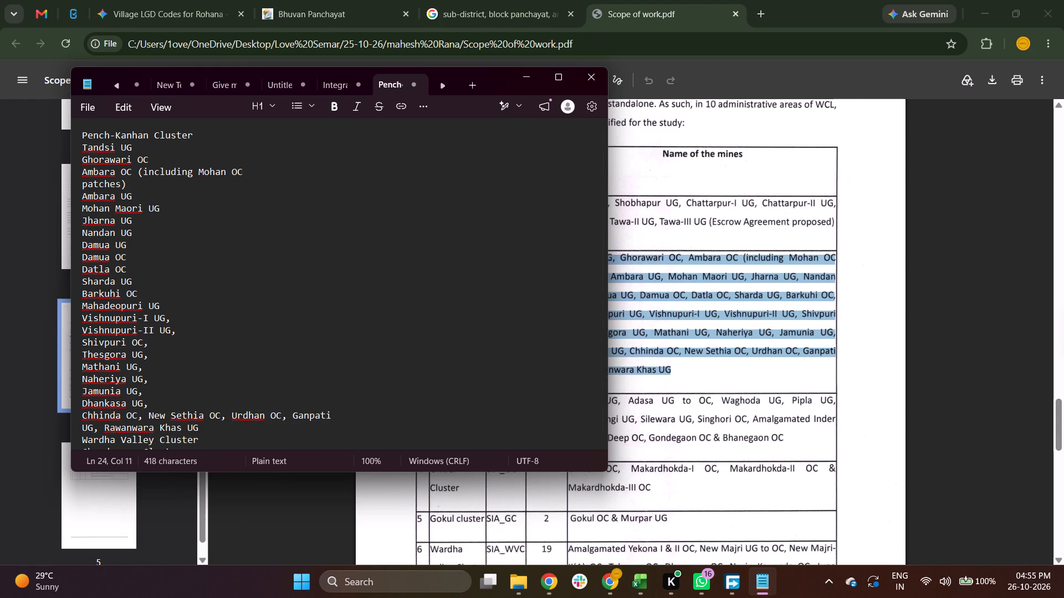
pyautogui.press('Right')
pyautogui.hotkey('shift', 'Return')
# Put New Sethia OC on its own line with a line break before Urdhan OC, keeping the comma.
pyautogui.press('Down')
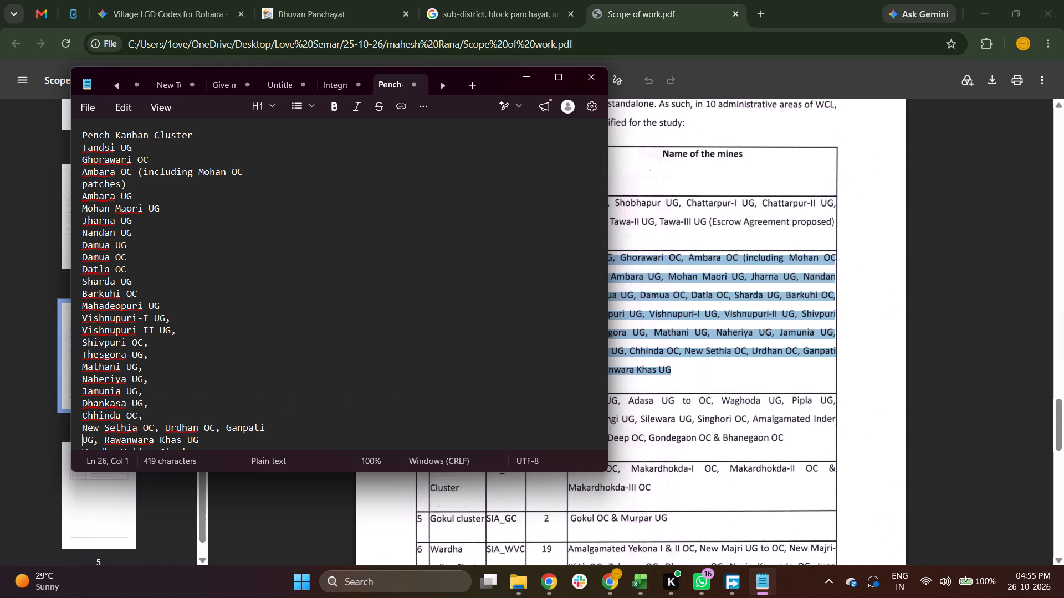
pyautogui.press('Up')
pyautogui.press('Right')
pyautogui.press('Right')
pyautogui.press('Right')
pyautogui.press('Right')
pyautogui.press('Right')
pyautogui.press('Right')
pyautogui.press('Right')
pyautogui.press('Right')
pyautogui.press('Right')
pyautogui.press('Right')
pyautogui.press('Right')
pyautogui.press('Right')
pyautogui.press('Right')
pyautogui.press('Right')
pyautogui.press('Right')
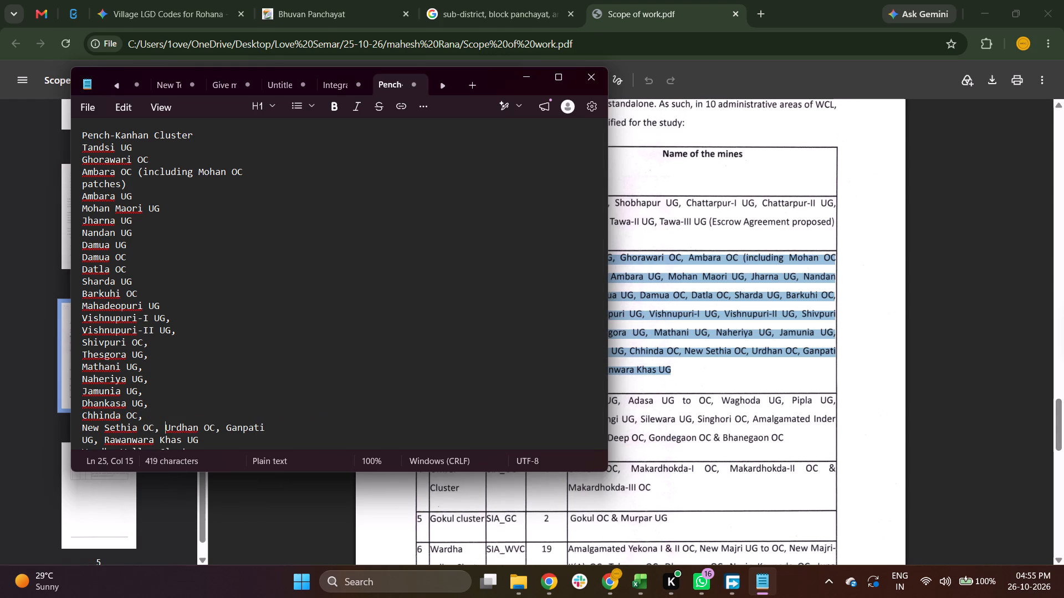
pyautogui.press('Right')
pyautogui.press('Left')
pyautogui.press('Return')
# Put Urdhan OC on its own line with a line break before Ganpati, keeping the comma.
pyautogui.press('Right')
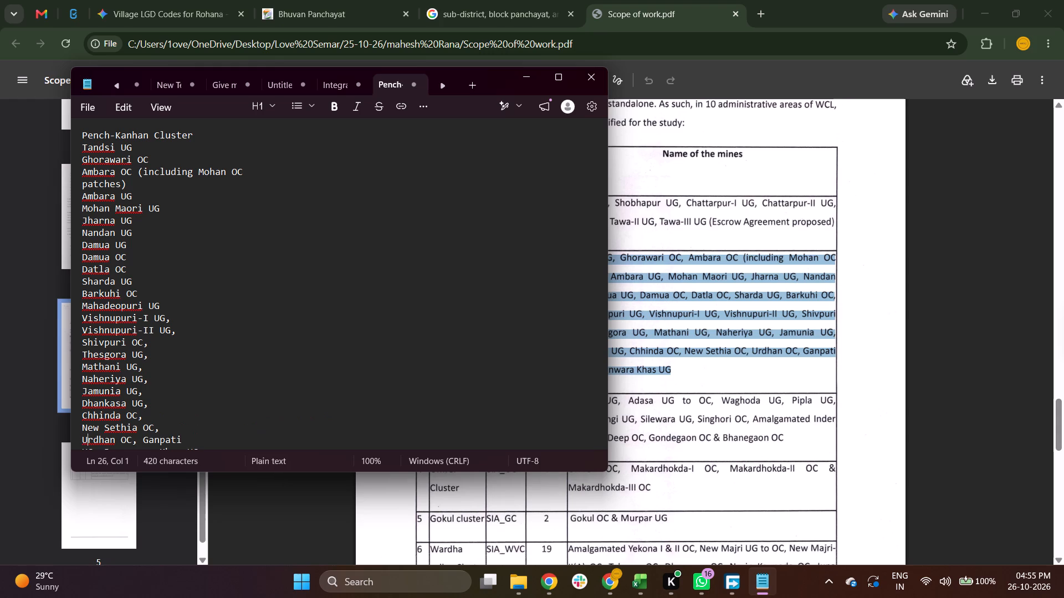
pyautogui.press('Right')
pyautogui.press('Right')
pyautogui.press('Right')
pyautogui.press('Right')
pyautogui.press('Right')
pyautogui.press('Right')
pyautogui.press('Right')
pyautogui.press('Right')
pyautogui.press('Right')
pyautogui.press('Right')
pyautogui.press('Return')
# Rejoin the split mine name Ganpati UG on one line, with a space between its two parts.
pyautogui.press('Down')
pyautogui.press('Down')
pyautogui.press('Down')
pyautogui.press('Down')
pyautogui.press('Up')
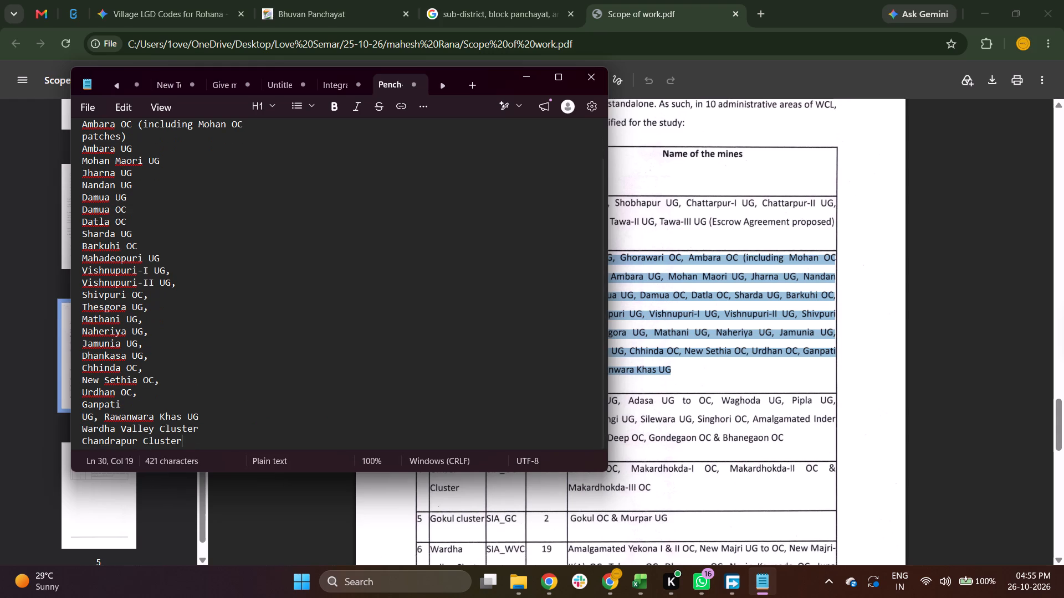
pyautogui.press('Up')
pyautogui.press('BackSpace')
pyautogui.press('space')
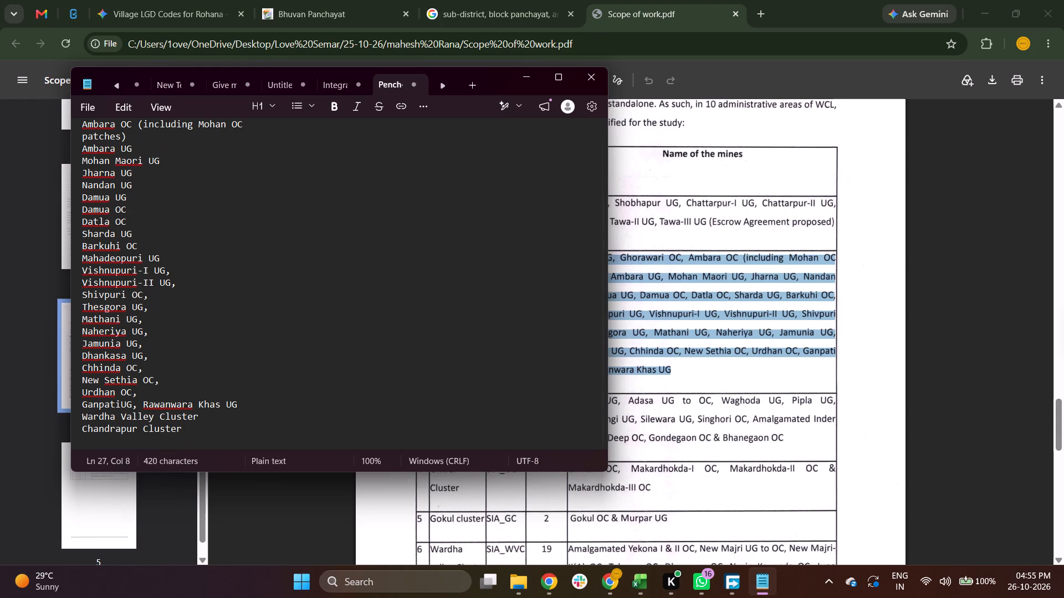
# Put Ganpati UG on its own line with a line break before Rawanwara Khas UG, keeping the comma.
pyautogui.press('Right')
pyautogui.press('Right')
pyautogui.press('Right')
pyautogui.press('Right')
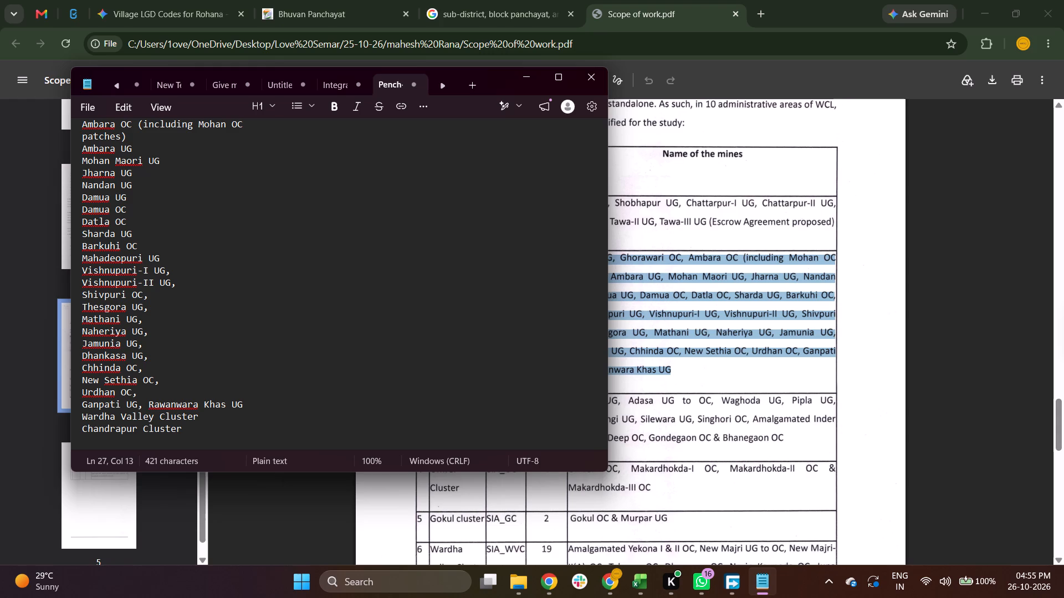
pyautogui.press('Return')
# Number the Pench-Kanhan Cluster heading at the start of the note by adding "1." before it.
pyautogui.press('Right')
pyautogui.press('Right')
pyautogui.press('Right')
pyautogui.press('Right')
pyautogui.press('Right')
pyautogui.press('Right')
pyautogui.press('Right')
pyautogui.press('Right')
pyautogui.press('Right')
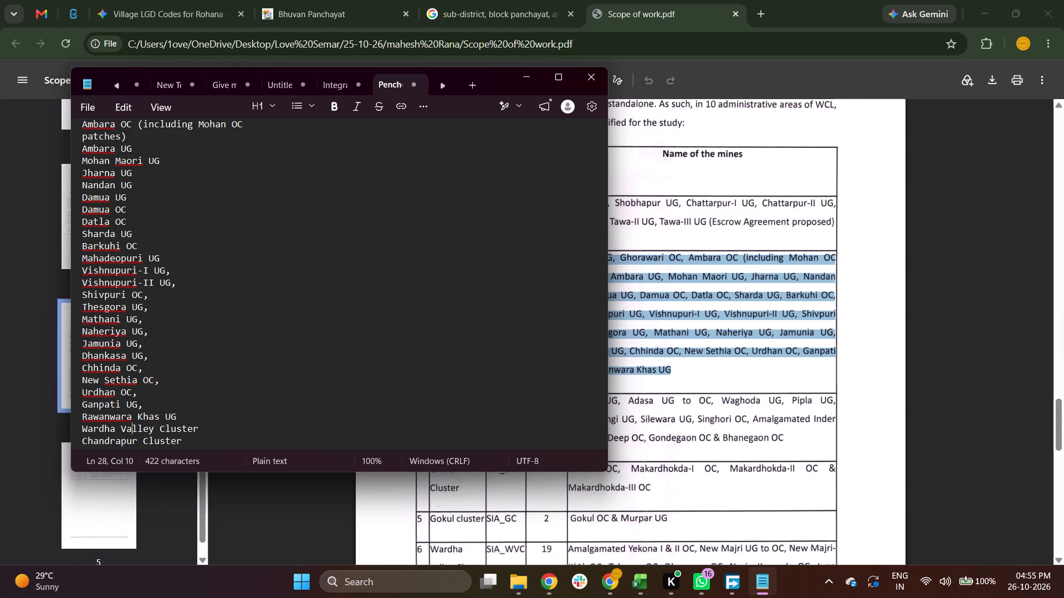
pyautogui.press('Down')
pyautogui.press('Left')
pyautogui.press('Left')
pyautogui.press('Left')
pyautogui.press('Left')
pyautogui.press('Left')
pyautogui.press('Left')
pyautogui.press('Up')
pyautogui.press('Up')
pyautogui.press('Up')
pyautogui.press('Up')
pyautogui.press('Up')
pyautogui.press('Up')
pyautogui.press('Up')
pyautogui.press('Up')
pyautogui.press('Up')
pyautogui.press('Up')
pyautogui.press('Up')
pyautogui.press('Up')
pyautogui.press('Up')
pyautogui.press('Up')
pyautogui.press('Up')
pyautogui.press('Up')
pyautogui.press('Up')
pyautogui.press('Up')
pyautogui.press('Up')
pyautogui.press('Up')
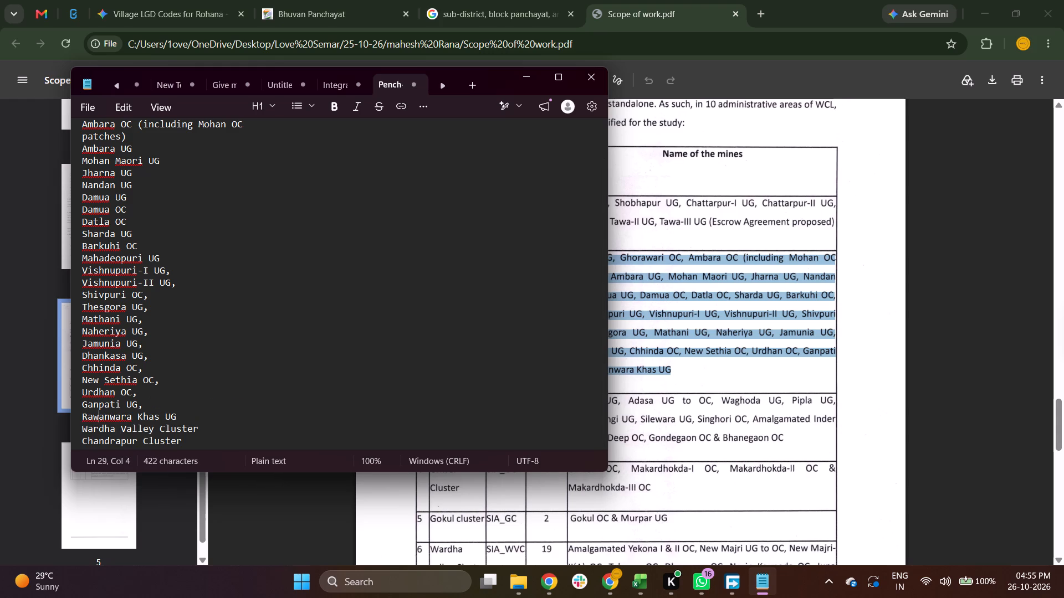
pyautogui.press('Up')
pyautogui.press('Up')
pyautogui.press('Up')
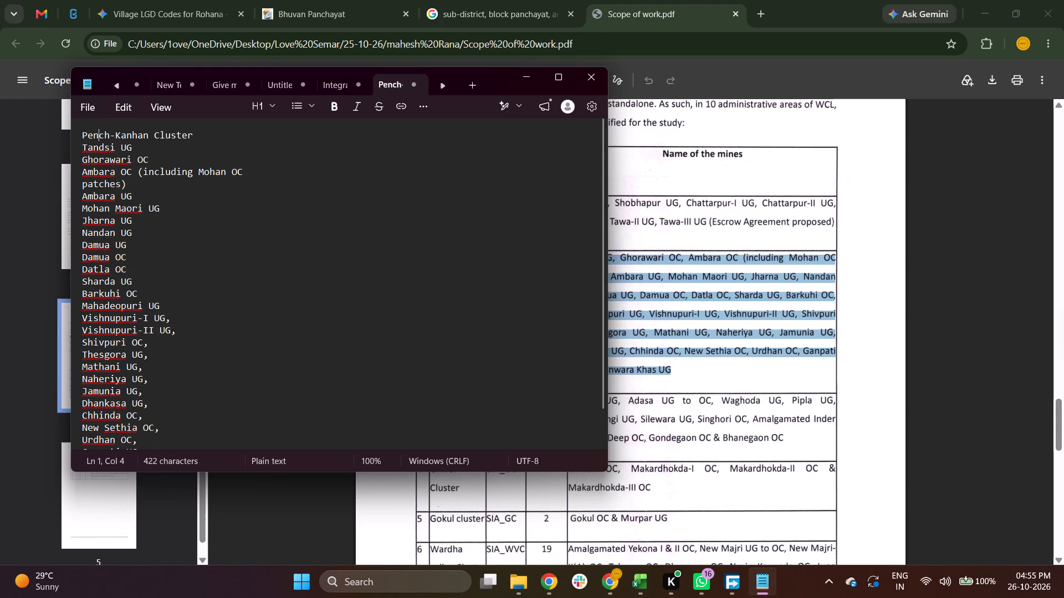
pyautogui.press('Left')
pyautogui.press('Left')
pyautogui.press('Left')
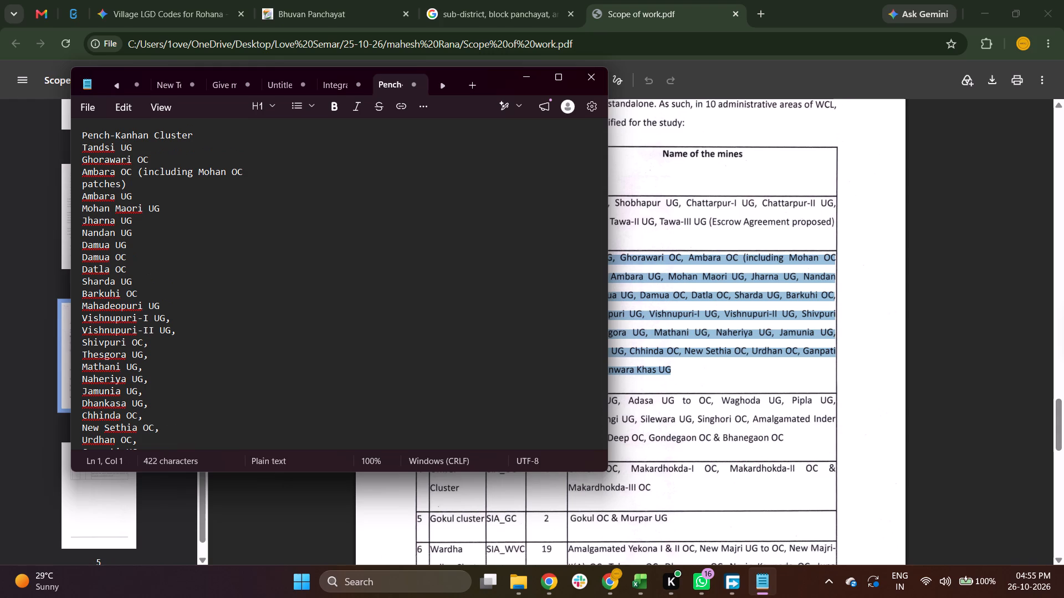
pyautogui.write('1.')
# Format the Tandsi UG line under the Pench-Kanhan Cluster heading as a bulleted list item.
pyautogui.press('Down')
pyautogui.press('Left')
pyautogui.press('Left')
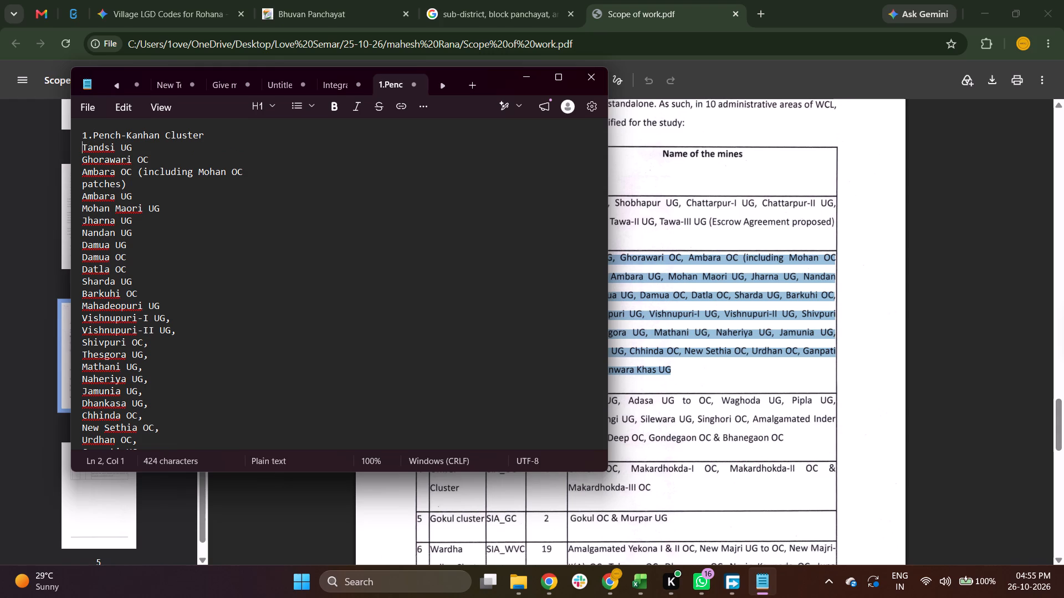
pyautogui.click(298, 108)
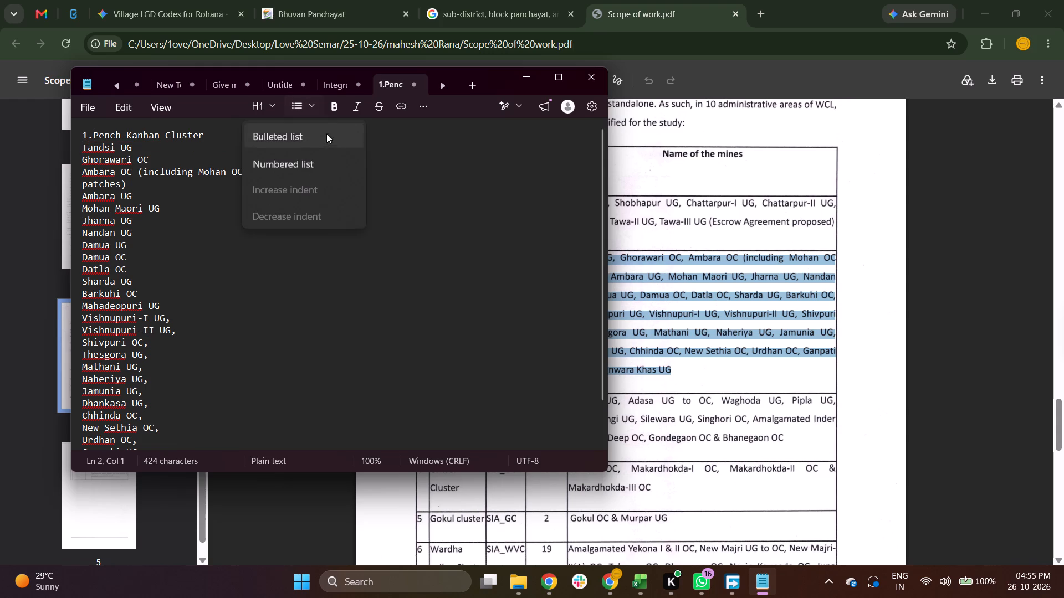
pyautogui.click(324, 142)
# Turn the Ghorawari OC and Ambara OC (including Mohan OC lines into bulleted items below Tandsi UG.
pyautogui.press('Down')
pyautogui.press('Left')
pyautogui.press('Left')
pyautogui.press('Left')
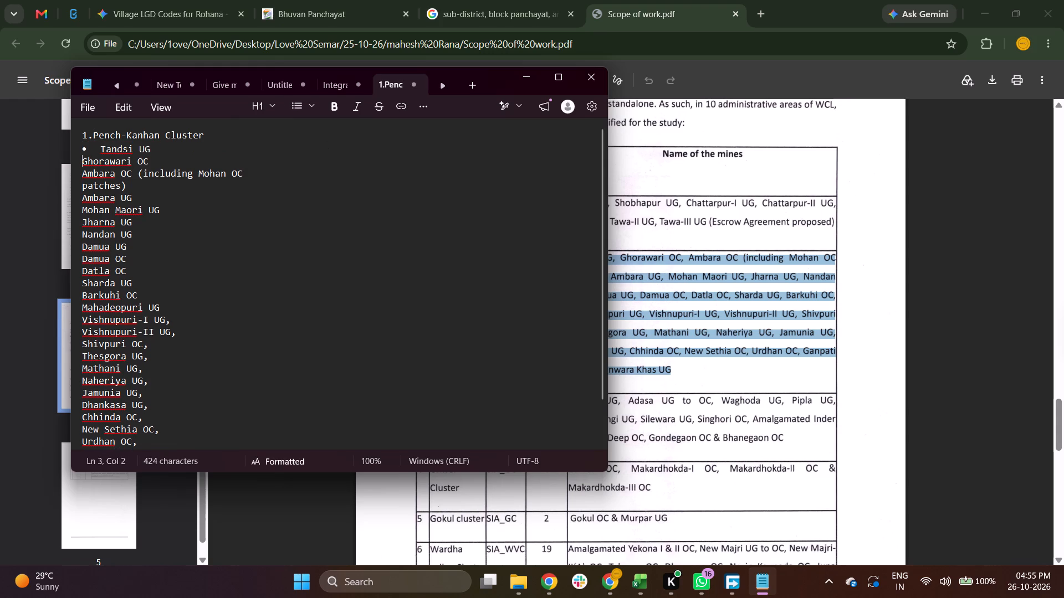
pyautogui.press('BackSpace')
pyautogui.press('Return')
pyautogui.press('Down')
pyautogui.press('Left')
pyautogui.press('Left')
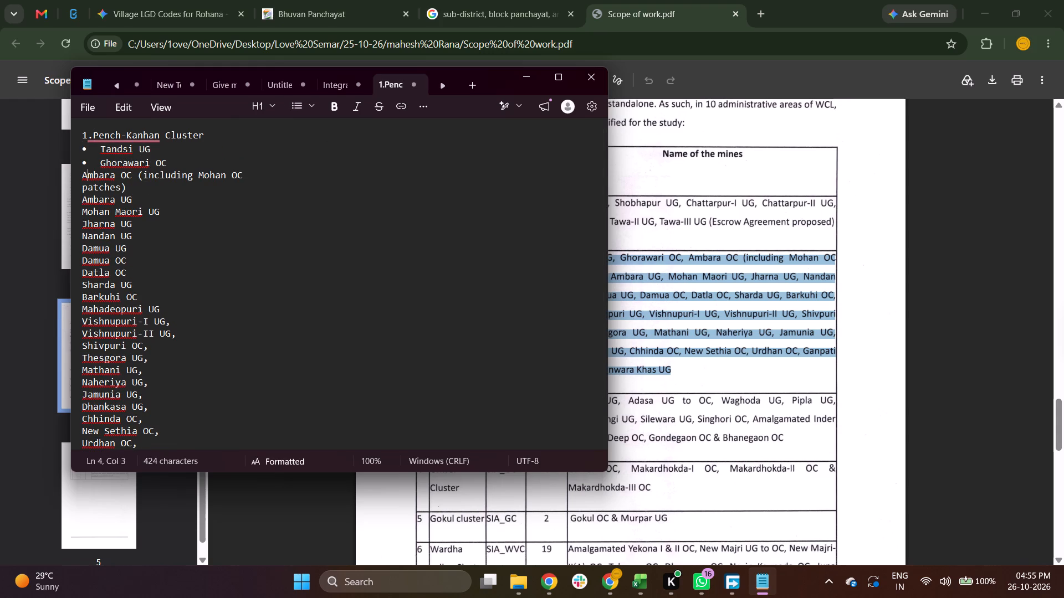
pyautogui.press('Left')
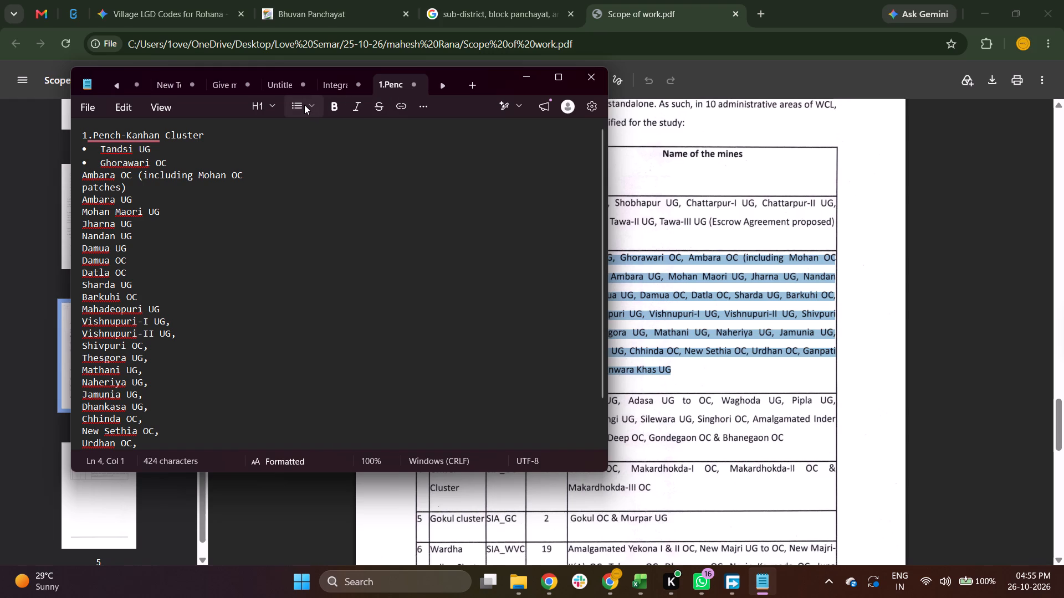
pyautogui.press('BackSpace')
pyautogui.press('Return')
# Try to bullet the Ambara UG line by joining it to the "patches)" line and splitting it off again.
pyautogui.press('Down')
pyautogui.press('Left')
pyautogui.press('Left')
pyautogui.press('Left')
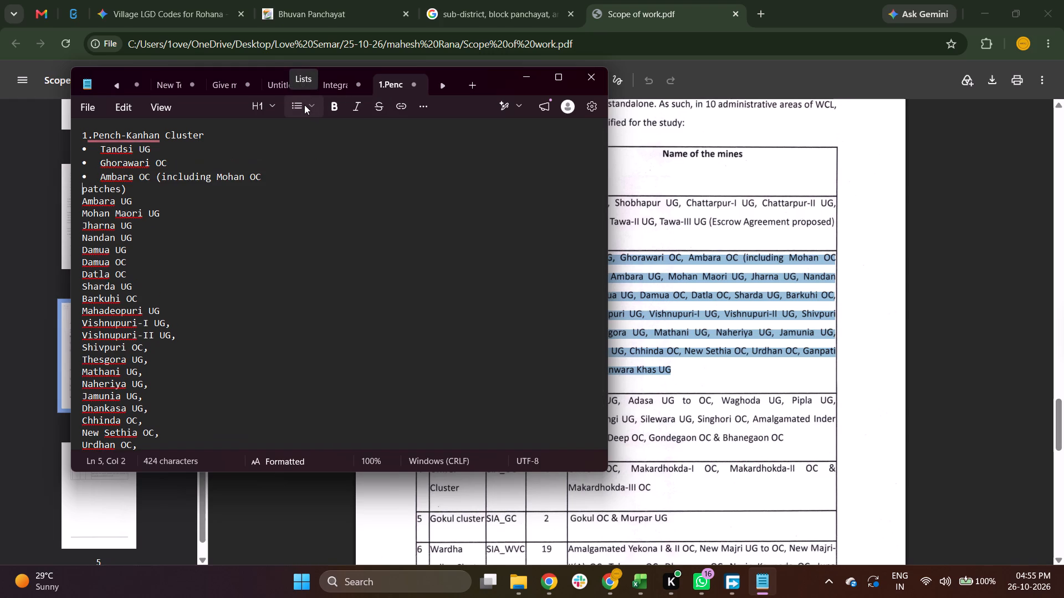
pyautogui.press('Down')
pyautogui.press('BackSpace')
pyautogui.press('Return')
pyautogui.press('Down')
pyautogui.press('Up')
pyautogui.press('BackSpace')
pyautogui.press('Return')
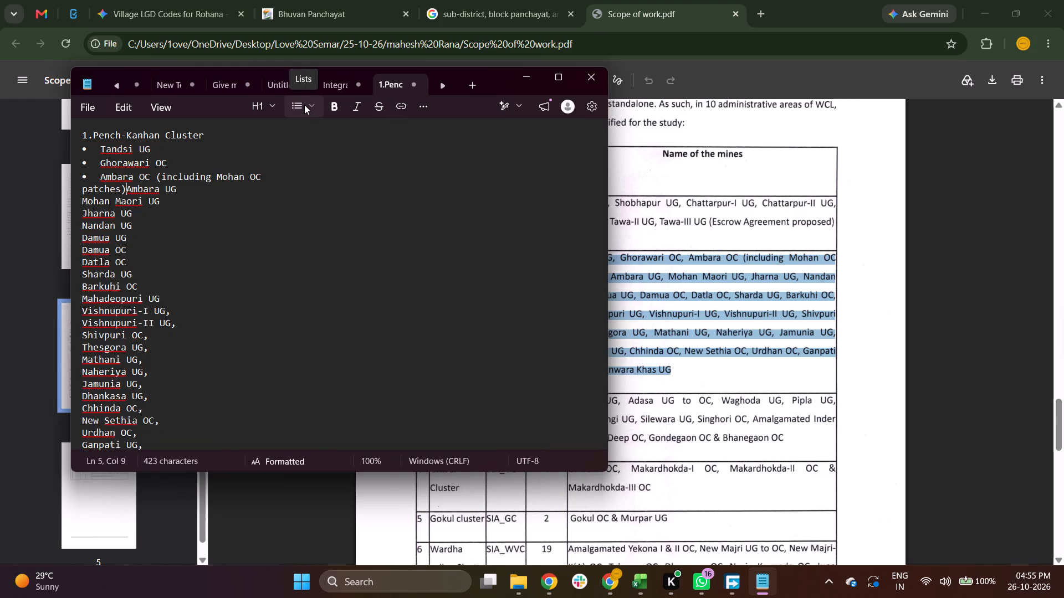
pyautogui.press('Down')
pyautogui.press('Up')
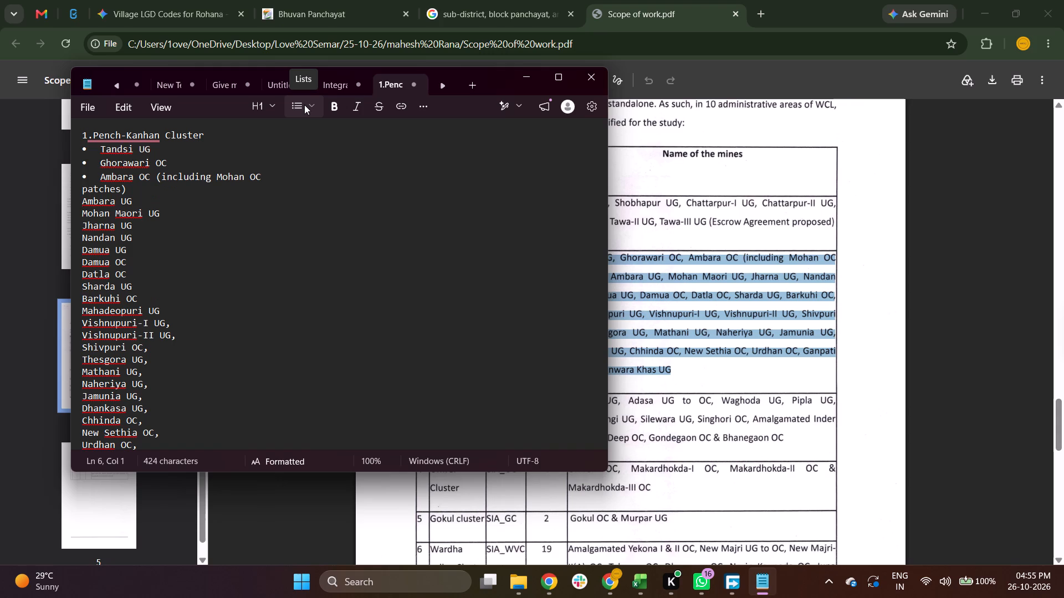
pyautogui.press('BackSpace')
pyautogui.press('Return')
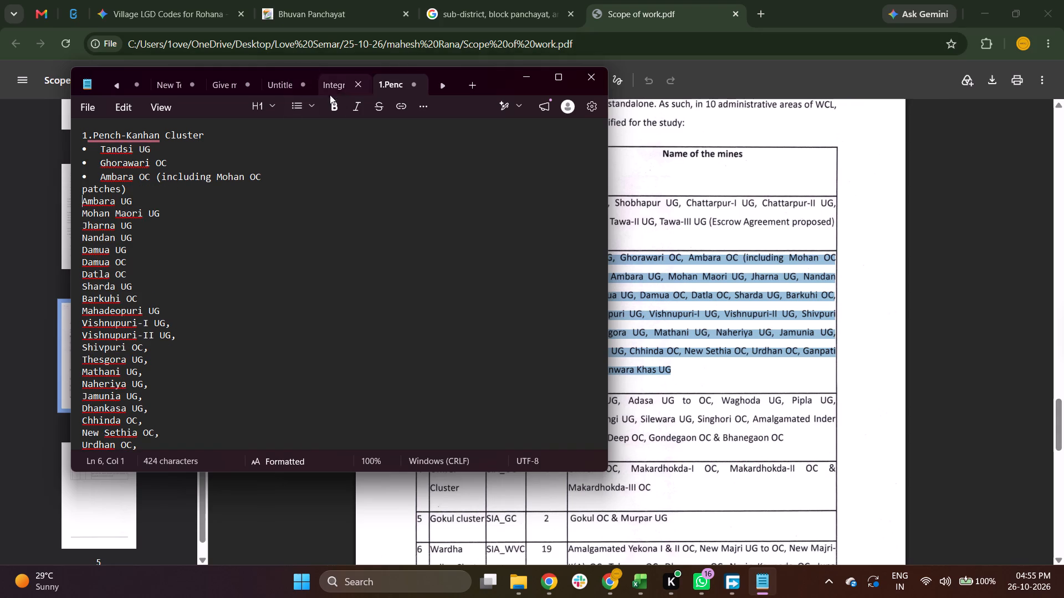
# Format the Ambara UG line as a bulleted list item.
pyautogui.click(318, 104)
pyautogui.click(320, 140)
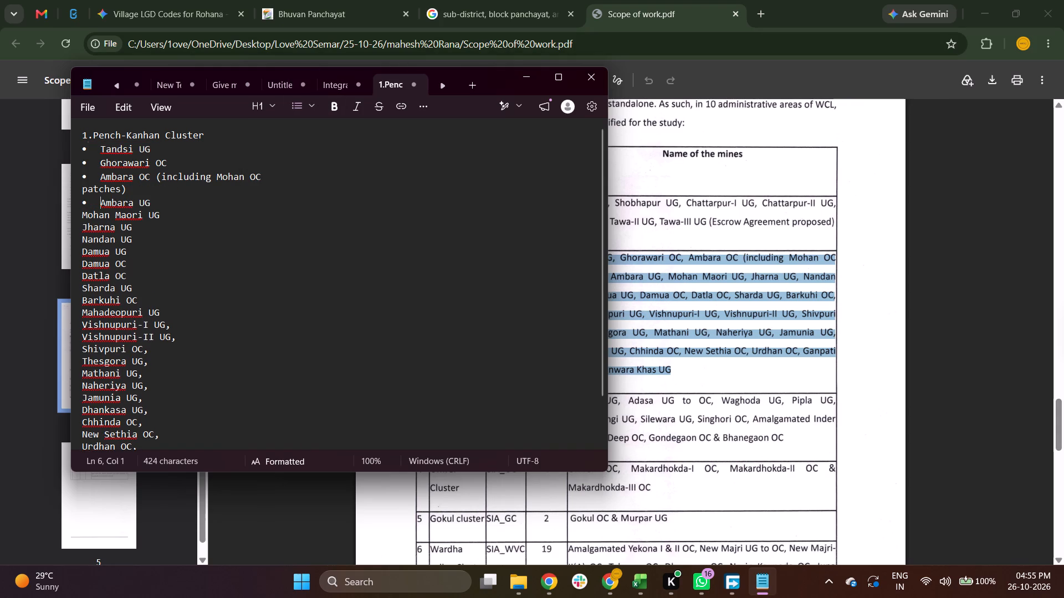
# Continue the bulleted list through the Mohan Maori UG and Jharna UG lines, one mine per bullet.
pyautogui.press('Down')
pyautogui.press('Left')
pyautogui.press('Left')
pyautogui.press('Left')
pyautogui.press('BackSpace')
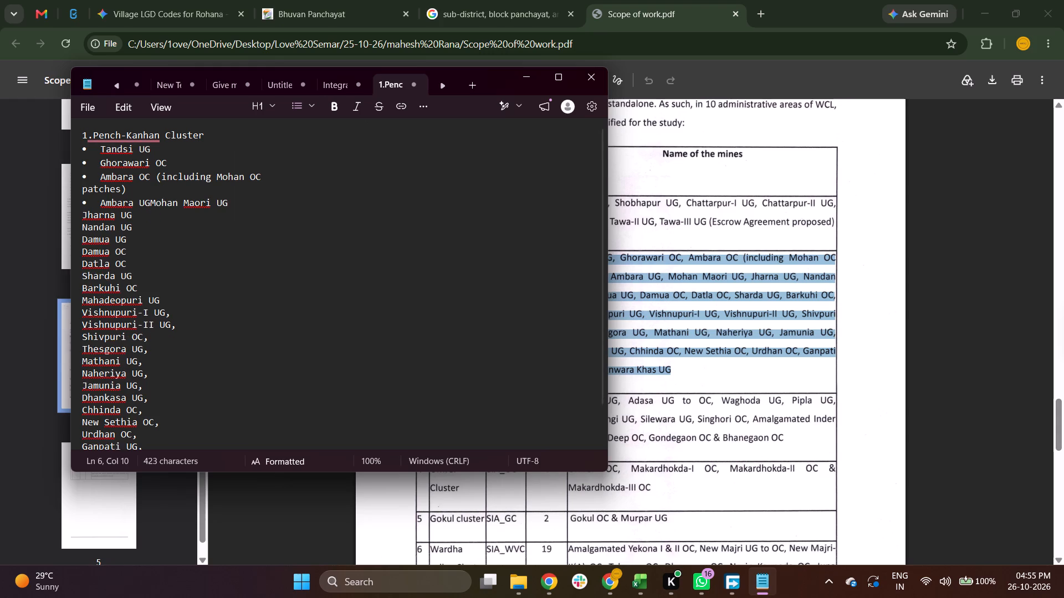
pyautogui.press('Return')
pyautogui.press('Down')
pyautogui.press('Left')
pyautogui.press('Left')
pyautogui.press('Left')
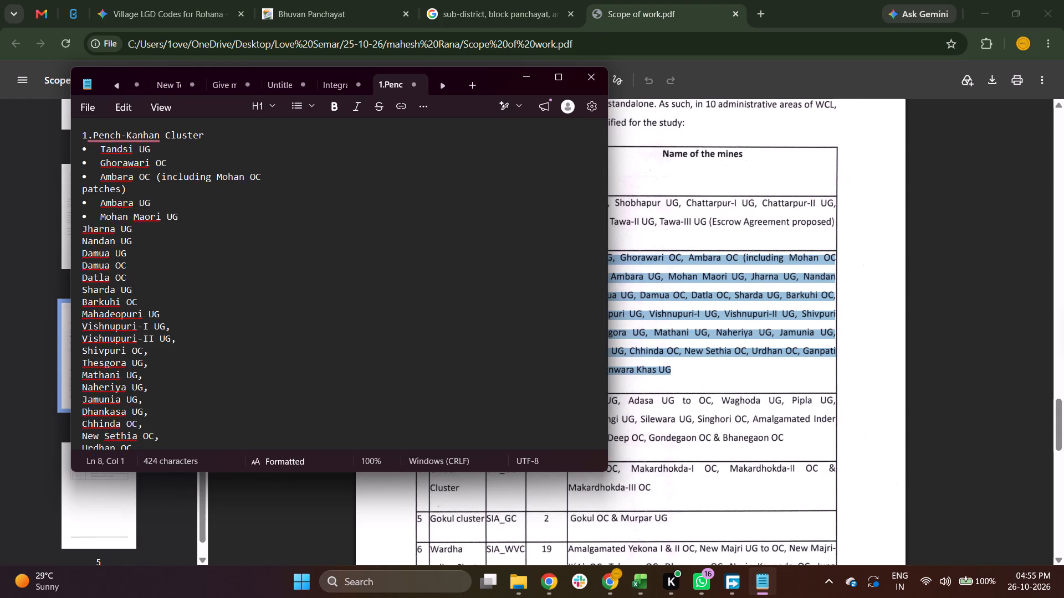
pyautogui.press('BackSpace')
pyautogui.press('Return')
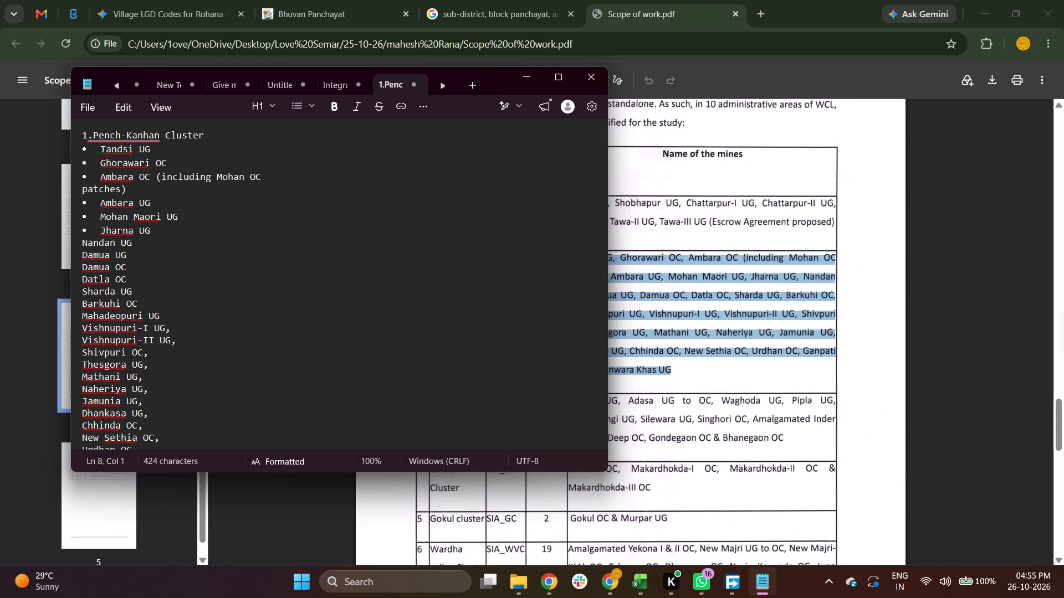
# Turn the Nandan UG and Damua UG lines into separate bulleted items below Jharna UG.
pyautogui.press('Down')
pyautogui.press('Left')
pyautogui.hotkey('ctrl', 'Left')
pyautogui.hotkey('ctrl', 'Left')
pyautogui.press('Right')
pyautogui.press('BackSpace')
pyautogui.press('Return')
pyautogui.press('Down')
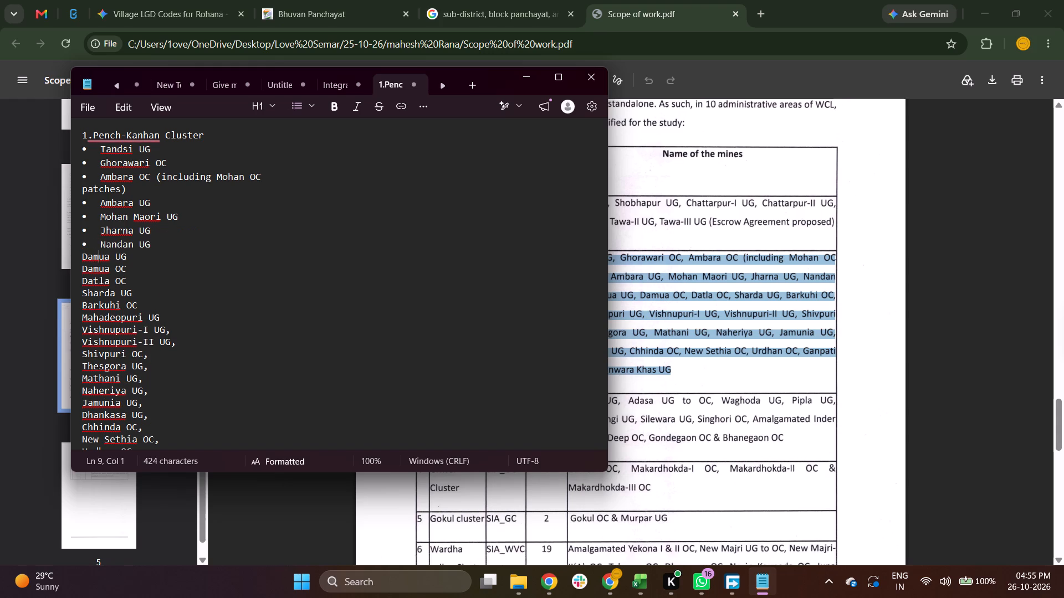
pyautogui.press('Left')
pyautogui.press('Left')
pyautogui.press('Left')
pyautogui.press('BackSpace')
pyautogui.press('Return')
# Turn the Damua OC and Datla OC lines into separate bulleted items below Damua UG.
pyautogui.press('Down')
pyautogui.press('Down')
pyautogui.press('Left')
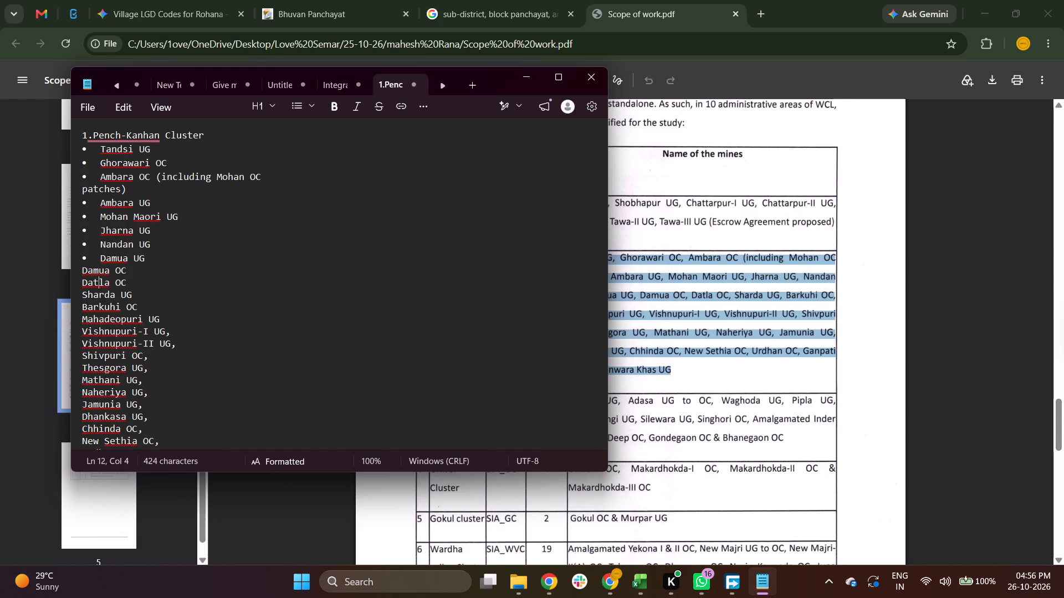
pyautogui.press('Left')
pyautogui.press('Up')
pyautogui.press('Left')
pyautogui.press('BackSpace')
pyautogui.press('Return')
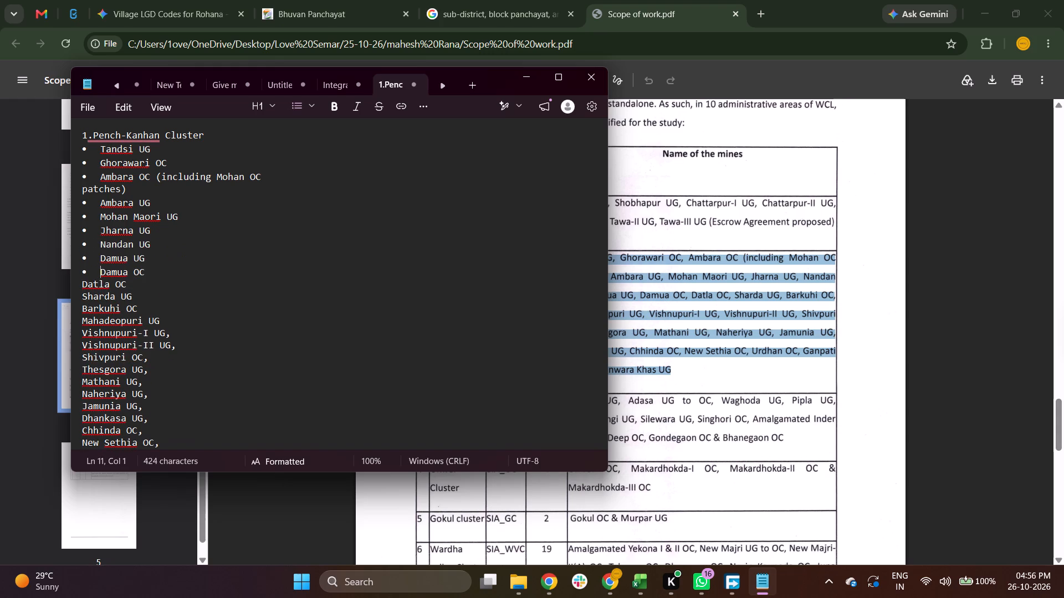
pyautogui.press('Down')
pyautogui.press('Left')
pyautogui.press('Left')
pyautogui.press('Left')
pyautogui.press('BackSpace')
pyautogui.press('Return')
# Turn the Sharda UG line into a bulleted item below Datla OC.
pyautogui.press('Down')
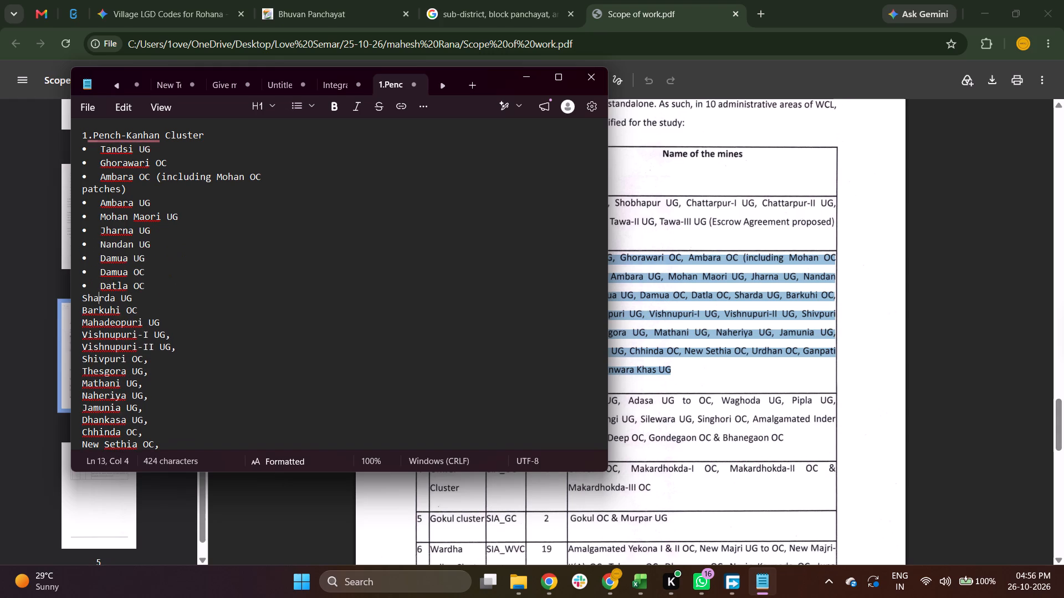
pyautogui.press('Down')
pyautogui.press('Left')
pyautogui.press('Left')
pyautogui.press('Up')
pyautogui.press('Left')
pyautogui.press('BackSpace')
pyautogui.press('Return')
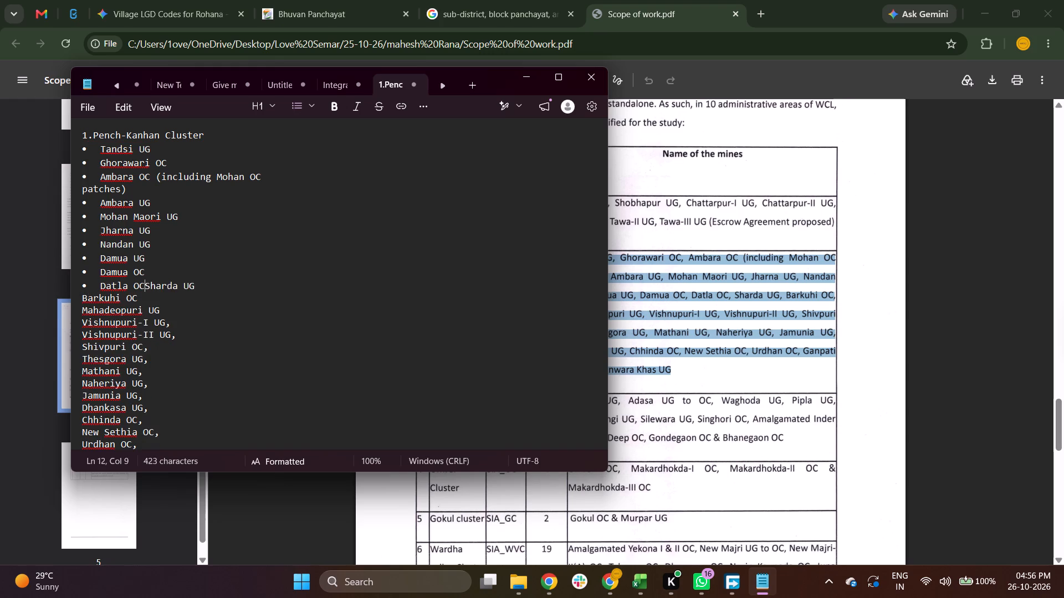
# Turn the Barkuhi OC and Mahadeopuri UG lines into separate bulleted items below Sharda UG.
pyautogui.press('Down')
pyautogui.press('Down')
pyautogui.press('Left')
pyautogui.press('Left')
pyautogui.press('Up')
pyautogui.press('Left')
pyautogui.press('BackSpace')
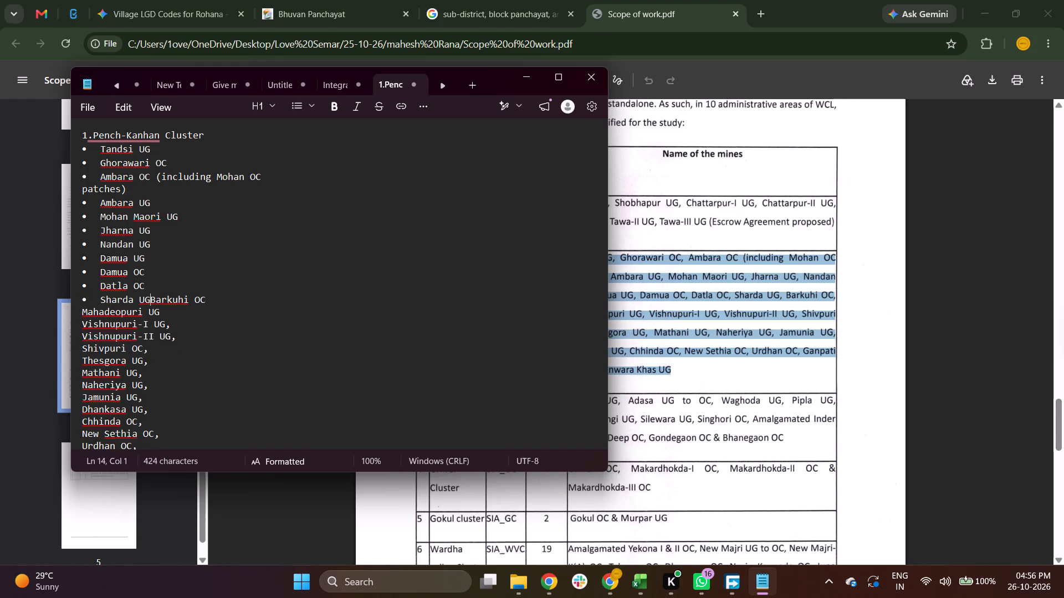
pyautogui.press('Return')
pyautogui.press('Down')
pyautogui.press('Left')
pyautogui.press('Left')
pyautogui.press('Left')
pyautogui.press('BackSpace')
pyautogui.press('Return')
# Turn the Vishnupuri-I UG line into a bulleted item below Mahadeopuri UG.
pyautogui.press('Down')
pyautogui.press('Up')
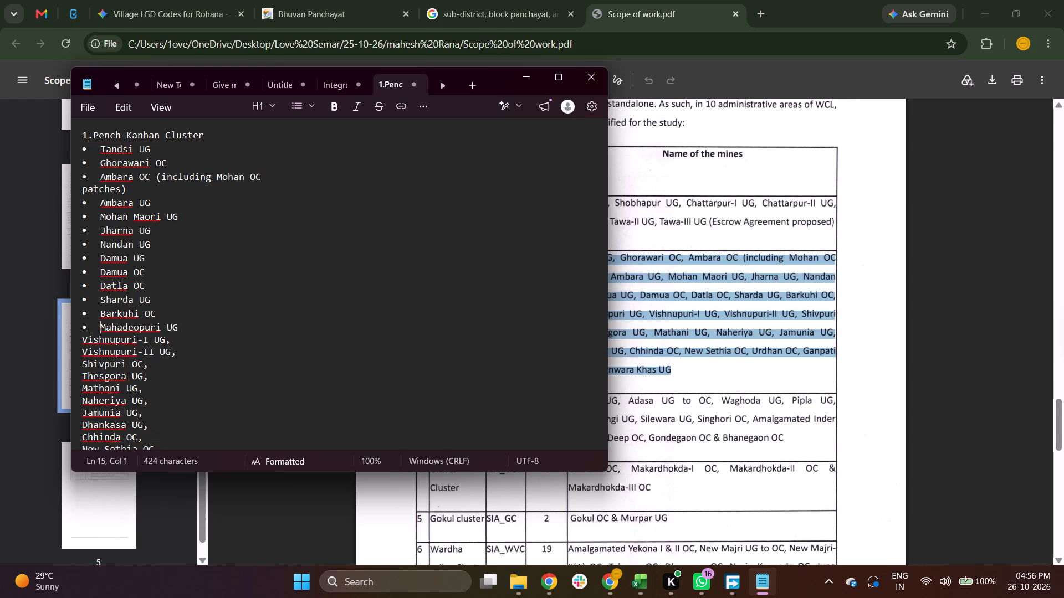
pyautogui.press('Down')
pyautogui.press('Down')
pyautogui.press('Left')
pyautogui.press('Left')
pyautogui.press('Left')
pyautogui.press('Up')
pyautogui.press('BackSpace')
pyautogui.press('Return')
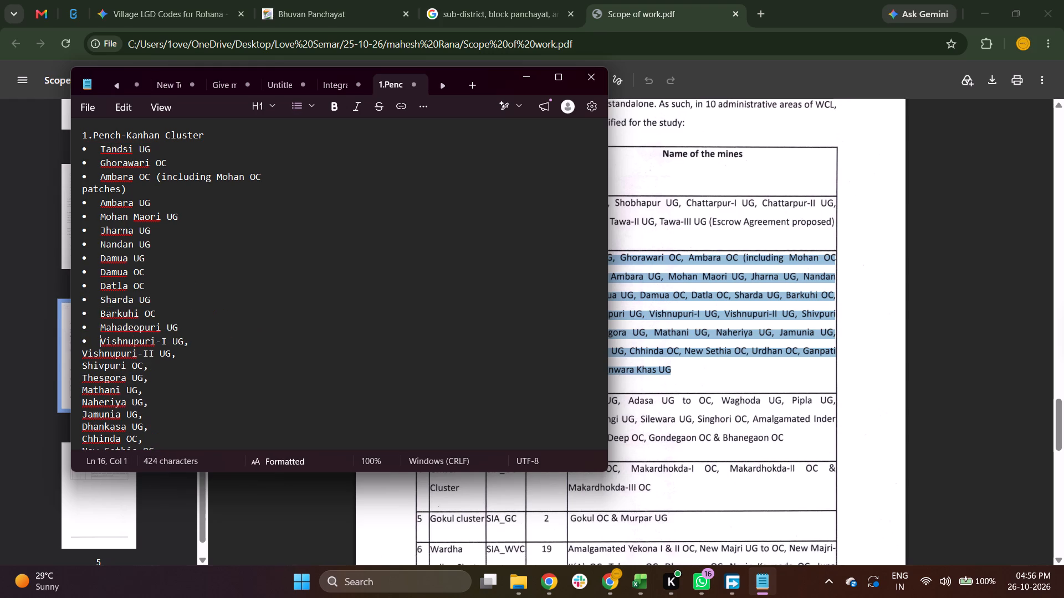
# Turn the Vishnupuri-II UG line into a bulleted item below Vishnupuri-I UG.
pyautogui.press('Down')
pyautogui.press('Left')
pyautogui.press('Left')
pyautogui.press('Left')
pyautogui.press('BackSpace')
pyautogui.press('Return')
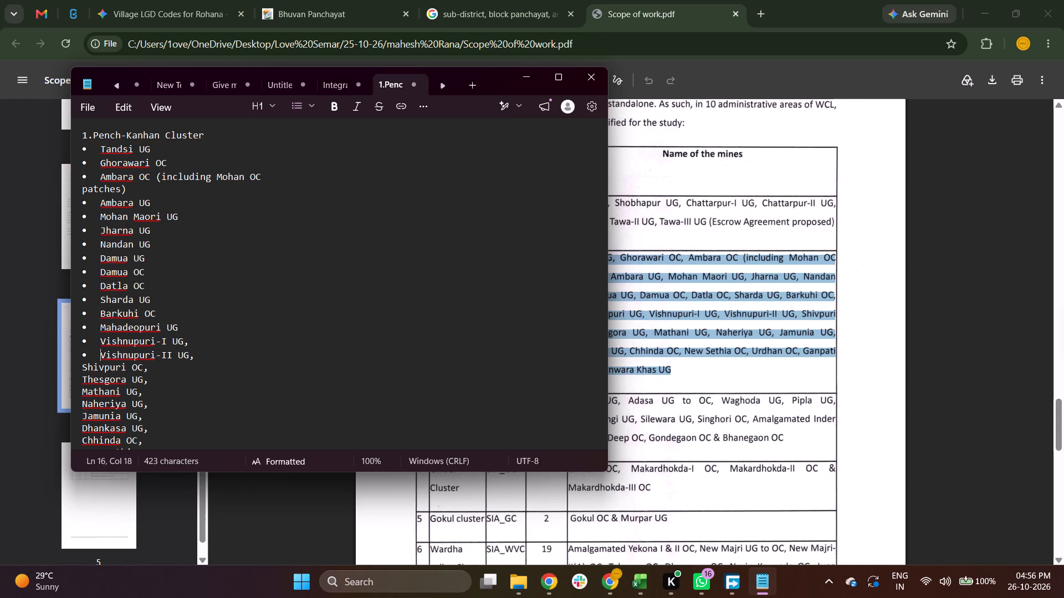
# Turn the Shivpuri OC and Thesgora UG lines into separate bulleted items below Vishnupuri-II UG.
pyautogui.press('Down')
pyautogui.press('Down')
pyautogui.press('Left')
pyautogui.press('Left')
pyautogui.press('Up')
pyautogui.press('Left')
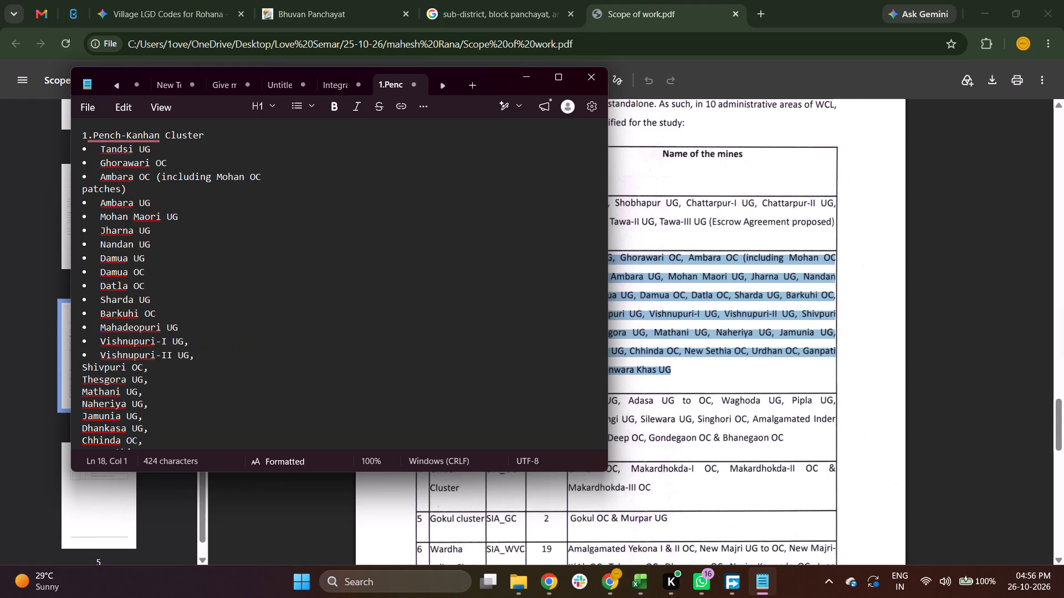
pyautogui.press('BackSpace')
pyautogui.press('Return')
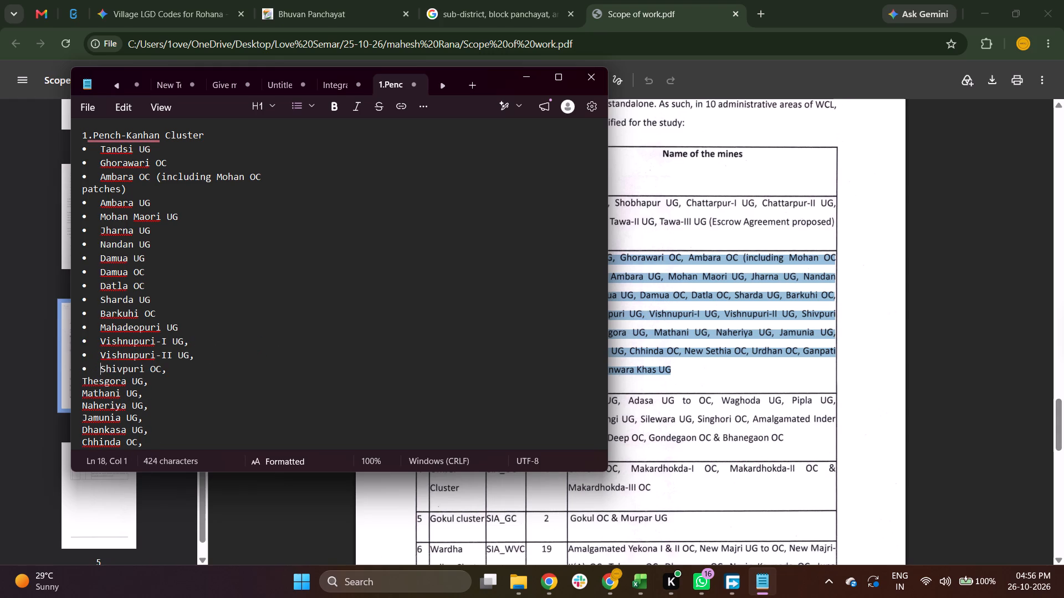
pyautogui.press('Down')
pyautogui.press('Left')
pyautogui.press('Left')
pyautogui.press('Left')
pyautogui.press('BackSpace')
pyautogui.press('Return')
# Turn the Mathani UG line into a bulleted item below Thesgora UG.
pyautogui.press('Down')
pyautogui.press('Left')
pyautogui.press('Left')
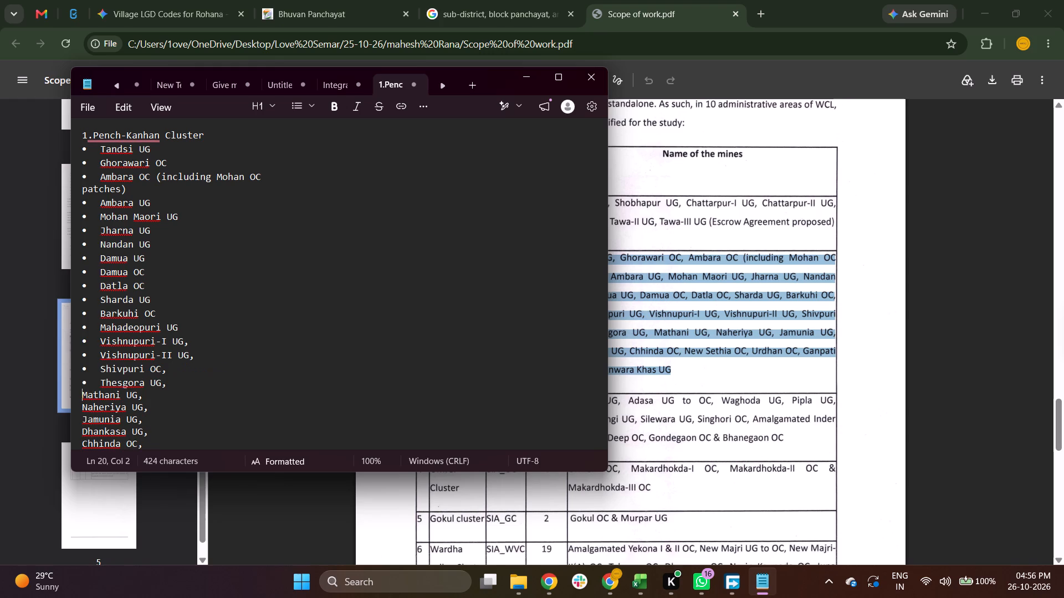
pyautogui.press('Left')
pyautogui.press('BackSpace')
pyautogui.press('Return')
# Join the Naheriya UG line onto the end of the Mathani UG bullet.
pyautogui.press('Down')
pyautogui.press('Left')
pyautogui.press('Left')
pyautogui.press('Left')
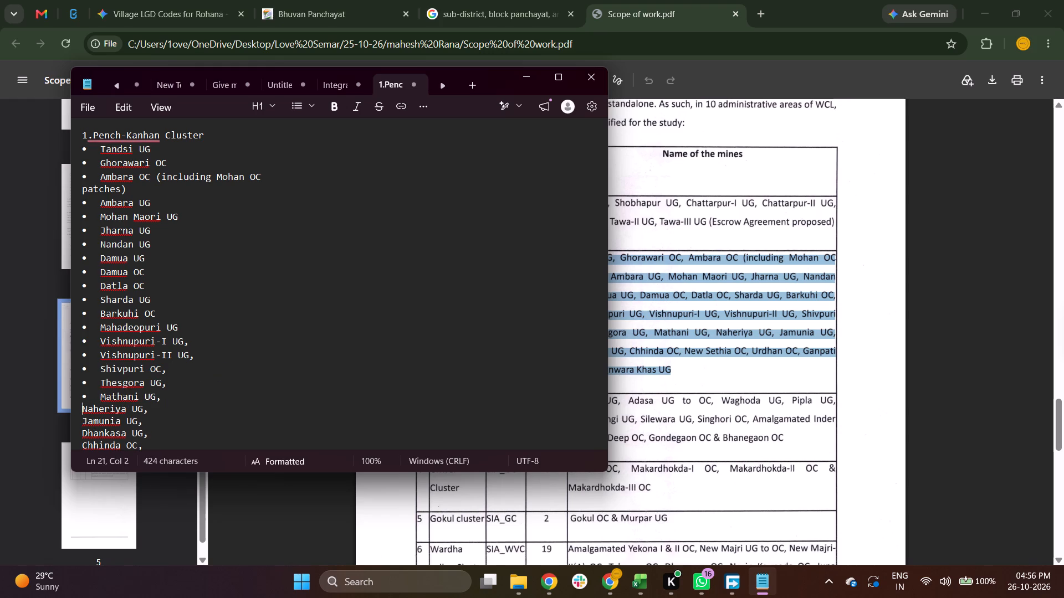
pyautogui.press('BackSpace')
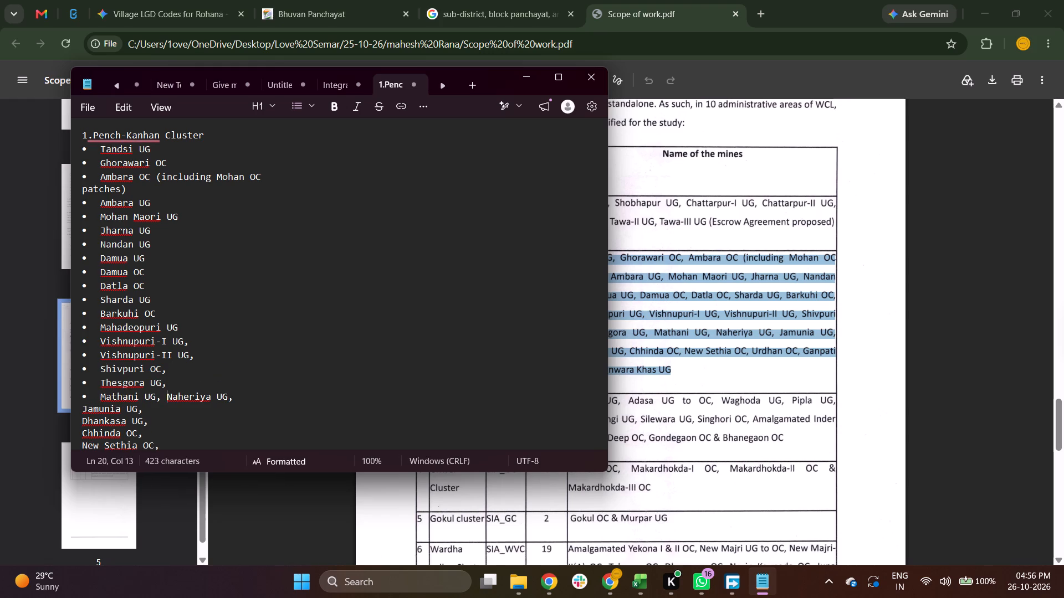
# Turn the Jamunia UG line into its own bulleted item below the line holding Mathani UG and Naheriya UG.
pyautogui.press('Down')
pyautogui.press('Left')
pyautogui.press('Left')
pyautogui.press('Left')
pyautogui.press('Left')
pyautogui.press('Left')
pyautogui.press('Left')
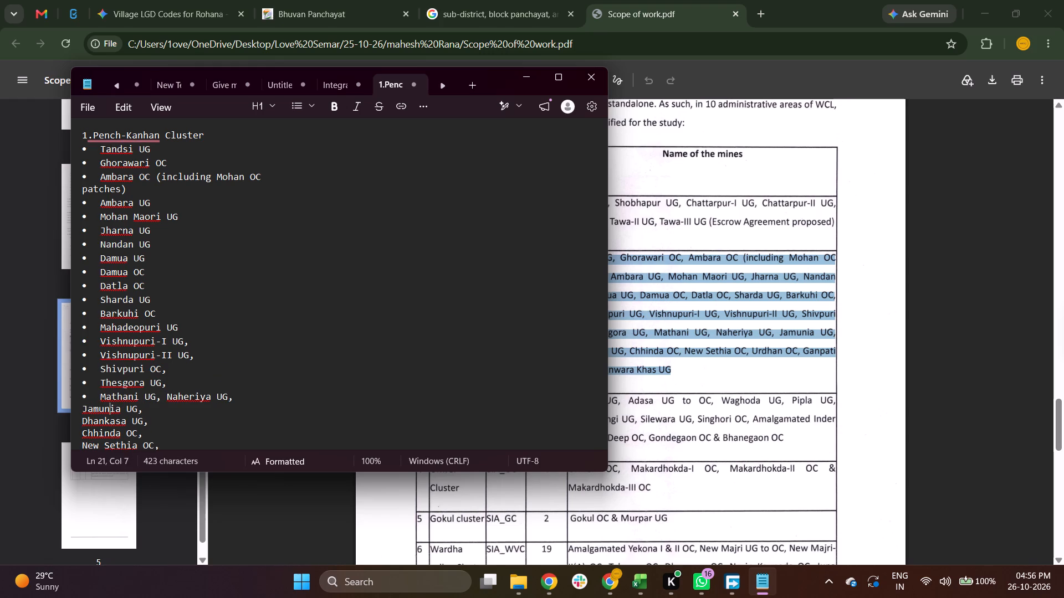
pyautogui.press('Left')
pyautogui.press('Left')
pyautogui.press('Left')
pyautogui.press('Left')
pyautogui.press('Left')
pyautogui.press('BackSpace')
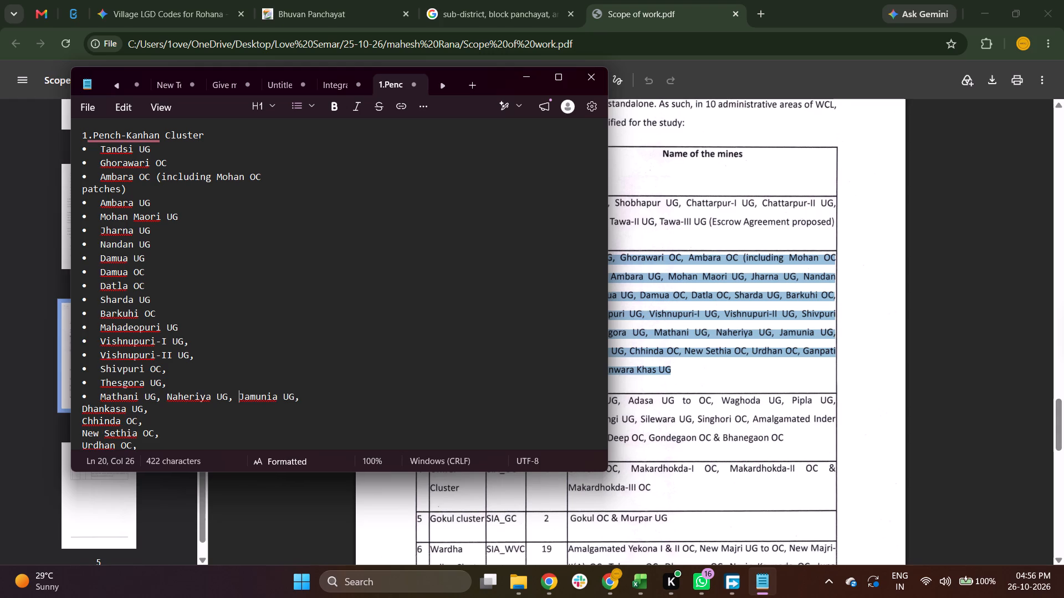
pyautogui.press('Return')
# Turn the Dhankasa UG line into a bulleted item below Jamunia UG.
pyautogui.press('Down')
pyautogui.press('Left')
pyautogui.press('Left')
pyautogui.press('Left')
pyautogui.press('BackSpace')
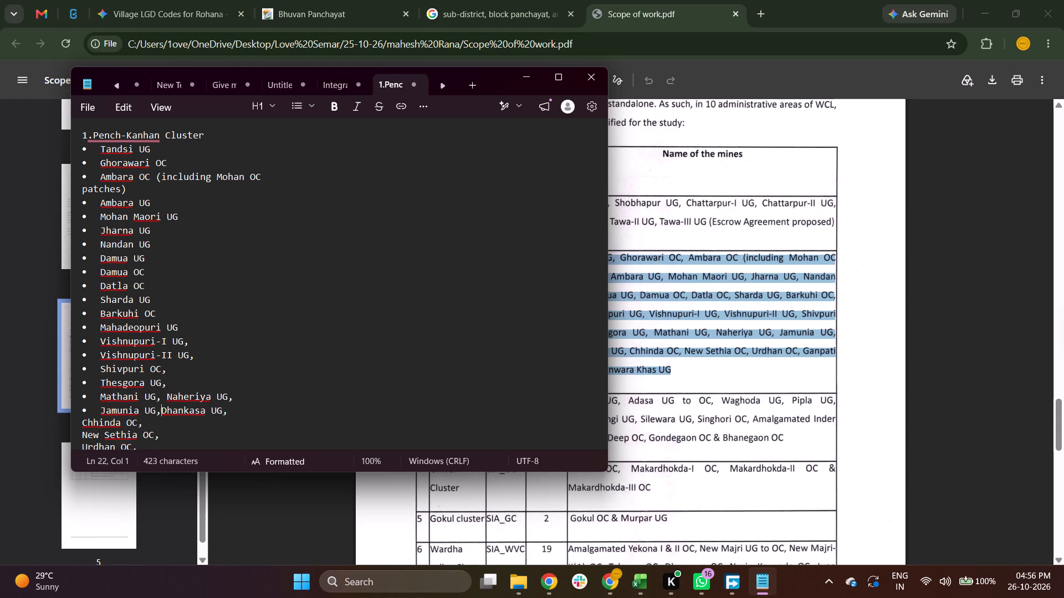
pyautogui.press('Return')
# Turn the Chhinda OC line into a bulleted item below Dhankasa UG.
pyautogui.press('Down')
pyautogui.press('Down')
pyautogui.press('Down')
pyautogui.press('Up')
pyautogui.press('Up')
pyautogui.press('Left')
pyautogui.press('Left')
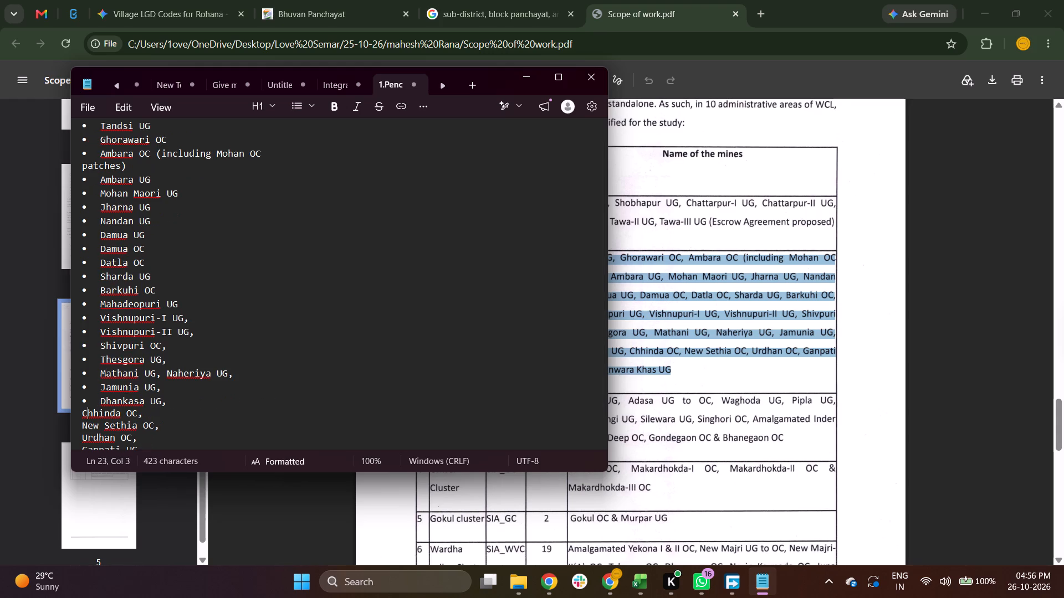
pyautogui.press('Left')
pyautogui.press('BackSpace')
pyautogui.press('Return')
# Turn the New Sethia OC line into a bulleted item below Chhinda OC.
pyautogui.press('Down')
pyautogui.press('Left')
pyautogui.press('Left')
pyautogui.press('Left')
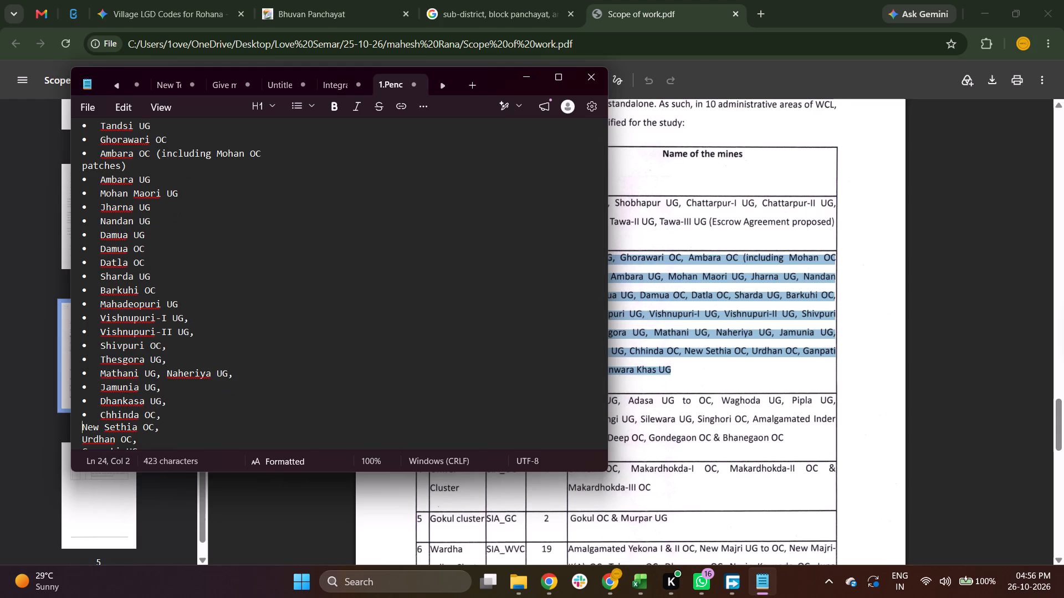
pyautogui.press('BackSpace')
pyautogui.press('Return')
# Turn the Urdhan OC line into a bulleted item below New Sethia OC.
pyautogui.press('Down')
pyautogui.press('Left')
pyautogui.press('Left')
pyautogui.press('Left')
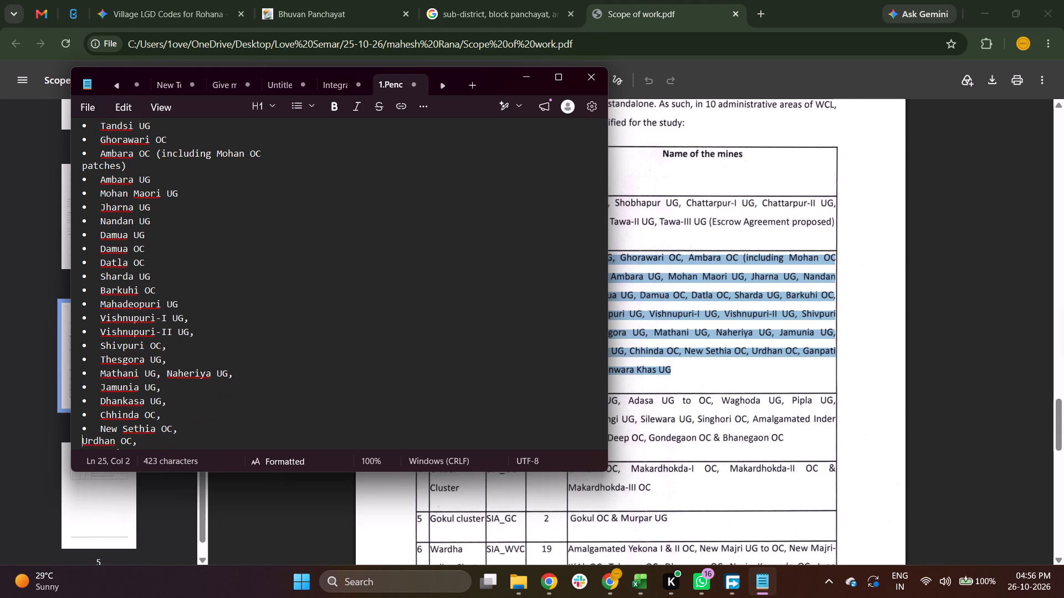
pyautogui.press('BackSpace')
pyautogui.press('Return')
# Turn the Ganpati UG line into a bulleted item below Urdhan OC.
pyautogui.press('Down')
pyautogui.press('Down')
pyautogui.press('Left')
pyautogui.press('Up')
pyautogui.press('Left')
pyautogui.press('Left')
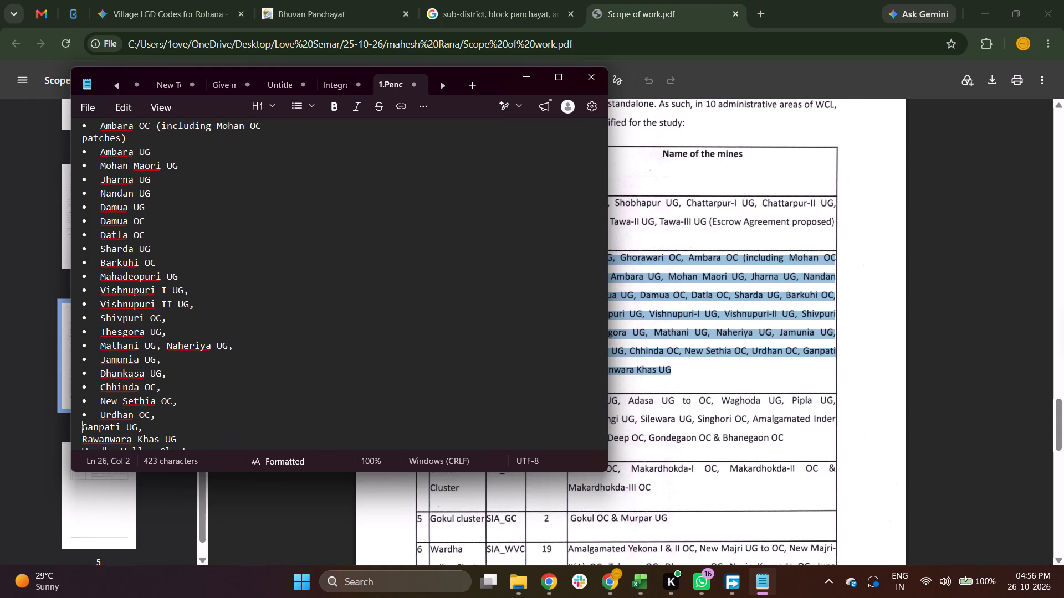
pyautogui.press('BackSpace')
pyautogui.press('Return')
# Turn the Rawanwara Khas UG line into a bulleted item below Ganpati UG.
pyautogui.press('Down')
pyautogui.press('Down')
pyautogui.press('Left')
pyautogui.press('Left')
pyautogui.press('Left')
pyautogui.press('Up')
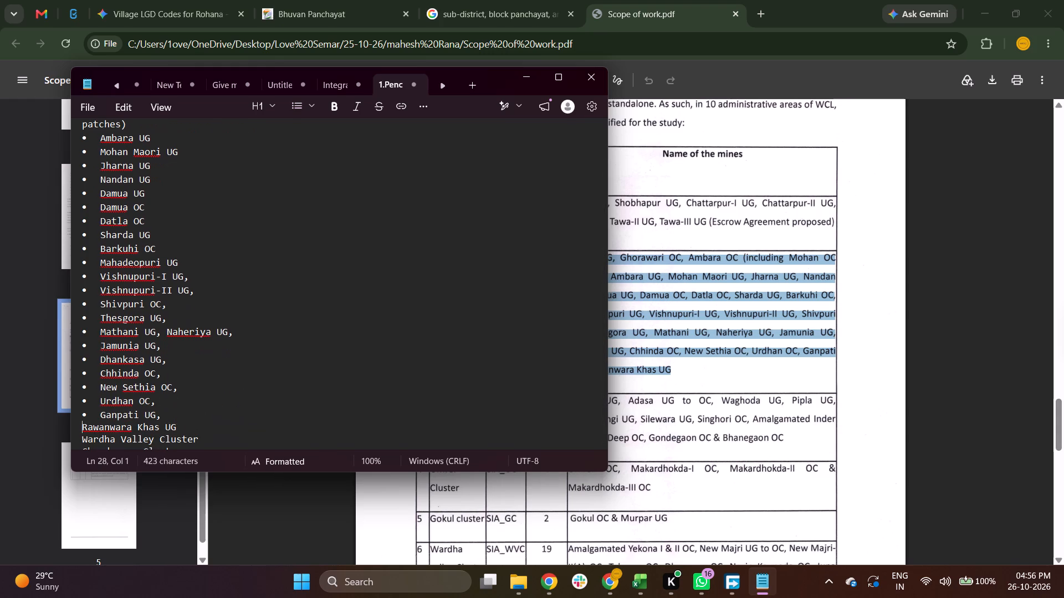
pyautogui.press('BackSpace')
pyautogui.press('Return')
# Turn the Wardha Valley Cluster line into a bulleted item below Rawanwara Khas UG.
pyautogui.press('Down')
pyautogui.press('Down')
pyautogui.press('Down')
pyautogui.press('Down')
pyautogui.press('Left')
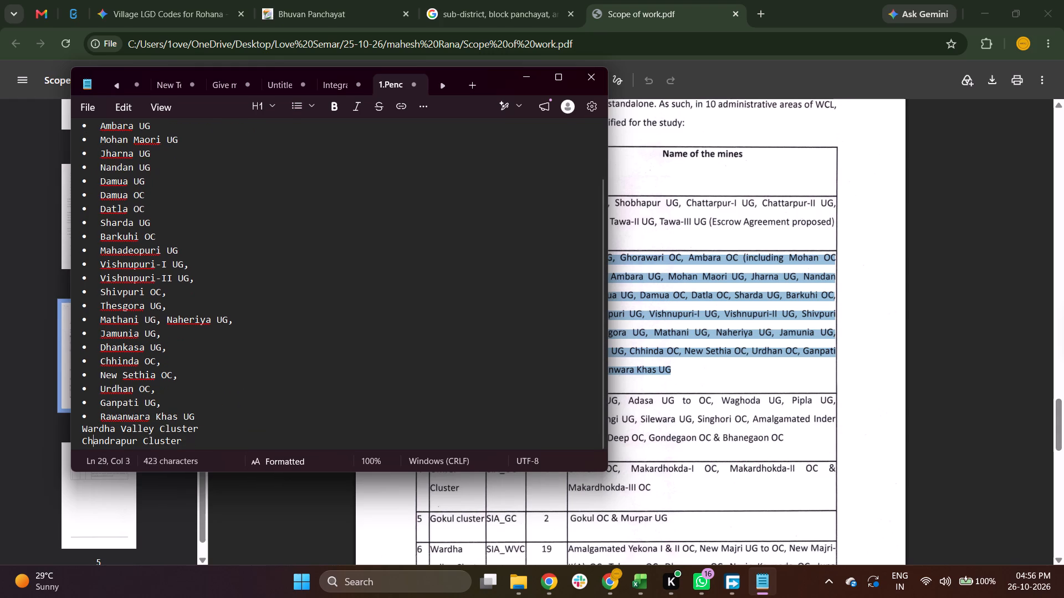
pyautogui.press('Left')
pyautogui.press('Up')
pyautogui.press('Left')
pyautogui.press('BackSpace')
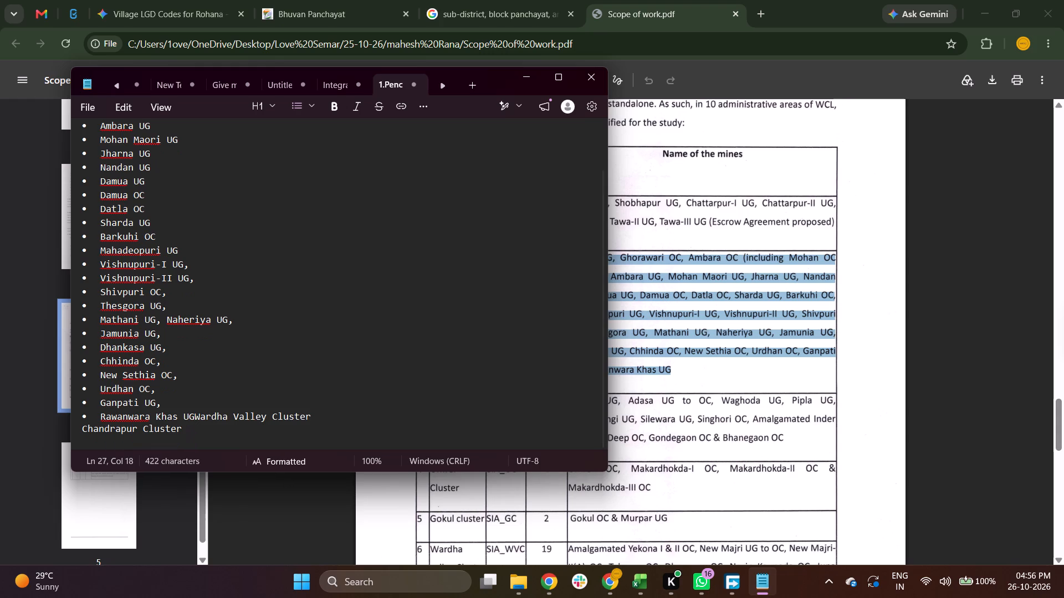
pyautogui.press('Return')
# Turn the Chandrapur Cluster line into a bulleted item below Wardha Valley Cluster.
pyautogui.press('Down')
pyautogui.press('Left')
pyautogui.press('Left')
pyautogui.press('Left')
pyautogui.press('BackSpace')
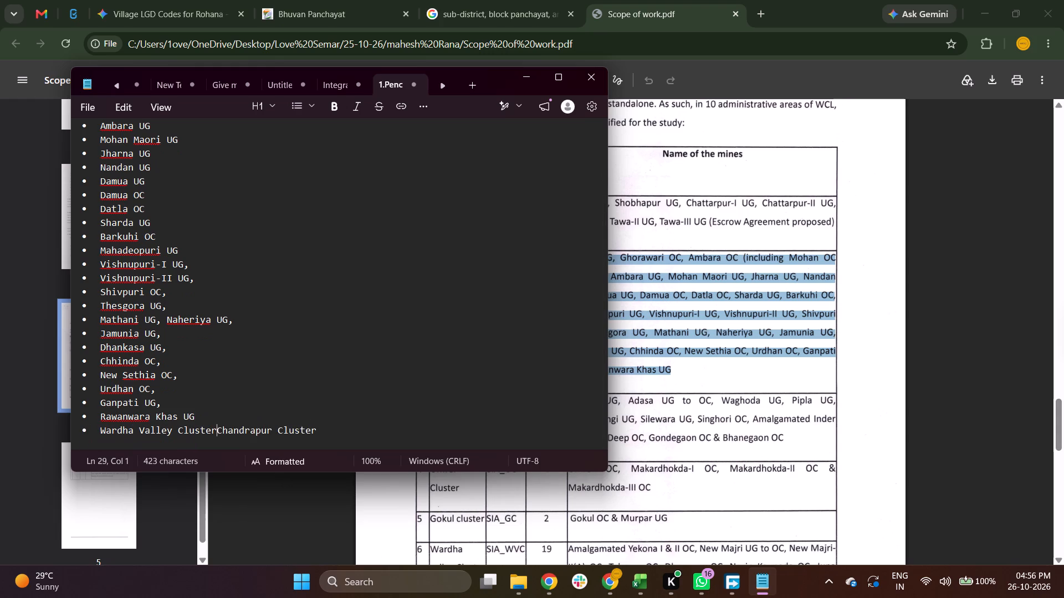
pyautogui.press('Return')
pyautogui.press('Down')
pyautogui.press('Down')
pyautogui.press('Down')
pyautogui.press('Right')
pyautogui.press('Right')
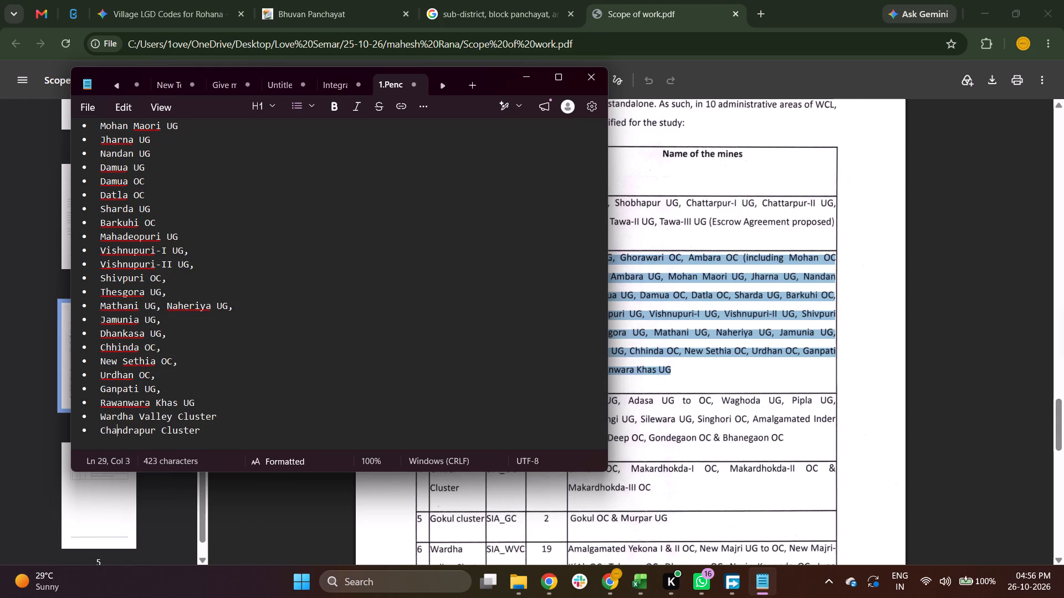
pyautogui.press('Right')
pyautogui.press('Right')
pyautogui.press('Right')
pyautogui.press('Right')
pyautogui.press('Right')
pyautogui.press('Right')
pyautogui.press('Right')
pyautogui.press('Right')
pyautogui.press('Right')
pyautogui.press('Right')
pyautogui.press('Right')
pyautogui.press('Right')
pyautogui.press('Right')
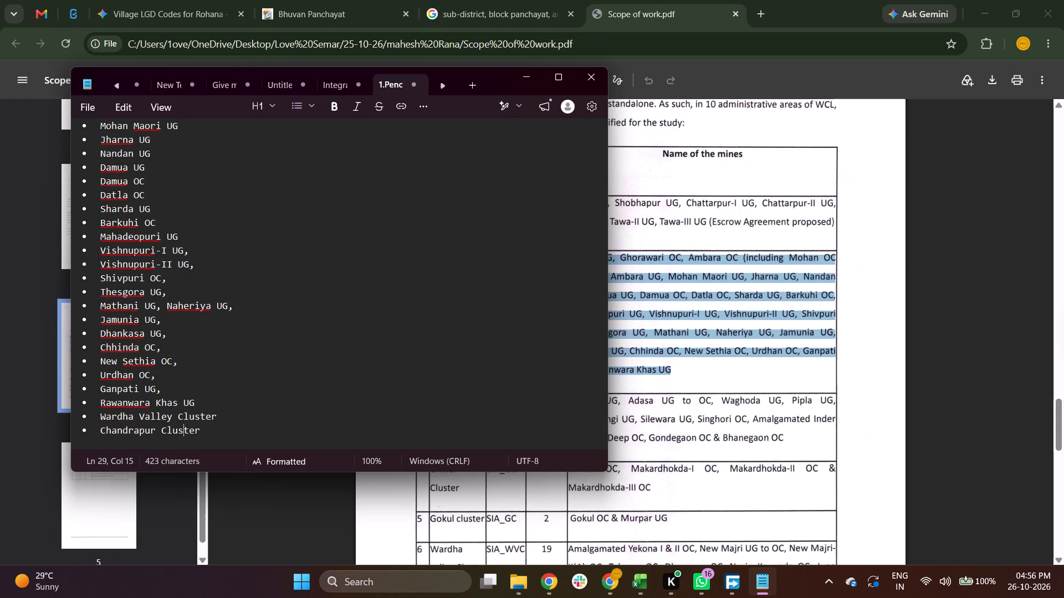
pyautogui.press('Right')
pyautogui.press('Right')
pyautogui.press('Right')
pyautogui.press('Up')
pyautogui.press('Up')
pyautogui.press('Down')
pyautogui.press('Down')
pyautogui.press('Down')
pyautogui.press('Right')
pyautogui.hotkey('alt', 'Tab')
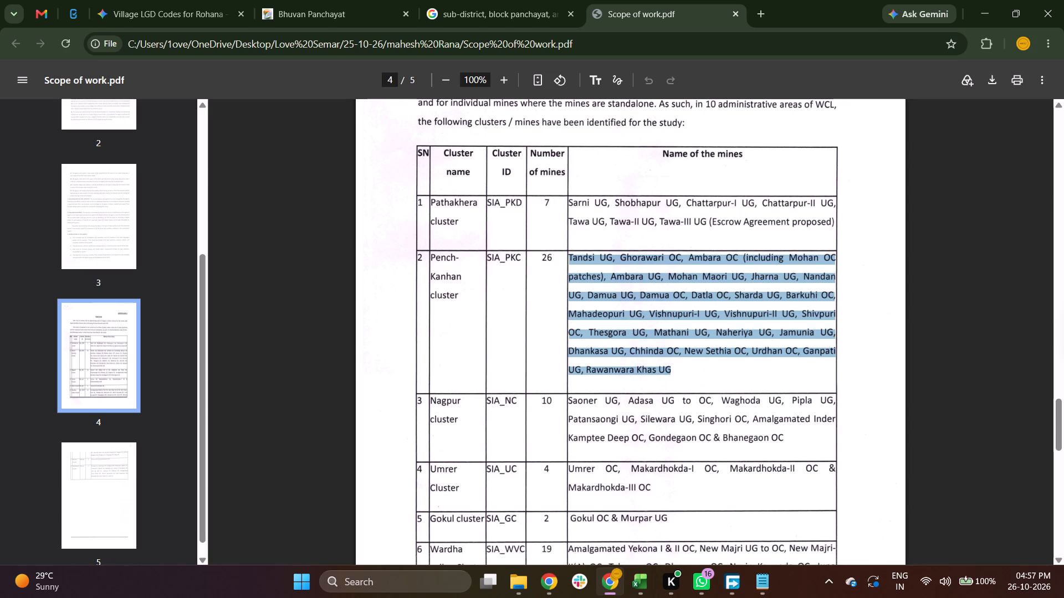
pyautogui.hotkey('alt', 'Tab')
# Accept the suggested correction that adds a space after "1." in the Pench-Kanhan Cluster heading.
pyautogui.scroll(2, 390, 330)
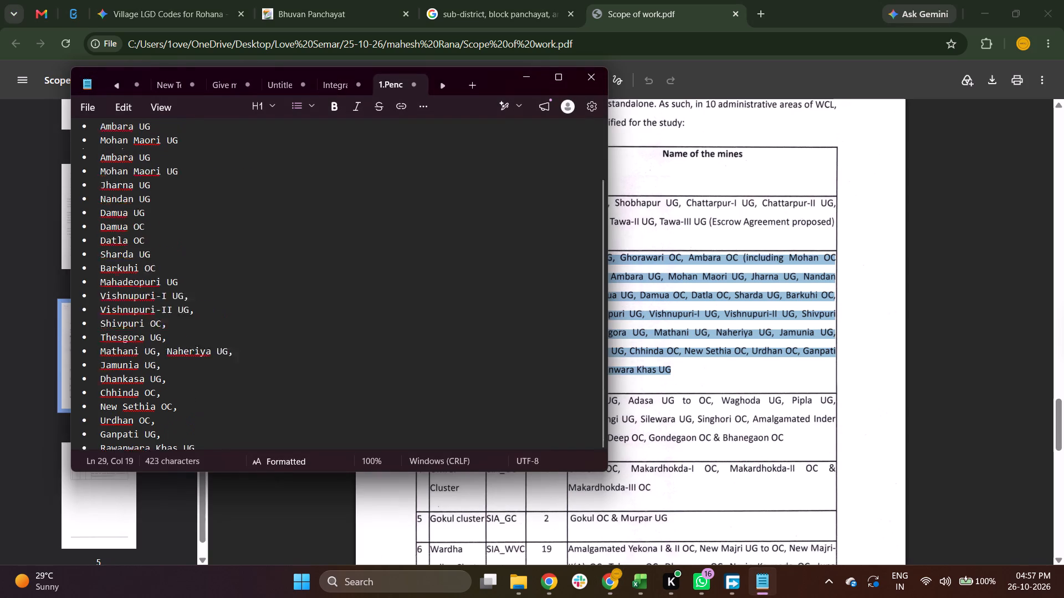
pyautogui.scroll(5, 390, 330)
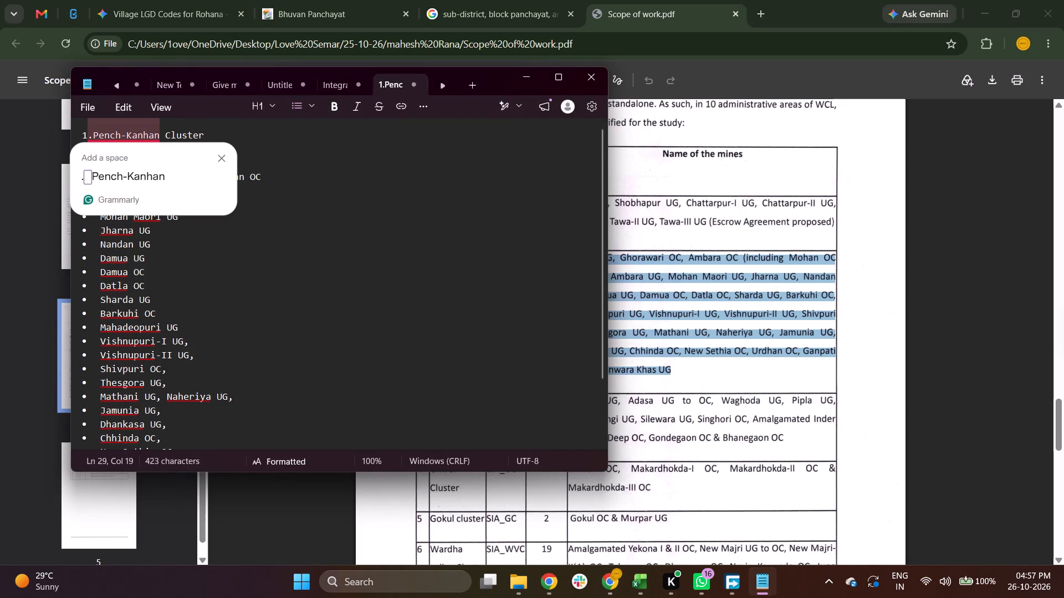
pyautogui.click(140, 183)
pyautogui.hotkey('ctrl', 'v')
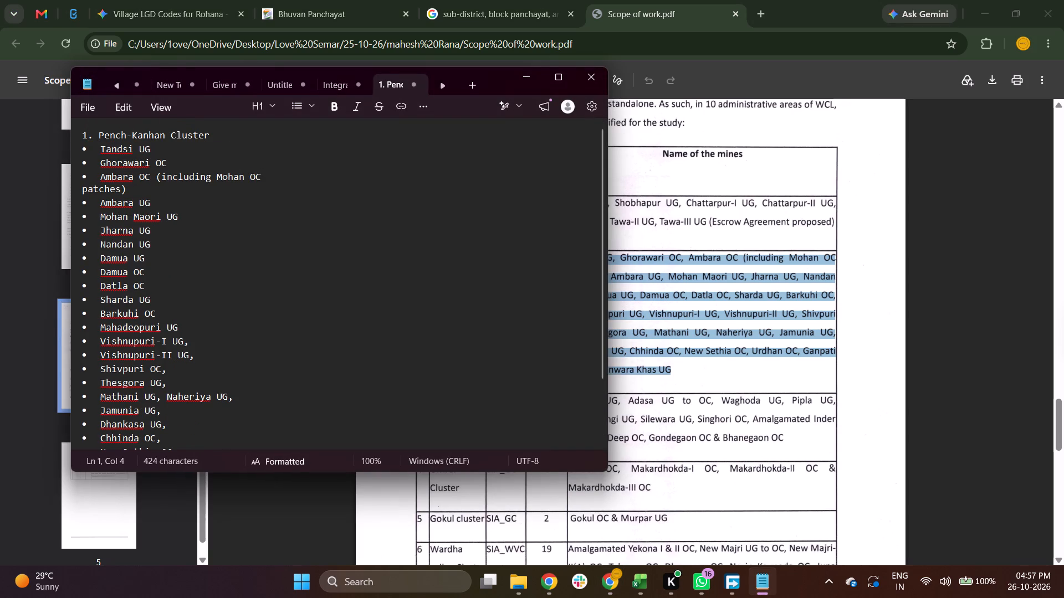
# Turn the Wardha Valley Cluster bullet into an unbulleted heading numbered "2. ", separated from the mines above by a blank line.
pyautogui.hotkey('alt', 'Tab')
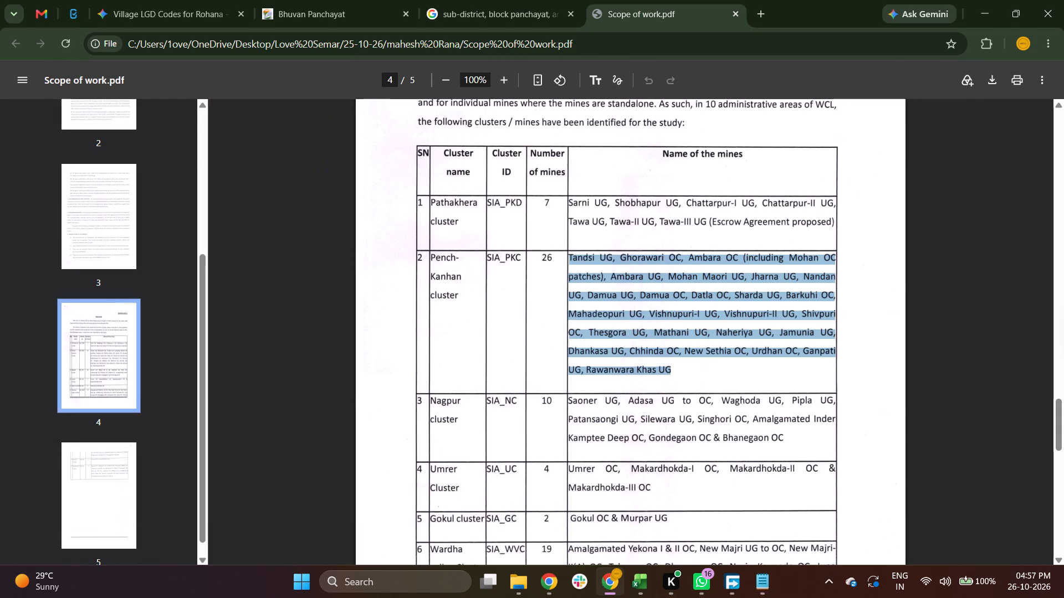
pyautogui.scroll(-2, 595, 415)
pyautogui.hotkey('alt', 'Tab')
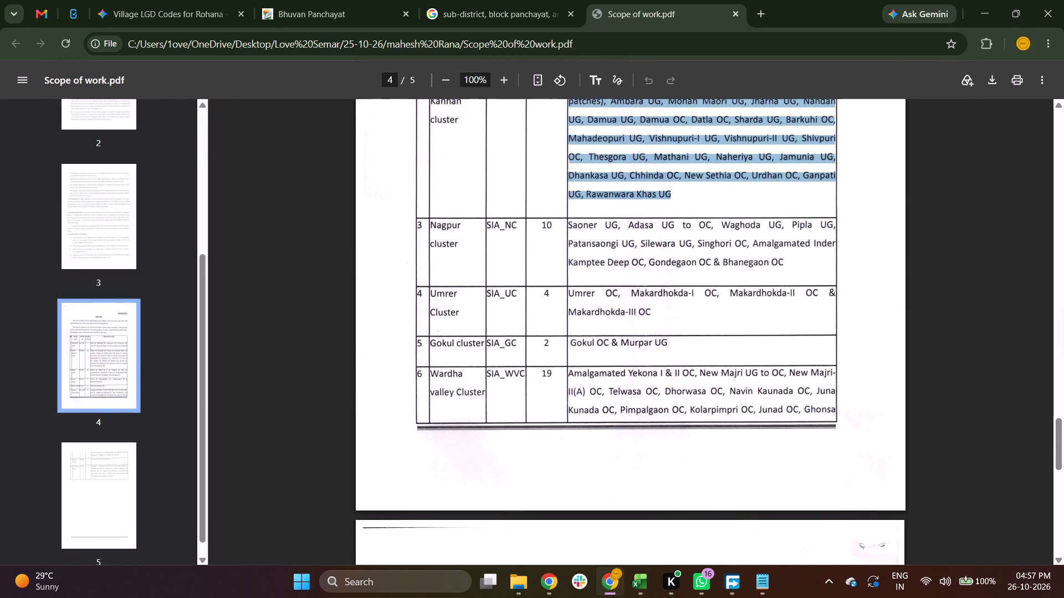
pyautogui.scroll(-5, 305, 391)
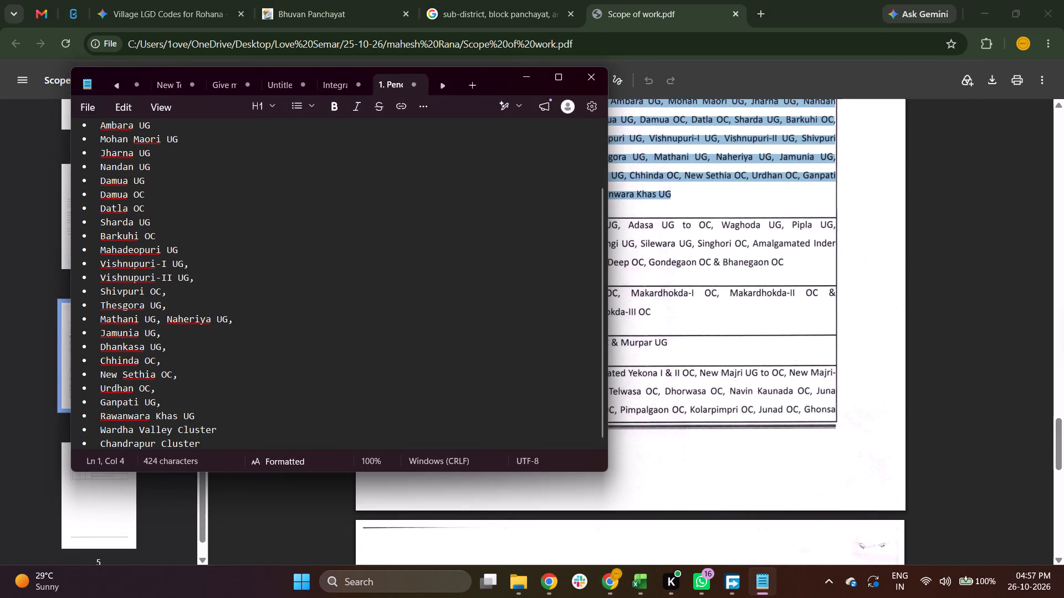
pyautogui.click(98, 432)
pyautogui.press('BackSpace')
pyautogui.press('Return')
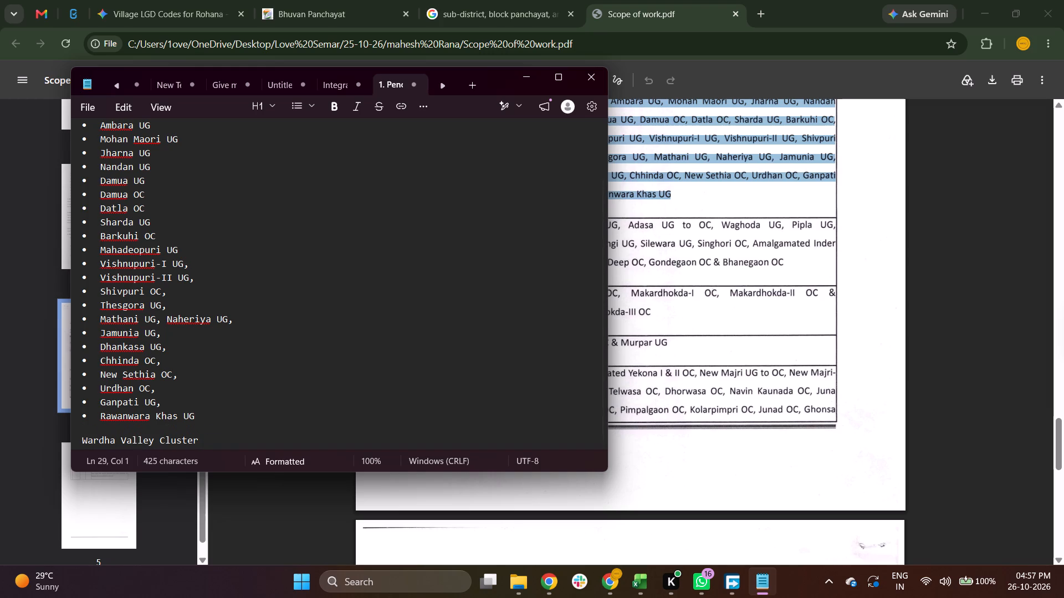
pyautogui.write('2.')
pyautogui.press('space')
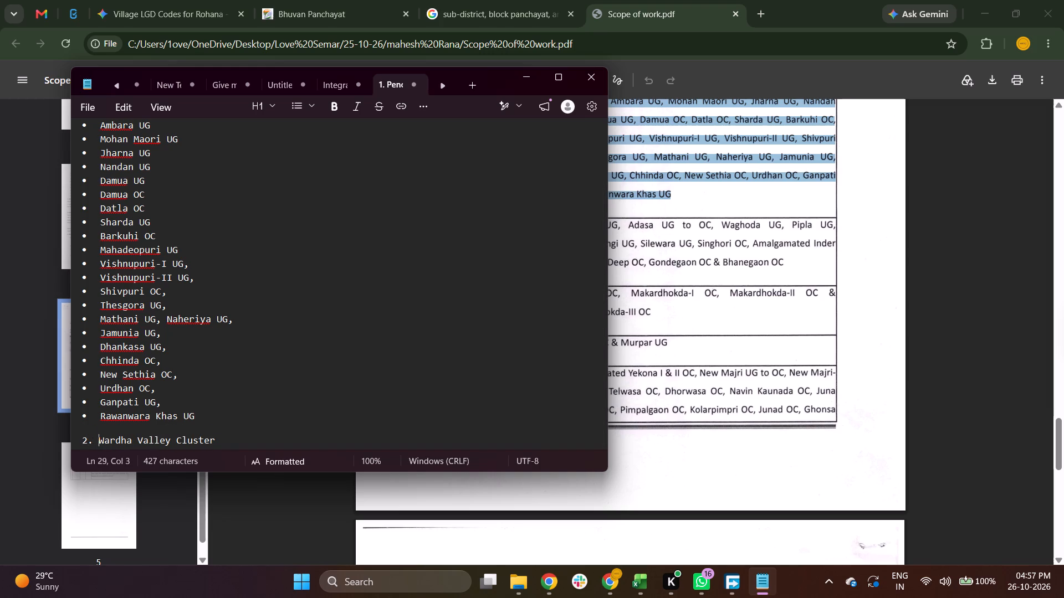
# Add an empty bulleted item directly below the Wardha Valley Cluster heading.
pyautogui.scroll(-2, 106, 428)
pyautogui.click(219, 430)
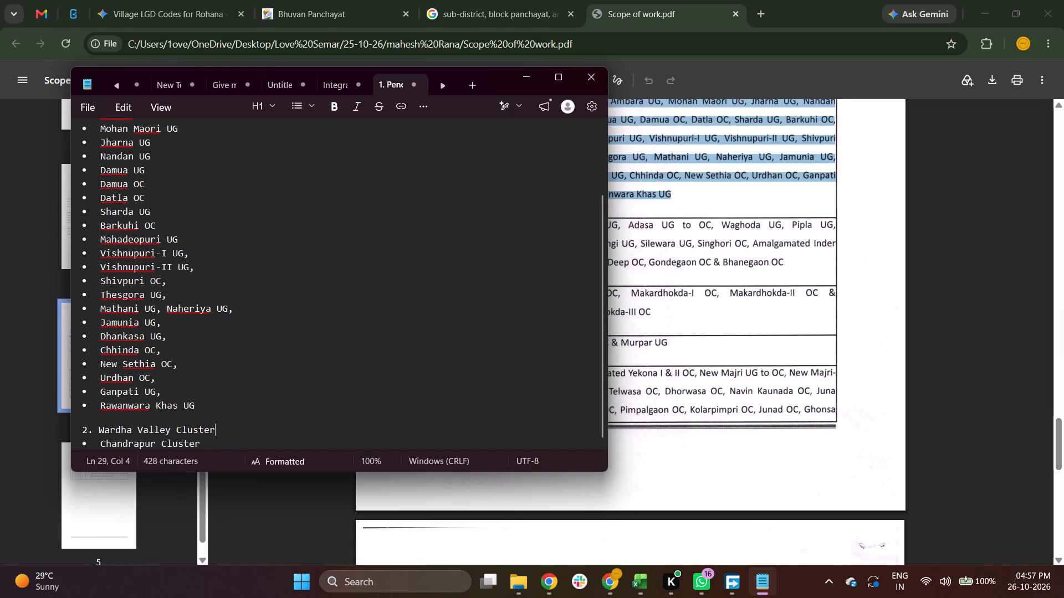
pyautogui.press('Return')
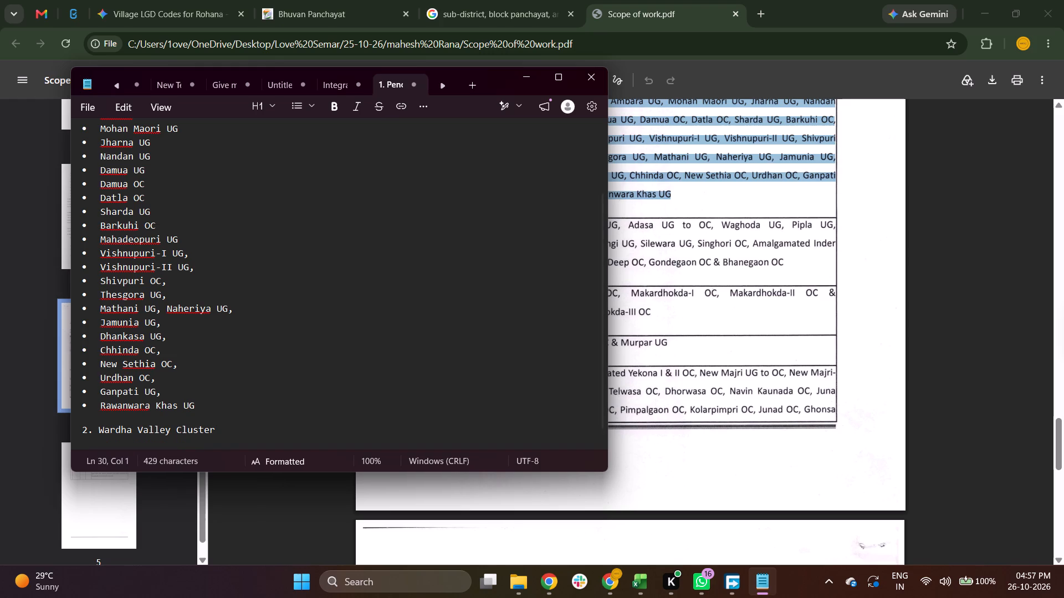
pyautogui.click(301, 105)
pyautogui.click(310, 135)
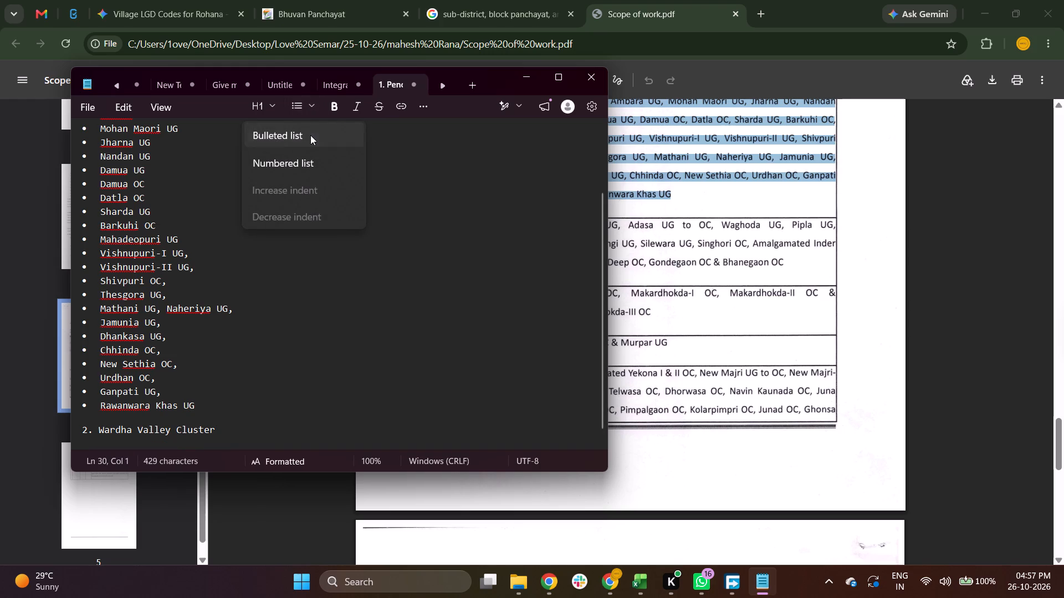
pyautogui.scroll(-1, 306, 221)
# Copy the page 4 part of the Wardha valley Cluster mine list from Scope of work.pdf, Amalgamated Yekona I & II OC through Ghonsa, and return to Notepad.
pyautogui.hotkey('alt', 'Tab')
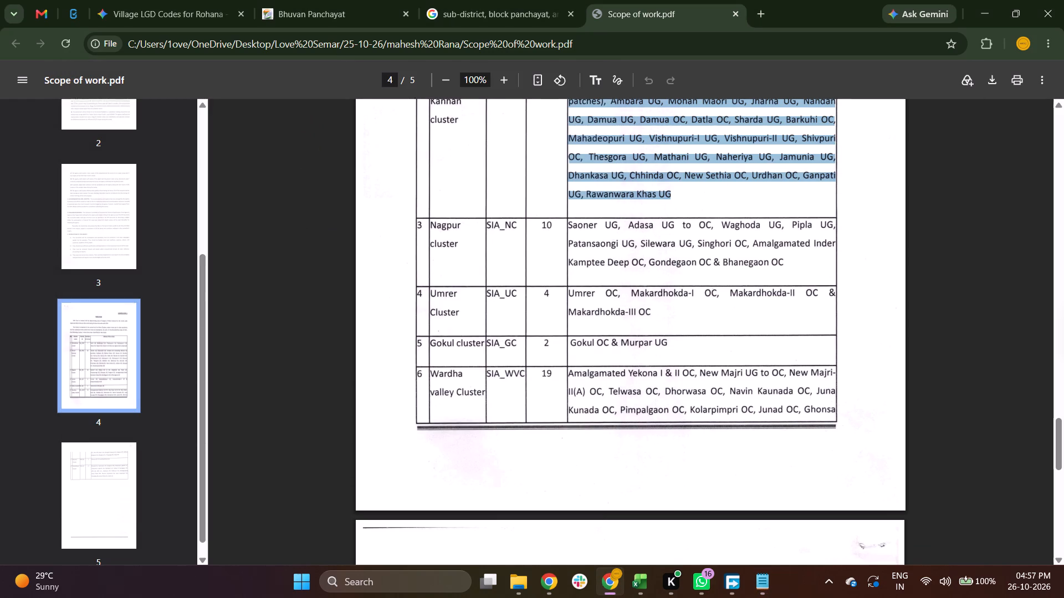
pyautogui.scroll(-1, 627, 262)
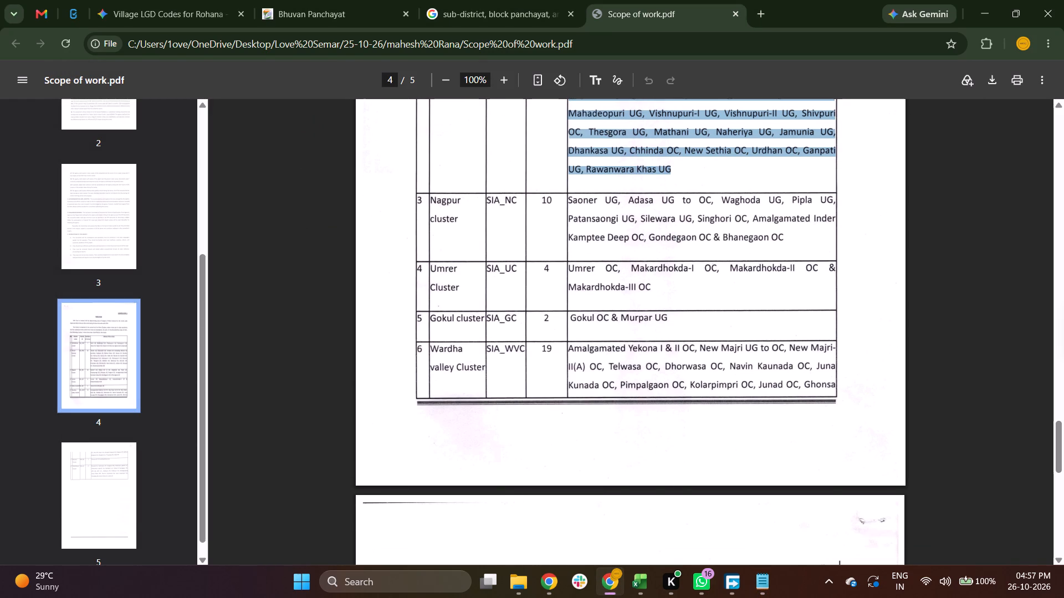
pyautogui.moveTo(568, 349); pyautogui.dragTo(599, 353)
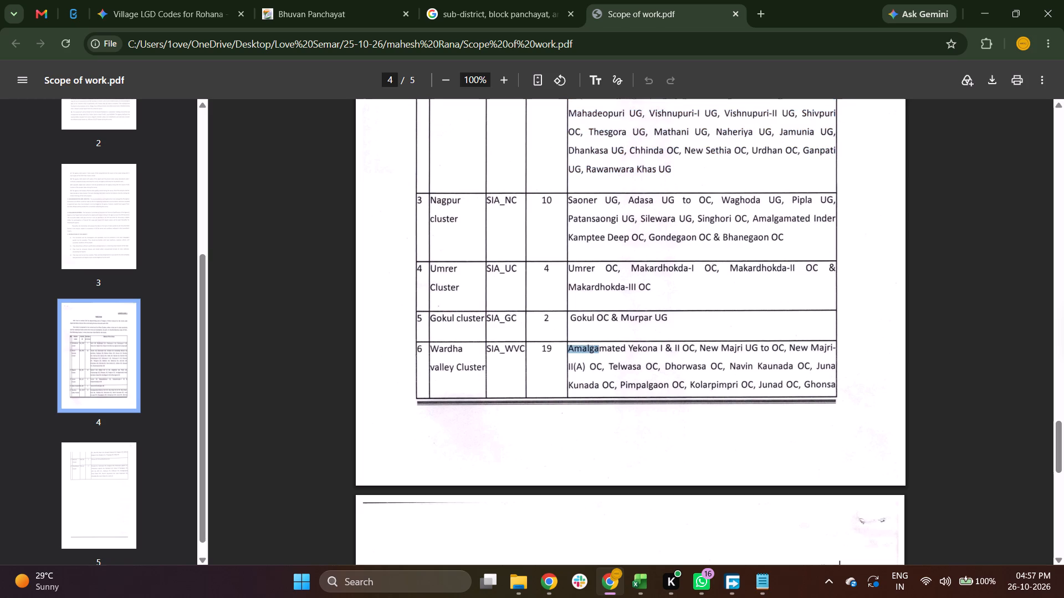
pyautogui.moveTo(599, 353); pyautogui.dragTo(833, 394)
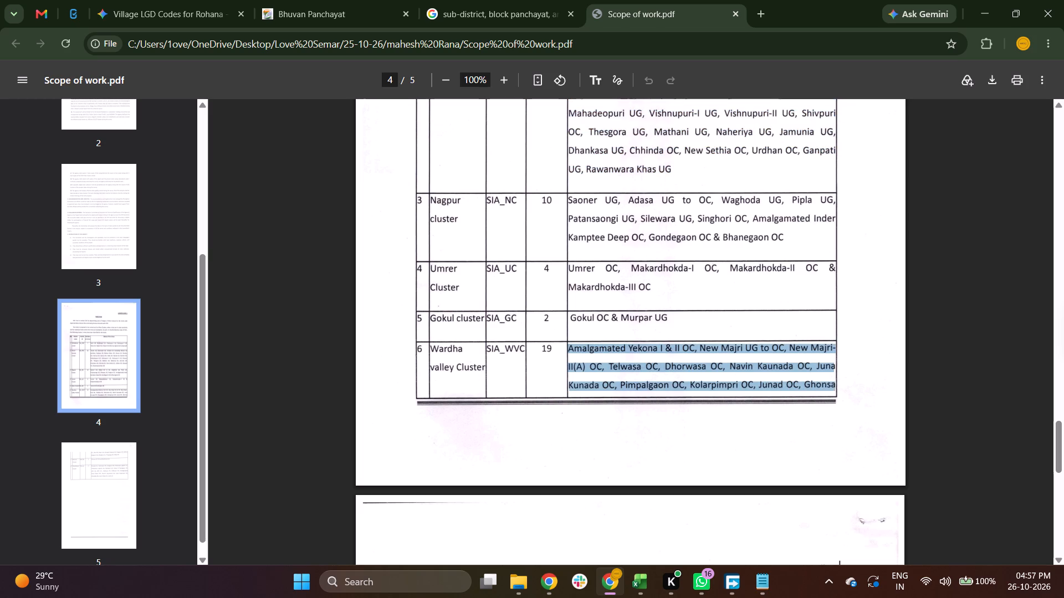
pyautogui.moveTo(833, 394); pyautogui.dragTo(835, 392)
pyautogui.scroll(-3, 835, 392)
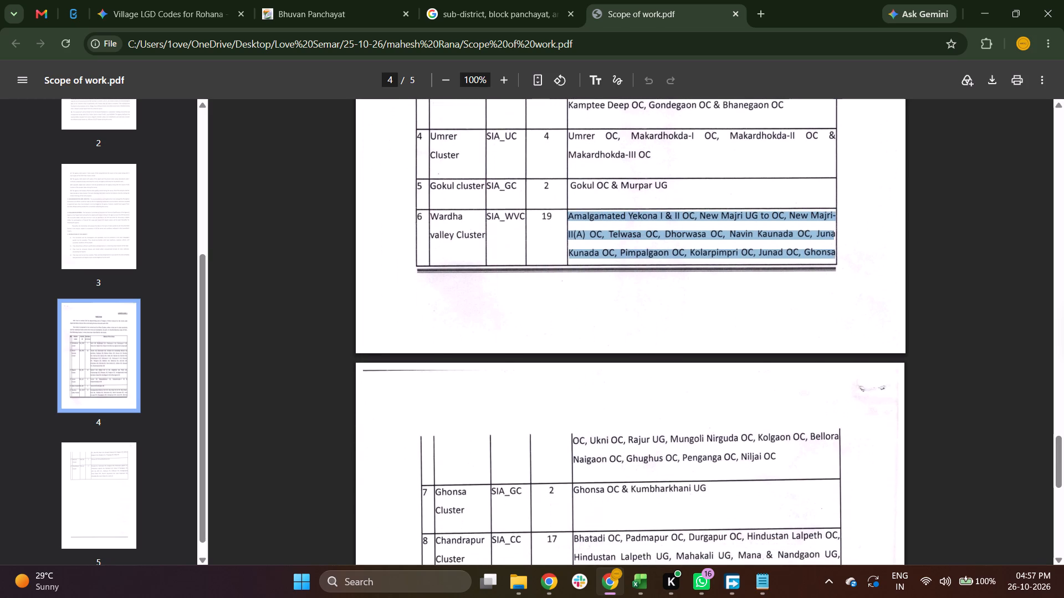
pyautogui.click(595, 221)
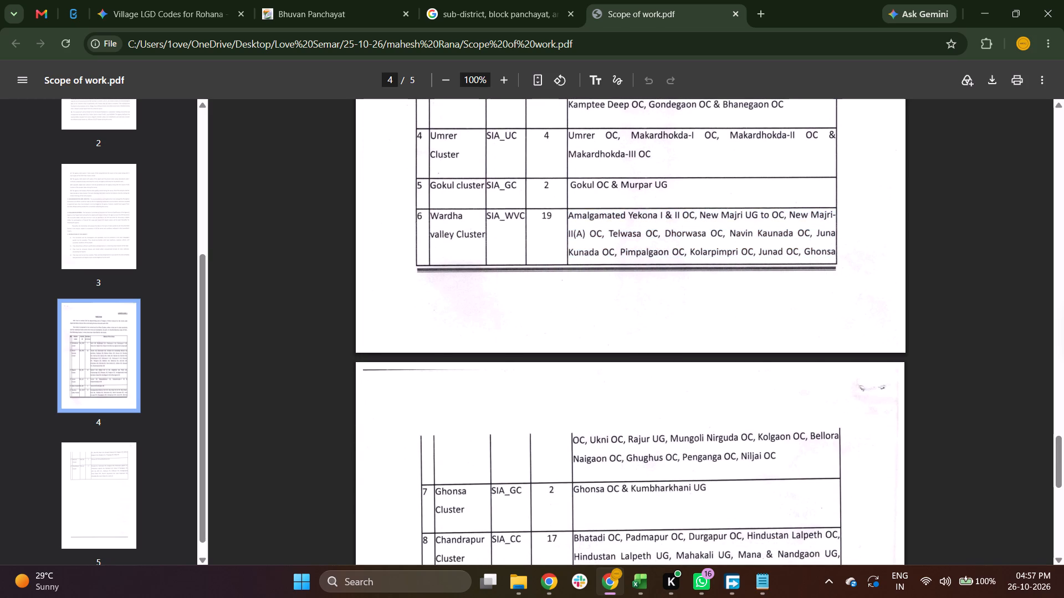
pyautogui.moveTo(570, 215); pyautogui.dragTo(577, 226)
pyautogui.moveTo(577, 226); pyautogui.dragTo(606, 431)
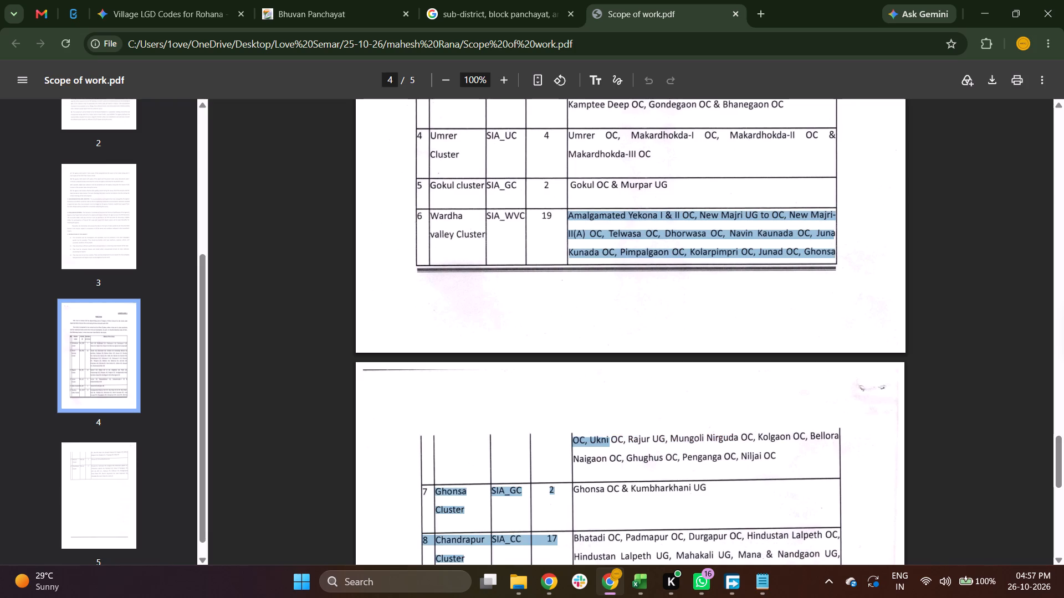
pyautogui.moveTo(606, 431); pyautogui.dragTo(821, 252)
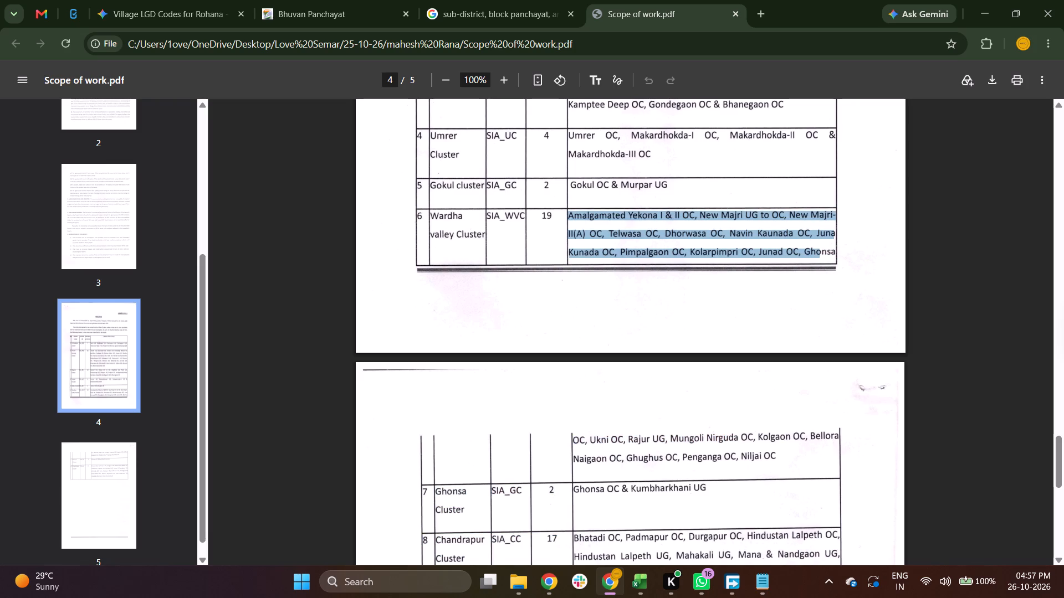
pyautogui.moveTo(821, 252); pyautogui.dragTo(835, 255)
pyautogui.hotkey('ctrl', 'c')
pyautogui.hotkey('ctrl', 'c')
pyautogui.hotkey('ctrl', 'c')
pyautogui.hotkey('alt', 'Tab')
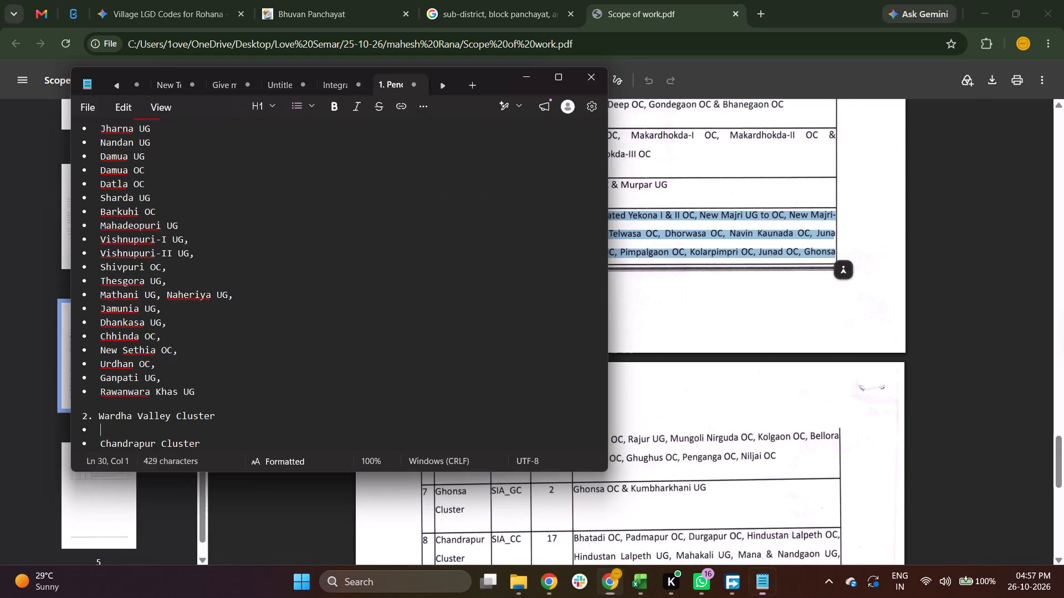
# Paste the copied Wardha Valley mine list into the empty bulleted item below the Wardha Valley Cluster heading.
pyautogui.hotkey('ctrl', 'v')
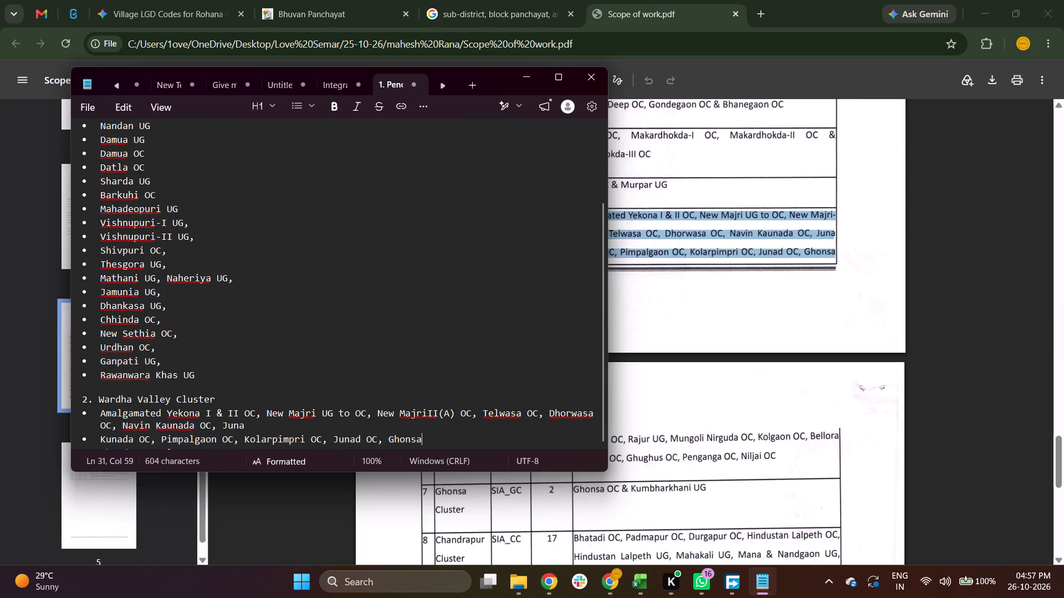
# Split the pasted list after "Amalgamated Yekona I & II OC," so the text from New Majri UG onward starts its own bullet.
pyautogui.press('Up')
pyautogui.press('Left')
pyautogui.press('Left')
pyautogui.press('Left')
pyautogui.press('Left')
pyautogui.press('Left')
pyautogui.press('Left')
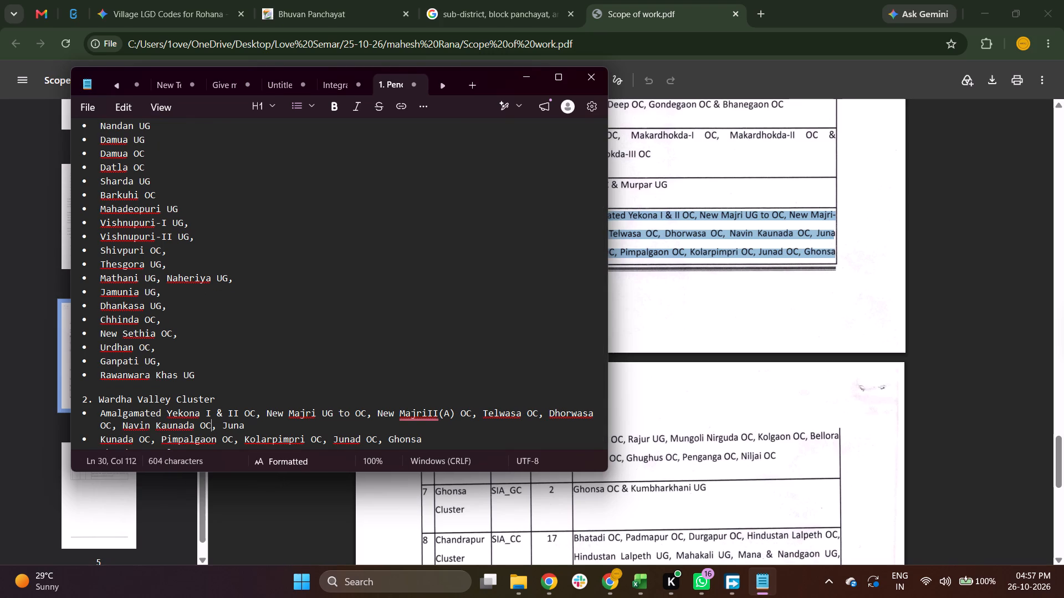
pyautogui.press('Up')
pyautogui.hotkey('alt', 'Tab')
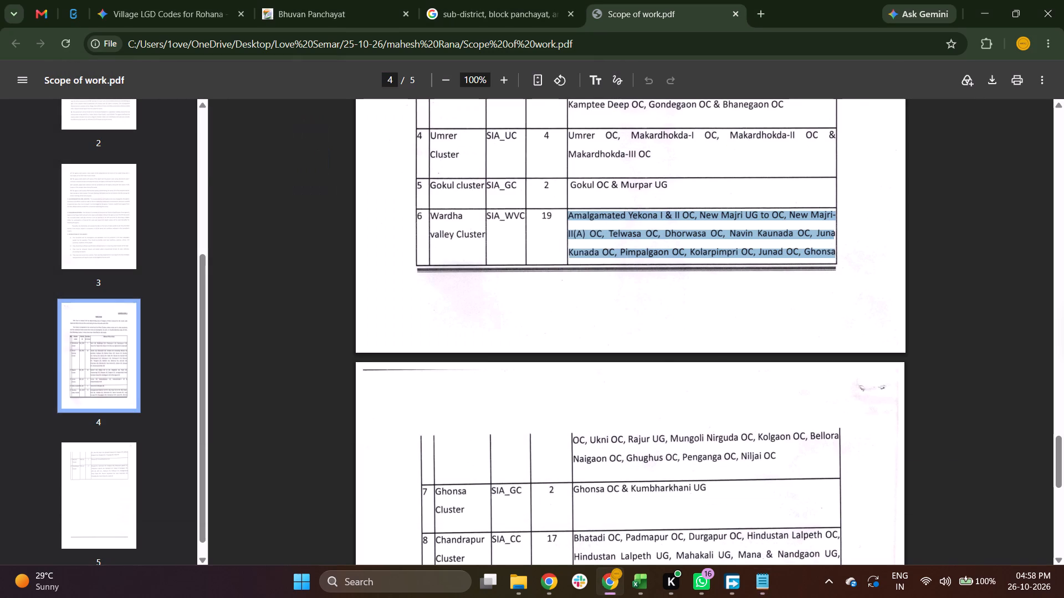
pyautogui.hotkey('alt', 'Tab')
pyautogui.press('Right')
pyautogui.press('Right')
pyautogui.press('Right')
pyautogui.press('Right')
pyautogui.press('Right')
pyautogui.press('Right')
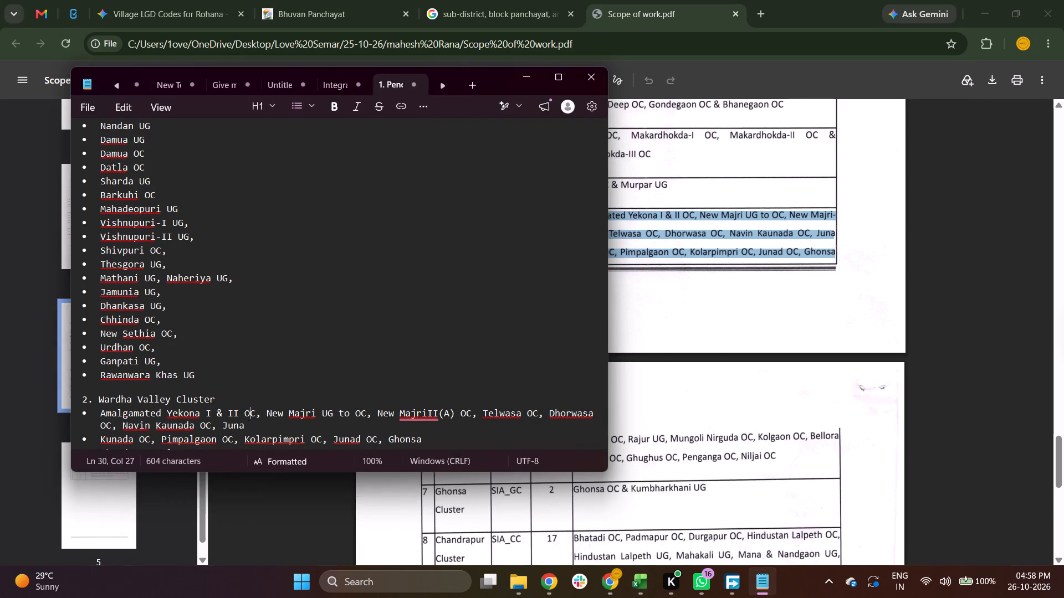
pyautogui.press('Right')
pyautogui.press('Right')
pyautogui.press('Right')
pyautogui.press('Right')
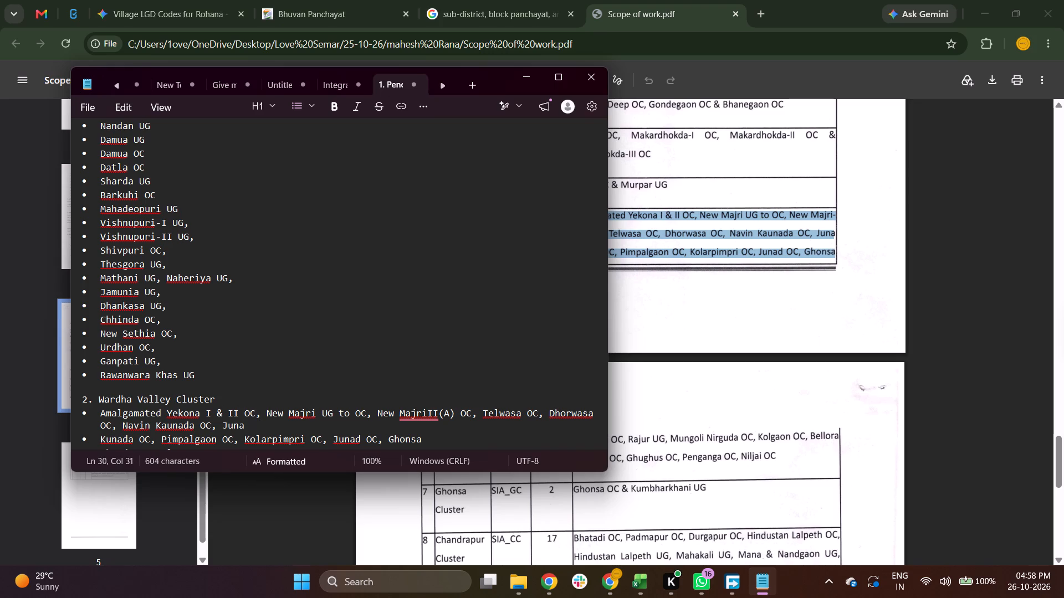
pyautogui.press('Return')
# Split the list after "New Majri UG to OC," so the following mines start on a new bullet.
pyautogui.press('Right')
pyautogui.press('Right')
pyautogui.press('Right')
pyautogui.press('Right')
pyautogui.press('Right')
pyautogui.press('Right')
pyautogui.press('Right')
pyautogui.press('Right')
pyautogui.press('Right')
pyautogui.press('Right')
pyautogui.press('Right')
pyautogui.press('Right')
pyautogui.press('Right')
pyautogui.press('Right')
pyautogui.press('Right')
pyautogui.press('Right')
pyautogui.press('Right')
pyautogui.press('Right')
pyautogui.press('Right')
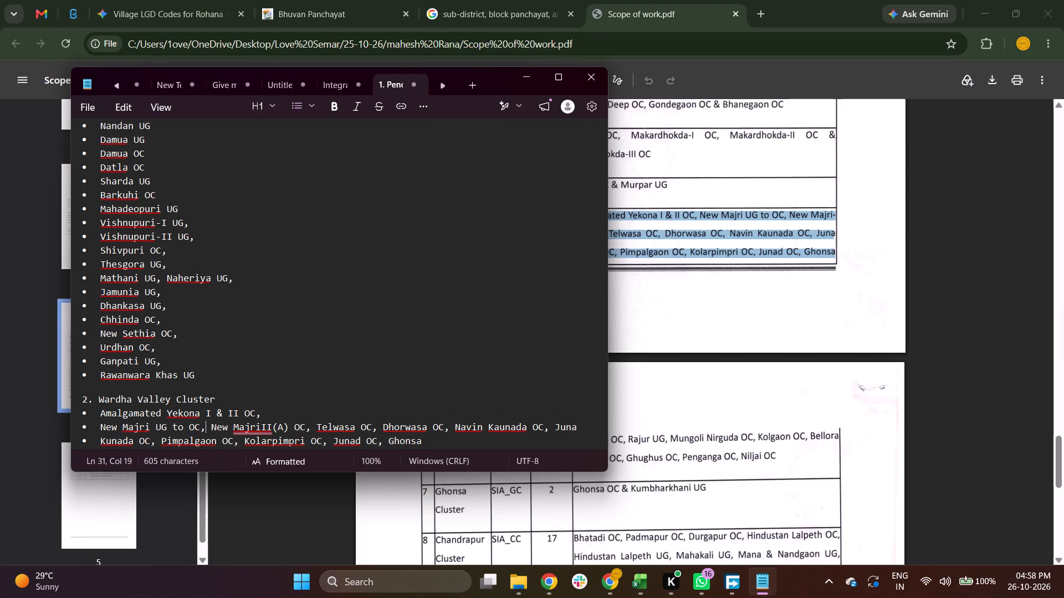
pyautogui.press('Right')
pyautogui.press('Return')
# Check the New Majri mine name against Scope of work.pdf and add the missing hyphen to make it "New Majri-II(A) OC".
pyautogui.press('Right')
pyautogui.press('Right')
pyautogui.press('Right')
pyautogui.press('Right')
pyautogui.press('Right')
pyautogui.press('Right')
pyautogui.press('Right')
pyautogui.press('Right')
pyautogui.press('Right')
pyautogui.press('Right')
pyautogui.press('Right')
pyautogui.press('Right')
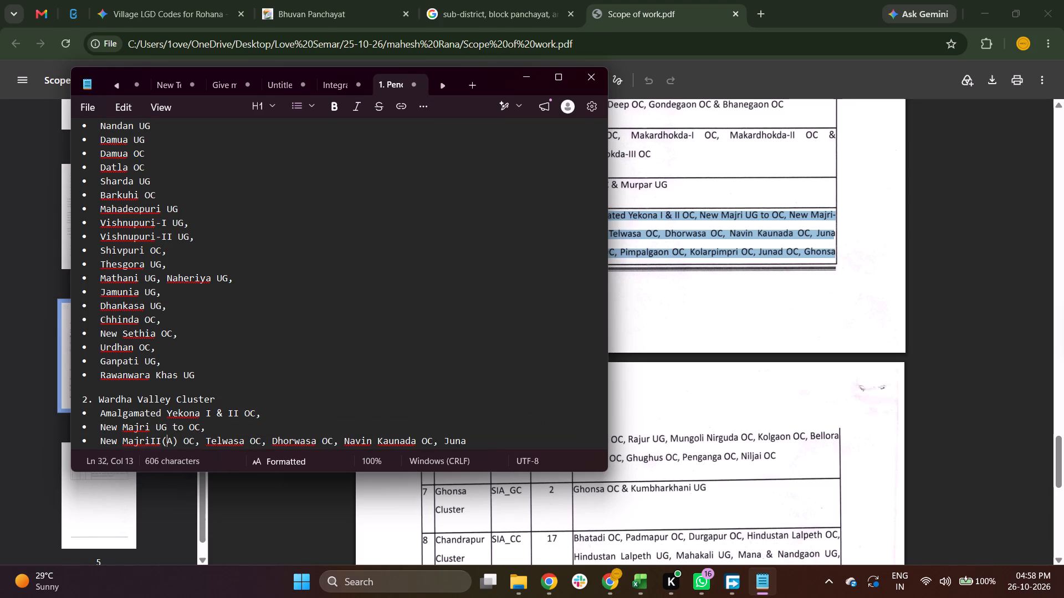
pyautogui.press('Right')
pyautogui.hotkey('alt', 'Tab')
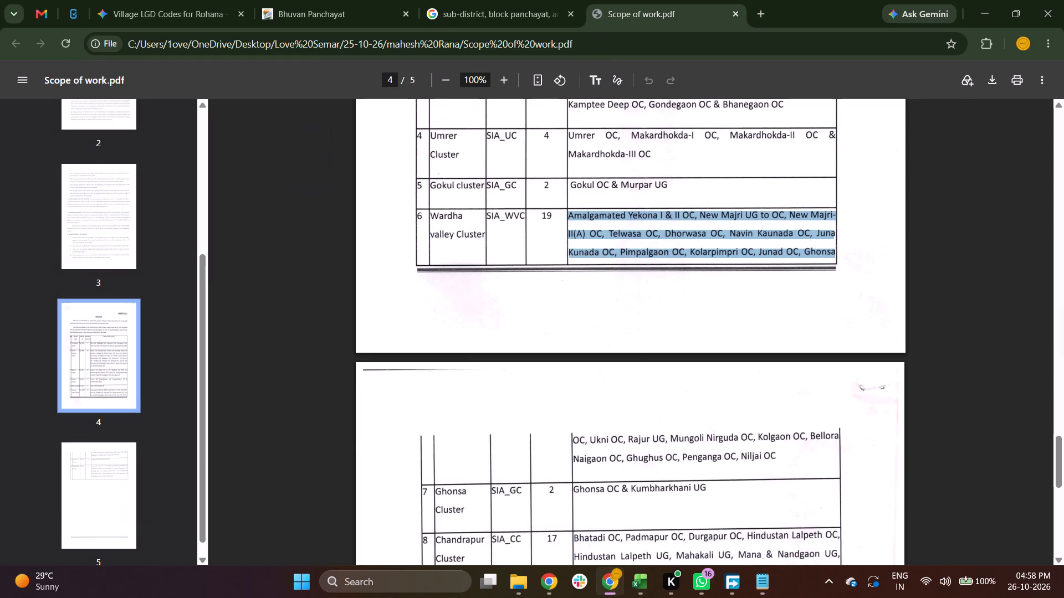
pyautogui.hotkey('alt', 'Tab')
pyautogui.hotkey('alt', 'Tab')
pyautogui.hotkey('alt', 'Tab')
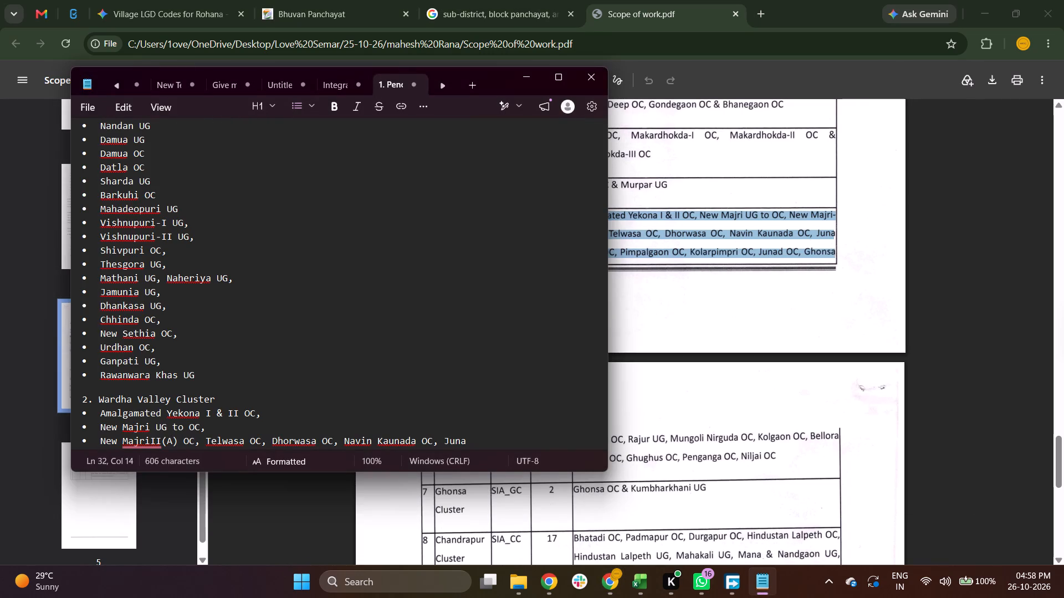
pyautogui.hotkey('alt', 'Tab')
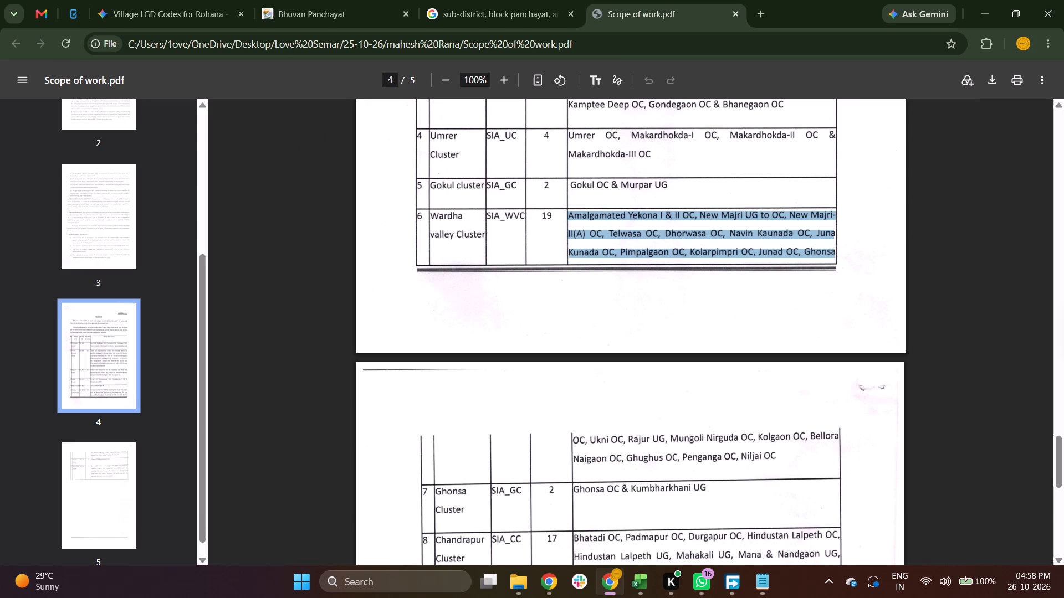
pyautogui.hotkey('alt', 'Tab')
pyautogui.press('Left')
pyautogui.press('Left')
pyautogui.press('Left')
pyautogui.press('Left')
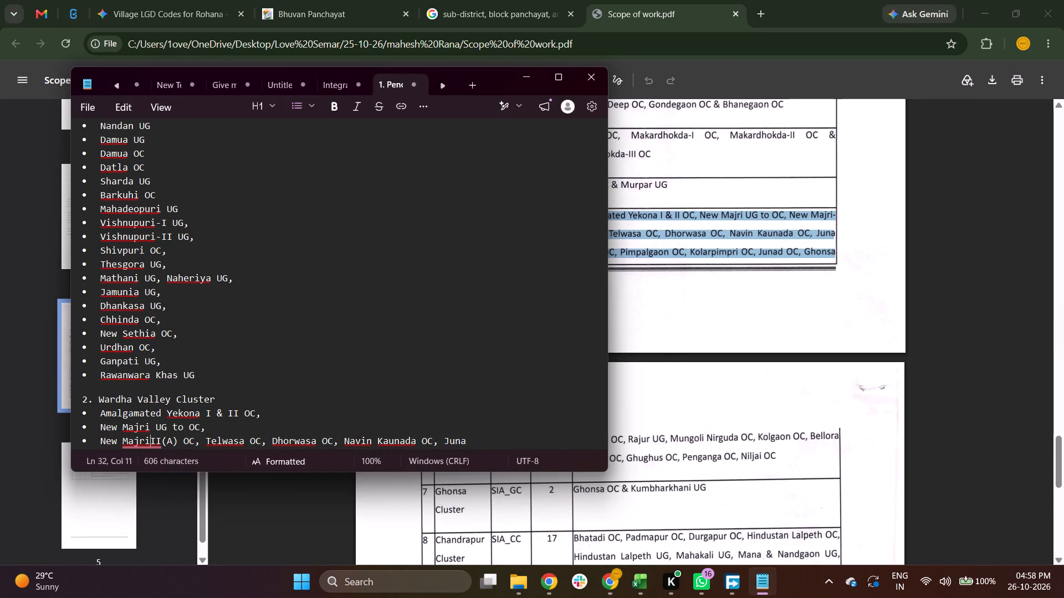
pyautogui.press('-')
# Split the list after "New Majri-II(A) OC," so Telwasa OC begins a new bullet.
pyautogui.press('Right')
pyautogui.press('Right')
pyautogui.press('Right')
pyautogui.press('Right')
pyautogui.press('Right')
pyautogui.press('Right')
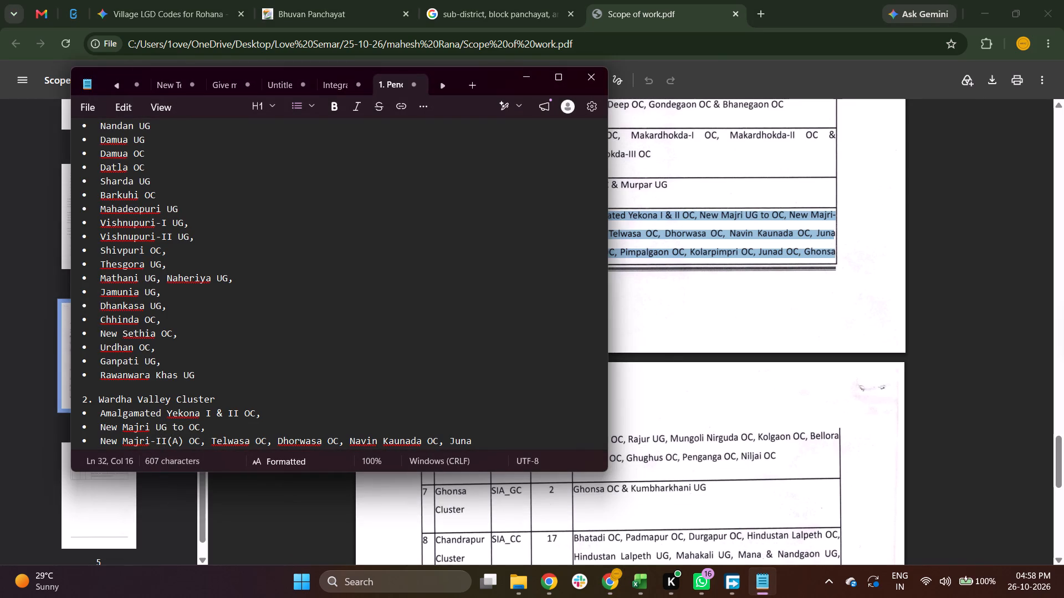
pyautogui.press('Right')
pyautogui.press('Right')
pyautogui.press('Right')
pyautogui.press('Right')
pyautogui.press('Return')
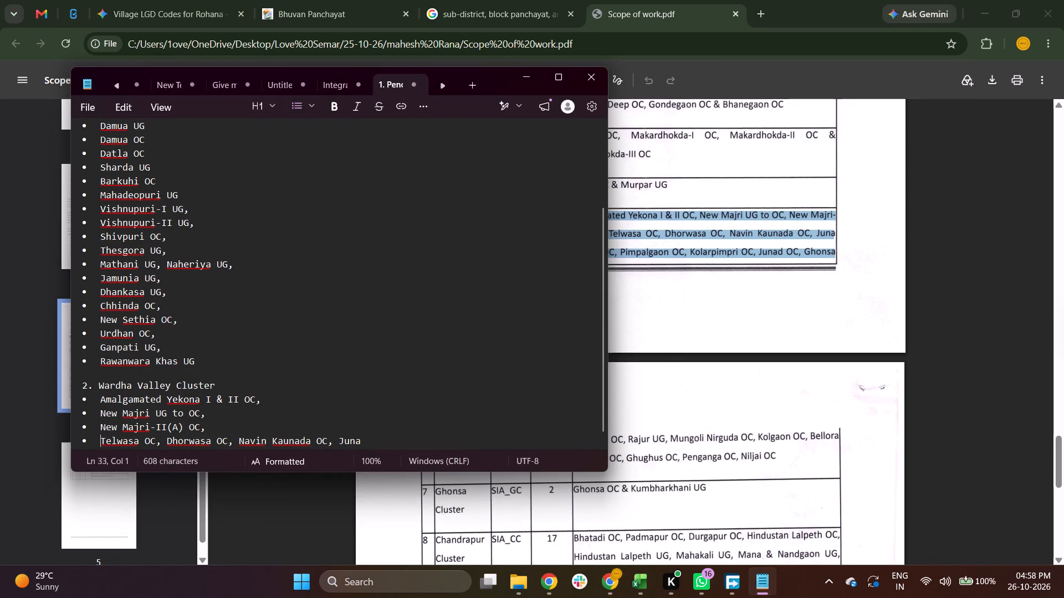
# Split the list after "Telwasa OC," so Dhorwasa OC begins a new bullet.
pyautogui.press('Right')
pyautogui.press('Right')
pyautogui.press('Right')
pyautogui.press('Right')
pyautogui.press('Right')
pyautogui.press('Right')
pyautogui.press('Right')
pyautogui.press('Right')
pyautogui.press('Right')
pyautogui.press('Right')
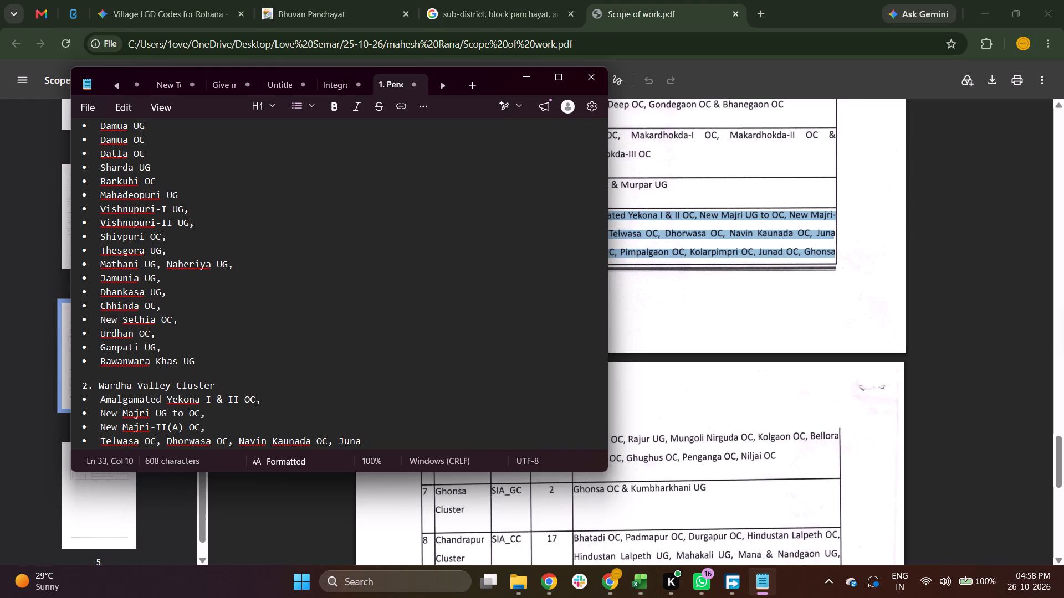
pyautogui.press('Right')
pyautogui.press('Right')
pyautogui.press('Return')
# Split the list after "Dhorwasa OC," so Navin Kaunada OC begins a new bullet.
pyautogui.press('Right')
pyautogui.press('Right')
pyautogui.press('Right')
pyautogui.press('Right')
pyautogui.press('Right')
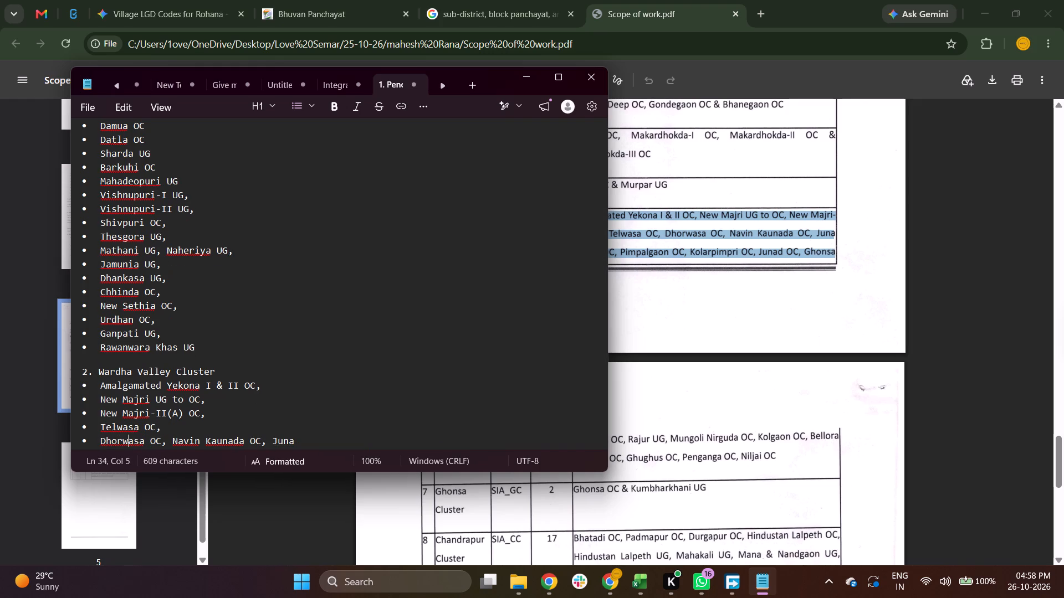
pyautogui.press('Right')
pyautogui.press('Right')
pyautogui.press('Right')
pyautogui.press('Right')
pyautogui.press('Right')
pyautogui.press('Right')
pyautogui.press('Right')
pyautogui.press('Right')
pyautogui.press('Return')
pyautogui.press('Right')
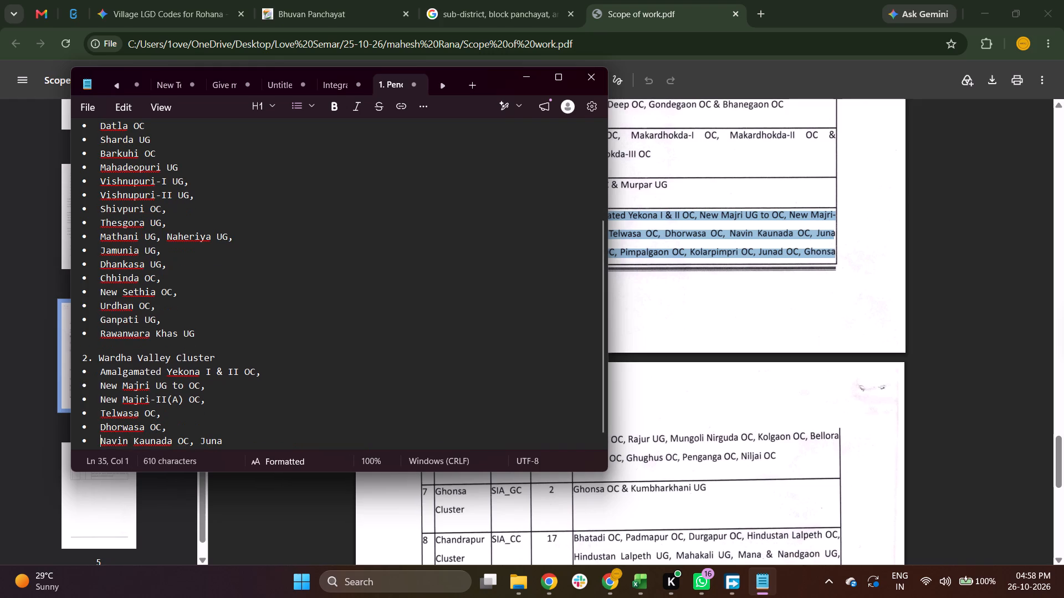
pyautogui.press('Right')
pyautogui.press('Right')
pyautogui.press('Right')
pyautogui.press('Right')
pyautogui.press('Right')
pyautogui.press('Right')
pyautogui.press('Right')
pyautogui.press('Right')
pyautogui.press('Right')
pyautogui.press('Right')
pyautogui.press('Right')
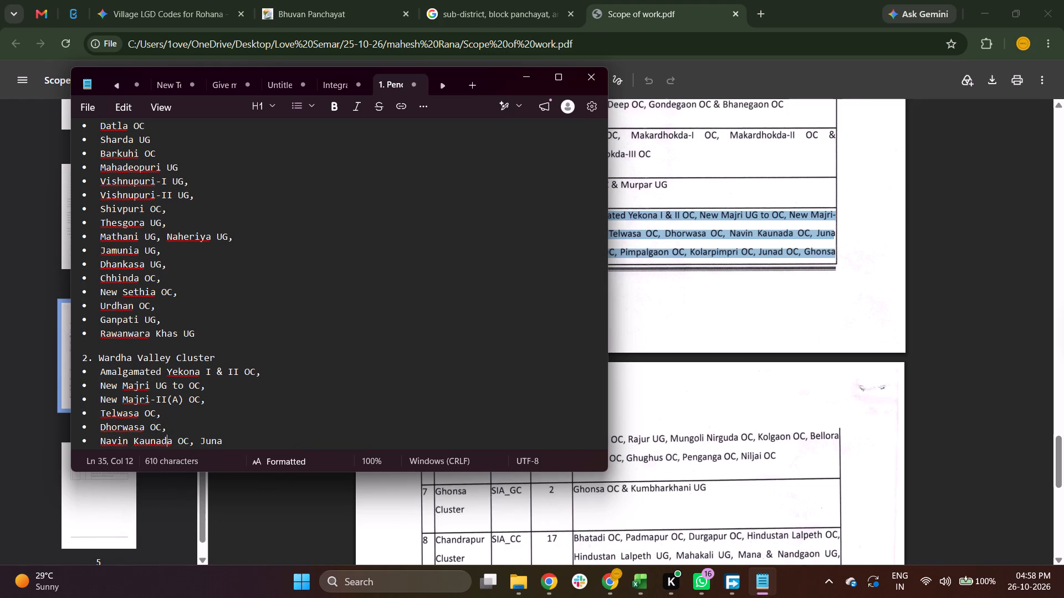
pyautogui.press('Right')
pyautogui.press('Right')
pyautogui.press('Right')
pyautogui.press('Right')
pyautogui.press('Right')
pyautogui.press('Right')
pyautogui.press('Return')
# Join the "Juna" bullet with the following line so it reads "Juna Kunada OC", checking the name against the Scope of work PDF.
pyautogui.press('Right')
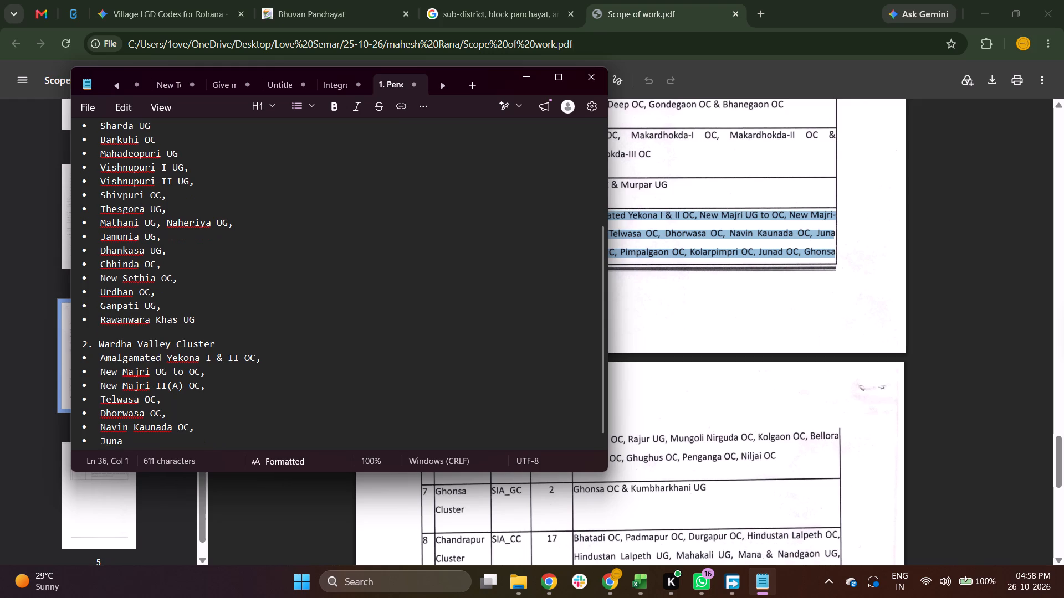
pyautogui.press('Right')
pyautogui.press('Right')
pyautogui.press('Right')
pyautogui.press('Down')
pyautogui.press('Down')
pyautogui.press('Down')
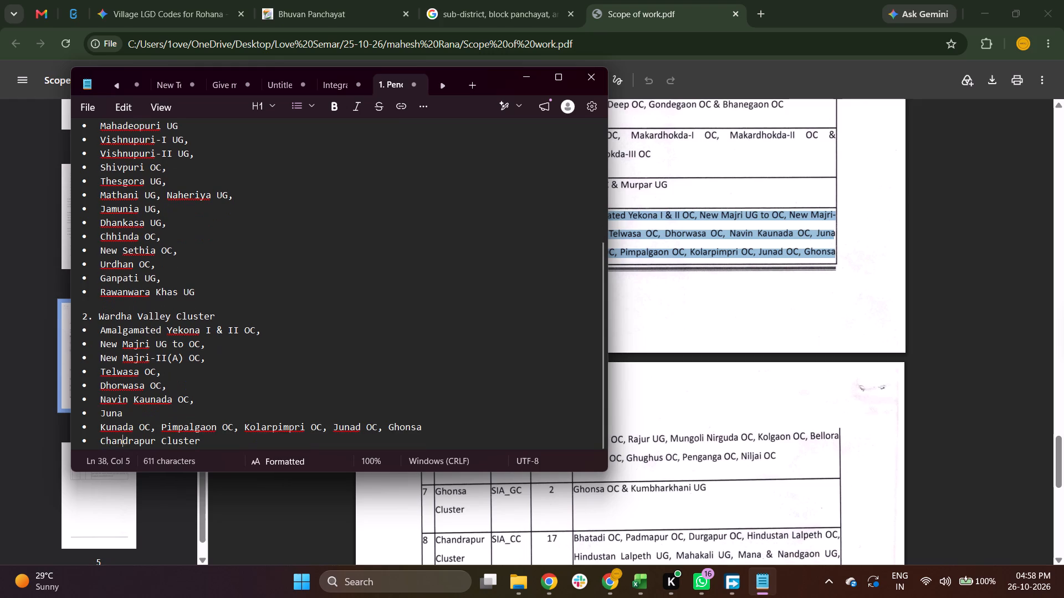
pyautogui.press('Up')
pyautogui.press('Up')
pyautogui.press('Right')
pyautogui.press('Right')
pyautogui.press('Right')
pyautogui.press('Right')
pyautogui.press('Right')
pyautogui.press('Right')
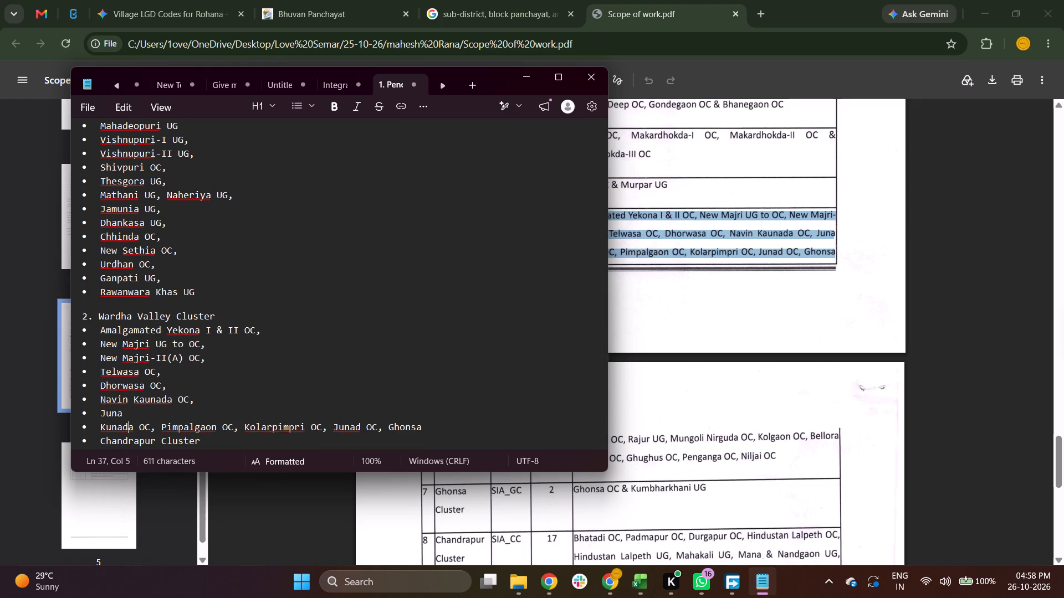
pyautogui.press('Right')
pyautogui.press('Right')
pyautogui.hotkey('alt', 'Tab')
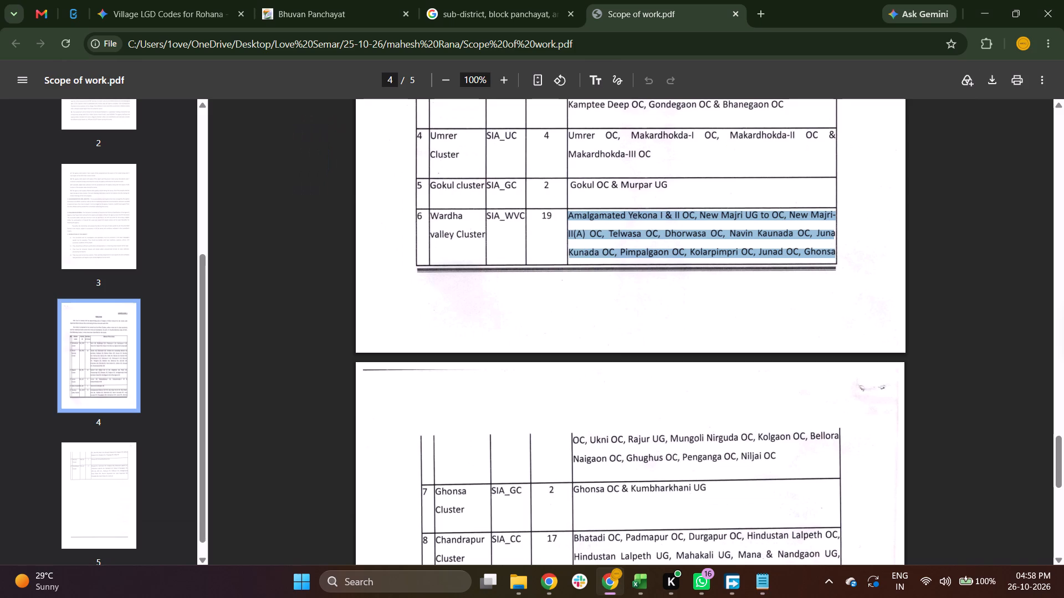
pyautogui.hotkey('alt', 'Tab')
pyautogui.press('Left')
pyautogui.press('Left')
pyautogui.press('Left')
pyautogui.press('Left')
pyautogui.press('Left')
pyautogui.press('Left')
pyautogui.press('Left')
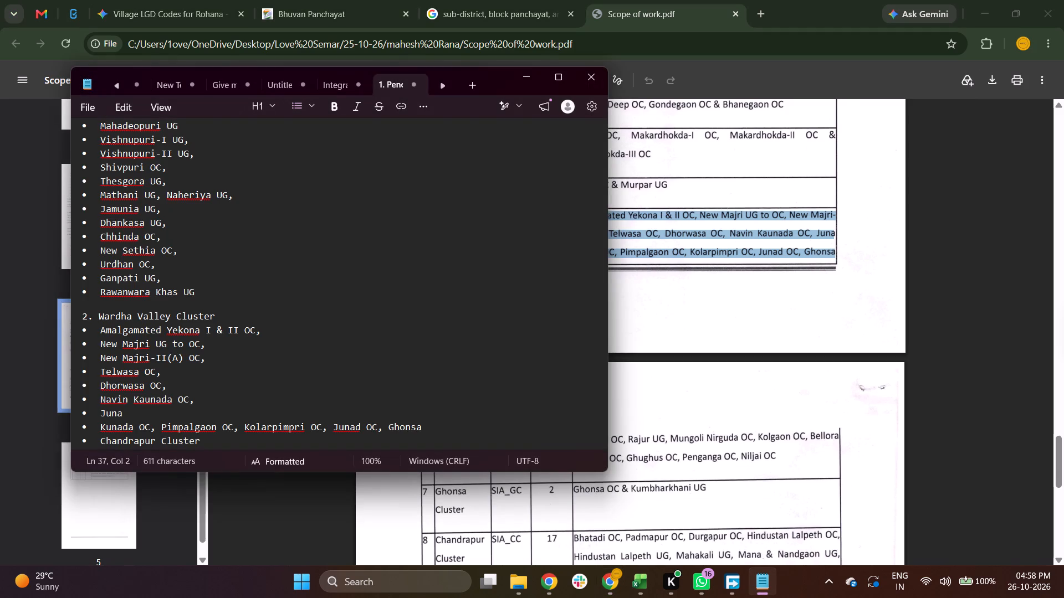
pyautogui.press('BackSpace')
pyautogui.press('BackSpace')
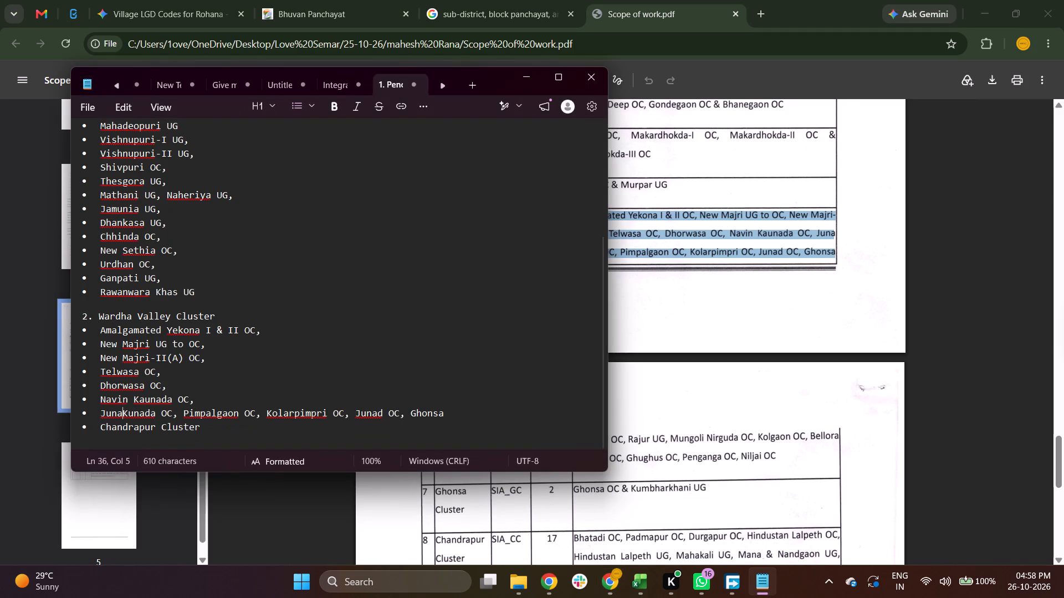
pyautogui.press('space')
# Split the list after "Juna Kunada OC," so Pimpalgaon OC begins a new bullet.
pyautogui.press('Right')
pyautogui.press('Right')
pyautogui.press('Right')
pyautogui.press('Right')
pyautogui.press('Right')
pyautogui.press('Right')
pyautogui.press('Right')
pyautogui.press('Right')
pyautogui.press('Right')
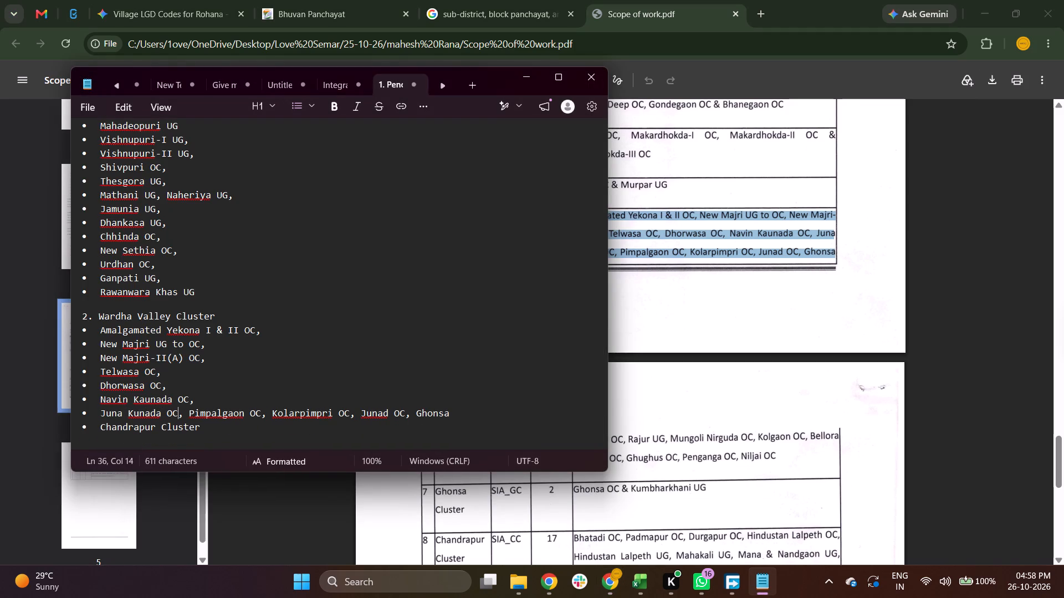
pyautogui.press('Right')
pyautogui.press('Right')
pyautogui.press('Return')
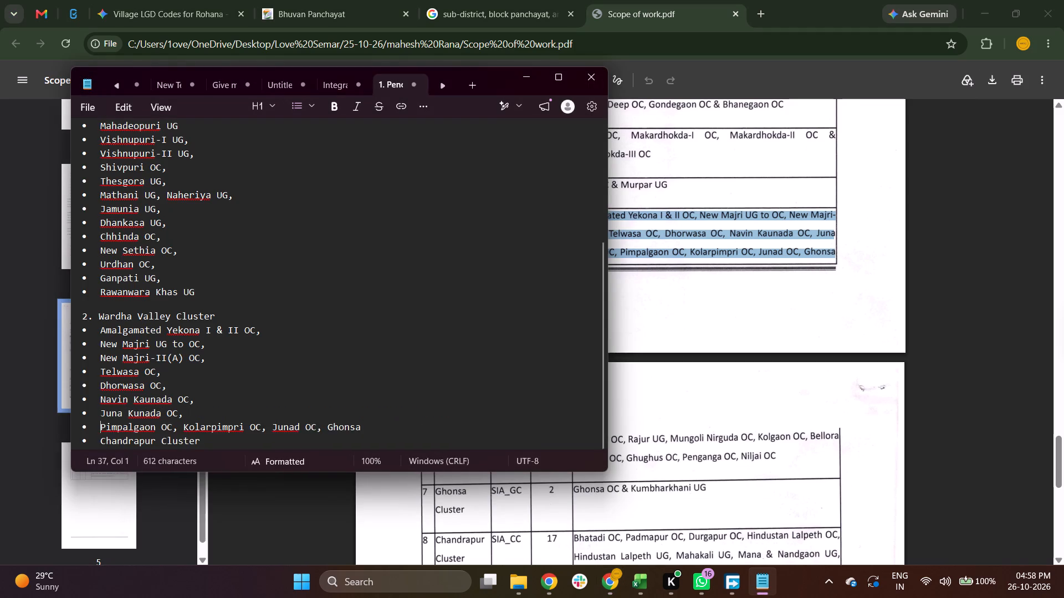
# Check the mine names in the PDF and split the list after "Pimpalgaon OC," so Kolarpimpri OC begins a new bullet.
pyautogui.hotkey('alt', 'Tab')
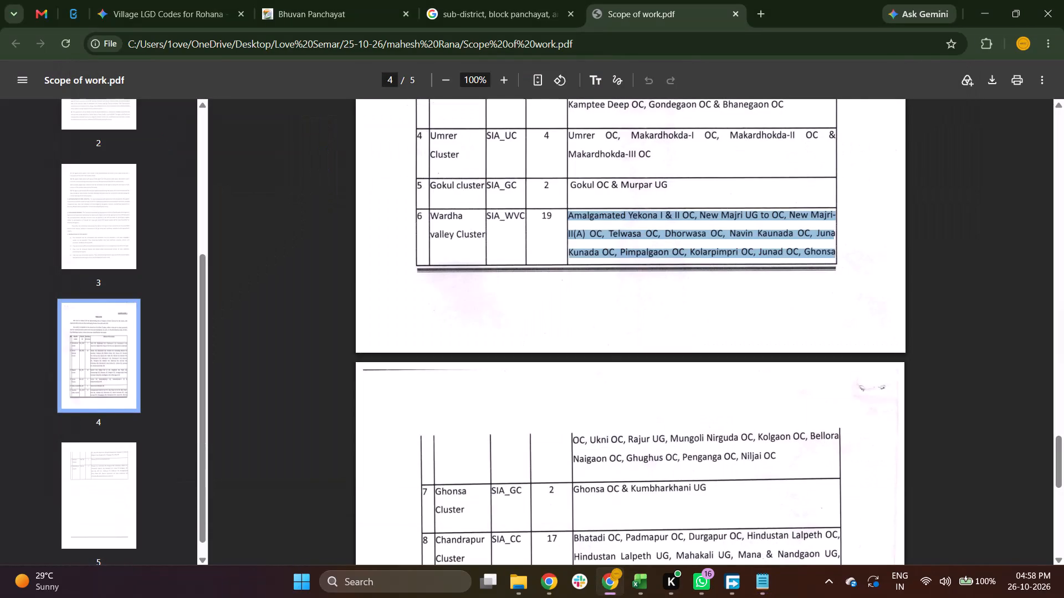
pyautogui.hotkey('alt', 'Tab')
pyautogui.press('Right')
pyautogui.press('Right')
pyautogui.press('Right')
pyautogui.press('Right')
pyautogui.press('Right')
pyautogui.press('Right')
pyautogui.press('Right')
pyautogui.press('Right')
pyautogui.press('Right')
pyautogui.press('Right')
pyautogui.press('Right')
pyautogui.press('Right')
pyautogui.press('Right')
pyautogui.press('Right')
pyautogui.press('Right')
pyautogui.press('Right')
pyautogui.press('Right')
pyautogui.press('Right')
pyautogui.press('Right')
pyautogui.press('Right')
pyautogui.press('Right')
pyautogui.press('Right')
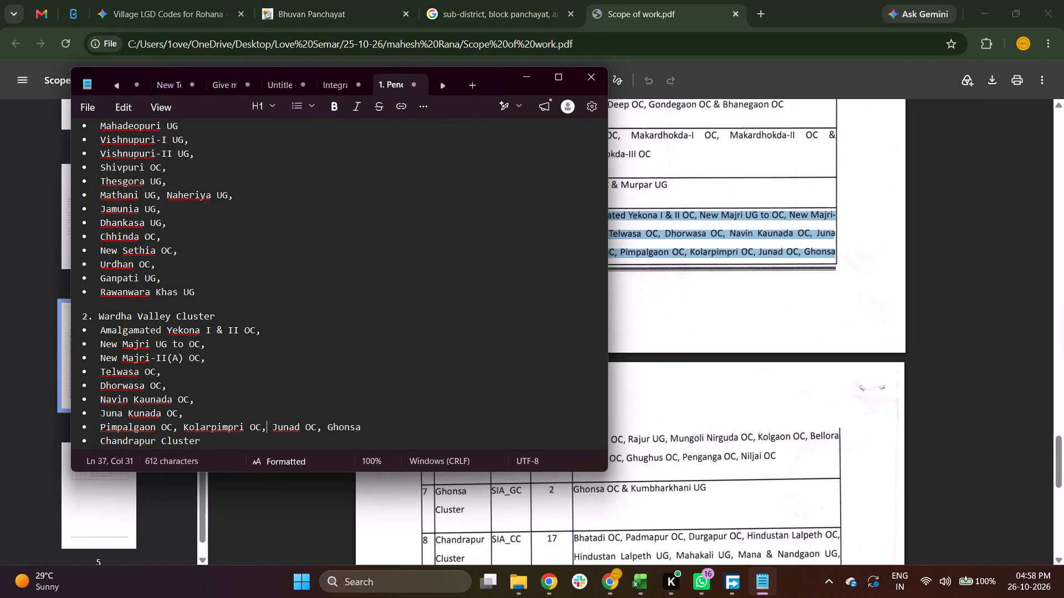
pyautogui.press('Left')
pyautogui.press('Left')
pyautogui.press('Left')
pyautogui.press('Left')
pyautogui.press('Left')
pyautogui.press('Left')
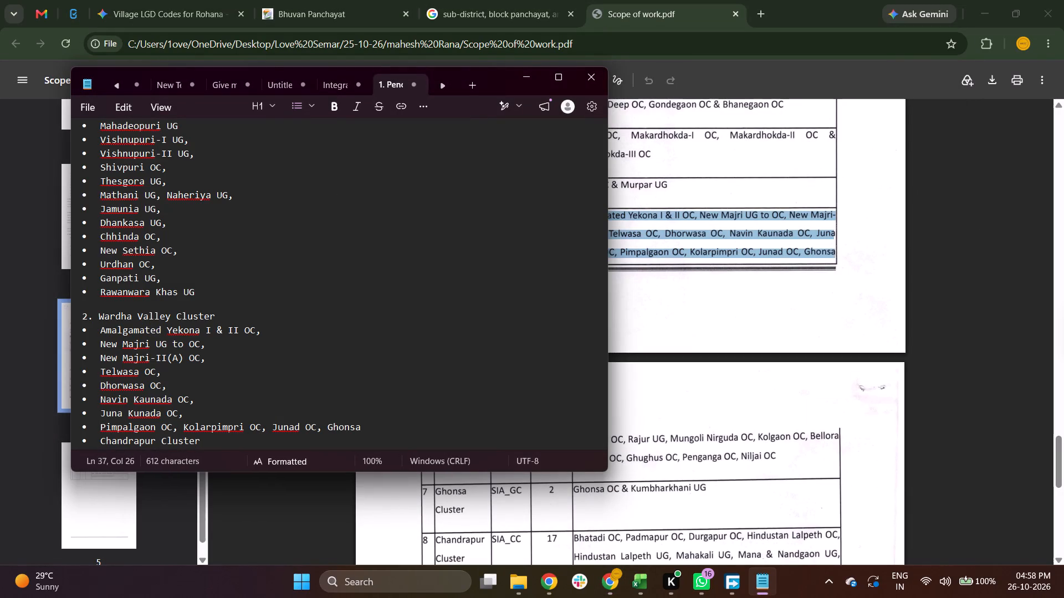
pyautogui.press('Left')
pyautogui.press('Left')
pyautogui.press('Left')
pyautogui.press('Left')
pyautogui.press('Left')
pyautogui.press('Left')
pyautogui.press('Left')
pyautogui.press('Left')
pyautogui.press('Left')
pyautogui.press('Return')
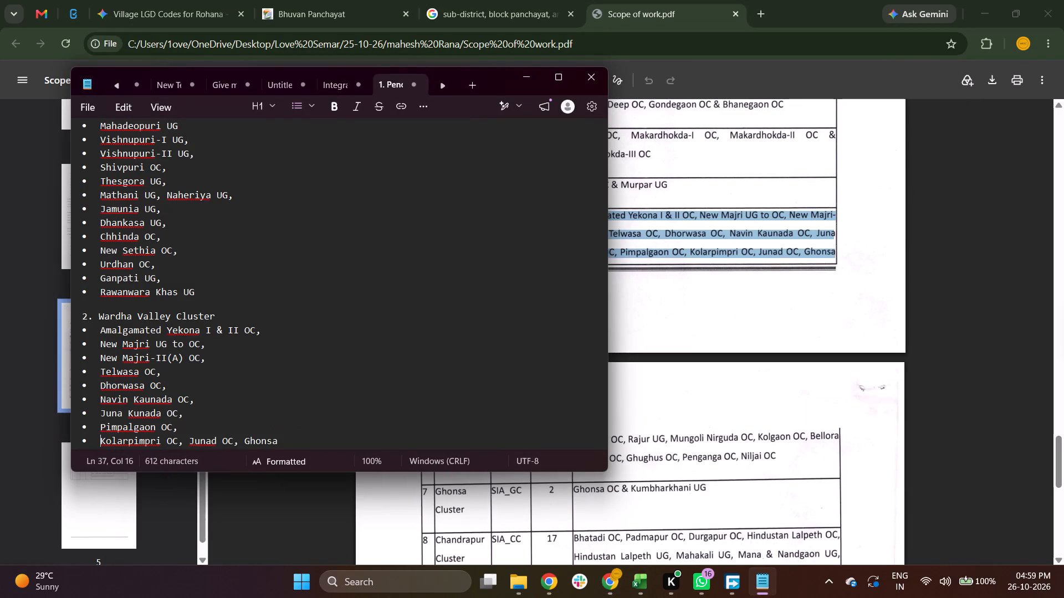
# Check the PDF again and split the list after "Kolarpimpri OC," so Junad OC begins a new bullet.
pyautogui.press('Right')
pyautogui.hotkey('alt', 'Tab')
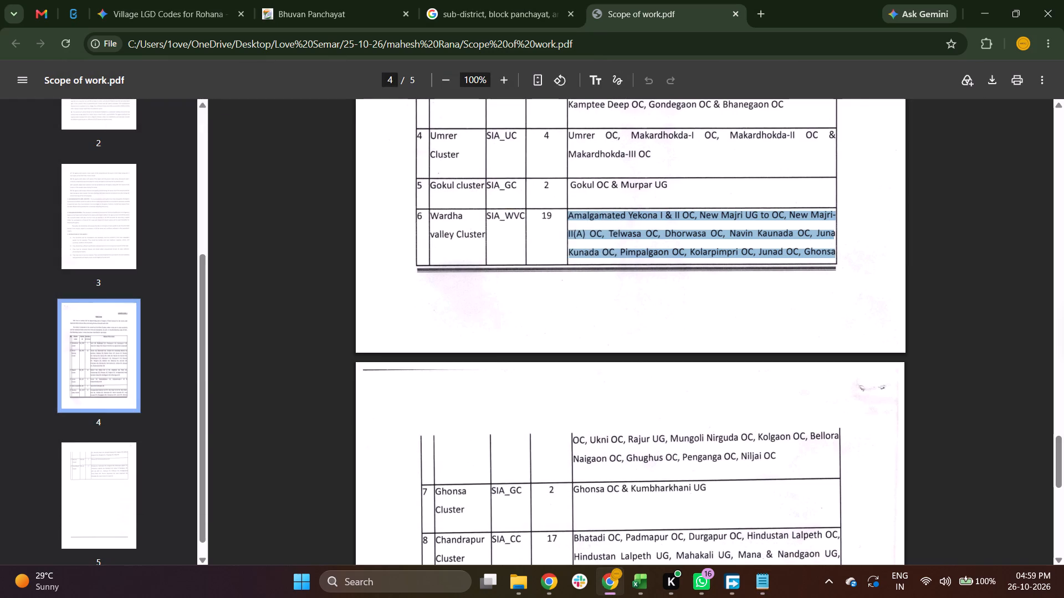
pyautogui.hotkey('alt', 'Tab')
pyautogui.press('Right')
pyautogui.press('Right')
pyautogui.press('Right')
pyautogui.press('Right')
pyautogui.press('Right')
pyautogui.press('Right')
pyautogui.press('Right')
pyautogui.press('Right')
pyautogui.press('Right')
pyautogui.press('Right')
pyautogui.press('Right')
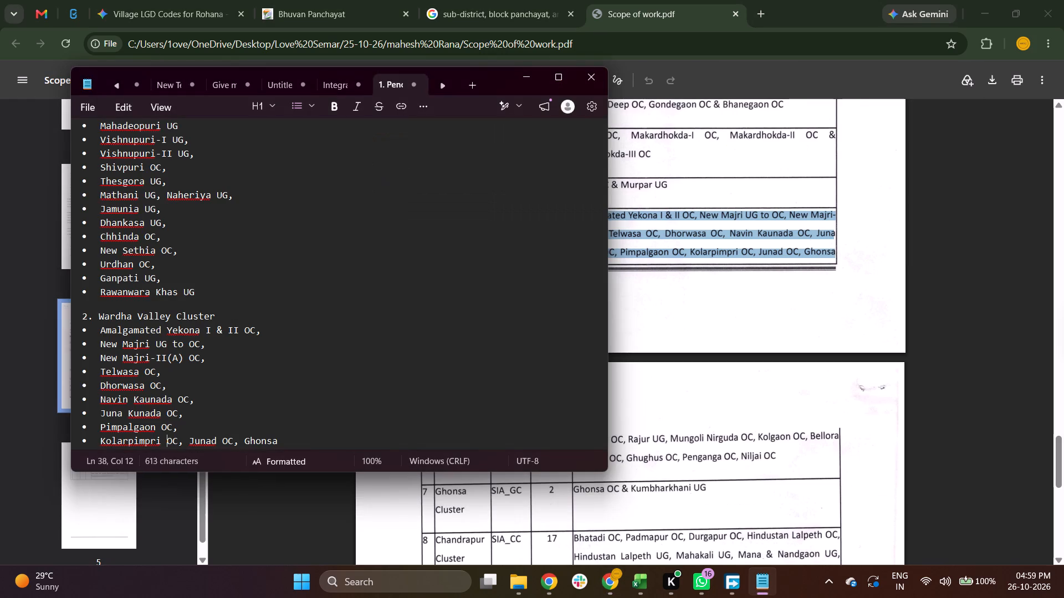
pyautogui.press('Right')
pyautogui.press('Right')
pyautogui.press('Right')
pyautogui.press('Right')
pyautogui.press('Return')
# Check the PDF again and split the list after "Junad OC," so Ghonsa begins a new bullet.
pyautogui.hotkey('alt', 'Tab')
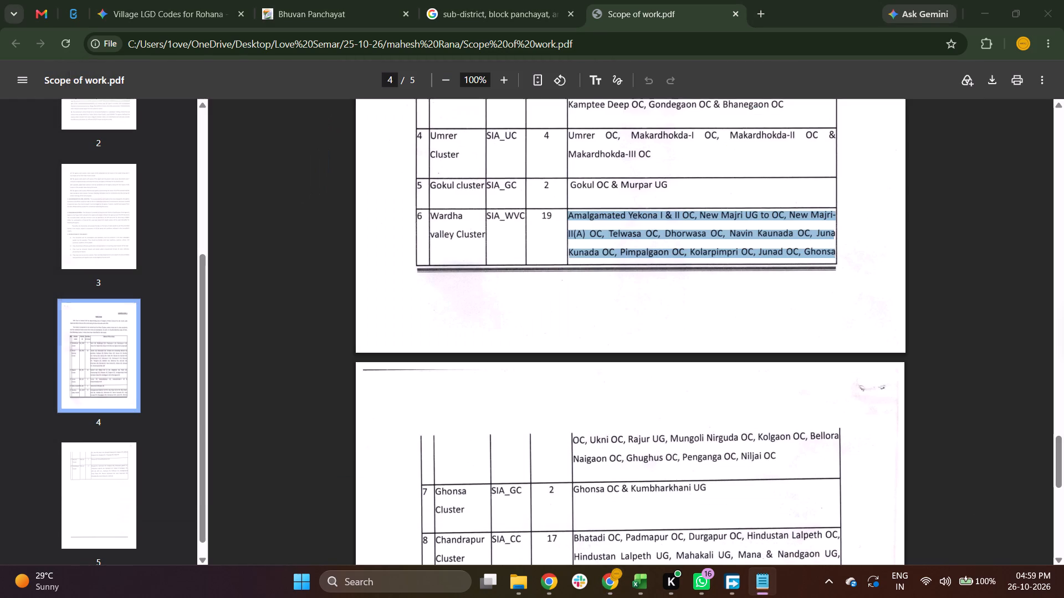
pyautogui.hotkey('alt', 'Tab')
pyautogui.press('Right')
pyautogui.press('Right')
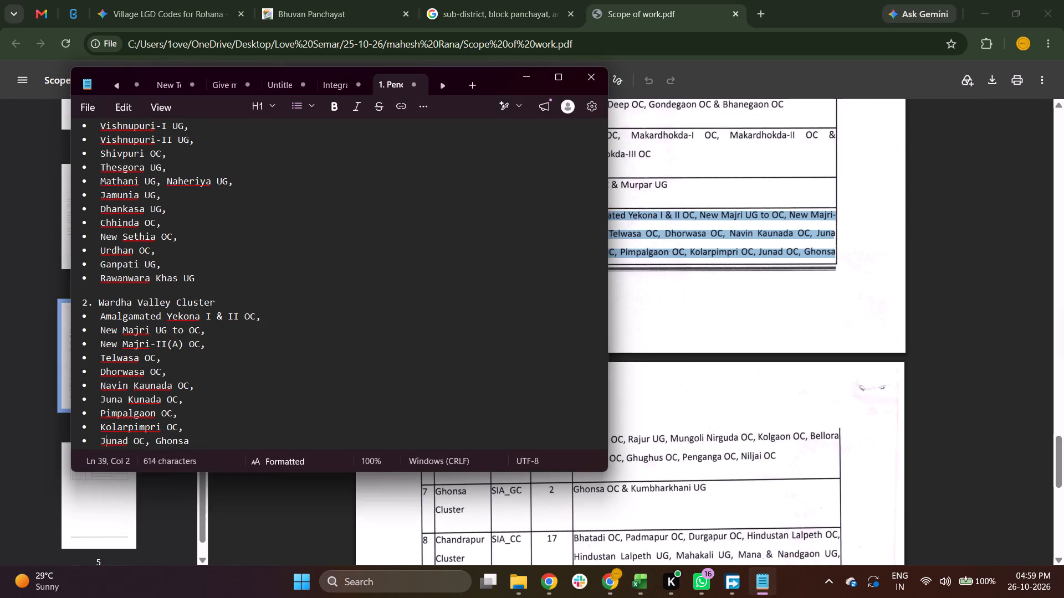
pyautogui.press('Right')
pyautogui.press('Right')
pyautogui.press('Right')
pyautogui.press('Right')
pyautogui.press('Right')
pyautogui.press('Right')
pyautogui.press('Right')
pyautogui.press('Right')
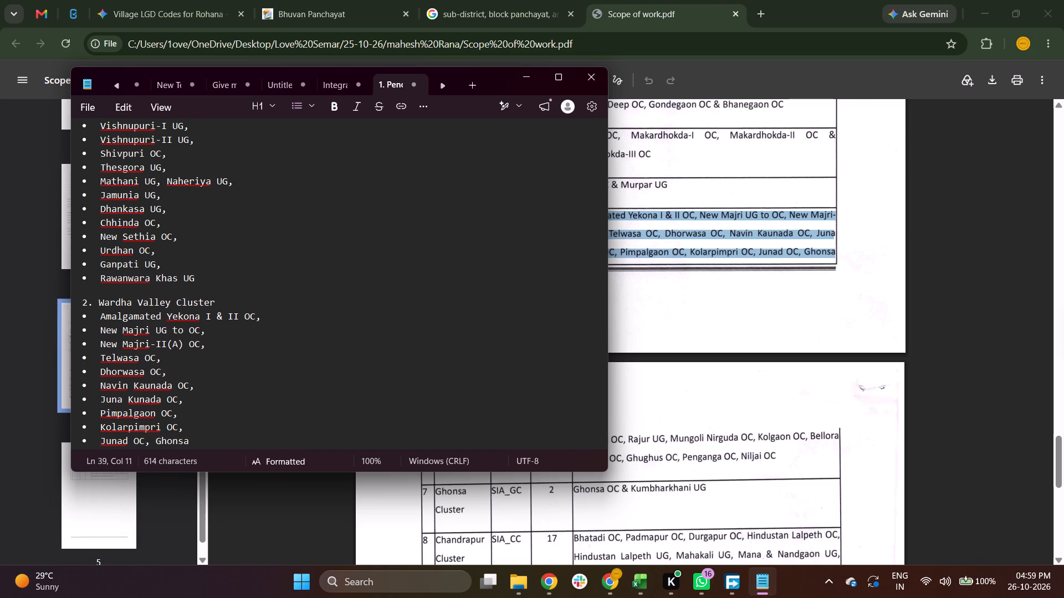
pyautogui.press('Return')
# Complete the Ghonsa bullet as "Ghonsa OC," according to the PDF's Wardha valley Cluster row.
pyautogui.press('Right')
pyautogui.press('Right')
pyautogui.press('Right')
pyautogui.press('Right')
pyautogui.press('Right')
pyautogui.press('Right')
pyautogui.press('space')
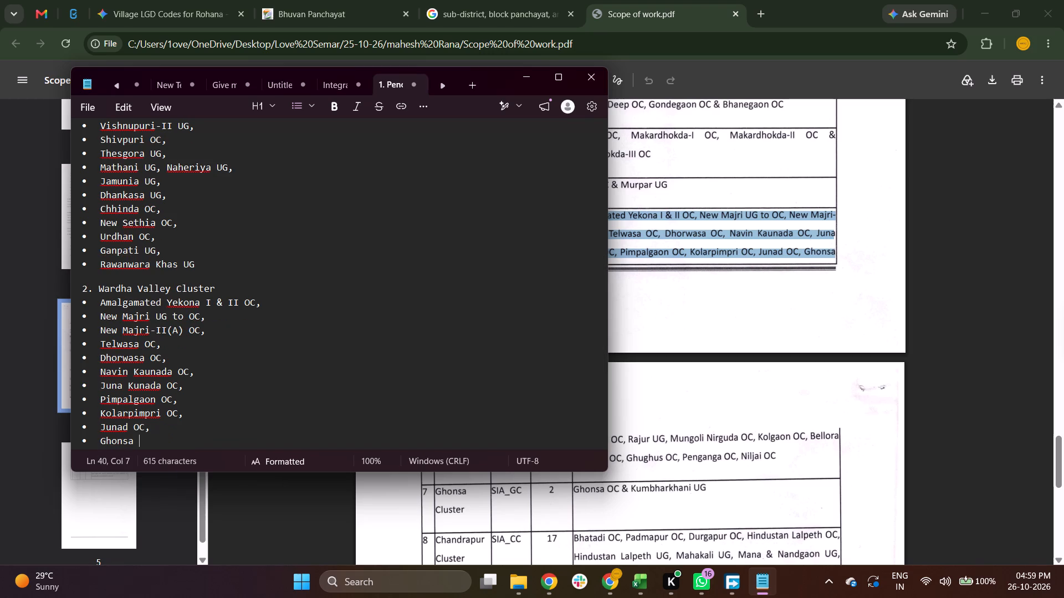
pyautogui.write('OC')
pyautogui.hotkey('alt', 'Tab')
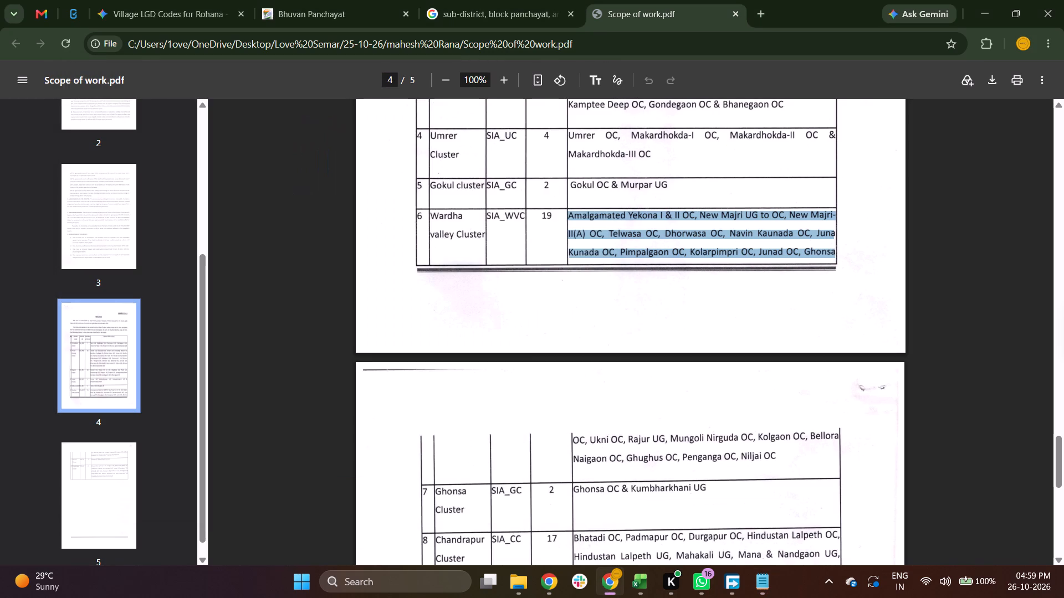
pyautogui.hotkey('alt', 'Tab')
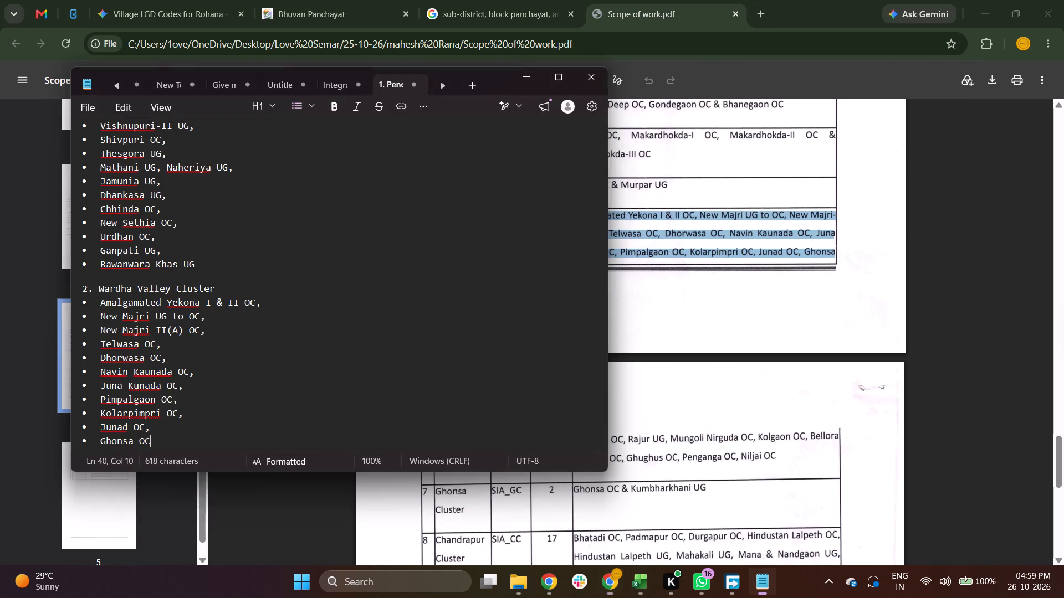
pyautogui.press(',')
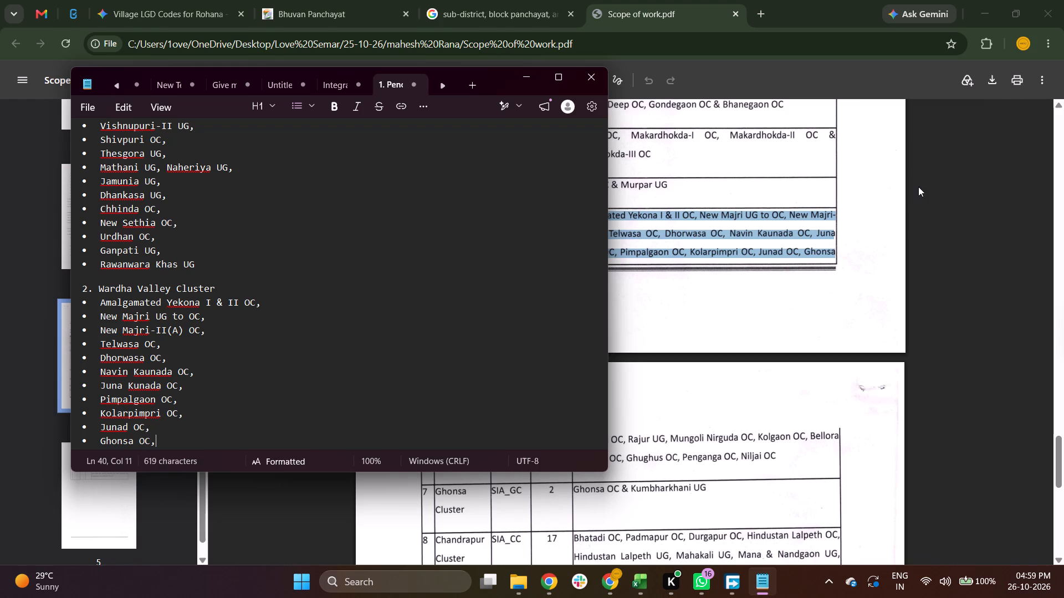
# Copy the remaining Wardha valley mines, Ukni OC through Niljai OC, from the PDF and paste them as new bullets below "Ghonsa OC,".
pyautogui.scroll(-2, 519, 307)
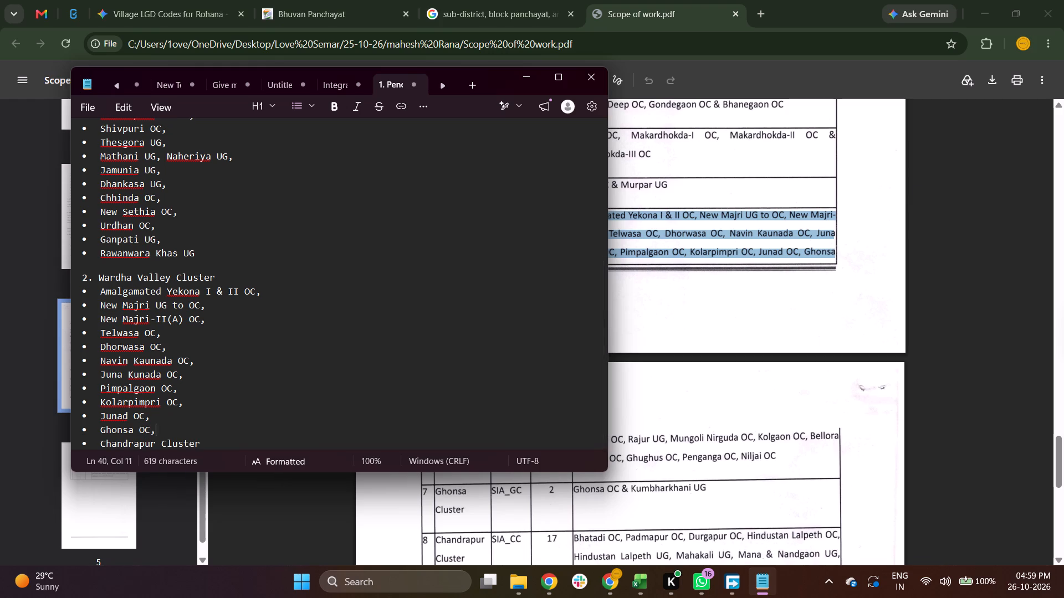
pyautogui.hotkey('alt', 'Tab')
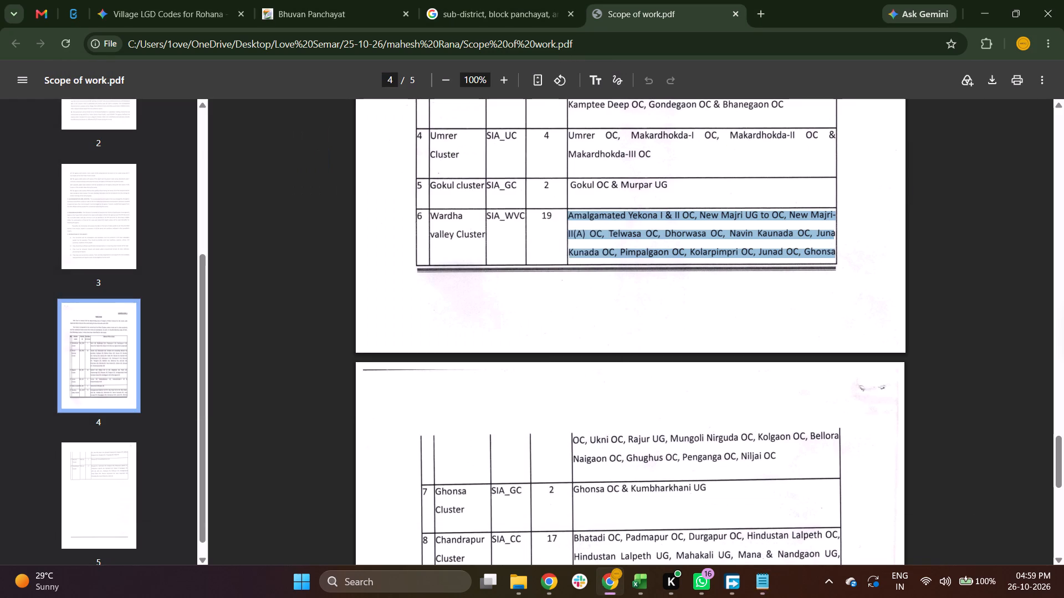
pyautogui.moveTo(591, 438); pyautogui.dragTo(765, 458)
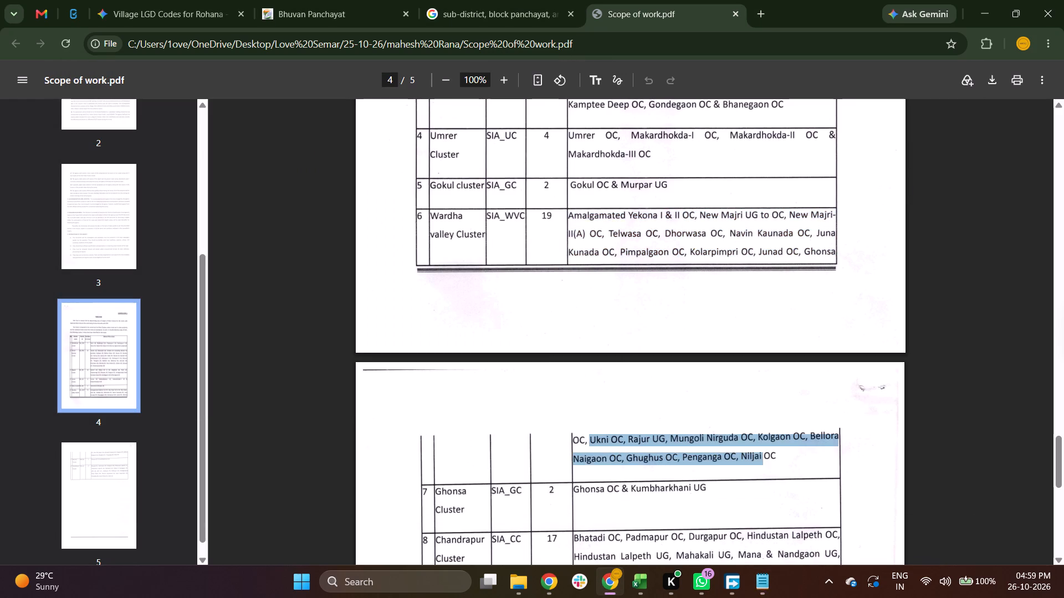
pyautogui.moveTo(765, 458); pyautogui.dragTo(776, 455)
pyautogui.hotkey('ctrl', 'c')
pyautogui.hotkey('ctrl', 'c')
pyautogui.hotkey('ctrl', 'c')
pyautogui.hotkey('alt', 'Tab')
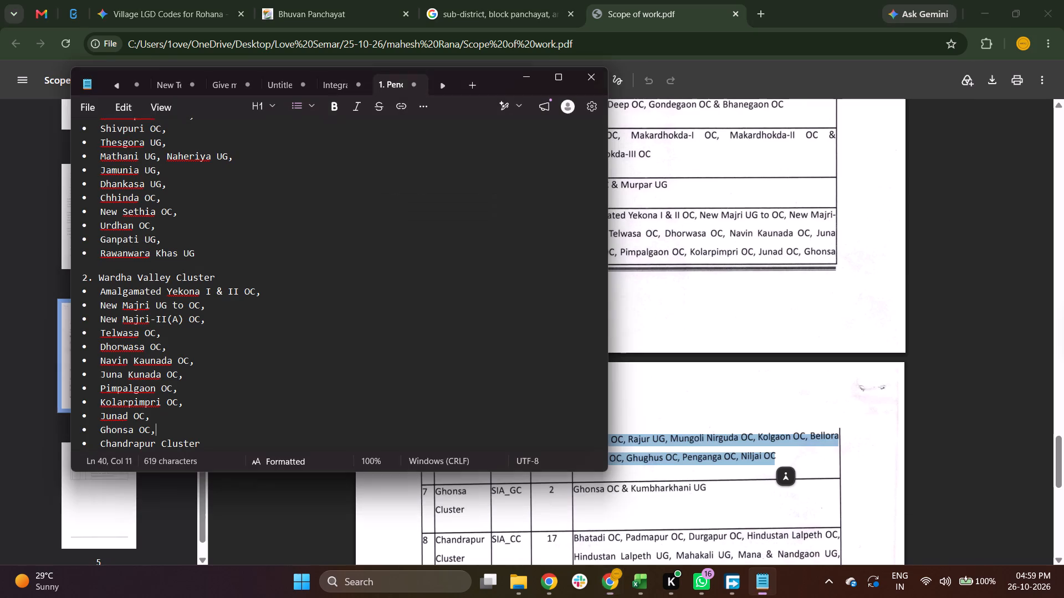
pyautogui.press('Return')
pyautogui.hotkey('ctrl', 'v')
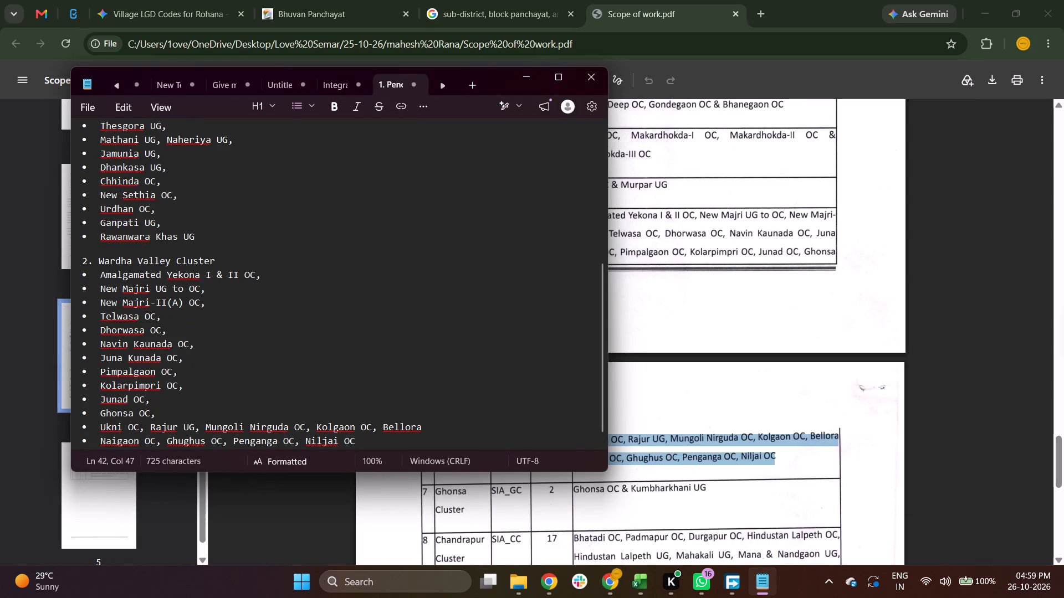
# Split the pasted list after "Ukni OC," so Rajur UG begins a new bullet.
pyautogui.click(156, 424)
pyautogui.press('Left')
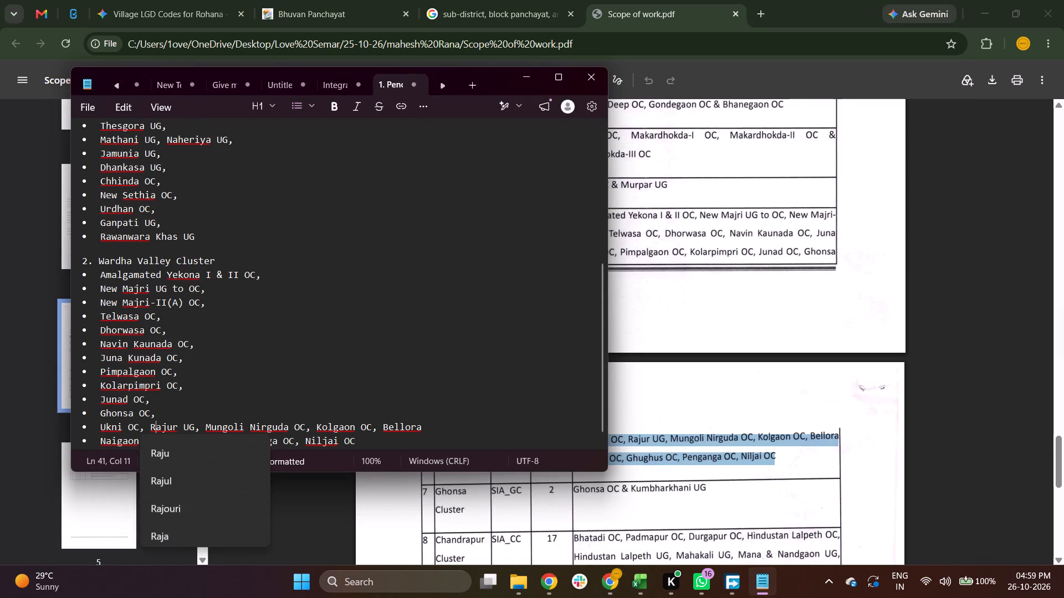
pyautogui.press('Return')
# Split the list after "Rajur UG," so Mungoli Nirguda OC begins a new bullet.
pyautogui.press('Right')
pyautogui.press('Right')
pyautogui.press('Right')
pyautogui.press('Right')
pyautogui.press('Right')
pyautogui.press('Right')
pyautogui.press('Right')
pyautogui.press('Right')
pyautogui.press('Right')
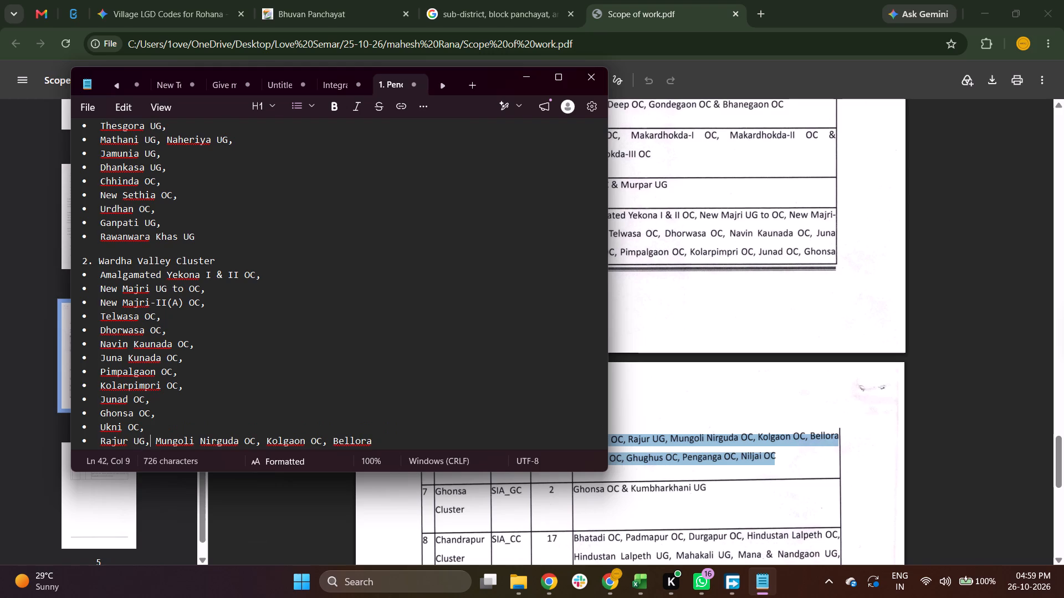
pyautogui.press('Right')
pyautogui.press('Return')
# Split the list after "Mungoli Nirguda OC," so Kolgaon OC begins a new bullet.
pyautogui.press('Right')
pyautogui.press('Right')
pyautogui.press('Right')
pyautogui.press('Right')
pyautogui.press('Right')
pyautogui.press('Right')
pyautogui.press('Right')
pyautogui.press('Right')
pyautogui.press('Right')
pyautogui.press('Right')
pyautogui.press('Right')
pyautogui.press('Right')
pyautogui.press('Right')
pyautogui.press('Right')
pyautogui.press('Right')
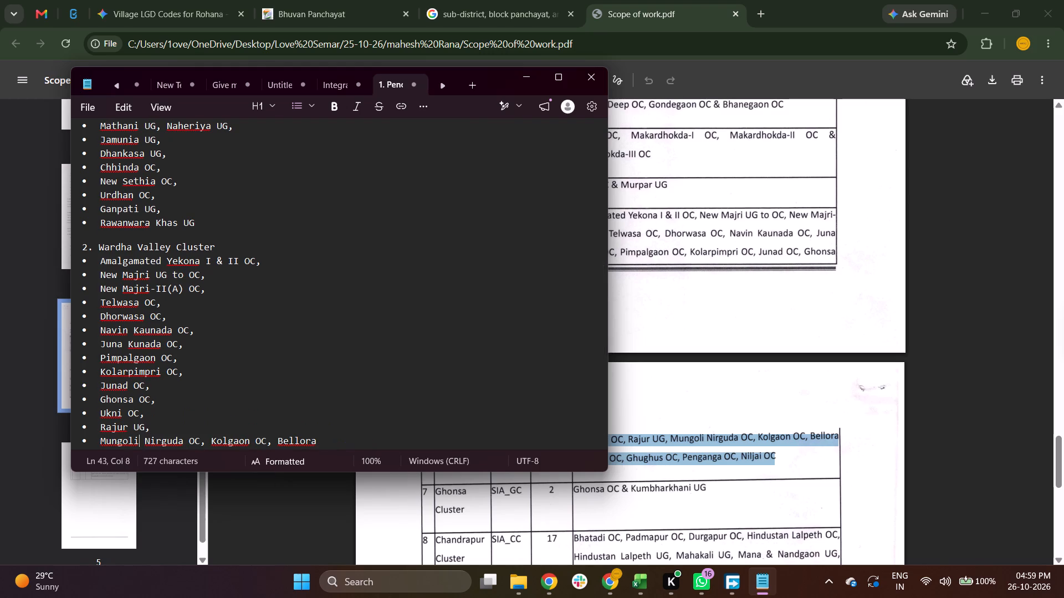
pyautogui.press('Right')
pyautogui.press('Right')
pyautogui.press('Right')
pyautogui.press('Right')
pyautogui.press('Right')
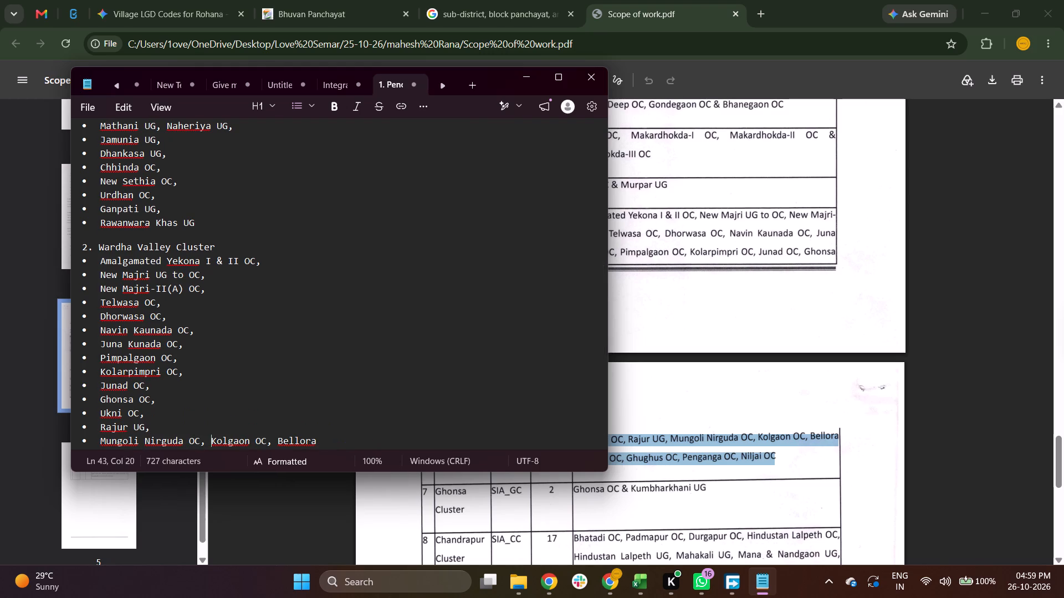
pyautogui.press('Return')
# Split the list after "Kolgaon OC," so Bellora begins a new bullet.
pyautogui.press('Right')
pyautogui.press('Right')
pyautogui.press('Right')
pyautogui.press('Right')
pyautogui.press('Right')
pyautogui.press('Right')
pyautogui.press('Right')
pyautogui.press('Right')
pyautogui.press('Right')
pyautogui.press('Right')
pyautogui.press('Right')
pyautogui.press('Right')
pyautogui.press('Return')
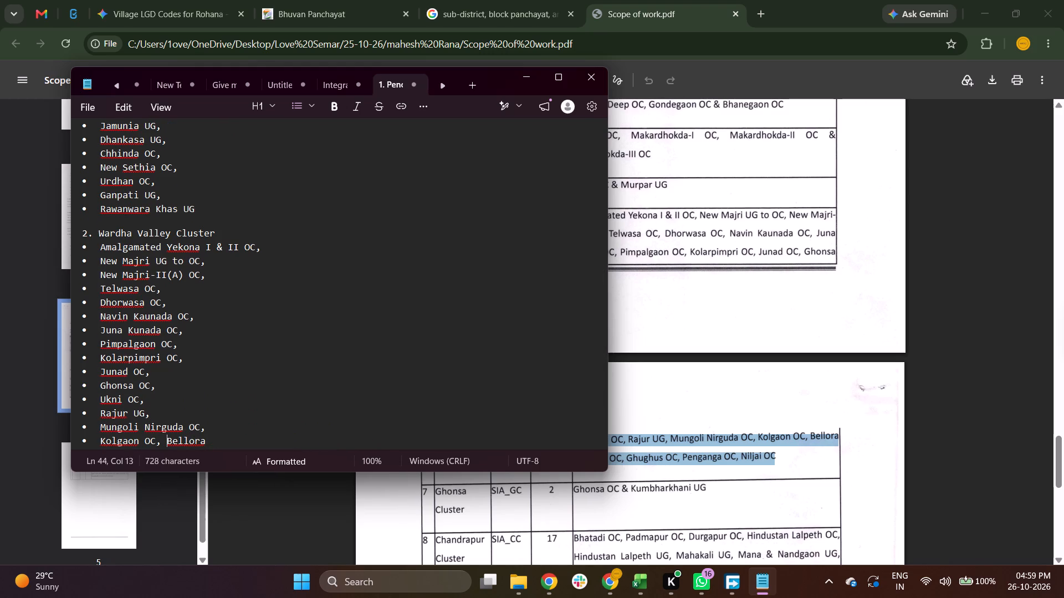
# Join the Naigaon OC bullet onto the Bellora bullet with a space, so the mine reads "Bellora Naigaon OC,".
pyautogui.press('Right')
pyautogui.press('Right')
pyautogui.press('Right')
pyautogui.press('Right')
pyautogui.hotkey('alt', 'Tab')
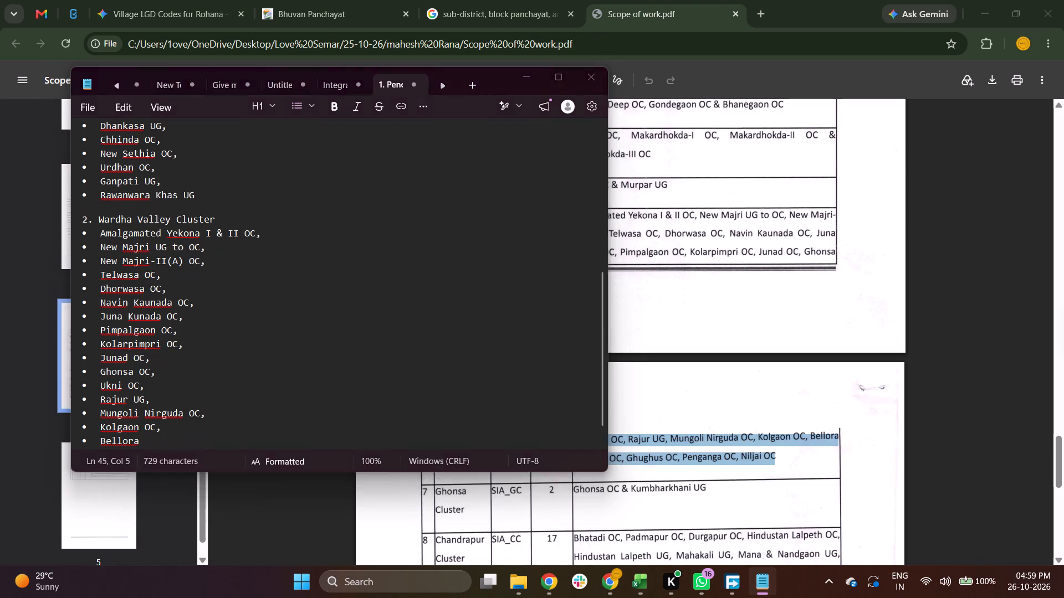
pyautogui.hotkey('alt', 'Tab')
pyautogui.scroll(-1, 378, 414)
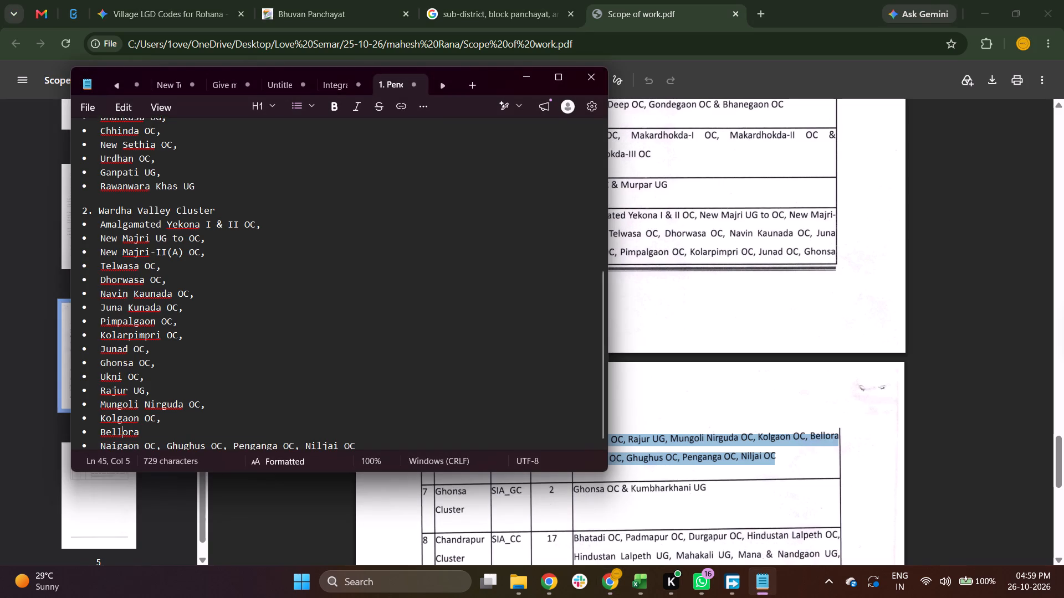
pyautogui.scroll(-1, 378, 414)
pyautogui.click(102, 434)
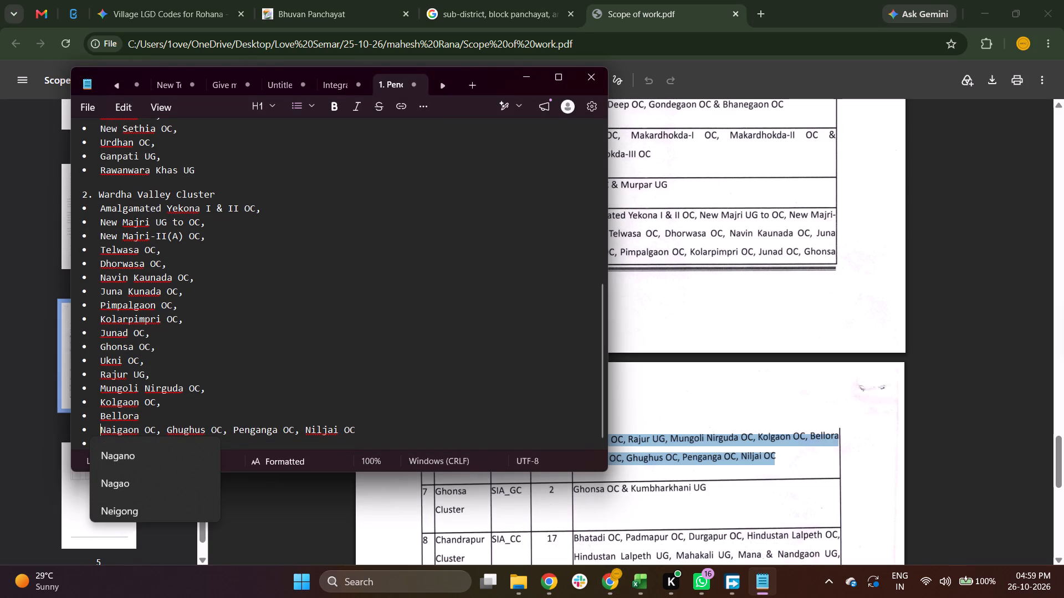
pyautogui.press('BackSpace')
pyautogui.press('BackSpace')
pyautogui.press('space')
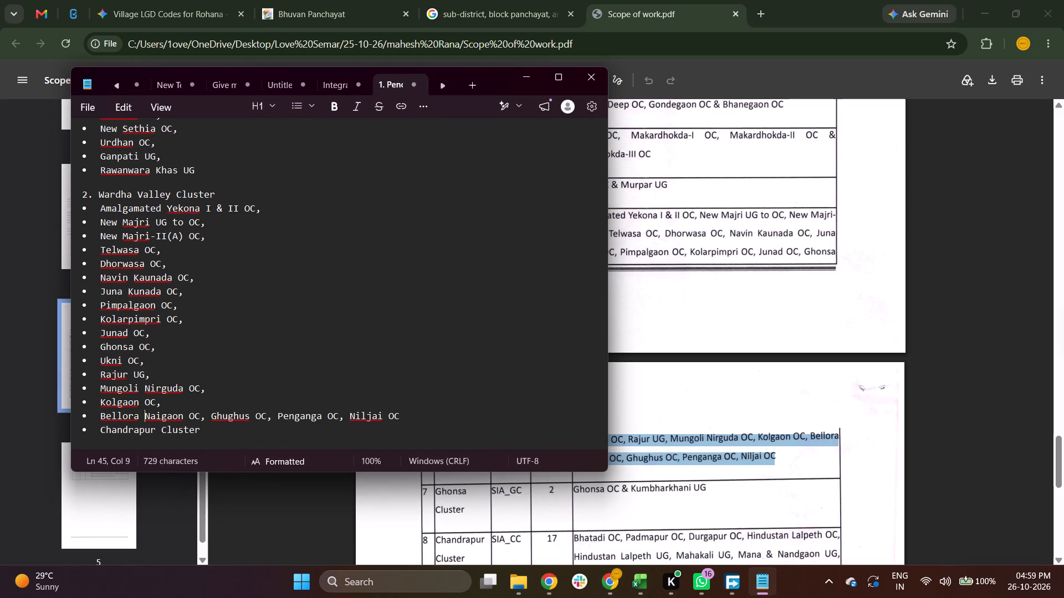
# Split the joined line after "Bellora Naigaon OC," so Ghughus OC begins a new bullet.
pyautogui.press('Right')
pyautogui.press('Right')
pyautogui.press('Right')
pyautogui.press('Right')
pyautogui.press('Right')
pyautogui.press('Right')
pyautogui.press('Right')
pyautogui.press('Right')
pyautogui.press('Right')
pyautogui.press('Right')
pyautogui.press('Right')
pyautogui.press('Right')
pyautogui.press('Right')
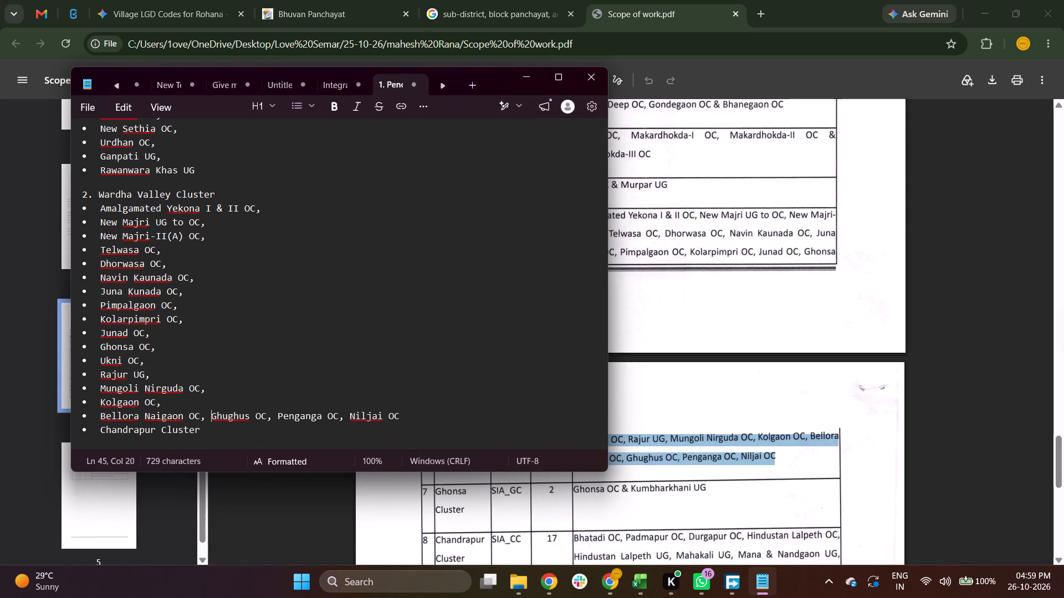
pyautogui.press('Return')
# Split the list after "Ghughus OC," so Penganga OC begins a new bullet.
pyautogui.press('Right')
pyautogui.press('Right')
pyautogui.press('Right')
pyautogui.press('Right')
pyautogui.press('Right')
pyautogui.press('Right')
pyautogui.press('Right')
pyautogui.press('Right')
pyautogui.press('Right')
pyautogui.press('Right')
pyautogui.press('Right')
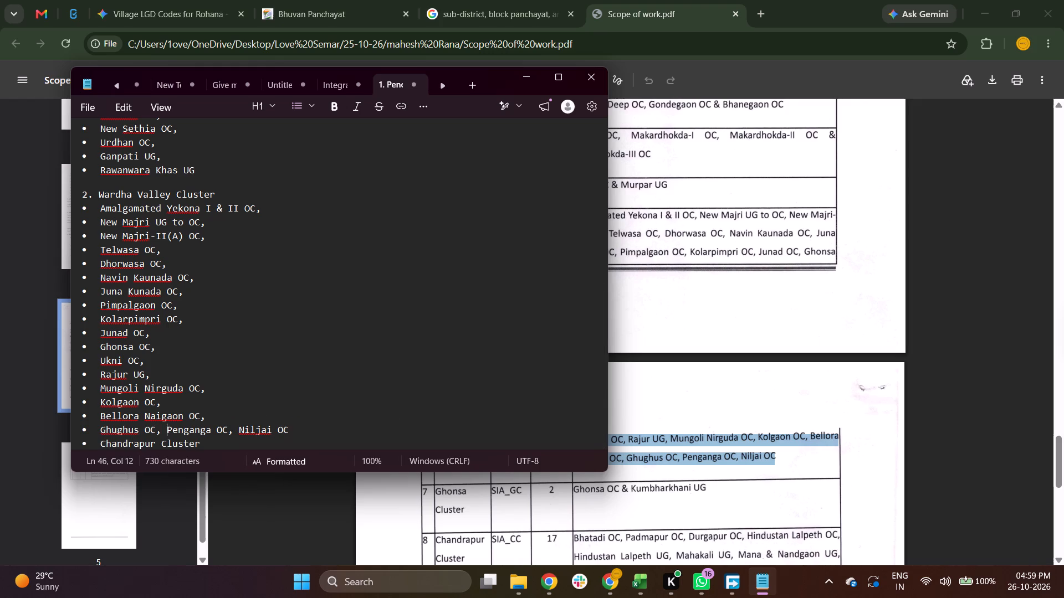
pyautogui.press('Right')
pyautogui.press('Return')
# Split the list after "Penganga OC," so Niljai OC begins its own bullet.
pyautogui.press('Right')
pyautogui.press('Right')
pyautogui.press('Right')
pyautogui.press('Right')
pyautogui.press('Right')
pyautogui.press('Right')
pyautogui.press('Right')
pyautogui.press('Right')
pyautogui.press('Right')
pyautogui.press('Right')
pyautogui.press('Right')
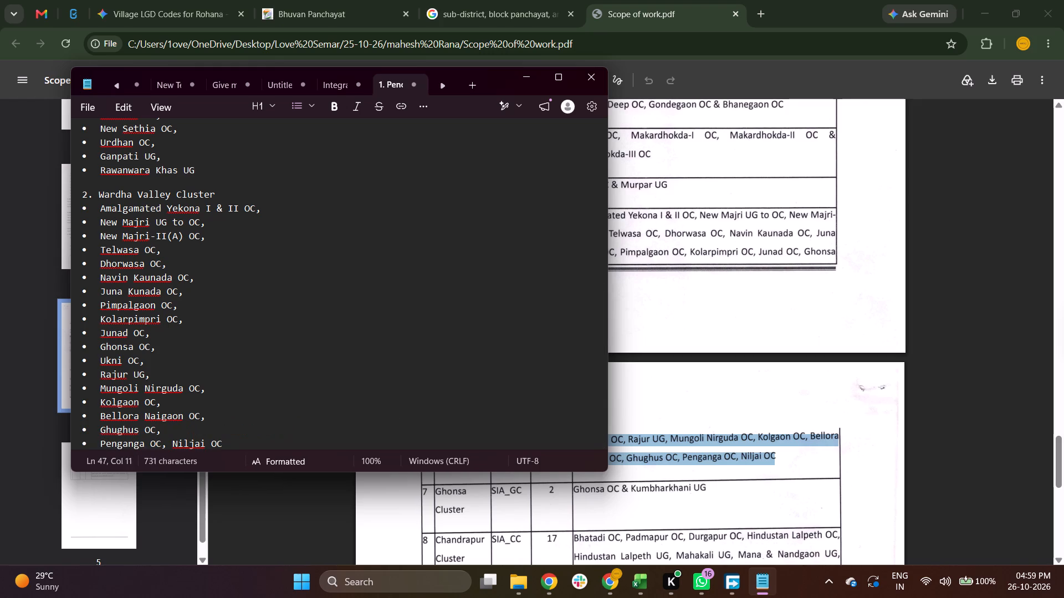
pyautogui.press('Right')
pyautogui.press('Right')
pyautogui.press('Return')
# Add a comma at the end of the Niljai OC bullet so it reads "Niljai OC,".
pyautogui.press('Right')
pyautogui.press('Right')
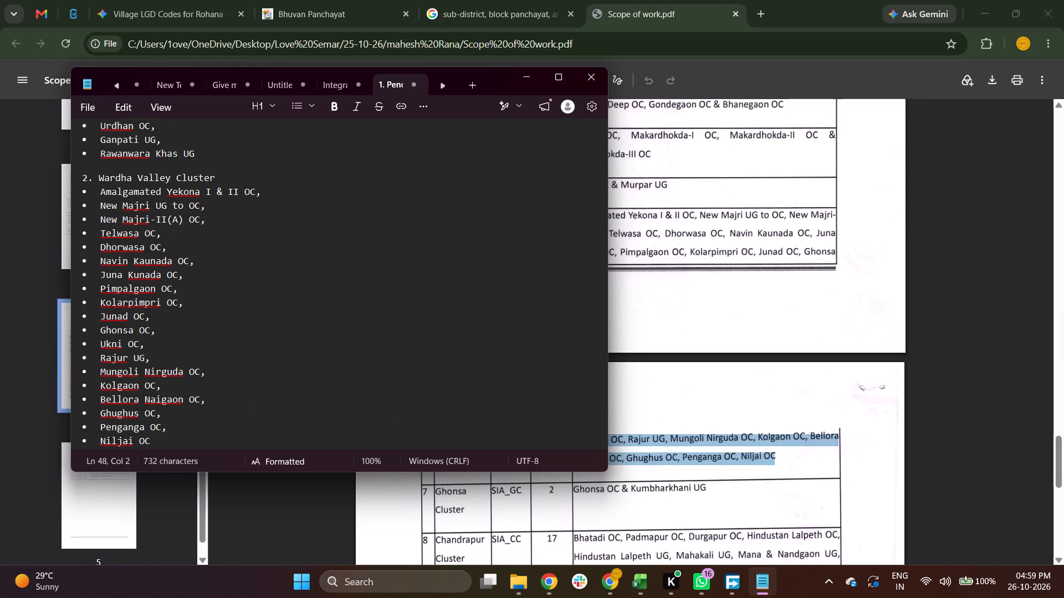
pyautogui.press('Right')
pyautogui.press('Right')
pyautogui.press('Right')
pyautogui.press('Right')
pyautogui.press('Right')
pyautogui.press('Right')
pyautogui.press('Right')
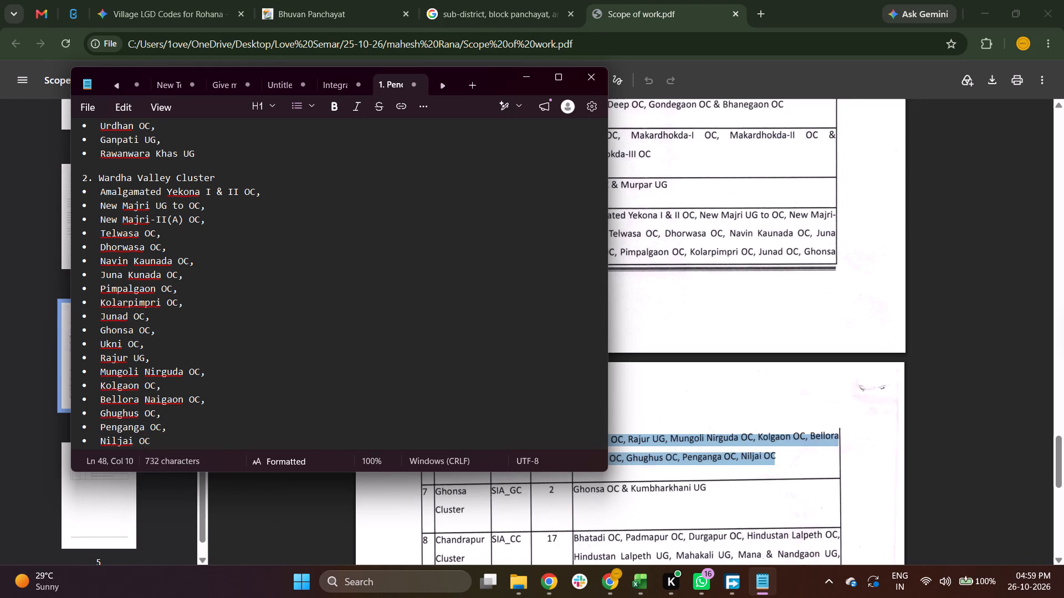
pyautogui.scroll(-2, 198, 395)
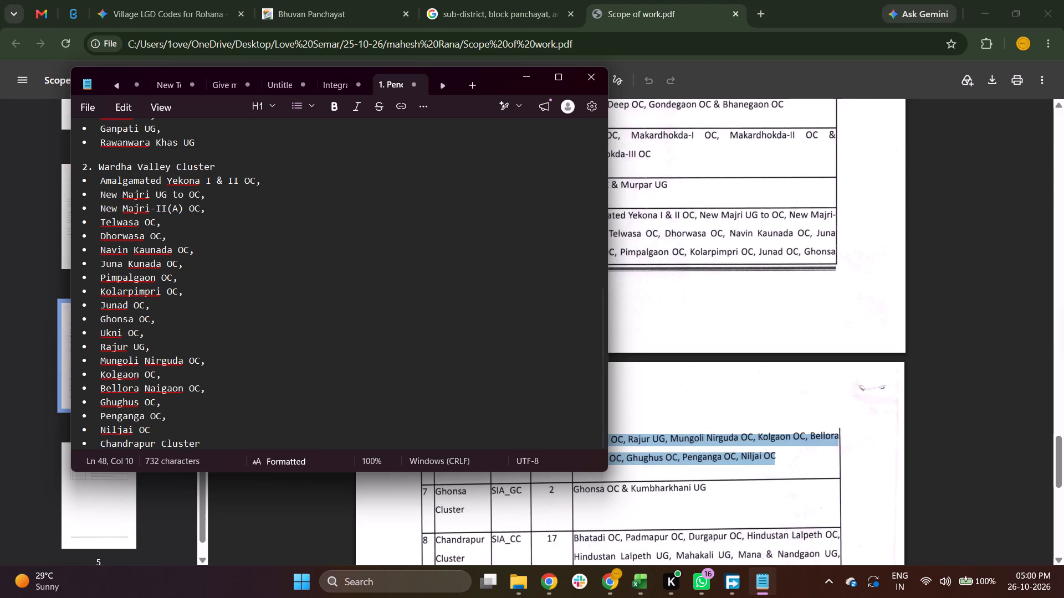
pyautogui.press(',')
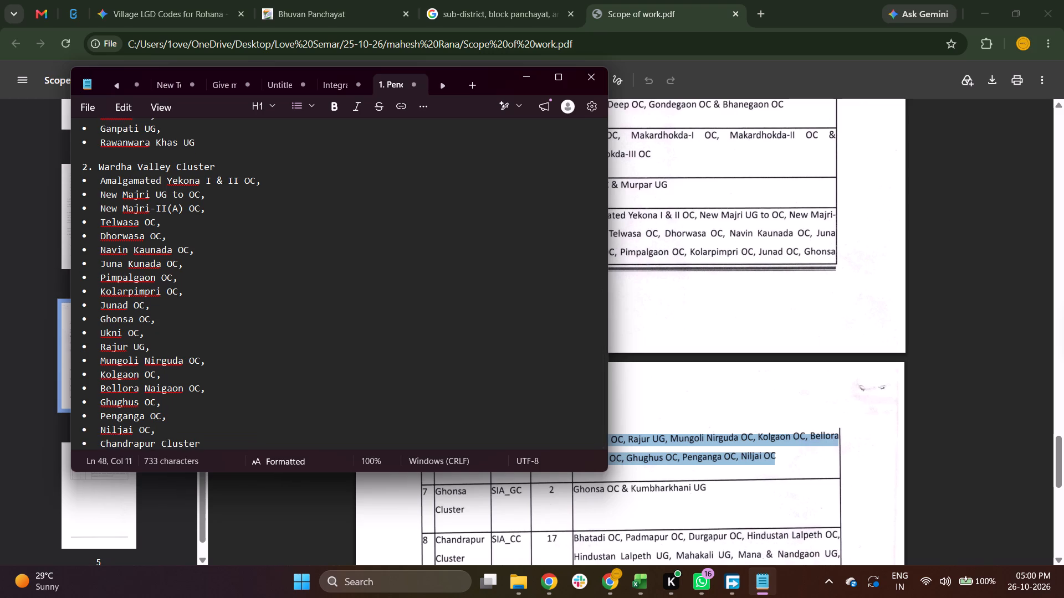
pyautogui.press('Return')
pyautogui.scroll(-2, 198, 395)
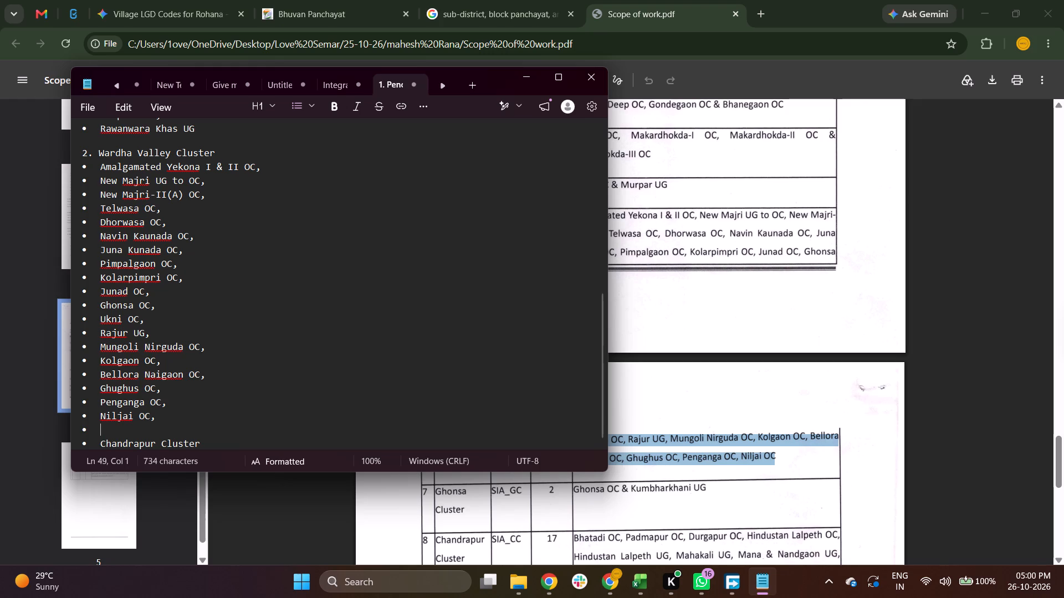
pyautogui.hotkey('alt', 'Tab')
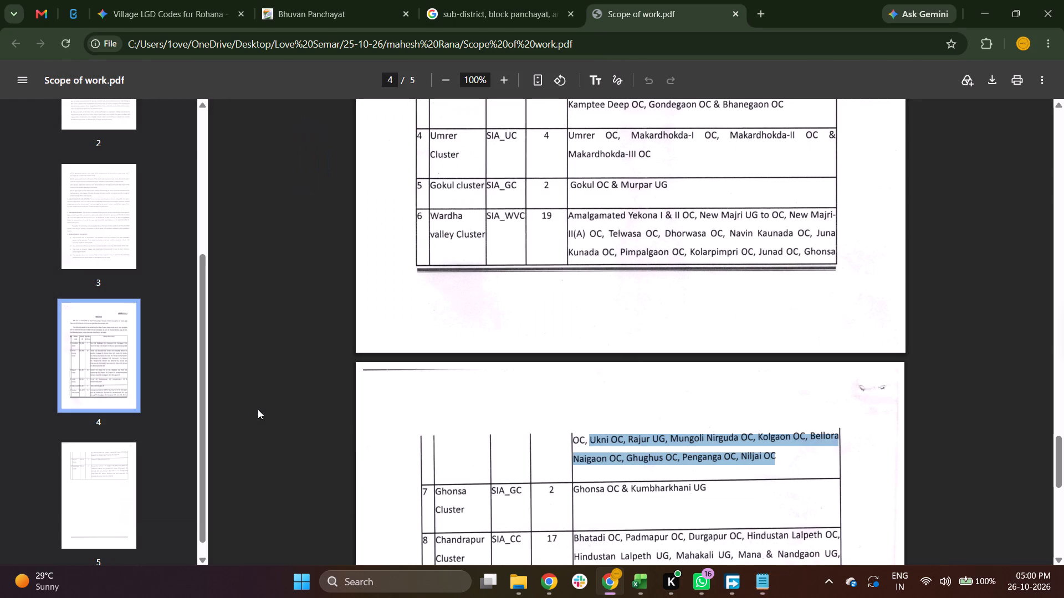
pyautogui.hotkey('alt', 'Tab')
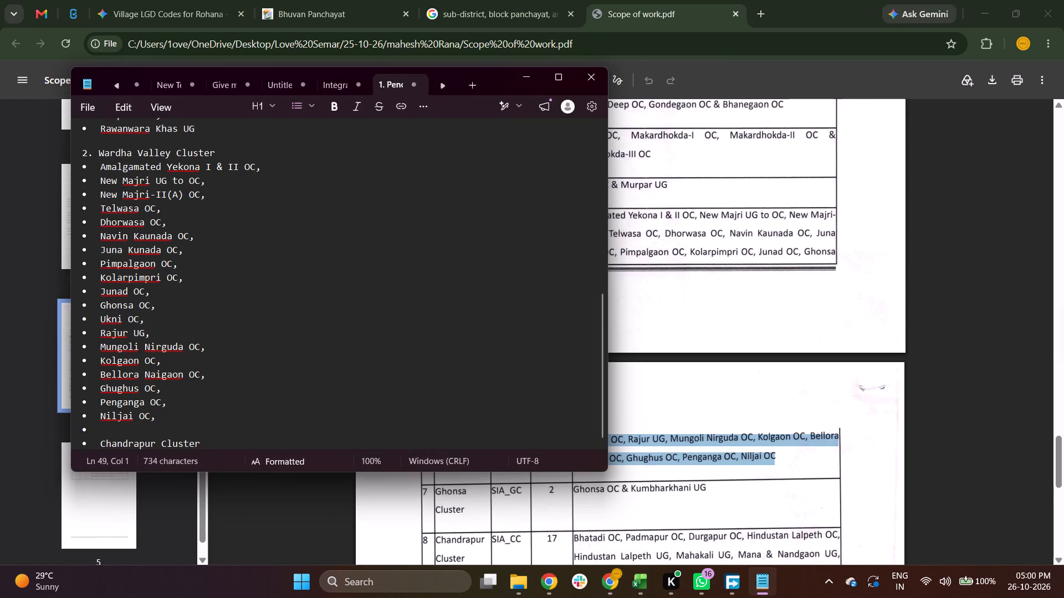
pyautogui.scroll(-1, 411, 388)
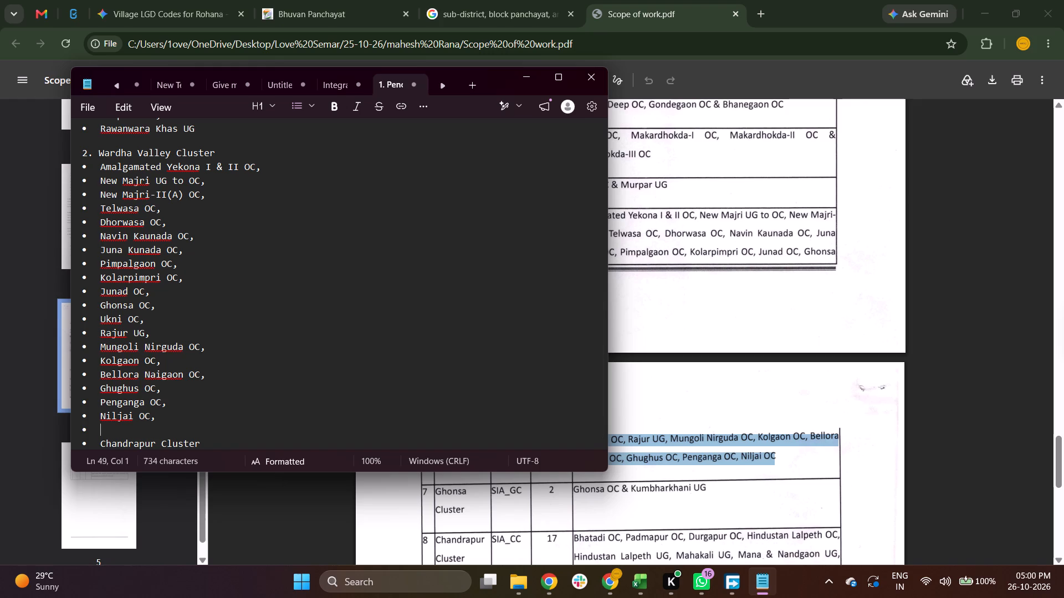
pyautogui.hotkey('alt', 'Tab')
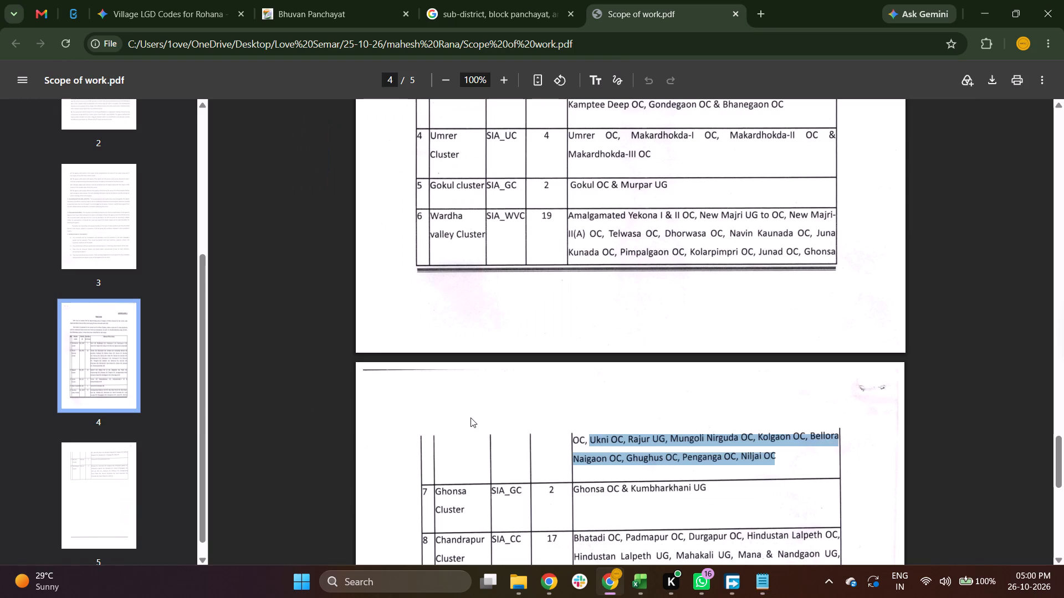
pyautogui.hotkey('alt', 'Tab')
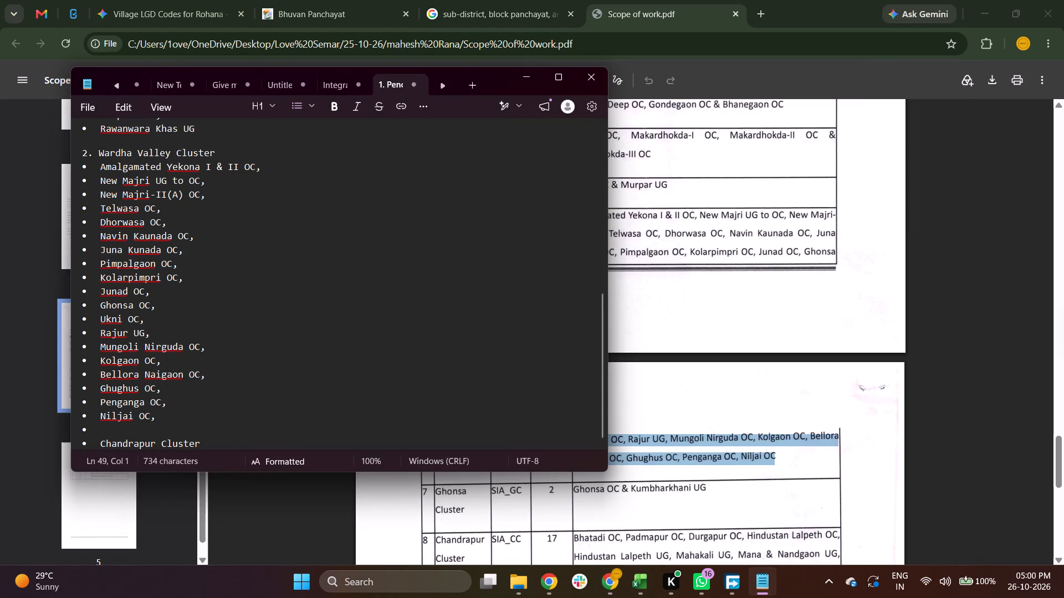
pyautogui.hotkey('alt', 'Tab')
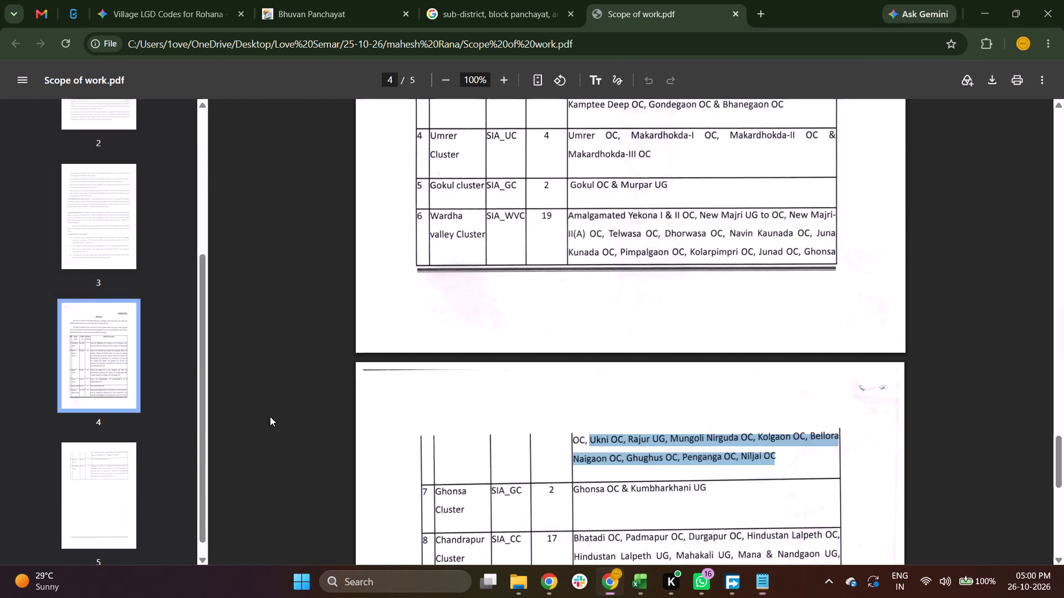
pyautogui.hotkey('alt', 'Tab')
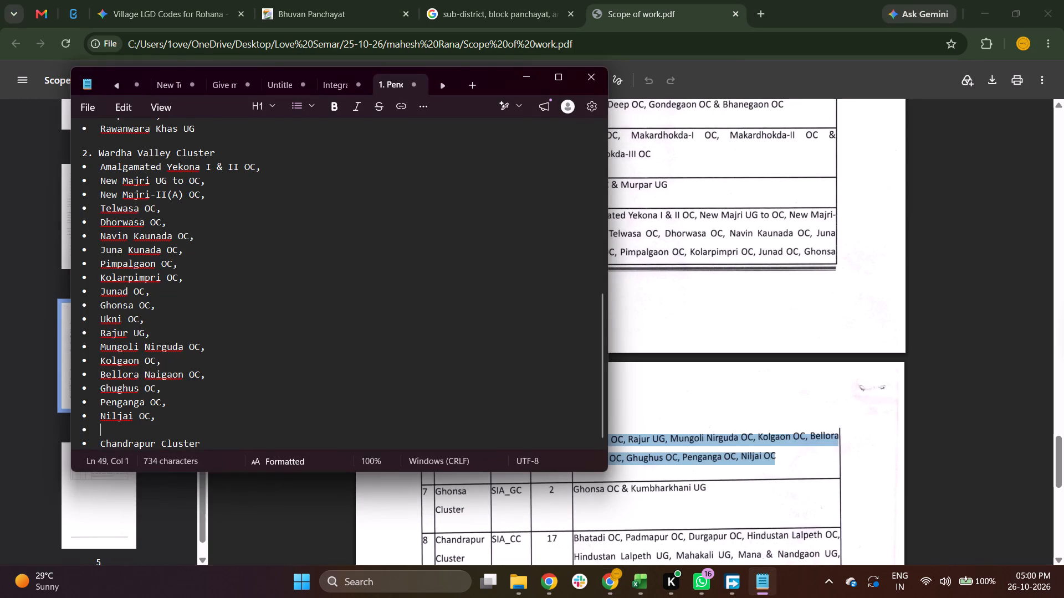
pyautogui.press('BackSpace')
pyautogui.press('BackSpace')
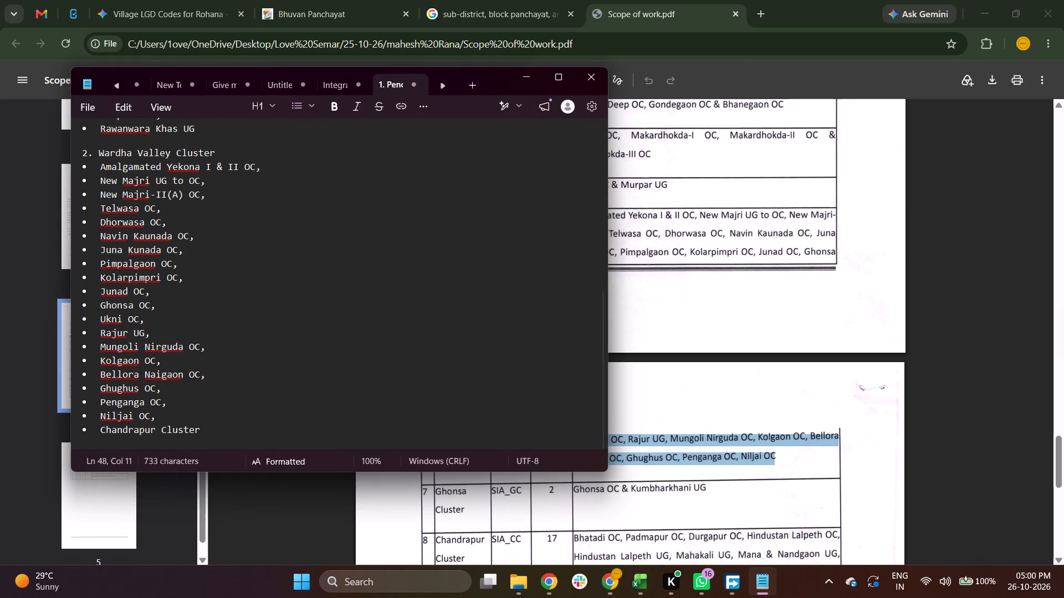
# Add an unbulleted blank line below "Niljai OC," and turn the Chandrapur Cluster bullet into the heading "3. Chandrapur Cluster".
pyautogui.press('Return')
pyautogui.press('BackSpace')
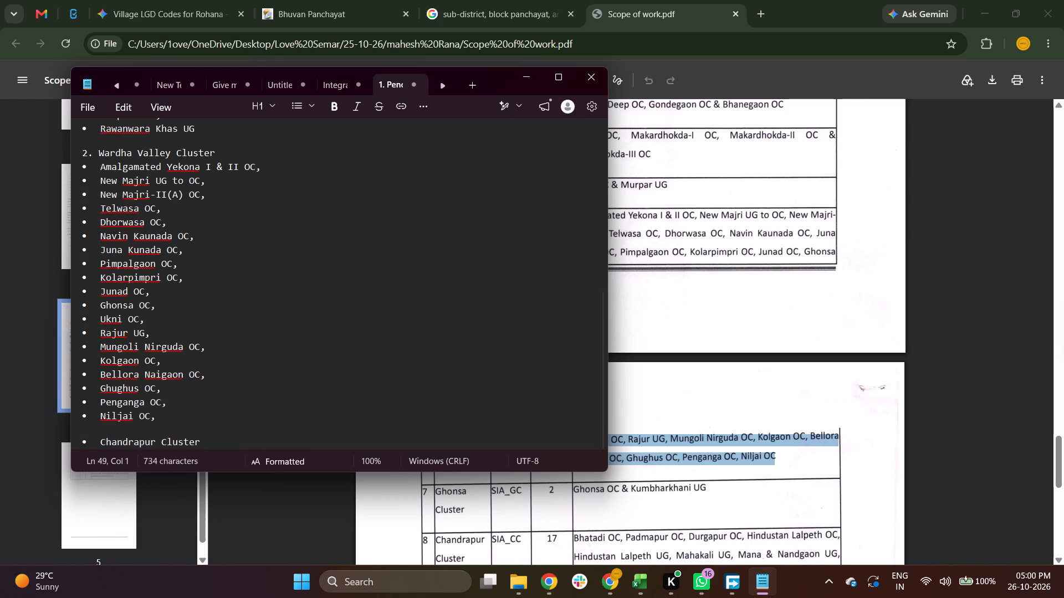
pyautogui.press('Down')
pyautogui.press('BackSpace')
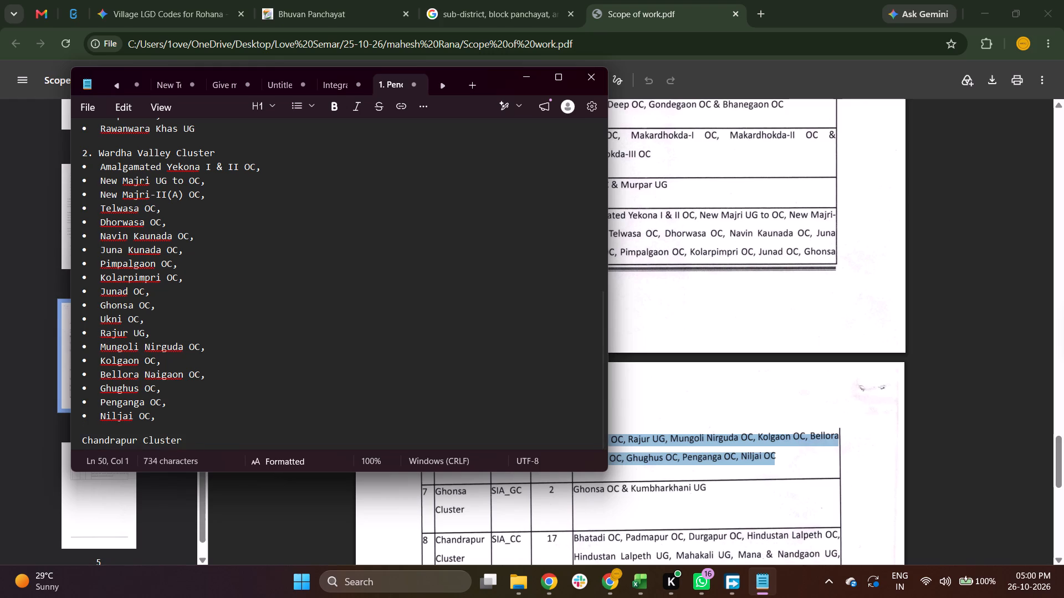
pyautogui.write('3.')
pyautogui.press('space')
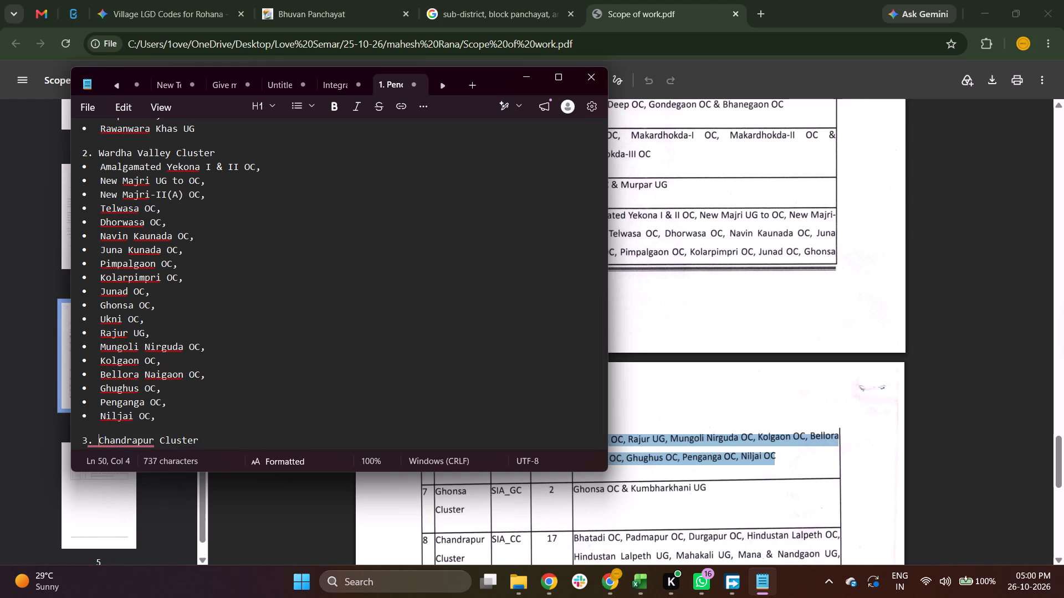
# Start a new empty line below the heading "3. Chandrapur Cluster".
pyautogui.press('Right')
pyautogui.press('Right')
pyautogui.press('Right')
pyautogui.press('Right')
pyautogui.press('Right')
pyautogui.press('Right')
pyautogui.press('Right')
pyautogui.press('Right')
pyautogui.press('Right')
pyautogui.press('Right')
pyautogui.press('Right')
pyautogui.press('Right')
pyautogui.press('Right')
pyautogui.press('Right')
pyautogui.press('Right')
pyautogui.press('Right')
pyautogui.press('Right')
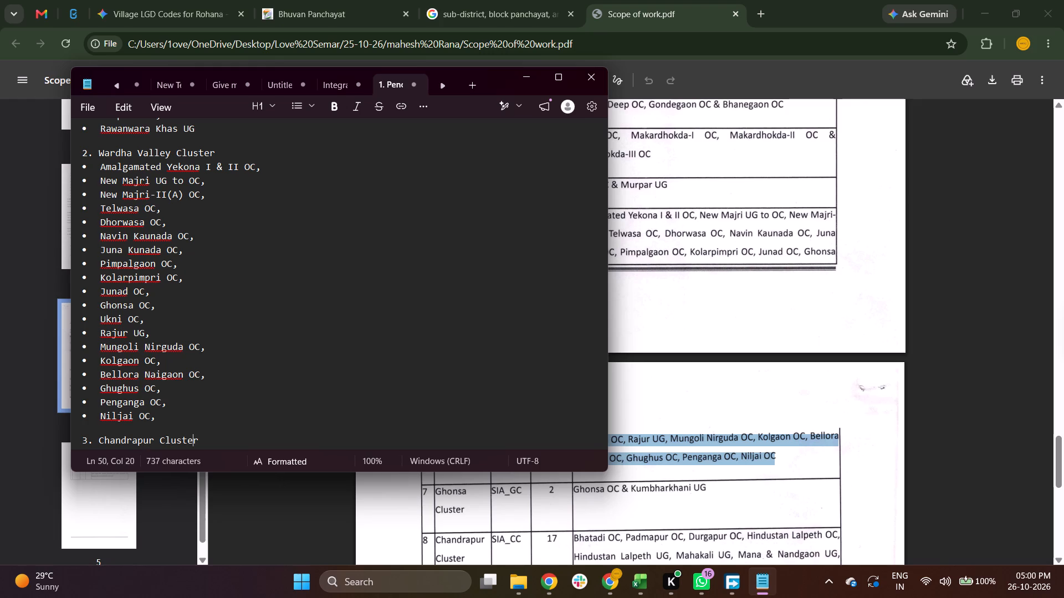
pyautogui.press('Right')
pyautogui.press('Return')
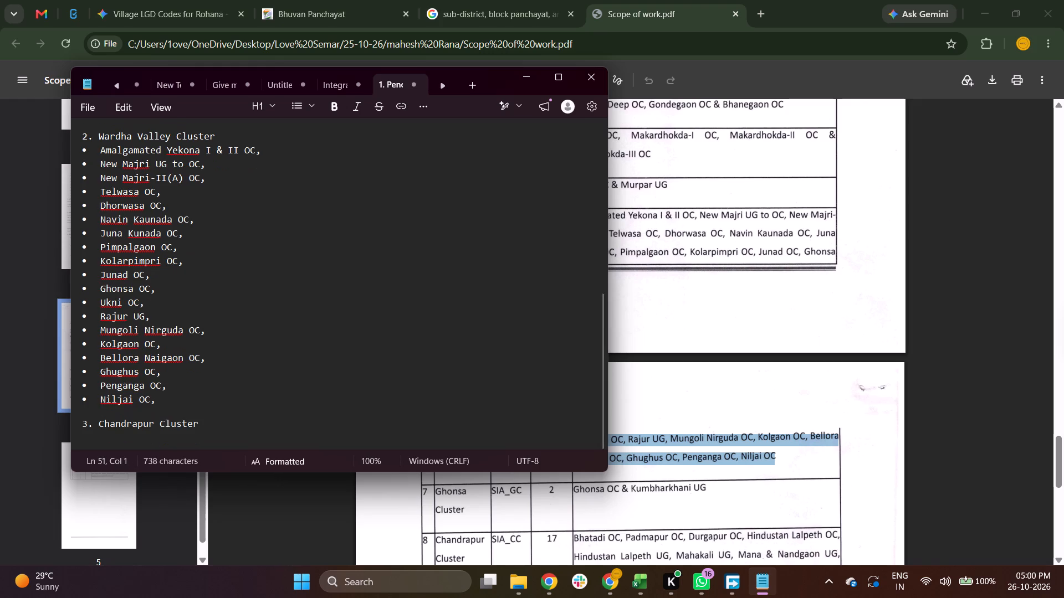
# Look over the note's bulleted mines under the first cluster and the Wardha Valley Cluster.
pyautogui.scroll(1, 275, 247)
pyautogui.scroll(1, 219, 224)
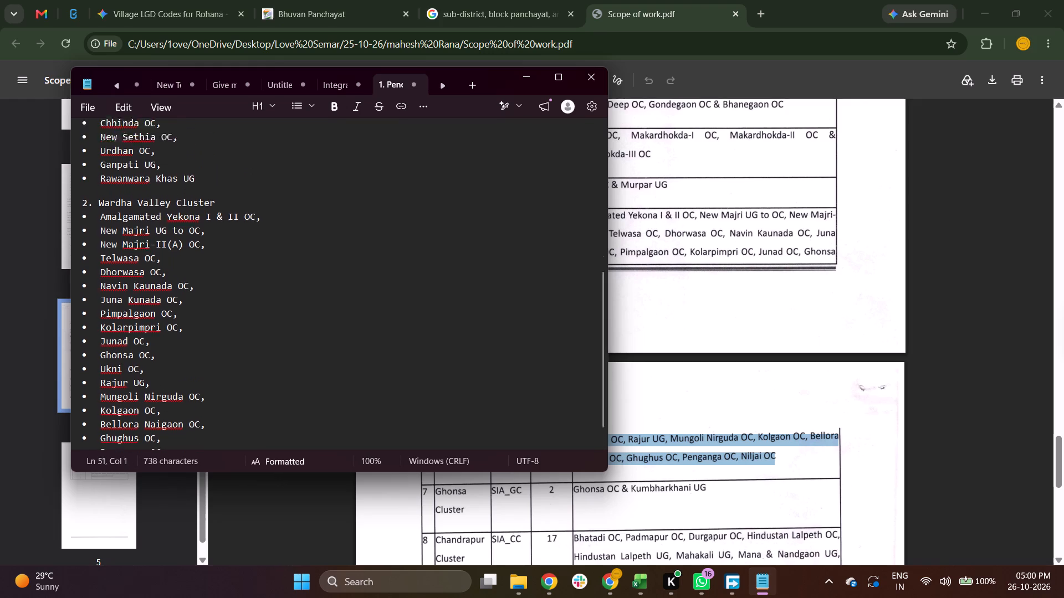
pyautogui.scroll(3, 219, 224)
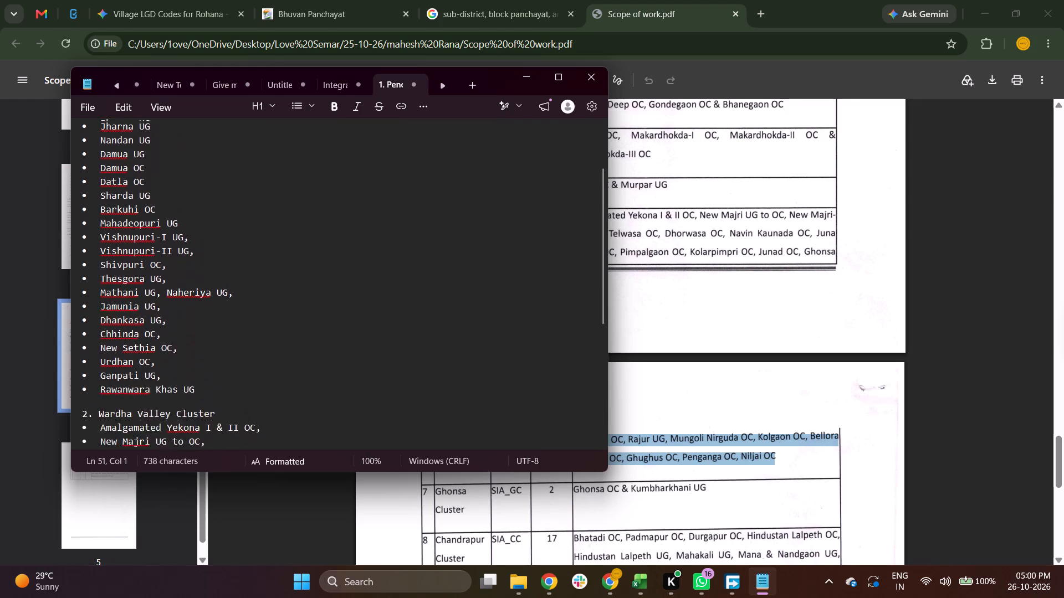
pyautogui.scroll(2, 219, 224)
pyautogui.scroll(-1, 219, 224)
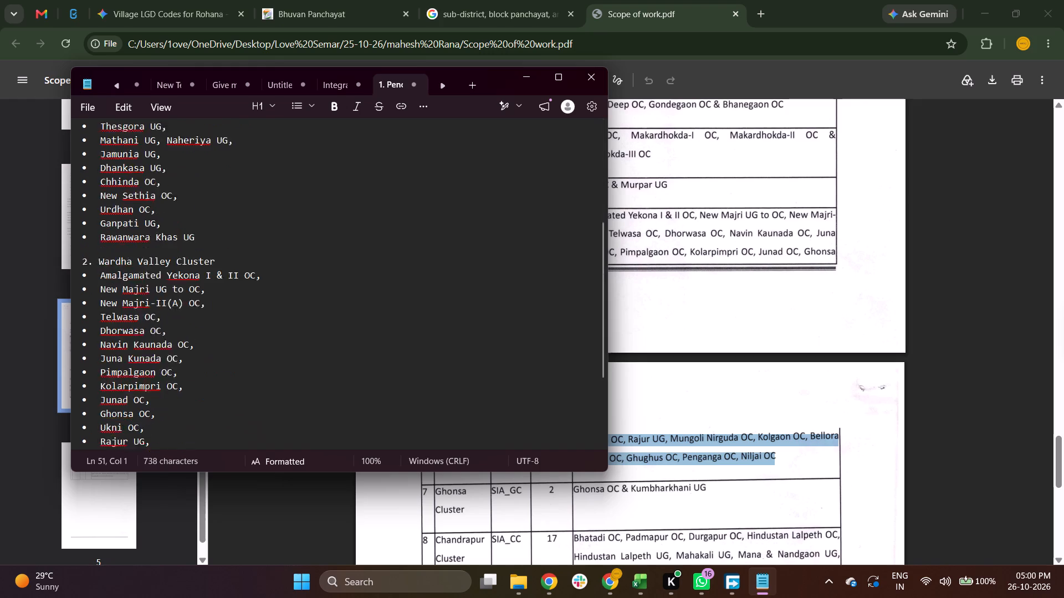
pyautogui.scroll(-2, 219, 224)
pyautogui.scroll(1, 219, 224)
pyautogui.scroll(-1, 219, 224)
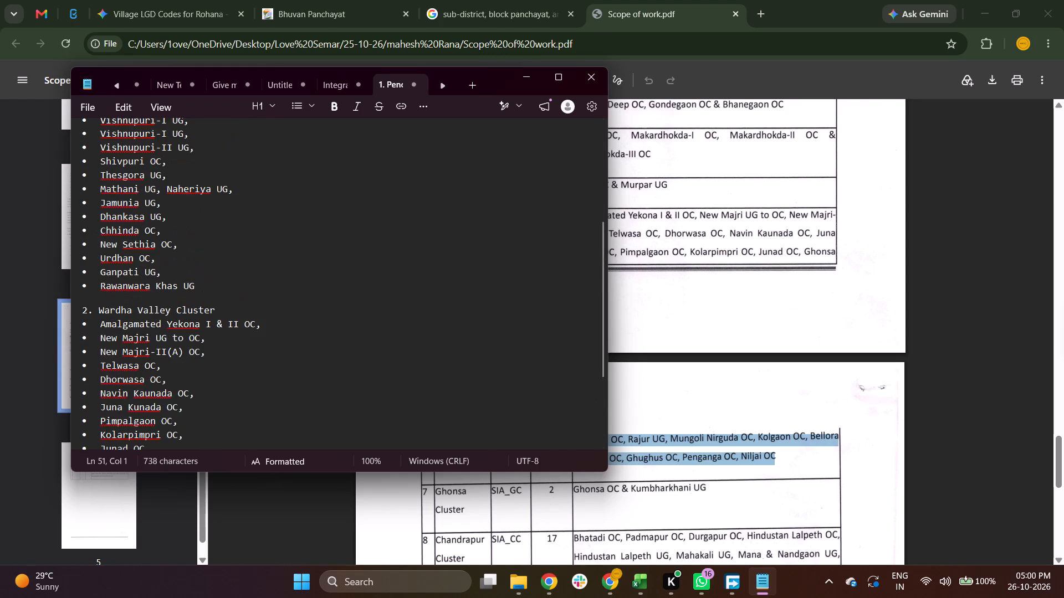
# Start a bulleted list on the empty line below the heading "3. Chandrapur Cluster".
pyautogui.scroll(-4, 219, 224)
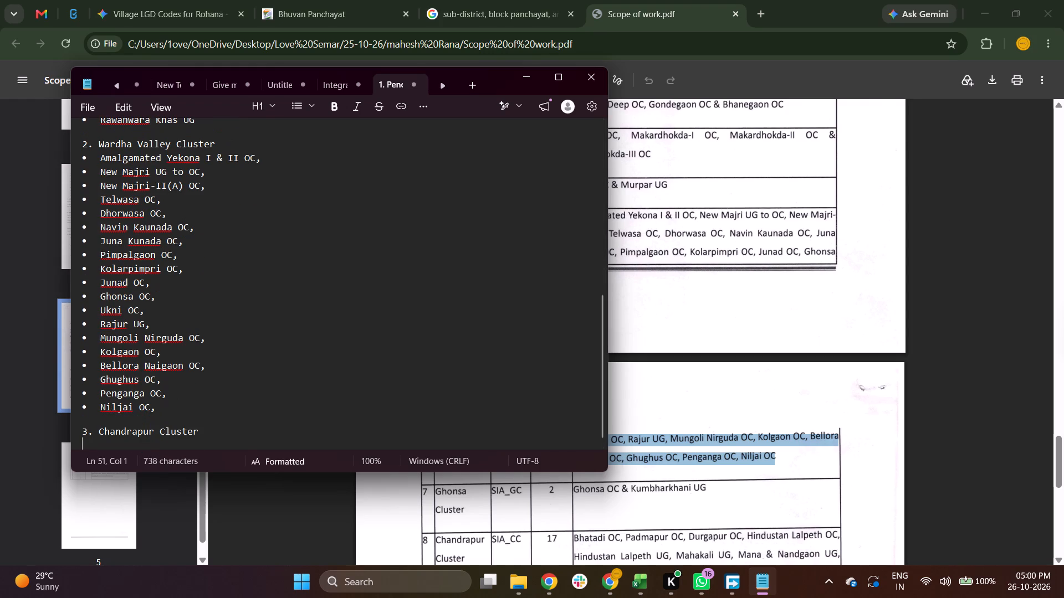
pyautogui.click(311, 110)
pyautogui.click(311, 140)
# Copy the full Chandrapur Cluster mine list, Bhatadi OC to Sasti UG, from Scope of work.pdf into the new bullet in the Notepad note.
pyautogui.scroll(-1, 390, 331)
pyautogui.scroll(-2, 749, 391)
pyautogui.scroll(1, 749, 391)
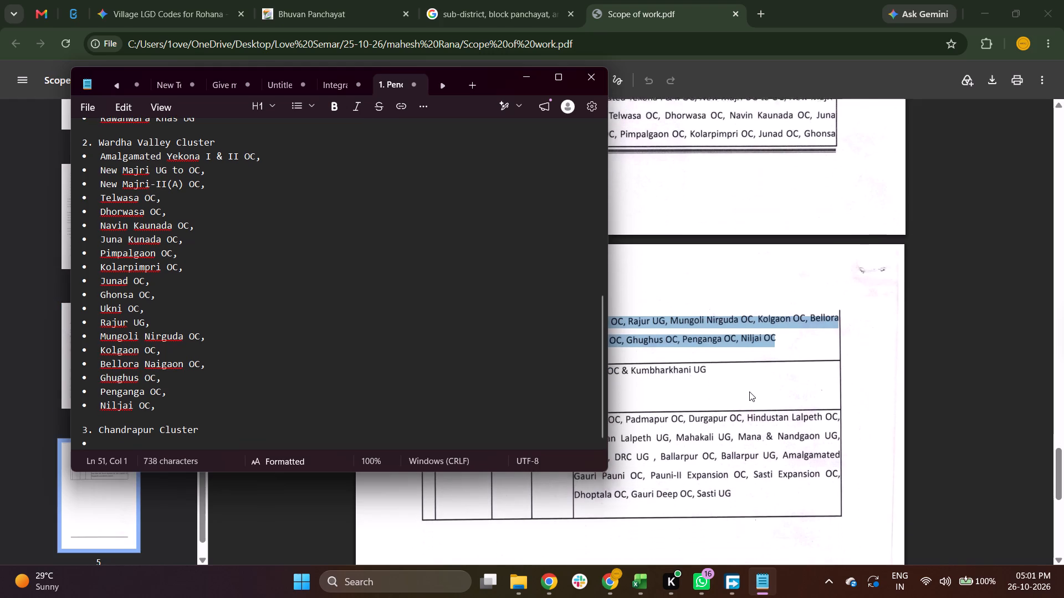
pyautogui.scroll(1, 749, 391)
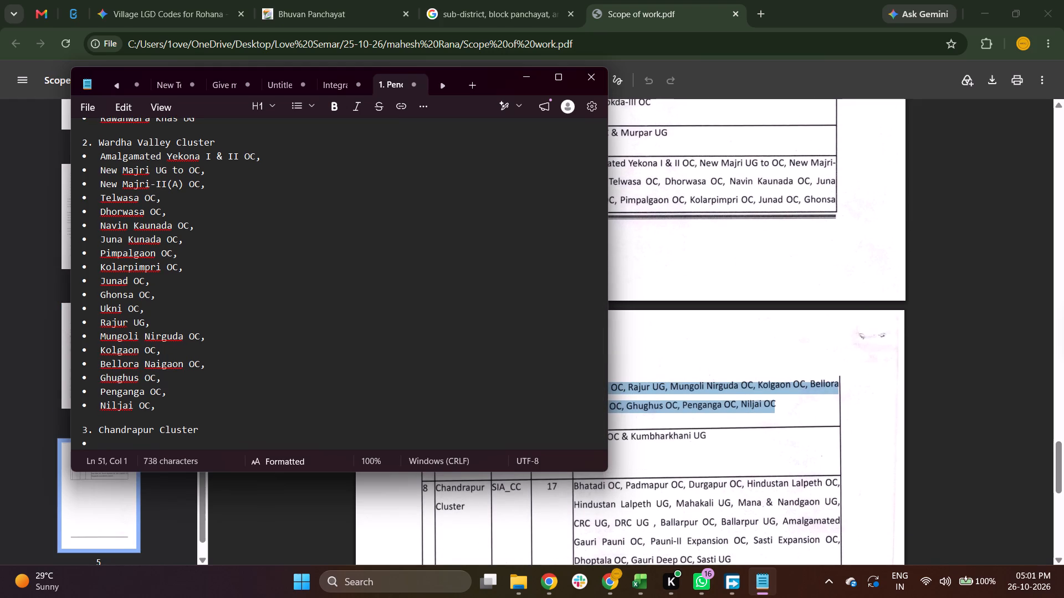
pyautogui.moveTo(576, 485); pyautogui.dragTo(671, 513)
pyautogui.scroll(-1, 671, 513)
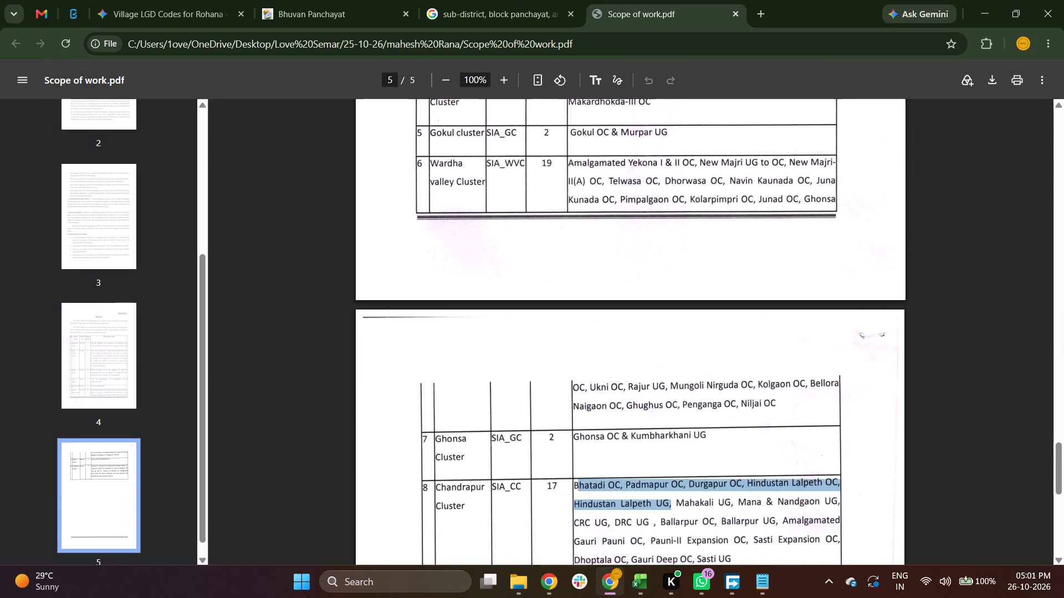
pyautogui.scroll(-4, 671, 513)
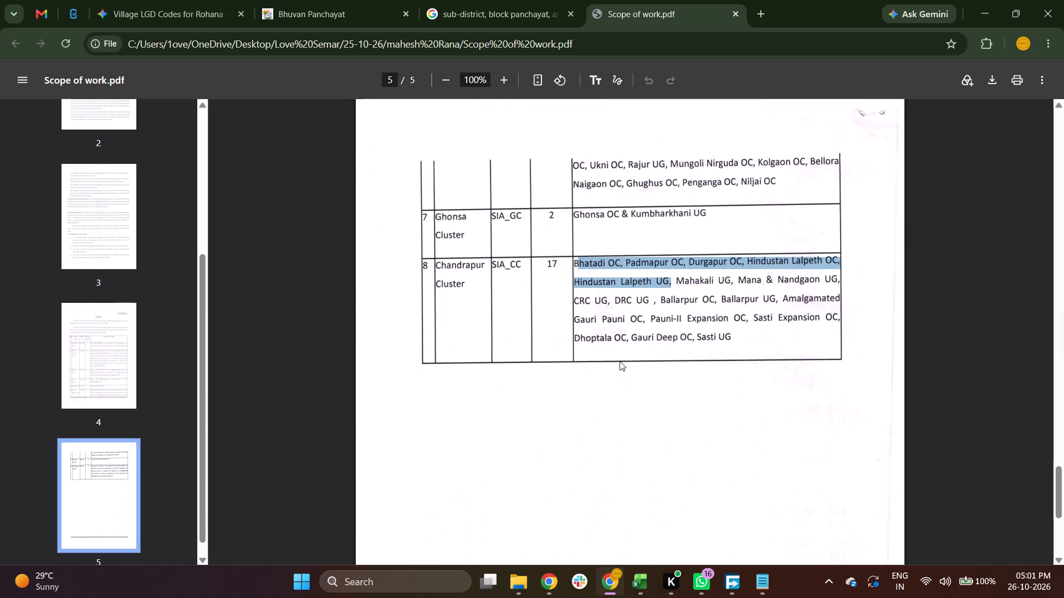
pyautogui.click(615, 317)
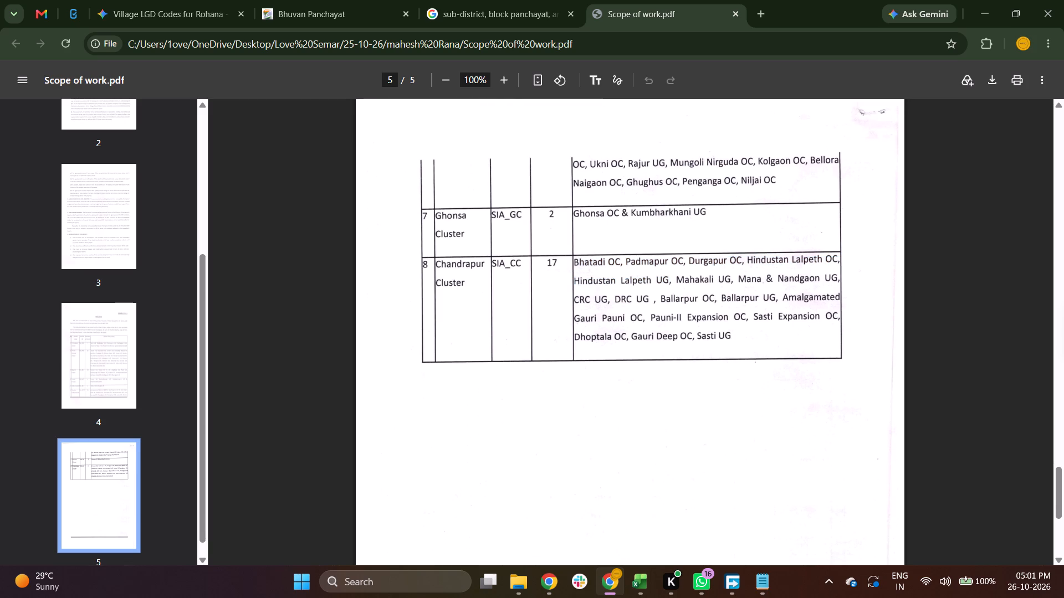
pyautogui.moveTo(575, 260); pyautogui.dragTo(730, 338)
pyautogui.hotkey('ctrl', 'c')
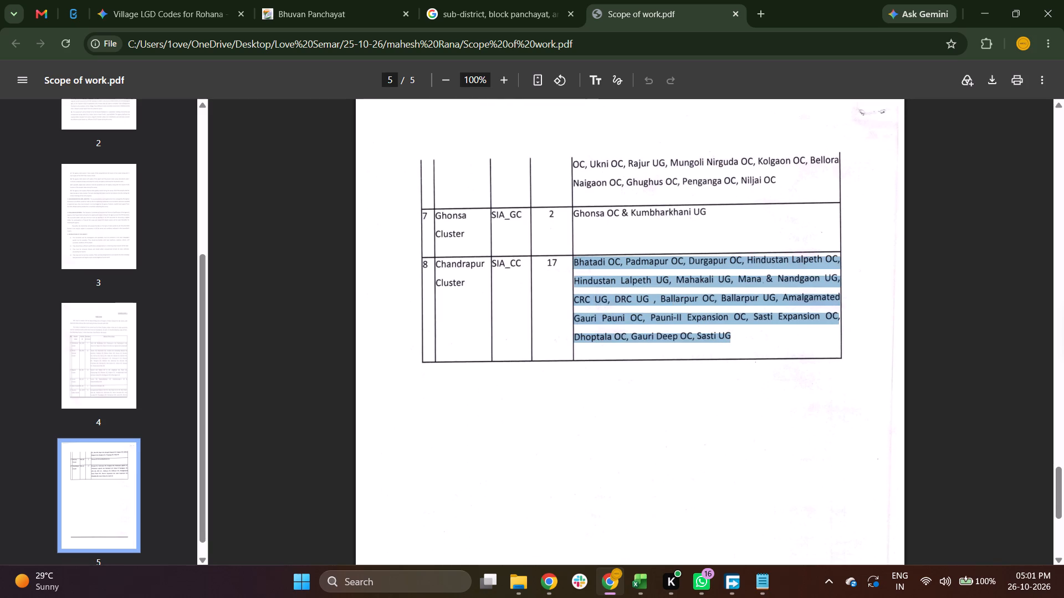
pyautogui.hotkey('ctrl', 'c')
pyautogui.hotkey('ctrl', 'c')
pyautogui.hotkey('alt', 'Tab')
pyautogui.hotkey('ctrl', 'v')
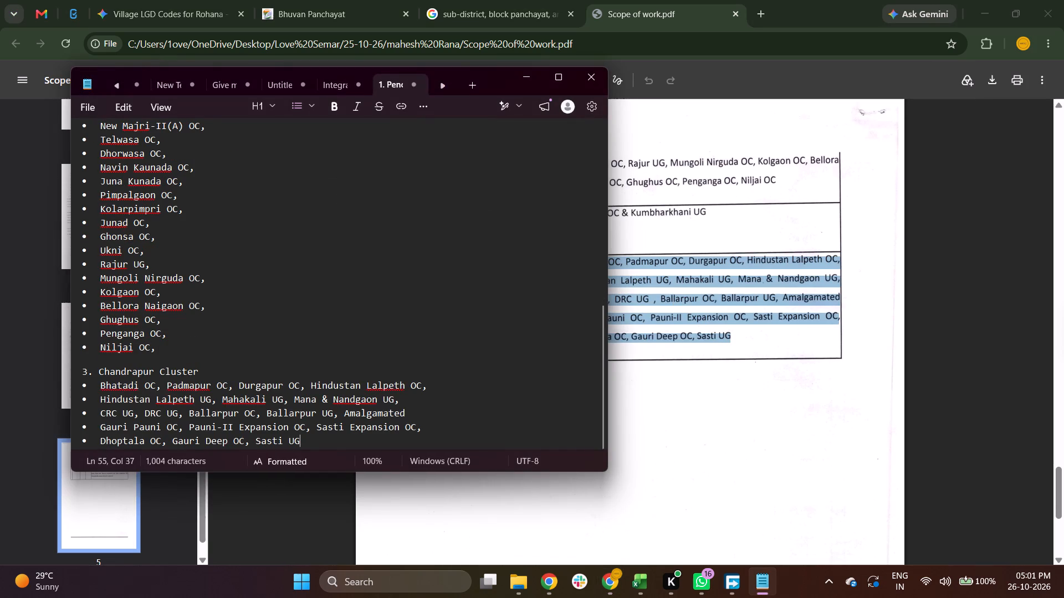
# Break the first Chandrapur Cluster line after "Bhatadi OC," so that Padmapur OC starts a new bullet.
pyautogui.press('Up')
pyautogui.press('Up')
pyautogui.press('Up')
pyautogui.press('Up')
pyautogui.press('Left')
pyautogui.press('Left')
pyautogui.press('Left')
pyautogui.press('Left')
pyautogui.press('Left')
pyautogui.press('Left')
pyautogui.press('Left')
pyautogui.press('Left')
pyautogui.press('Left')
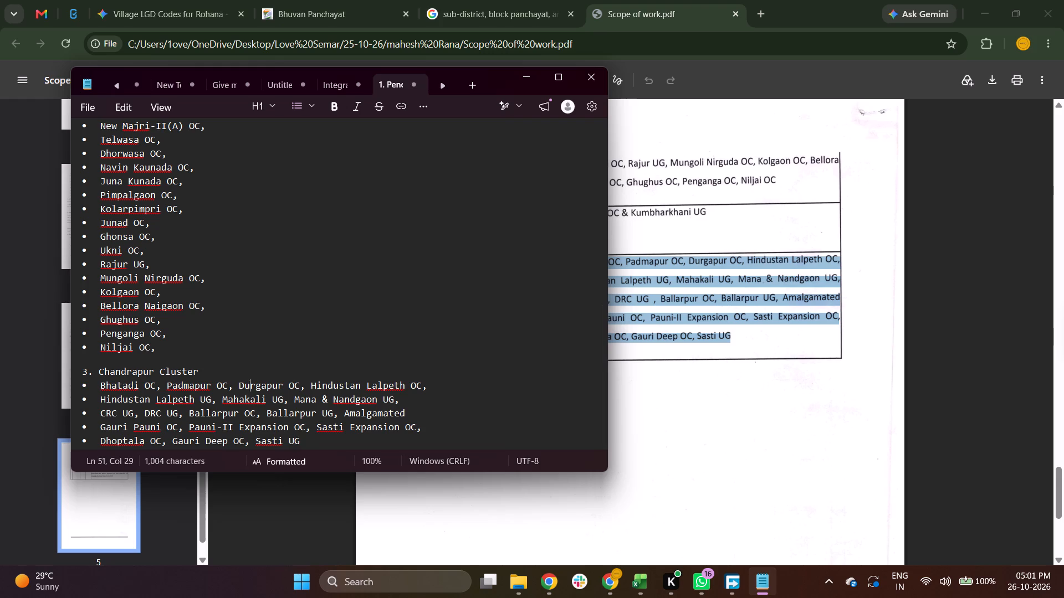
pyautogui.press('Down')
pyautogui.press('Left')
pyautogui.press('Down')
pyautogui.press('Left')
pyautogui.press('Left')
pyautogui.press('Left')
pyautogui.press('Left')
pyautogui.press('Up')
pyautogui.press('Left')
pyautogui.press('Up')
pyautogui.press('Left')
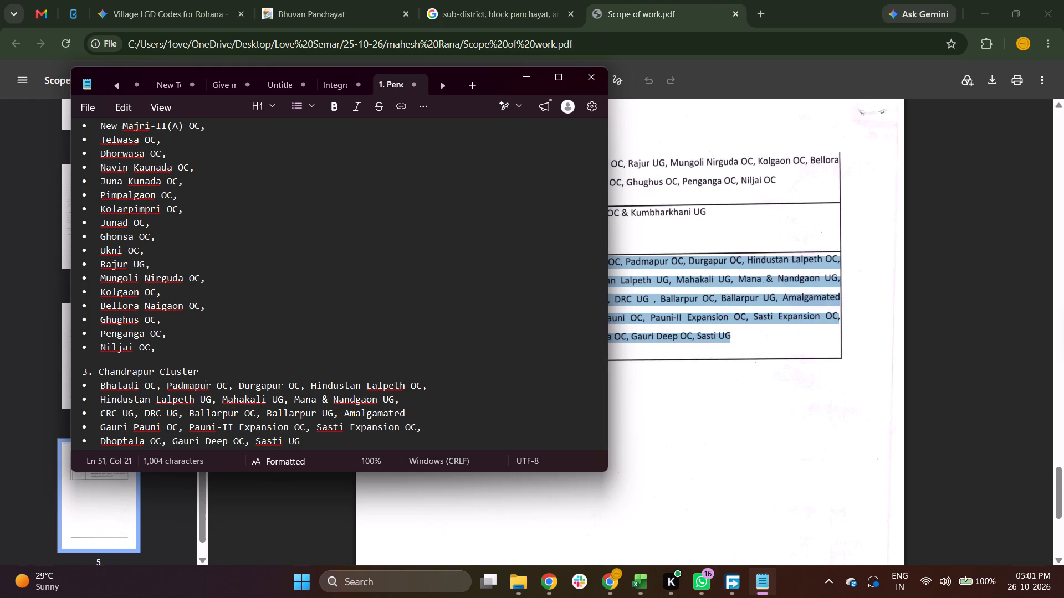
pyautogui.press('Left')
pyautogui.press('Left')
pyautogui.press('Left')
pyautogui.press('Left')
pyautogui.press('Left')
pyautogui.press('Left')
pyautogui.press('Left')
pyautogui.press('Left')
pyautogui.press('Return')
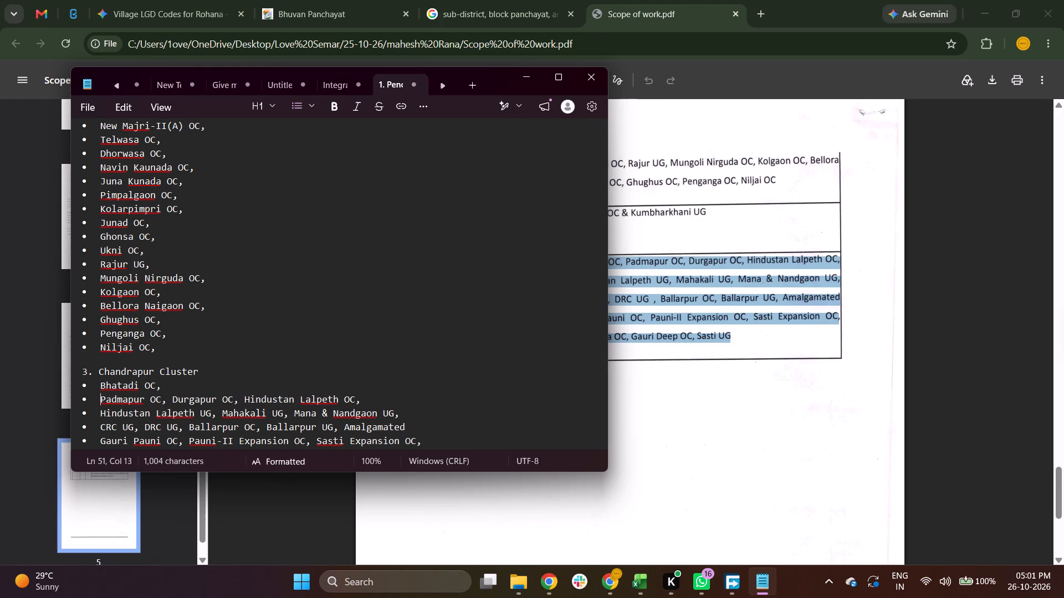
# Break the line after "Padmapur OC," so that Durgapur OC starts a new bullet.
pyautogui.press('Right')
pyautogui.press('Right')
pyautogui.press('Right')
pyautogui.press('Right')
pyautogui.press('Right')
pyautogui.press('Right')
pyautogui.press('Right')
pyautogui.press('Right')
pyautogui.press('Right')
pyautogui.press('Right')
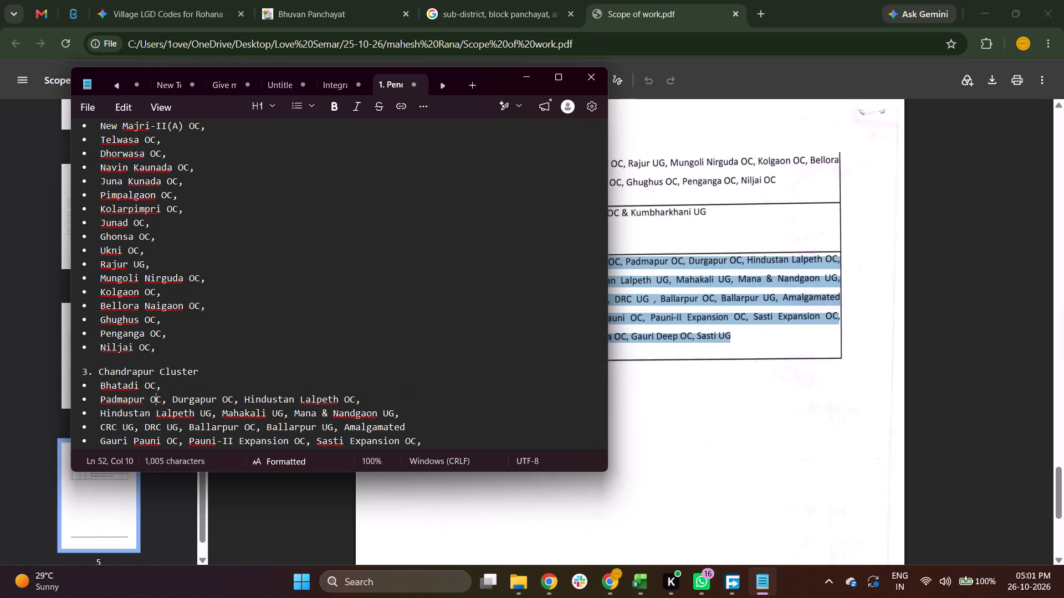
pyautogui.press('Right')
pyautogui.press('Right')
pyautogui.press('Right')
pyautogui.press('Return')
# Break the line after "Durgapur OC," so that Hindustan Lalpeth OC gets its own bullet.
pyautogui.press('Right')
pyautogui.press('Right')
pyautogui.press('Right')
pyautogui.press('Right')
pyautogui.press('Right')
pyautogui.press('Right')
pyautogui.press('Right')
pyautogui.press('Right')
pyautogui.press('Right')
pyautogui.press('Right')
pyautogui.press('Right')
pyautogui.press('Right')
pyautogui.press('Right')
pyautogui.press('Right')
pyautogui.press('Left')
pyautogui.press('Return')
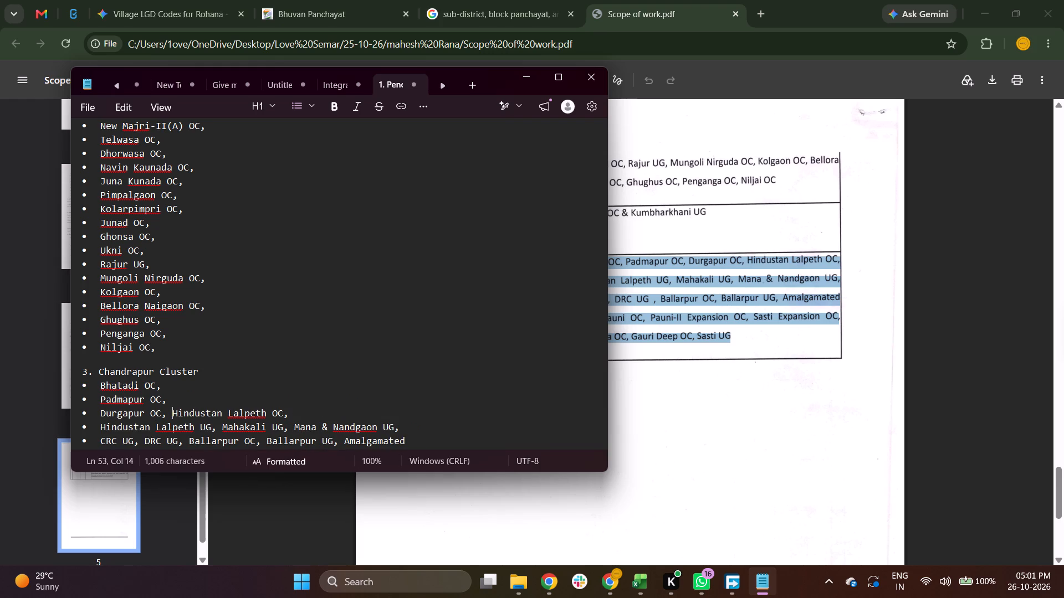
# Break the line after "Hindustan Lalpeth UG," so that Mahakali UG starts a new bullet.
pyautogui.press('Right')
pyautogui.press('Right')
pyautogui.press('Right')
pyautogui.press('Right')
pyautogui.press('Right')
pyautogui.press('Right')
pyautogui.press('Right')
pyautogui.press('Right')
pyautogui.press('Right')
pyautogui.press('Right')
pyautogui.press('Right')
pyautogui.press('Right')
pyautogui.press('Down')
pyautogui.press('Right')
pyautogui.press('Right')
pyautogui.press('Right')
pyautogui.press('Right')
pyautogui.press('Right')
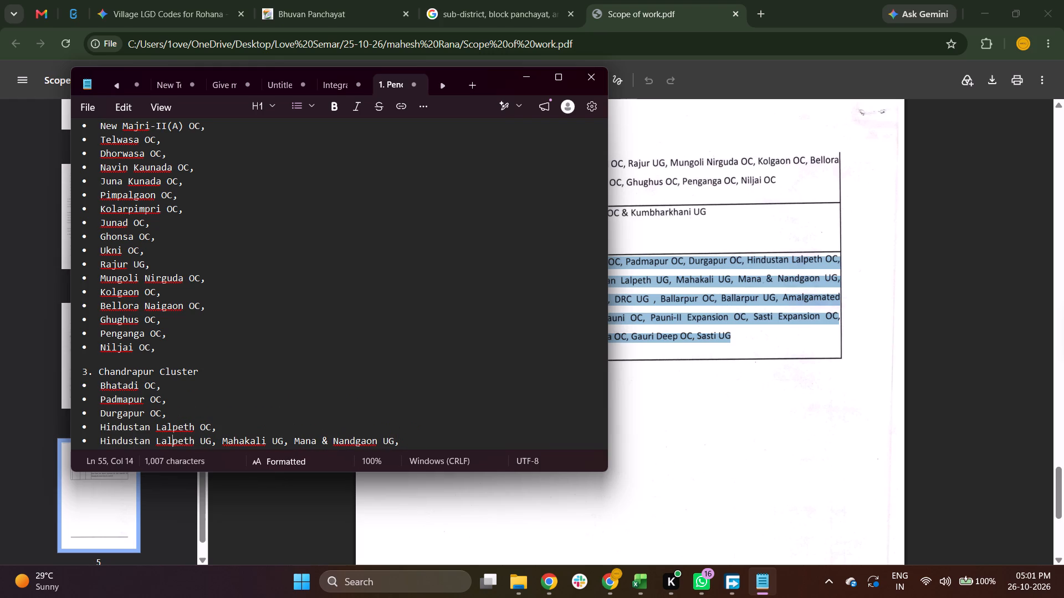
pyautogui.press('Right')
pyautogui.press('Right')
pyautogui.press('Right')
pyautogui.press('Right')
pyautogui.press('Right')
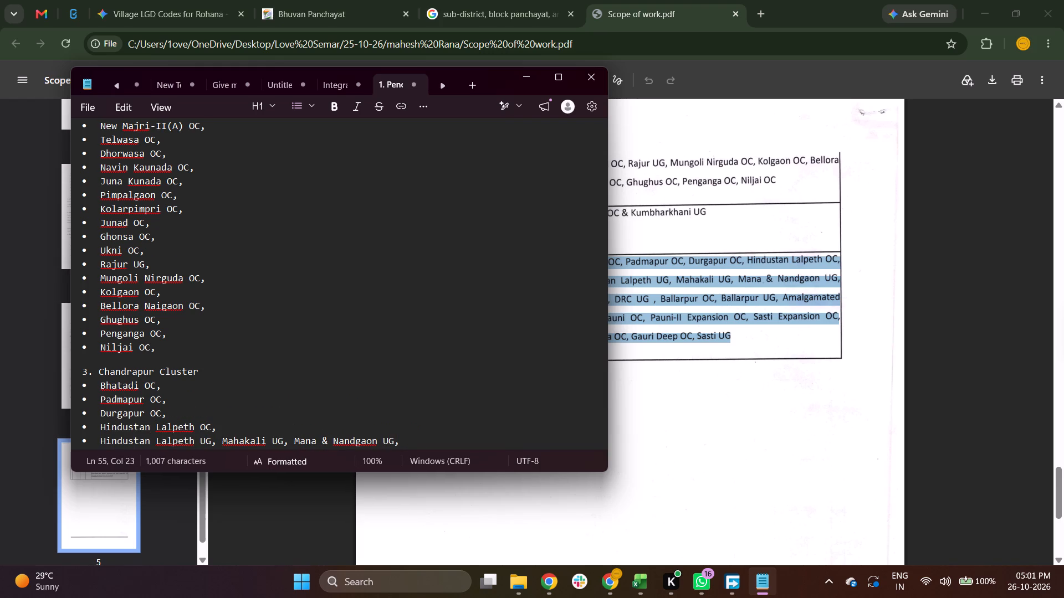
pyautogui.press('Return')
# Break the line after "Mahakali UG," so that Mana & Nandgaon UG gets its own bullet.
pyautogui.press('Right')
pyautogui.press('Right')
pyautogui.press('Right')
pyautogui.press('Right')
pyautogui.press('Right')
pyautogui.press('Right')
pyautogui.press('Right')
pyautogui.press('Right')
pyautogui.press('Right')
pyautogui.press('Right')
pyautogui.press('Right')
pyautogui.press('Right')
pyautogui.press('Right')
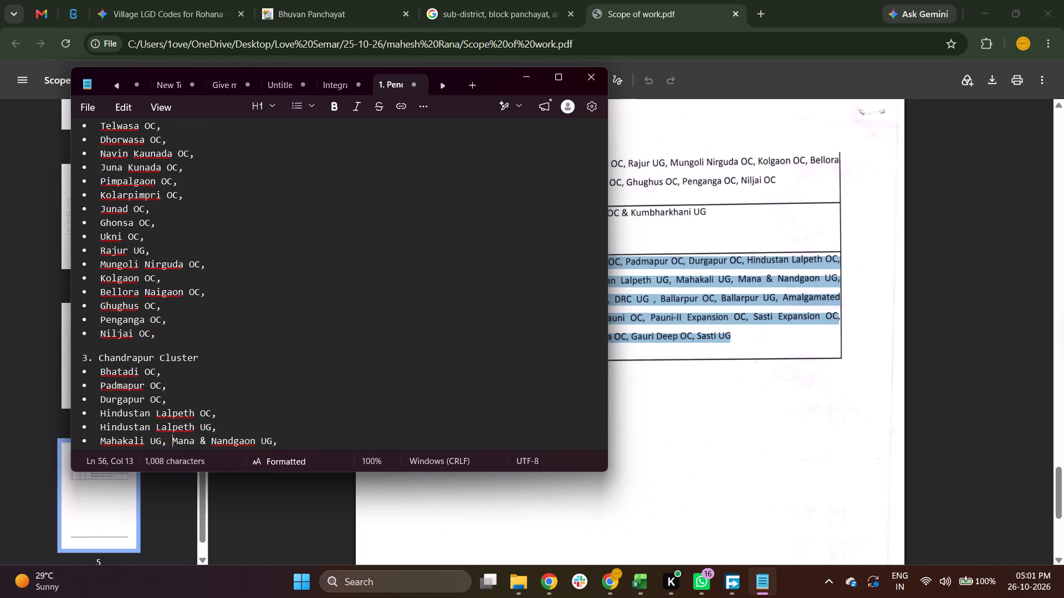
pyautogui.press('Return')
# Break the line after "CRC UG," so that DRC UG starts a new bullet.
pyautogui.press('Right')
pyautogui.press('Right')
pyautogui.press('Right')
pyautogui.press('Right')
pyautogui.press('Right')
pyautogui.press('Right')
pyautogui.press('Right')
pyautogui.press('Right')
pyautogui.press('Right')
pyautogui.press('Right')
pyautogui.press('Down')
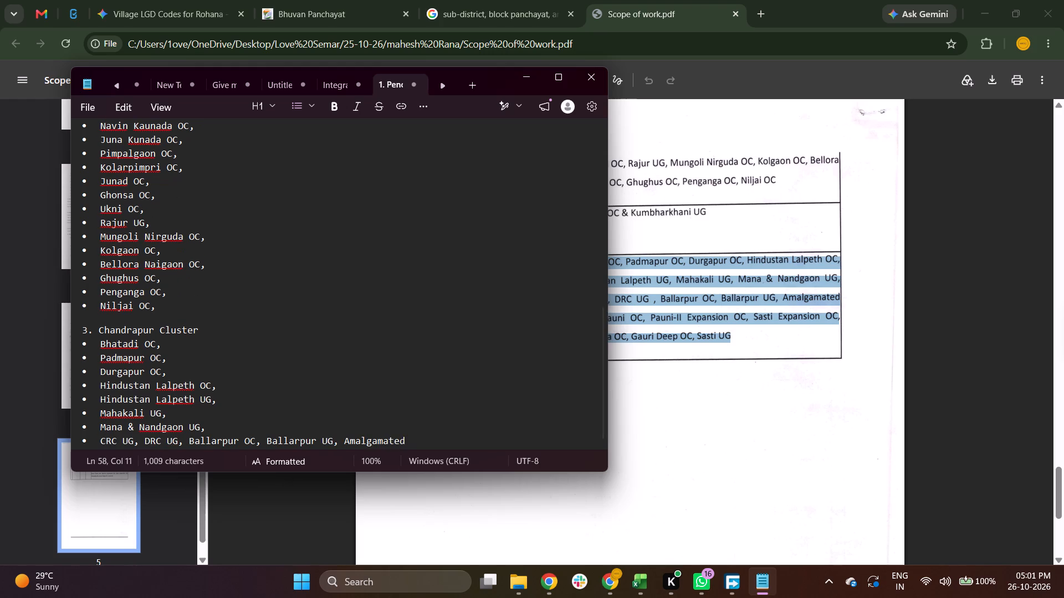
pyautogui.press('Left')
pyautogui.press('Left')
pyautogui.press('Return')
# Break the line after "DRC UG," so that Ballarpur OC starts a new bullet.
pyautogui.press('Down')
pyautogui.press('Right')
pyautogui.press('Right')
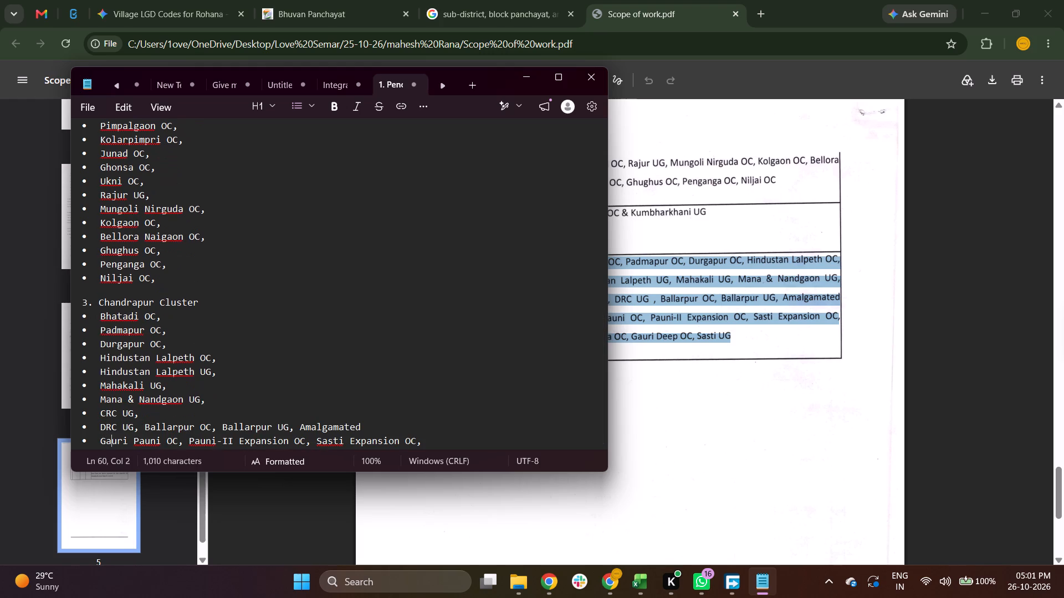
pyautogui.press('Up')
pyautogui.press('Right')
pyautogui.press('Right')
pyautogui.press('Right')
pyautogui.press('Right')
pyautogui.press('Right')
pyautogui.press('Right')
pyautogui.press('Return')
# Break the line after "Ballarpur OC," so that Ballarpur UG starts a new bullet.
pyautogui.press('Right')
pyautogui.press('Right')
pyautogui.press('Right')
pyautogui.press('Right')
pyautogui.press('Right')
pyautogui.press('Right')
pyautogui.press('Right')
pyautogui.press('Right')
pyautogui.press('Right')
pyautogui.press('Right')
pyautogui.press('Right')
pyautogui.press('Right')
pyautogui.press('Right')
pyautogui.press('Right')
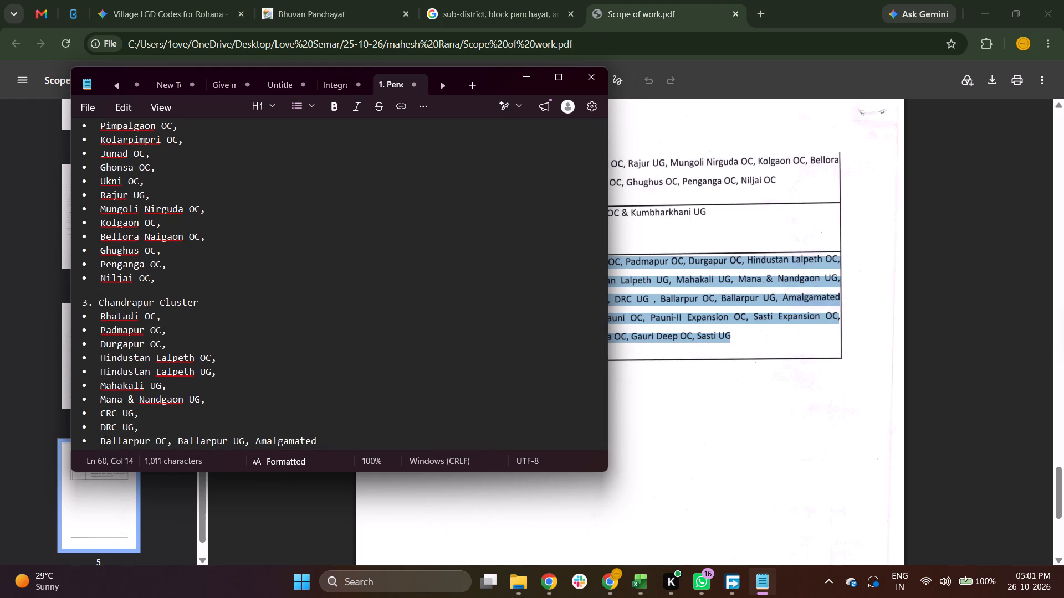
pyautogui.press('Return')
# Break the line after "Ballarpur UG," so that Amalgamated starts a new bullet.
pyautogui.press('Right')
pyautogui.press('Right')
pyautogui.press('Right')
pyautogui.press('Right')
pyautogui.press('Right')
pyautogui.press('Right')
pyautogui.press('Right')
pyautogui.press('Right')
pyautogui.press('Right')
pyautogui.press('Right')
pyautogui.press('Right')
pyautogui.press('Right')
pyautogui.press('Right')
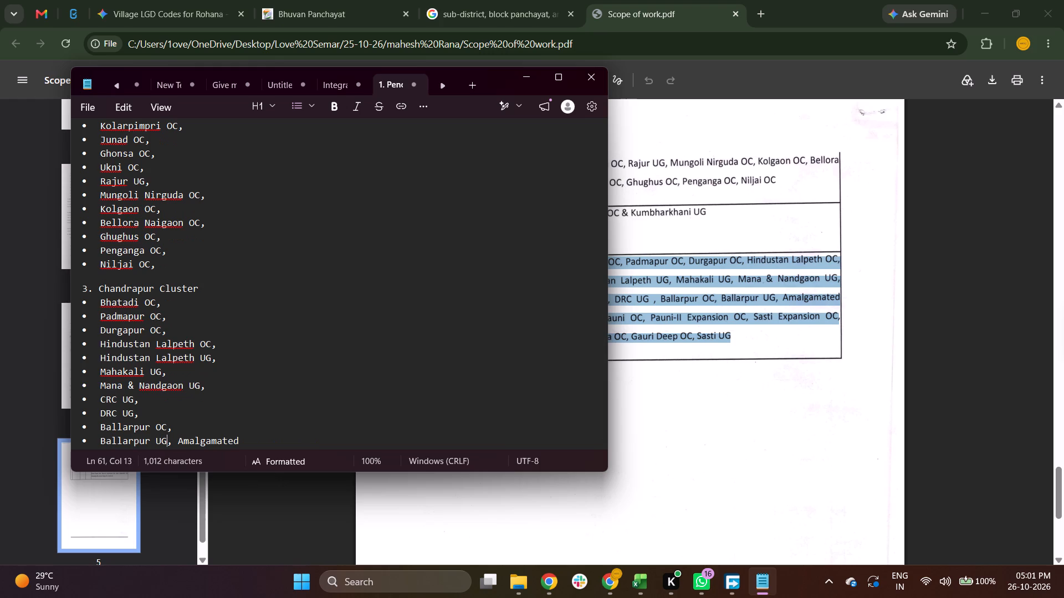
pyautogui.press('Right')
pyautogui.press('Return')
# Break the line after "Gauri Pauni OC," so that Pauni-II Expansion OC starts a new bullet.
pyautogui.press('Down')
pyautogui.press('Down')
pyautogui.press('Down')
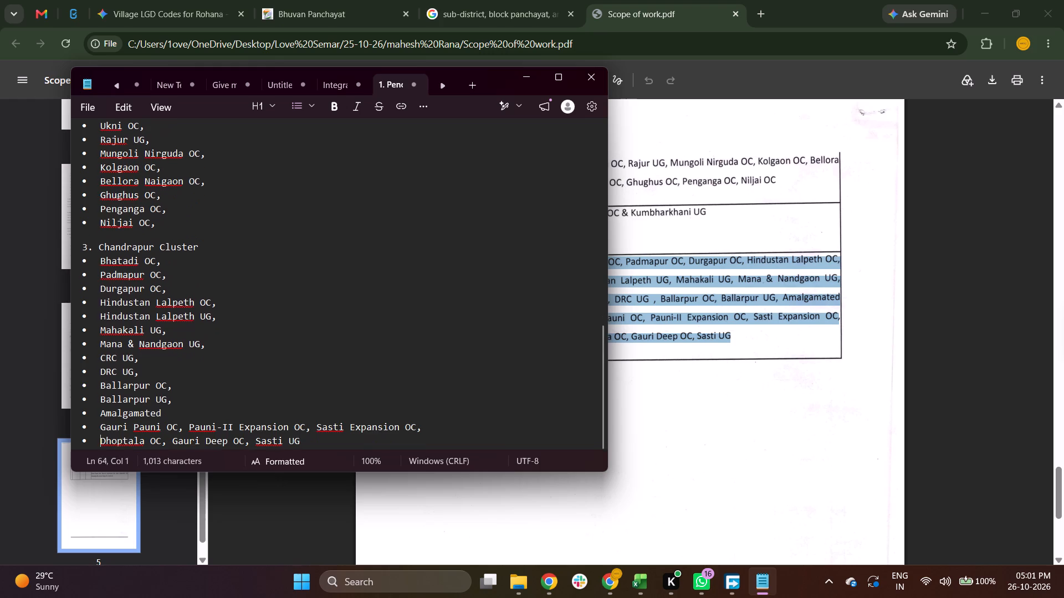
pyautogui.press('Up')
pyautogui.press('Up')
pyautogui.press('Right')
pyautogui.press('Right')
pyautogui.press('Down')
pyautogui.press('Down')
pyautogui.press('Right')
pyautogui.press('Right')
pyautogui.press('Up')
pyautogui.press('Right')
pyautogui.press('Right')
pyautogui.press('Right')
pyautogui.press('Right')
pyautogui.press('Right')
pyautogui.press('Right')
pyautogui.press('Right')
pyautogui.press('Right')
pyautogui.press('Right')
pyautogui.press('Right')
pyautogui.press('Right')
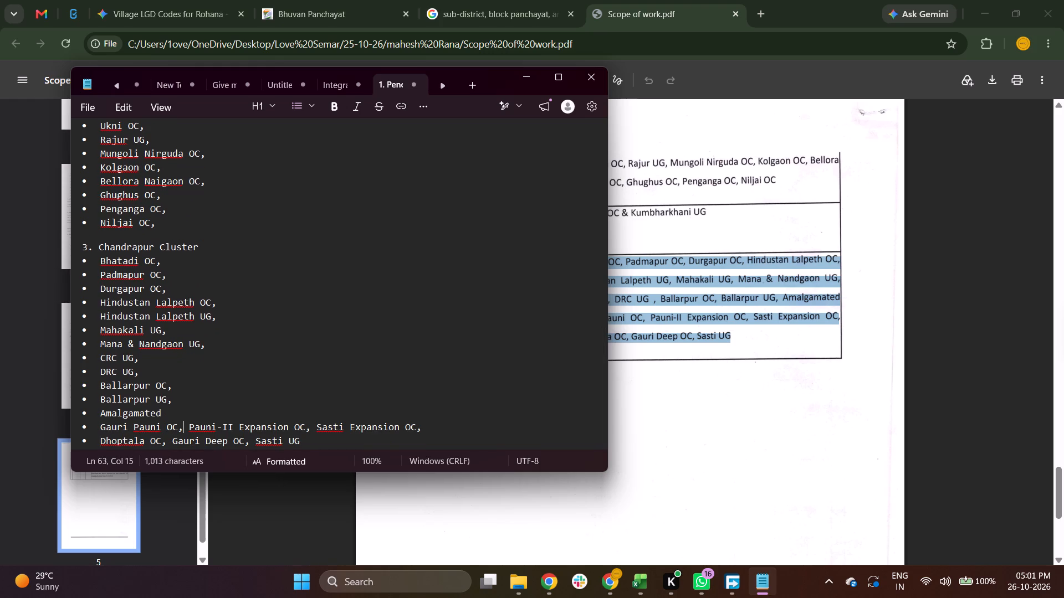
pyautogui.press('Right')
pyautogui.press('Return')
# Break the line after "Pauni-II Expansion OC," so that Sasti Expansion OC gets its own bullet.
pyautogui.press('Right')
pyautogui.press('Right')
pyautogui.press('Right')
pyautogui.press('Right')
pyautogui.press('Right')
pyautogui.press('Right')
pyautogui.press('Right')
pyautogui.press('Right')
pyautogui.press('Right')
pyautogui.press('Right')
pyautogui.press('Right')
pyautogui.press('Right')
pyautogui.press('Right')
pyautogui.press('Right')
pyautogui.press('Right')
pyautogui.press('Right')
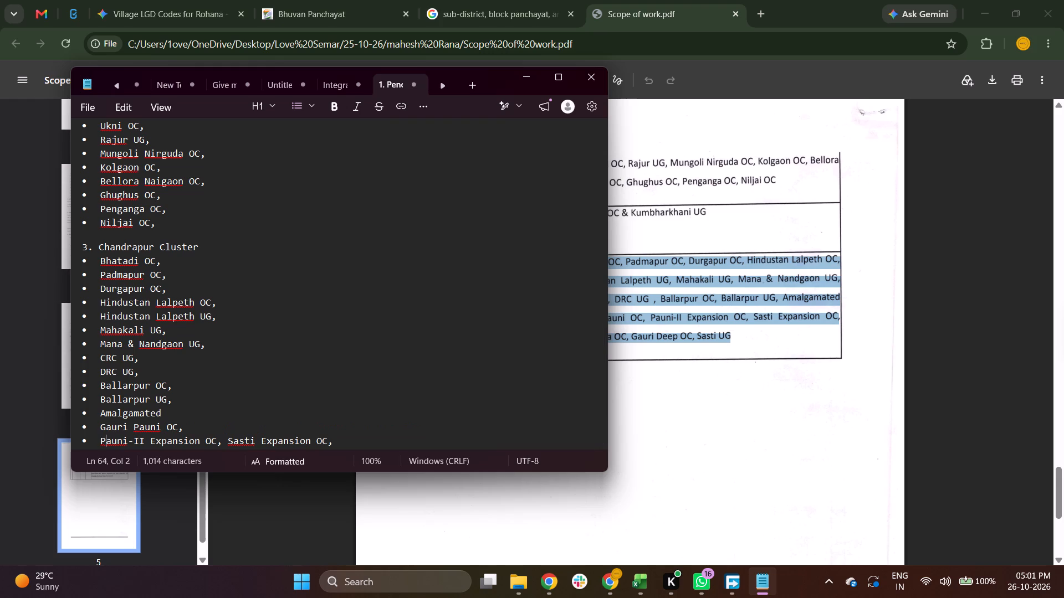
pyautogui.press('Right')
pyautogui.press('Right')
pyautogui.press('Right')
pyautogui.press('Right')
pyautogui.press('Right')
pyautogui.press('Right')
pyautogui.press('Right')
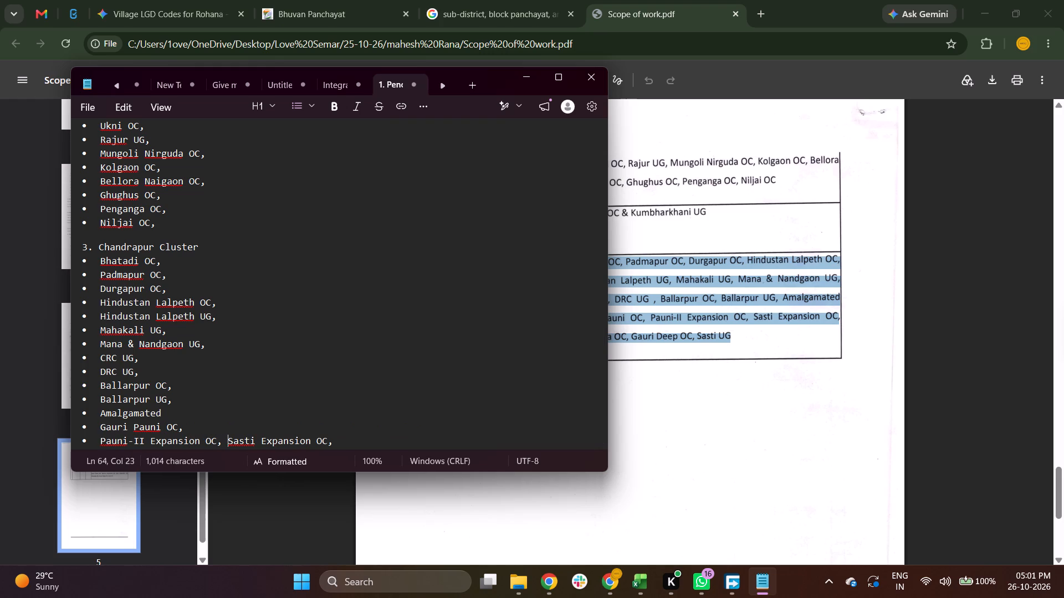
pyautogui.press('Return')
# Compare the note's Chandrapur Cluster bullets with the Chandrapur Cluster row in the Scope of work PDF in Chrome.
pyautogui.press('Right')
pyautogui.press('Right')
pyautogui.press('Right')
pyautogui.press('Right')
pyautogui.press('Right')
pyautogui.press('Right')
pyautogui.press('Right')
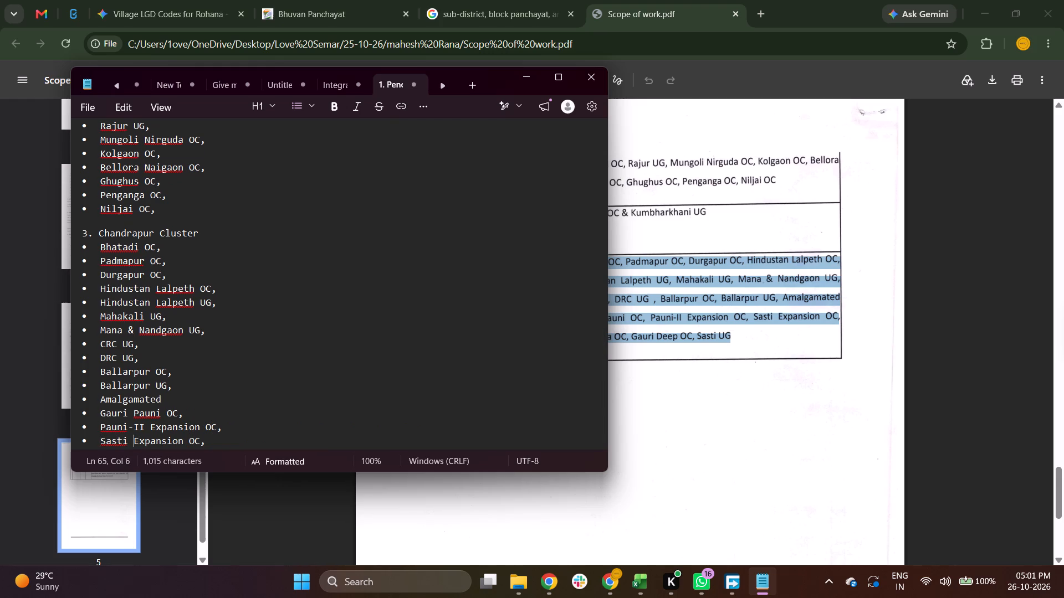
pyautogui.hotkey('alt', 'Tab')
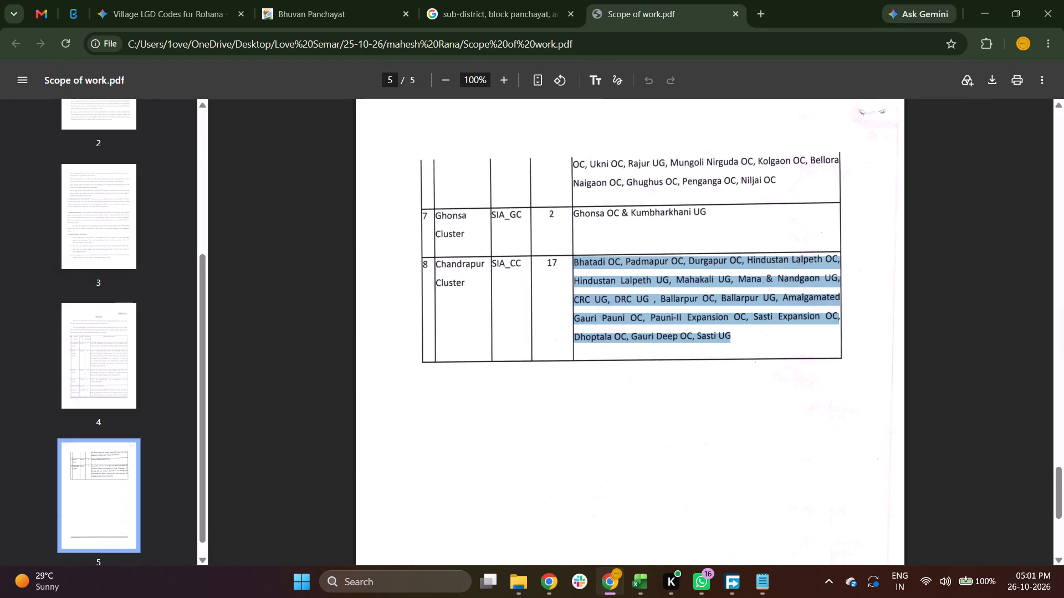
pyautogui.hotkey('alt', 'Tab')
pyautogui.scroll(-1, 544, 299)
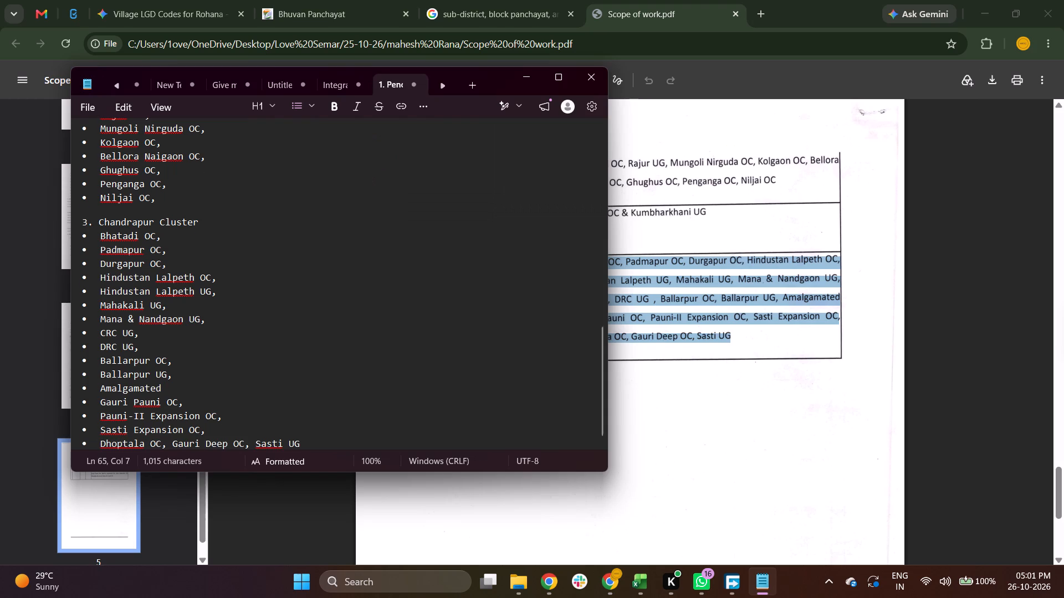
pyautogui.scroll(-1, 544, 299)
pyautogui.hotkey('alt', 'Tab')
pyautogui.hotkey('alt', 'Tab')
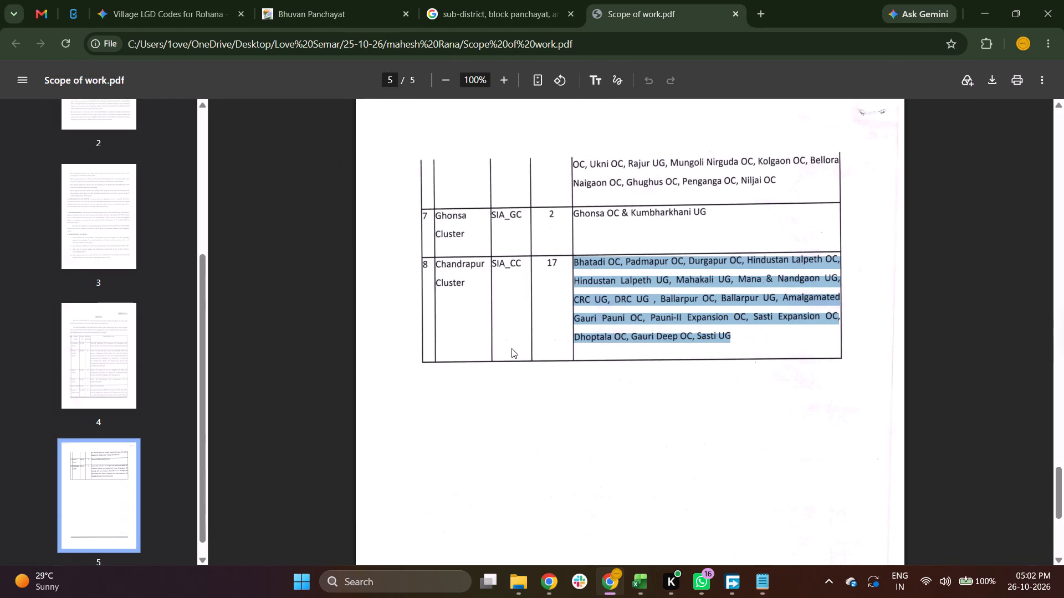
pyautogui.hotkey('alt', 'Tab')
pyautogui.hotkey('alt', 'Tab')
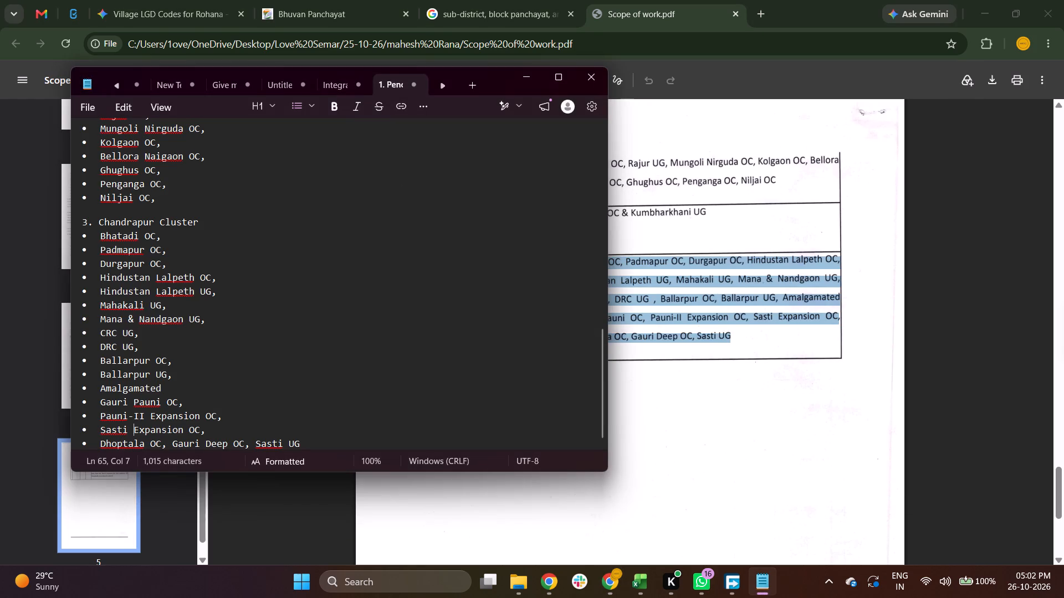
pyautogui.hotkey('alt', 'Tab')
pyautogui.hotkey('alt', 'Tab')
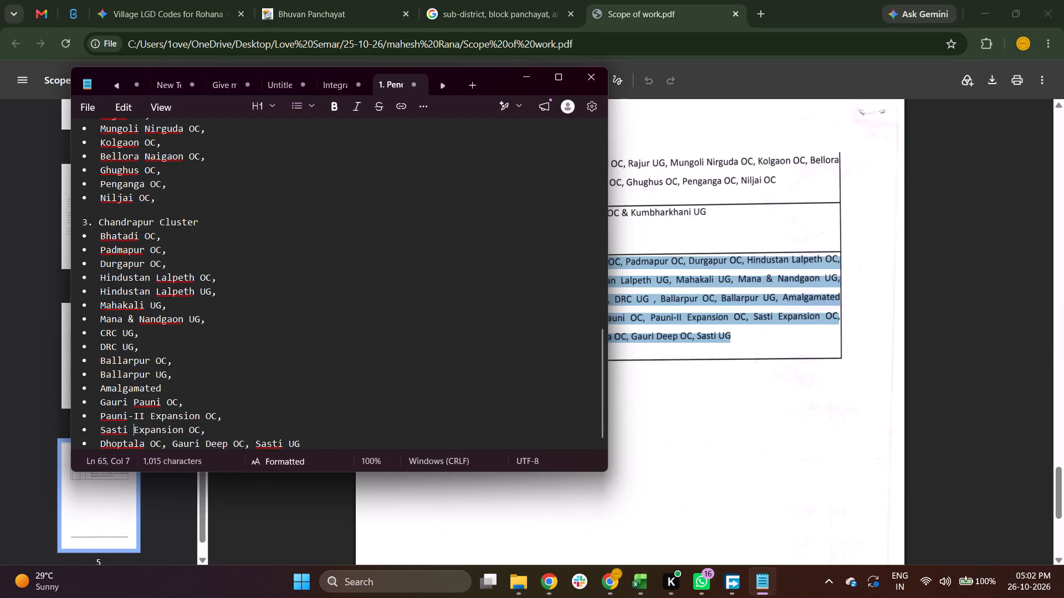
# Break the line after "Dhoptala OC," in the Notepad note so that Gauri Deep OC starts a new bullet.
pyautogui.click(170, 438)
pyautogui.press('Right')
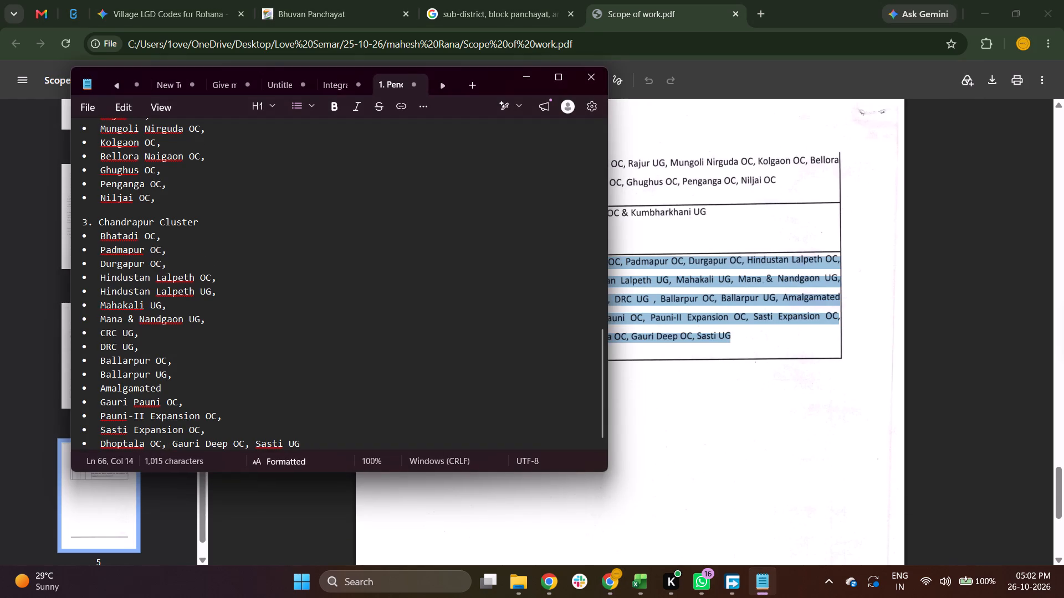
pyautogui.press('Return')
pyautogui.press('Right')
pyautogui.press('Right')
pyautogui.press('Right')
pyautogui.press('Right')
pyautogui.press('Right')
pyautogui.press('Right')
pyautogui.press('Right')
pyautogui.press('Right')
pyautogui.press('Right')
pyautogui.press('Right')
pyautogui.press('Right')
pyautogui.press('Right')
pyautogui.press('Right')
pyautogui.press('Right')
pyautogui.press('Right')
pyautogui.press('Return')
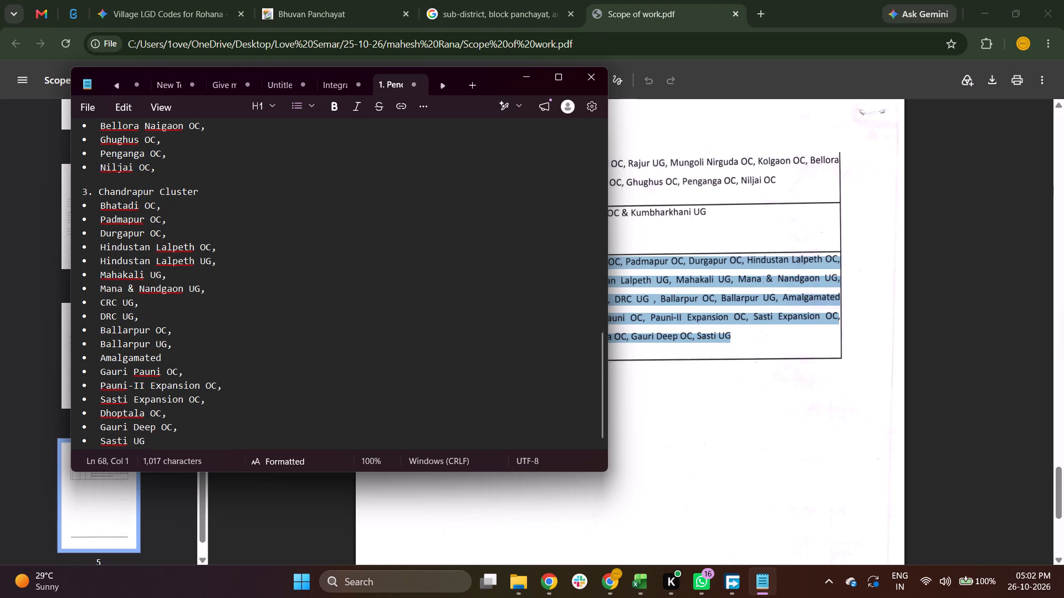
# Review the whole note, checking the mine bullets under the Pench-Kanhan, Wardha Valley and Chandrapur Cluster headings.
pyautogui.press('Right')
pyautogui.press('Right')
pyautogui.press('Right')
pyautogui.press('Right')
pyautogui.press('Right')
pyautogui.press('Right')
pyautogui.press('Right')
pyautogui.hotkey('alt', 'Tab')
pyautogui.hotkey('alt', 'Tab')
pyautogui.scroll(-1, 170, 438)
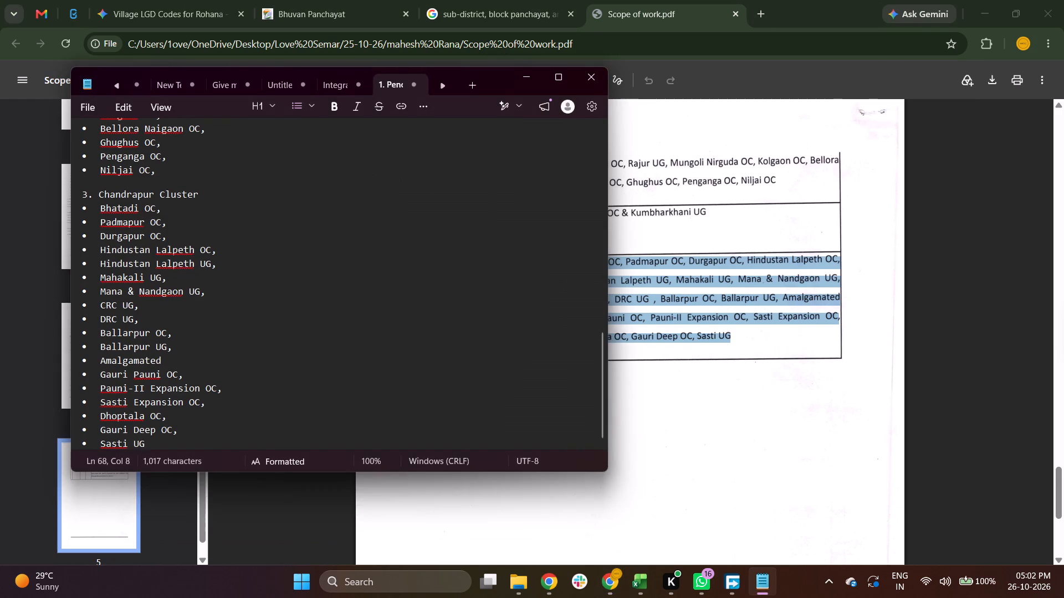
pyautogui.click(153, 440)
pyautogui.scroll(1, 350, 317)
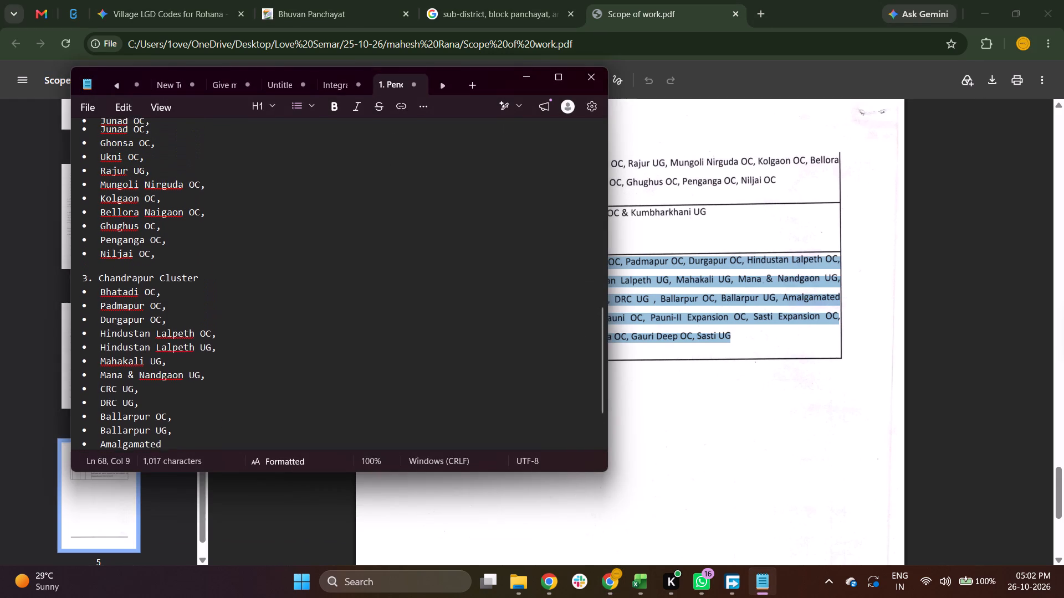
pyautogui.scroll(1, 350, 317)
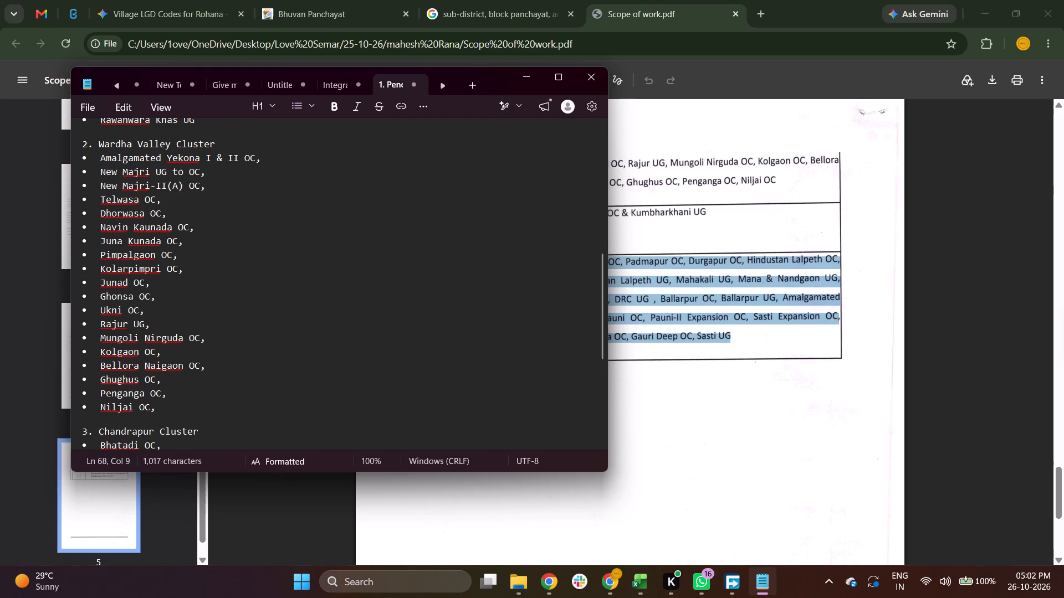
pyautogui.scroll(-3, 350, 317)
pyautogui.scroll(1, 350, 317)
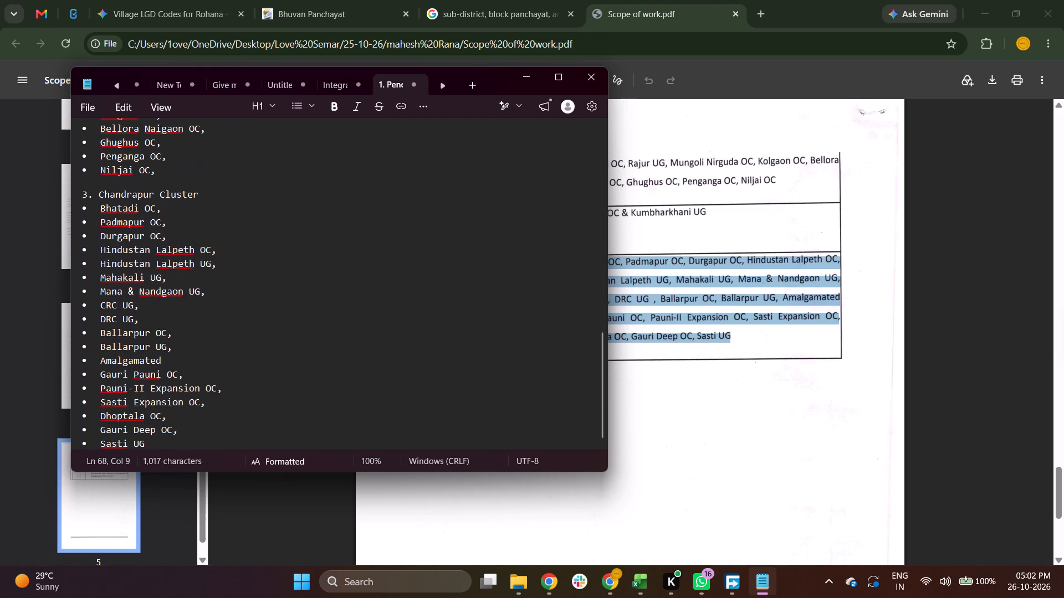
pyautogui.scroll(2, 350, 317)
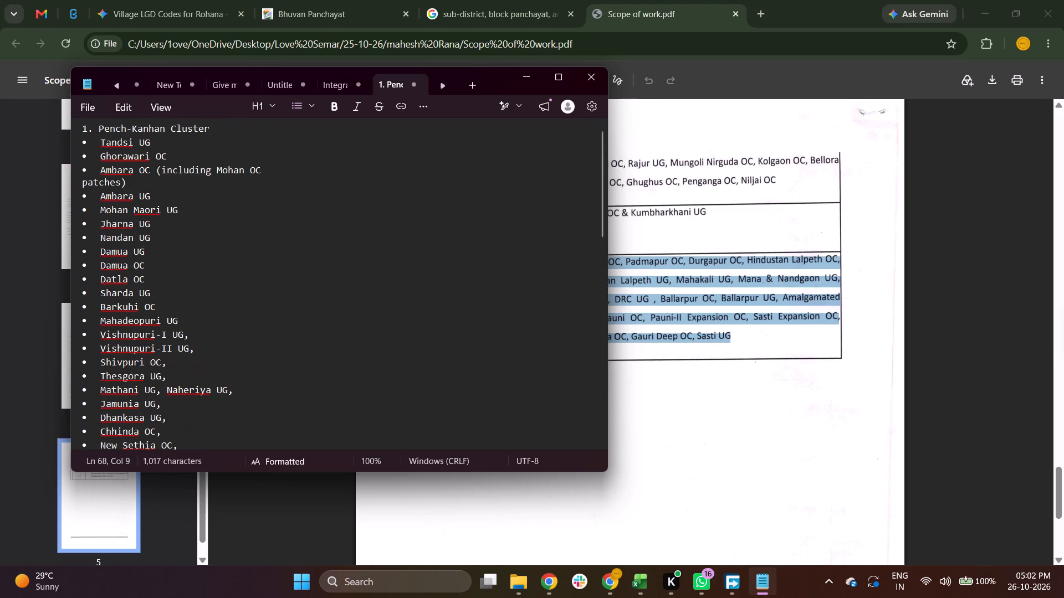
pyautogui.scroll(-3, 350, 317)
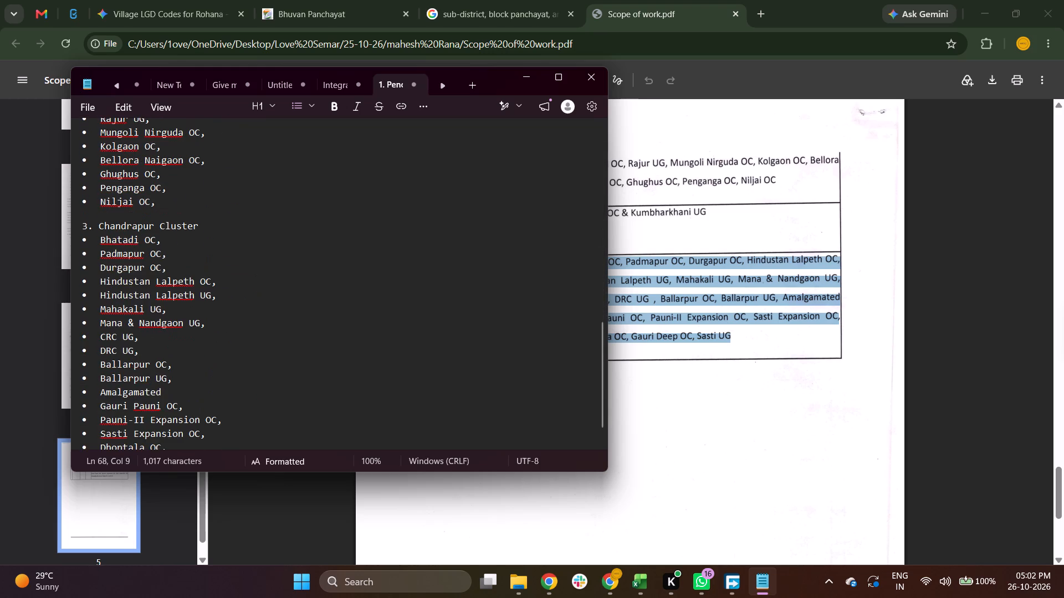
pyautogui.scroll(-2, 350, 317)
pyautogui.scroll(9, 350, 317)
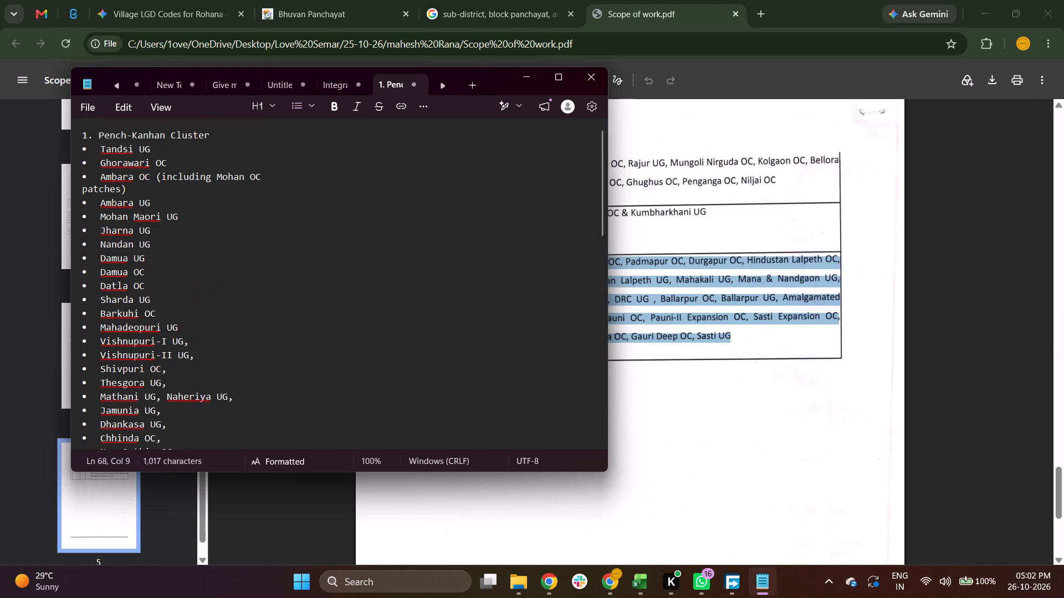
pyautogui.scroll(-2, 350, 317)
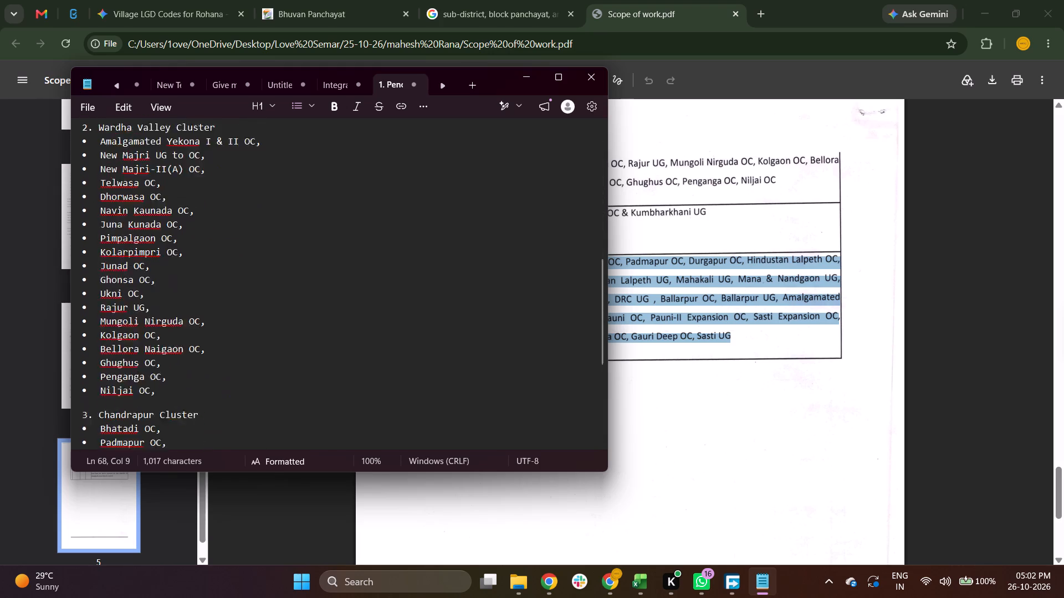
pyautogui.scroll(-2, 350, 317)
pyautogui.scroll(1, 350, 317)
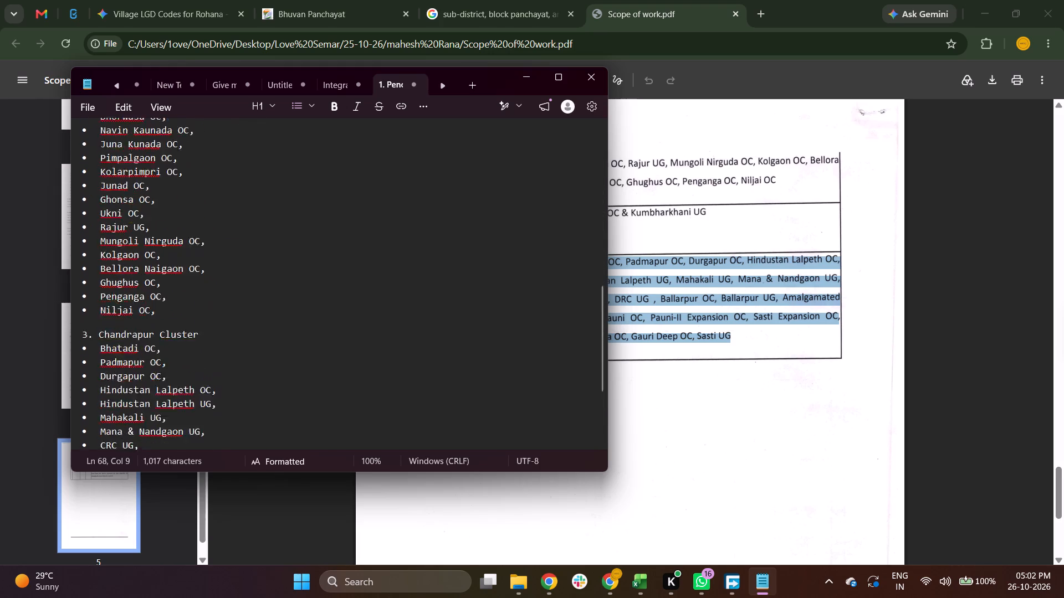
pyautogui.scroll(3, 350, 317)
pyautogui.scroll(-1, 350, 317)
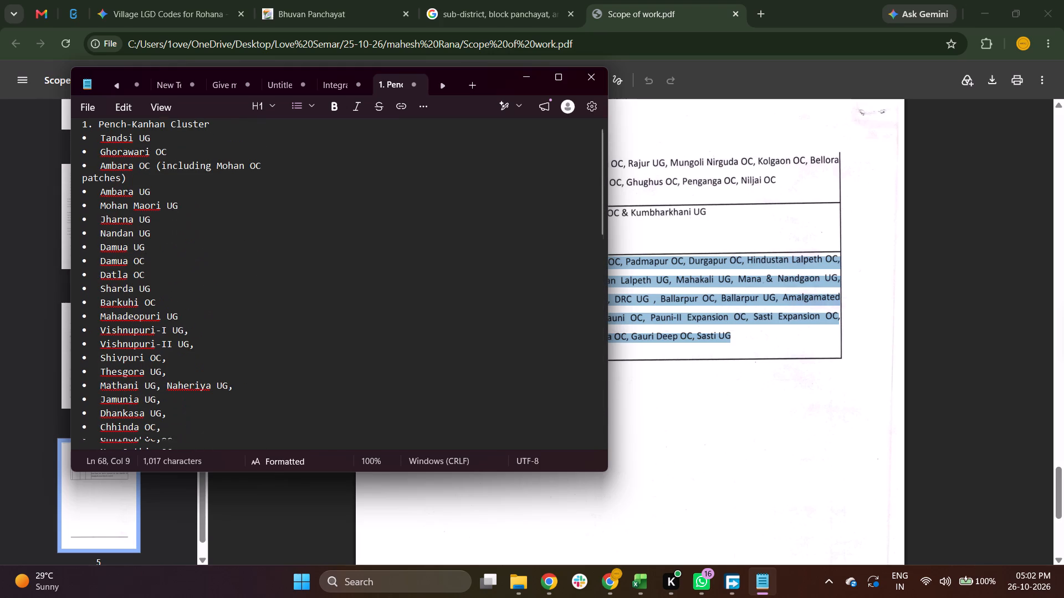
pyautogui.scroll(-3, 350, 317)
pyautogui.scroll(10, 350, 317)
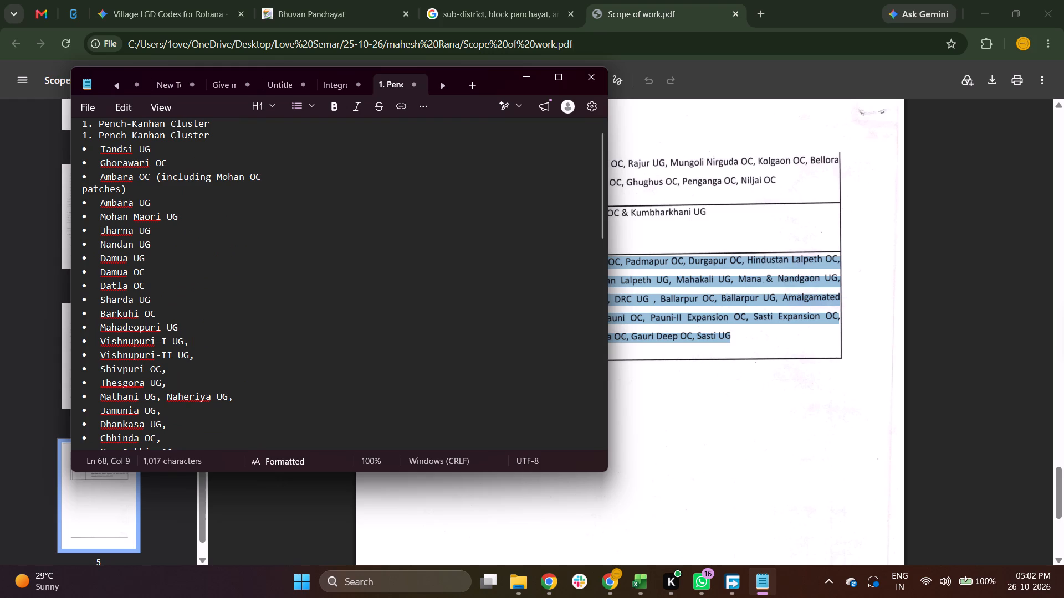
pyautogui.scroll(-3, 203, 207)
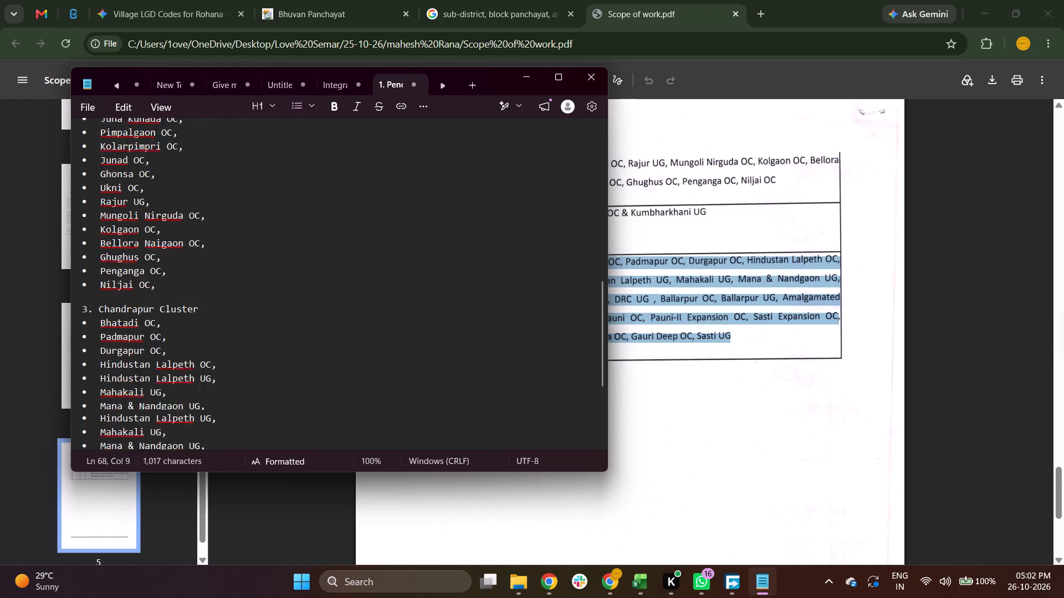
pyautogui.scroll(-3, 203, 207)
pyautogui.scroll(7, 203, 207)
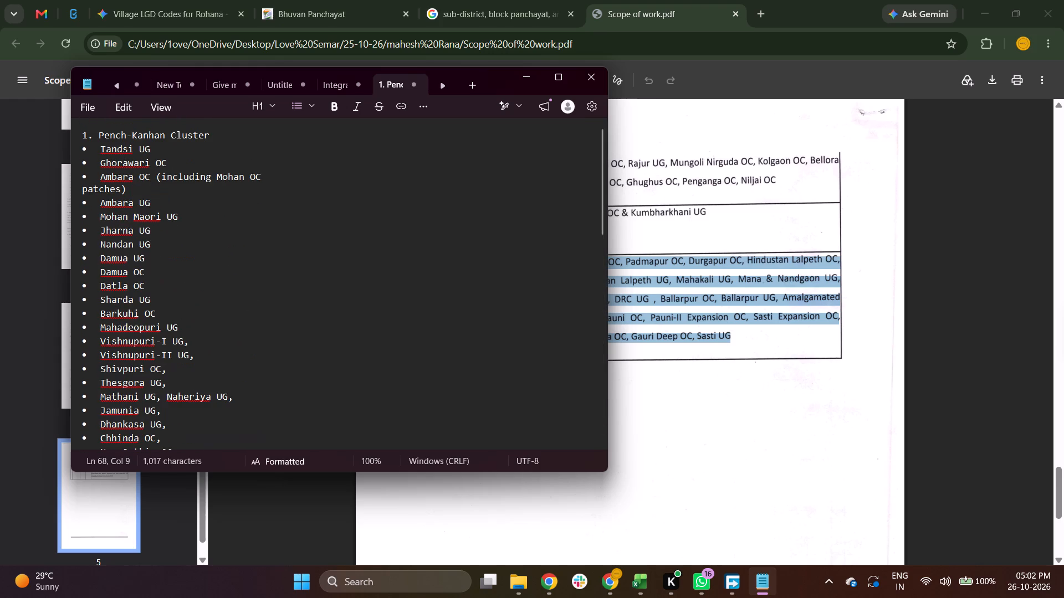
pyautogui.scroll(-6, 412, 226)
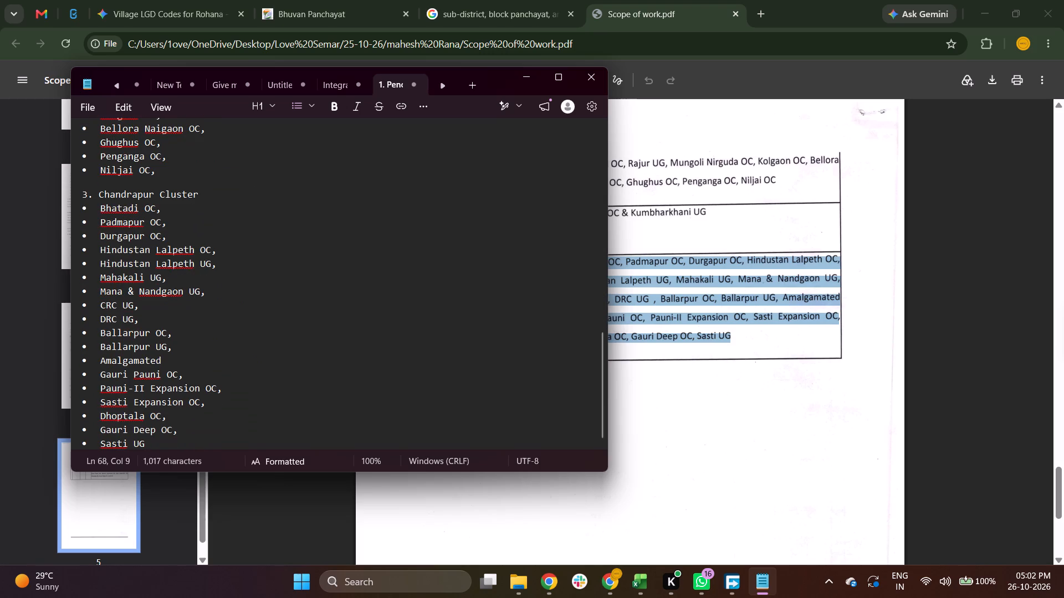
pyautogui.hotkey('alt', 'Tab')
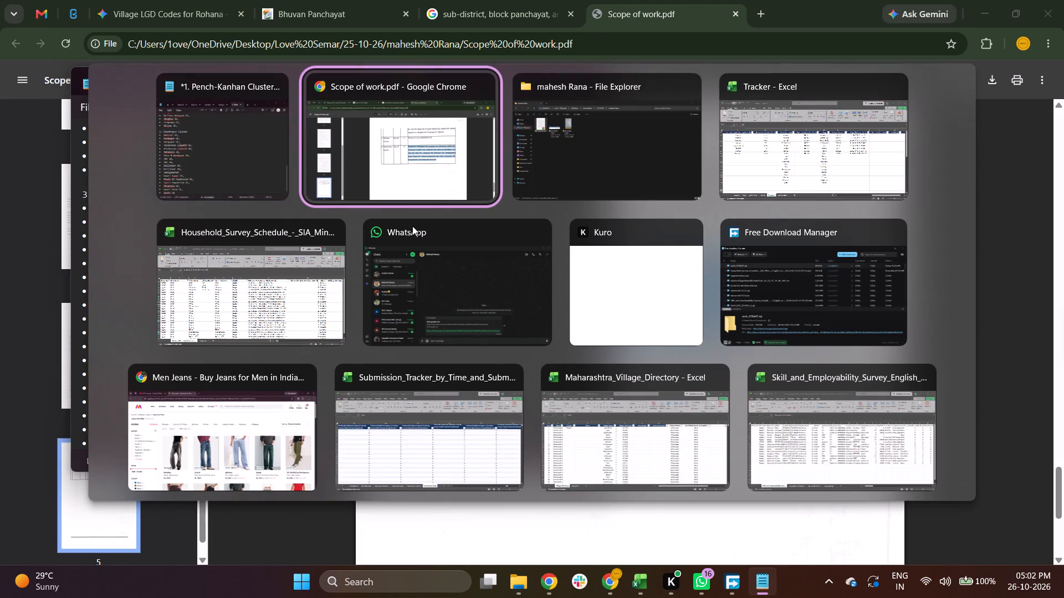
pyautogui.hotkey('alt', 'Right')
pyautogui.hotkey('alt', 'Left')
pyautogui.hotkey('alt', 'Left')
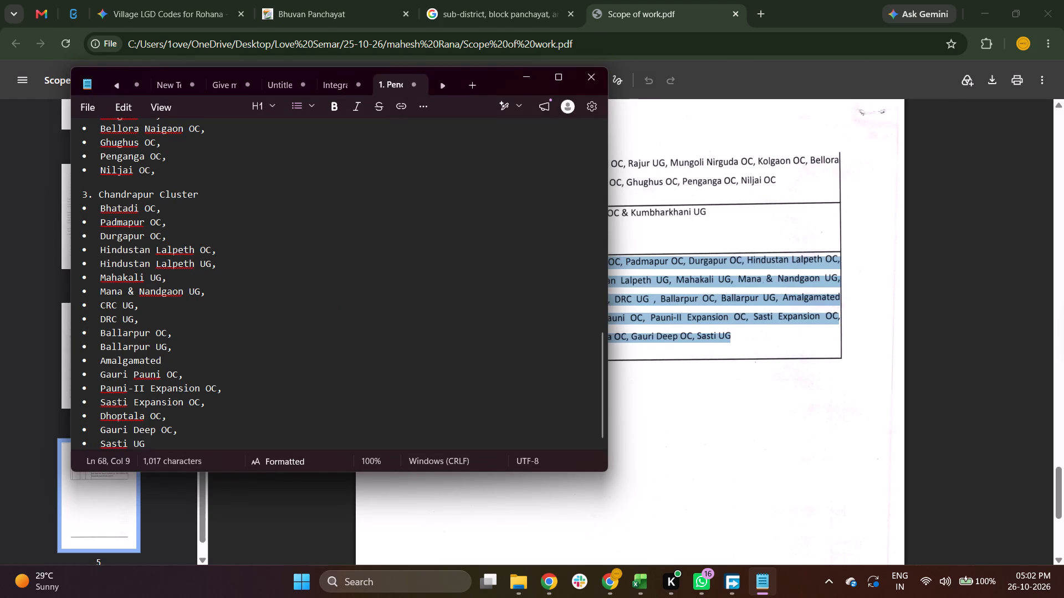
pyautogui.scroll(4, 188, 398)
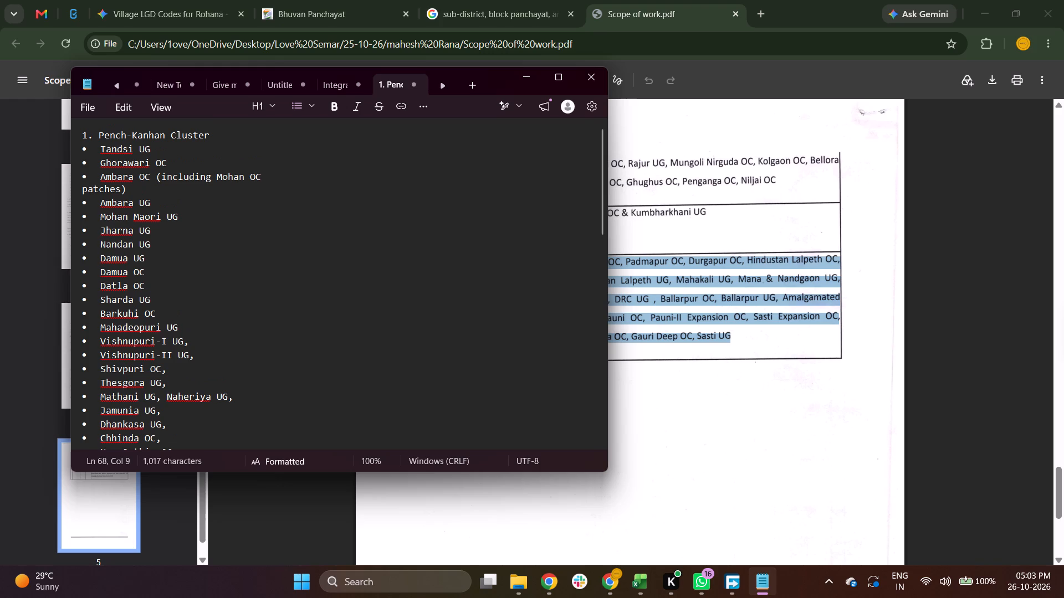
# Copy the full text of the mine-cluster note, covering all three numbered clusters and their bullets.
pyautogui.hotkey('ctrl', 'a')
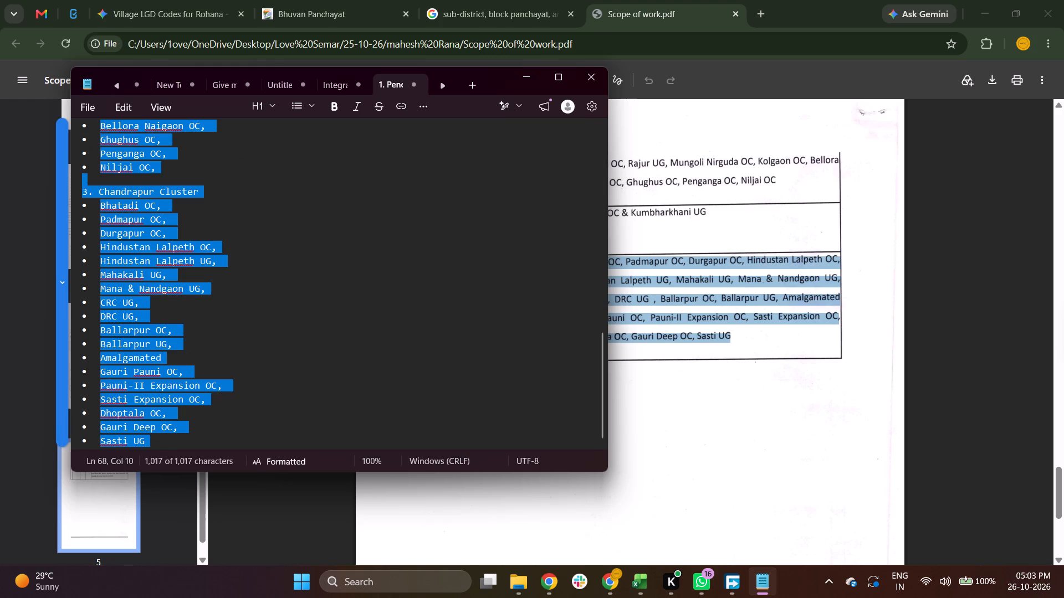
pyautogui.hotkey('ctrl', 'c')
pyautogui.hotkey('ctrl', 'c')
pyautogui.hotkey('ctrl', 'c')
pyautogui.scroll(-6, 385, 420)
pyautogui.scroll(2, 385, 420)
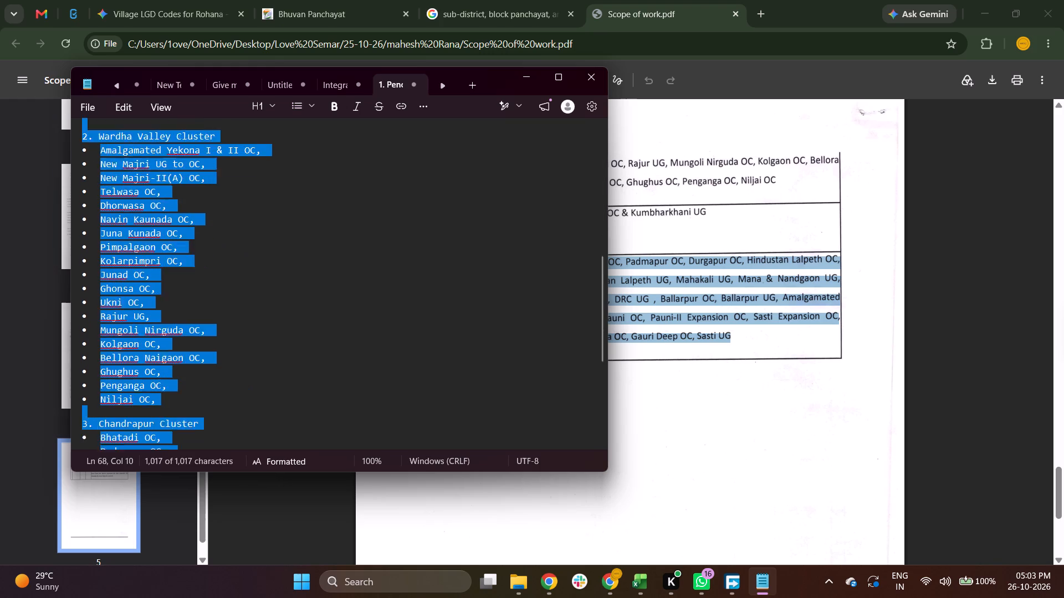
pyautogui.scroll(3, 385, 420)
pyautogui.scroll(-11, 385, 420)
pyautogui.hotkey('alt', 'Tab')
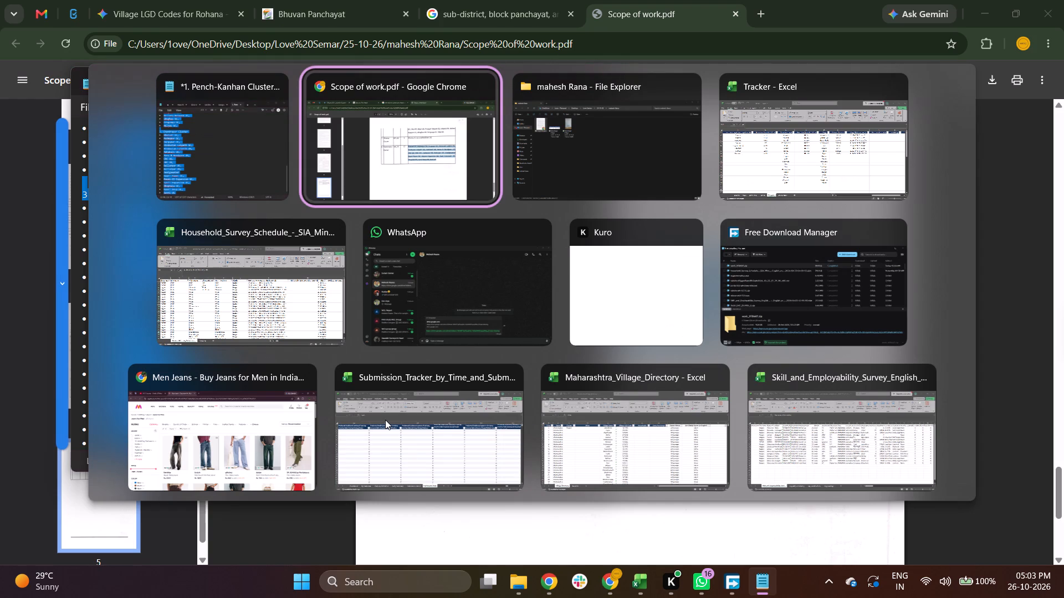
pyautogui.hotkey('alt', 'Right')
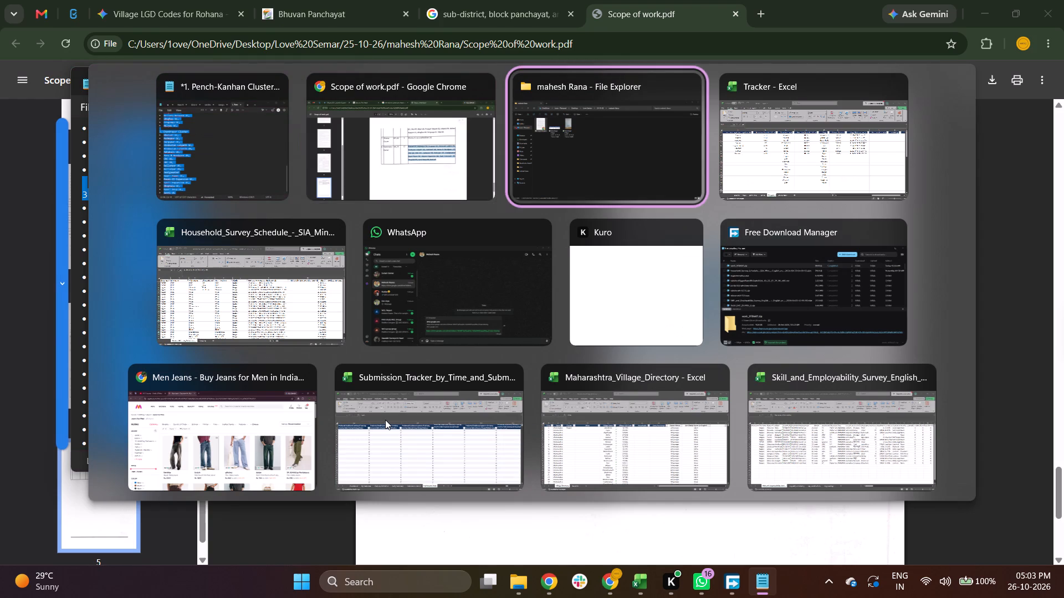
pyautogui.hotkey('alt', 'Left')
pyautogui.hotkey('alt', 'Left')
pyautogui.hotkey('alt', 'Right')
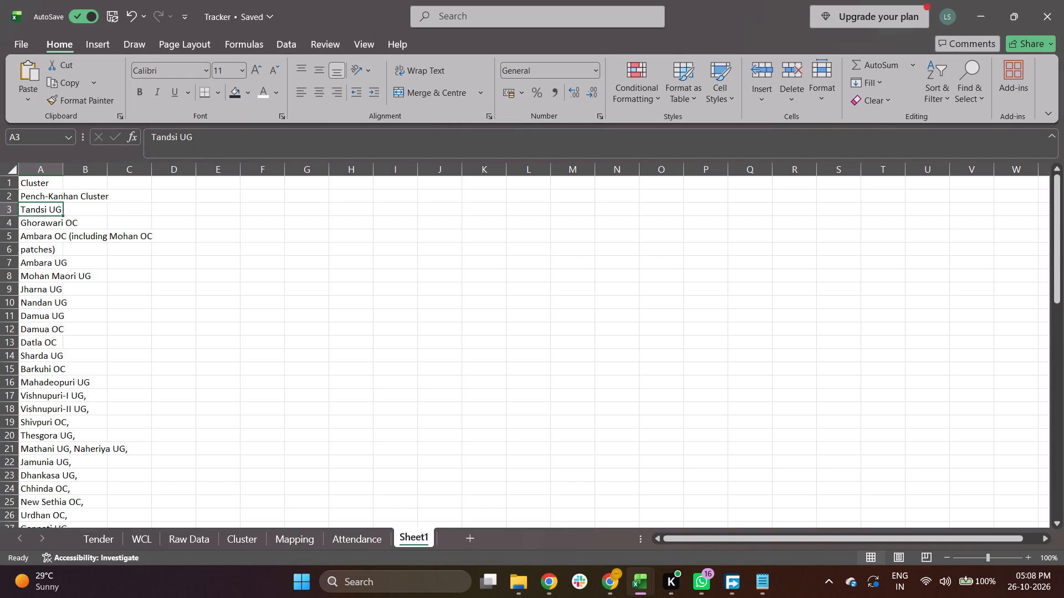
pyautogui.hotkey('shift', 'Down')
pyautogui.hotkey('shift', 'Down')
pyautogui.hotkey('shift', 'Down')
pyautogui.hotkey('shift', 'Down')
pyautogui.hotkey('shift', 'Down')
pyautogui.hotkey('shift', 'Down')
pyautogui.hotkey('shift', 'Down')
pyautogui.hotkey('shift', 'Down')
pyautogui.hotkey('shift', 'Down')
pyautogui.hotkey('shift', 'Down')
pyautogui.hotkey('shift', 'Down')
pyautogui.hotkey('shift', 'Down')
pyautogui.hotkey('shift', 'Down')
pyautogui.hotkey('shift', 'Down')
pyautogui.hotkey('shift', 'Down')
pyautogui.hotkey('shift', 'Down')
pyautogui.hotkey('shift', 'Down')
pyautogui.hotkey('shift', 'Down')
pyautogui.hotkey('shift', 'Down')
pyautogui.hotkey('shift', 'Down')
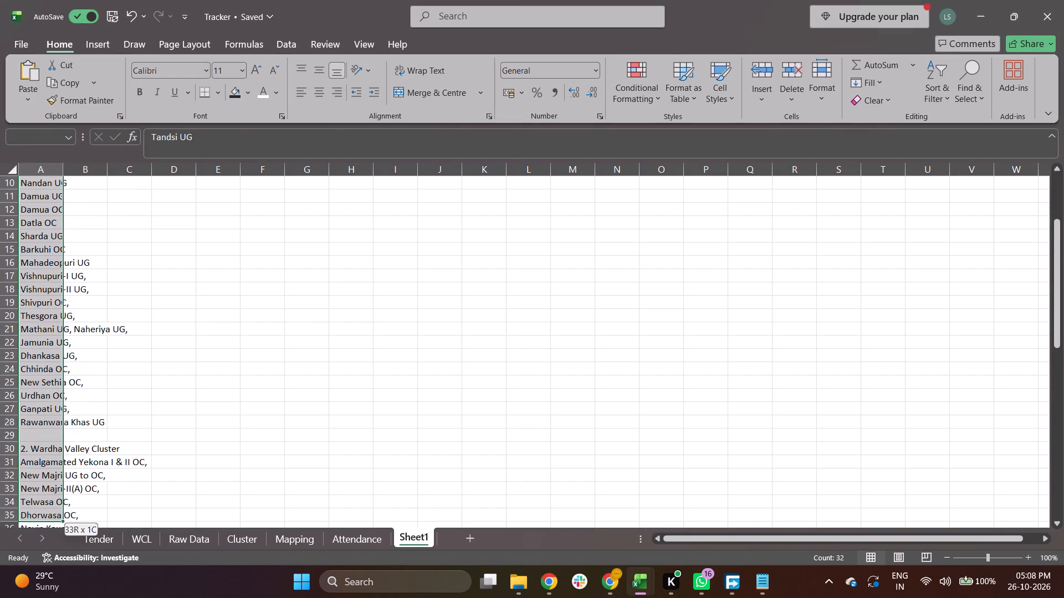
pyautogui.hotkey('shift', 'Up')
pyautogui.hotkey('shift', 'Up')
pyautogui.hotkey('shift', 'Up')
pyautogui.hotkey('shift', 'Up')
pyautogui.hotkey('shift', 'Up')
pyautogui.hotkey('shift', 'Up')
pyautogui.hotkey('shift', 'Up')
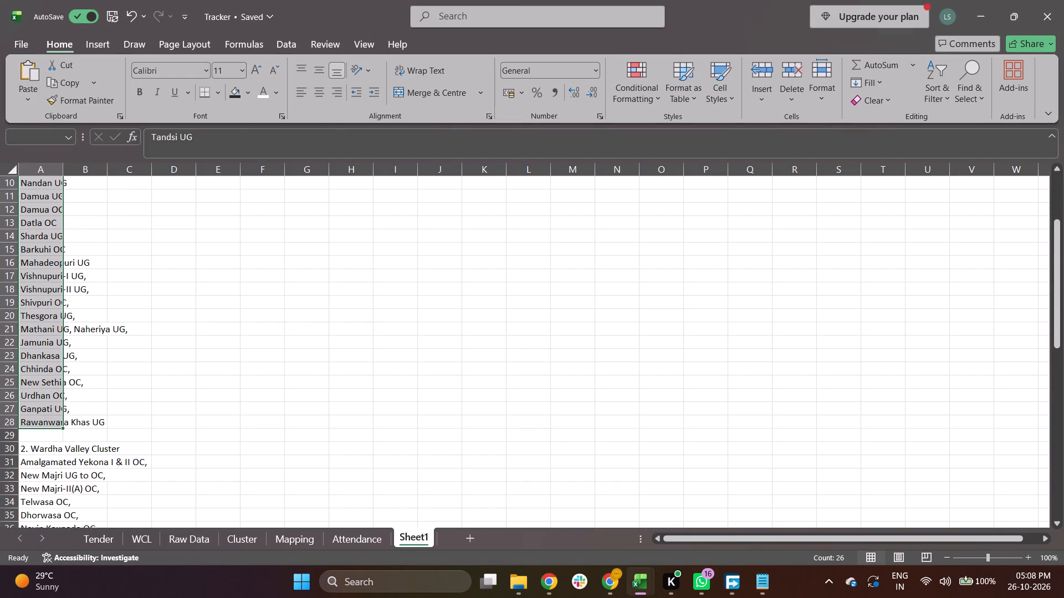
pyautogui.hotkey('ctrl', 'x')
pyautogui.press('Up')
pyautogui.press('Right')
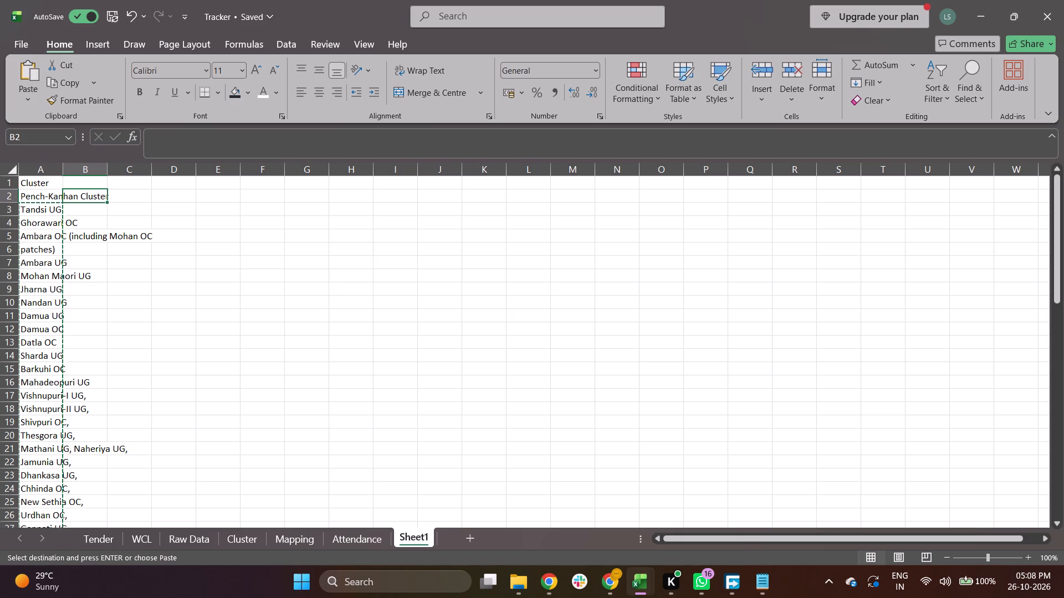
pyautogui.hotkey('ctrl', 'v')
# Enter the header "Mine" in cell B1.
pyautogui.press('Up')
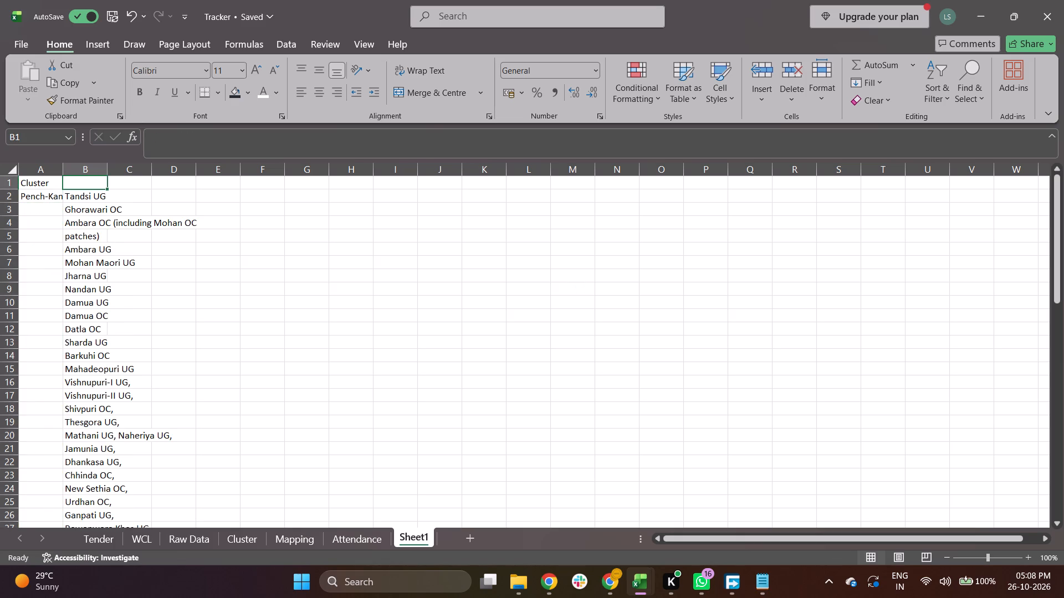
pyautogui.write('Mine')
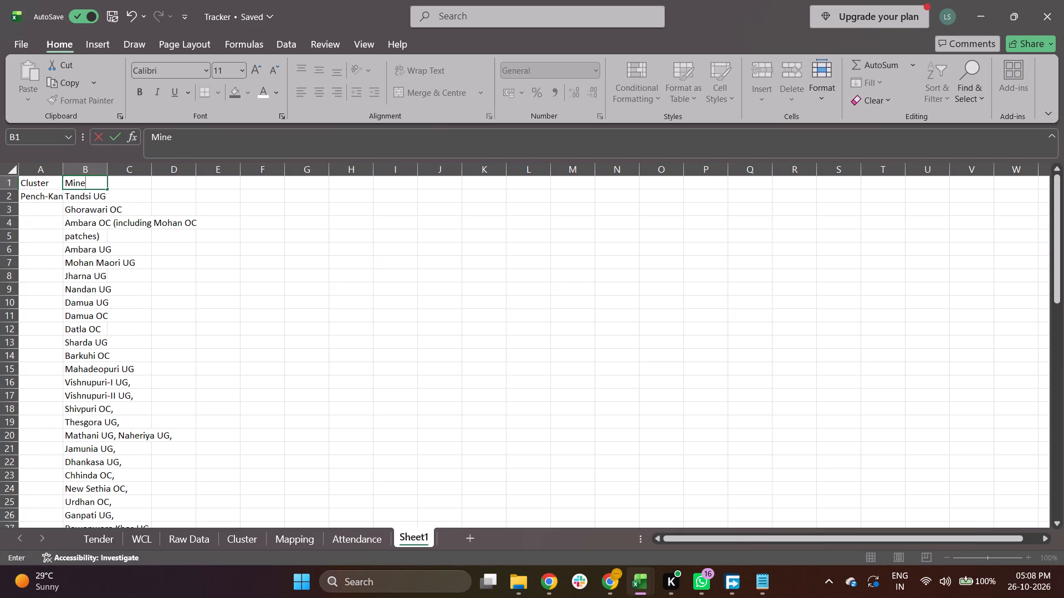
pyautogui.press('Tab')
# Fill A2:A27 with "Pench-Kanhan Cluster" so that every mine row of that cluster has its cluster name.
pyautogui.press('Down')
pyautogui.press('Left')
pyautogui.press('Left')
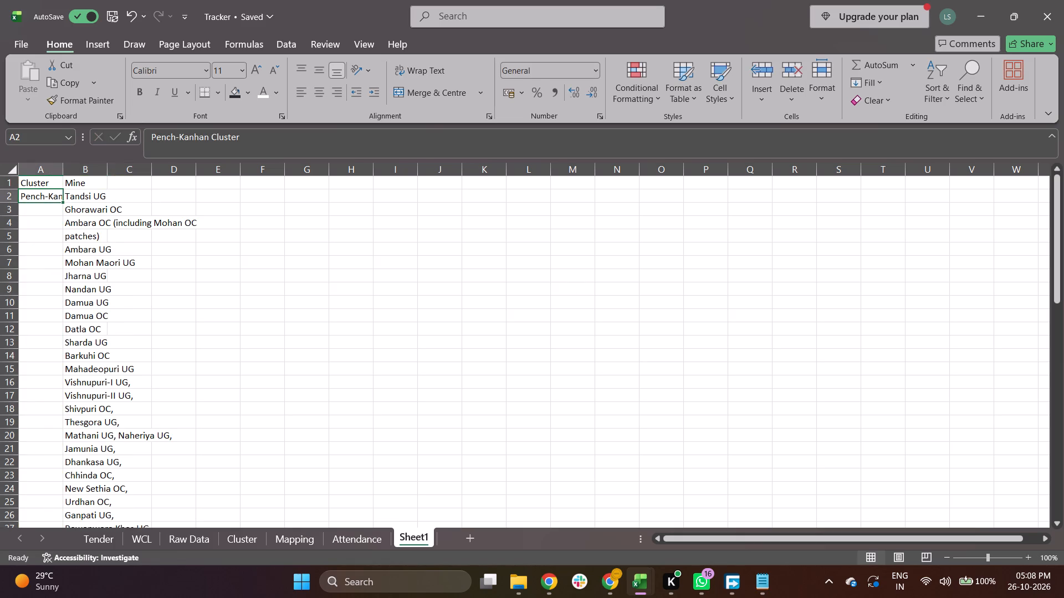
pyautogui.hotkey('ctrl', 'c')
pyautogui.hotkey('shift', 'Down')
pyautogui.hotkey('shift', 'Down')
pyautogui.hotkey('shift', 'Down')
pyautogui.hotkey('shift', 'Down')
pyautogui.hotkey('shift', 'Down')
pyautogui.hotkey('shift', 'Down')
pyautogui.hotkey('shift', 'Down')
pyautogui.hotkey('shift', 'Down')
pyautogui.hotkey('shift', 'Down')
pyautogui.hotkey('shift', 'Down')
pyautogui.hotkey('shift', 'Down')
pyautogui.hotkey('shift', 'Down')
pyautogui.hotkey('shift', 'Down')
pyautogui.hotkey('shift', 'Down')
pyautogui.hotkey('shift', 'Down')
pyautogui.hotkey('shift', 'Down')
pyautogui.hotkey('shift', 'Down')
pyautogui.hotkey('shift', 'Down')
pyautogui.hotkey('shift', 'Down')
pyautogui.hotkey('shift', 'Down')
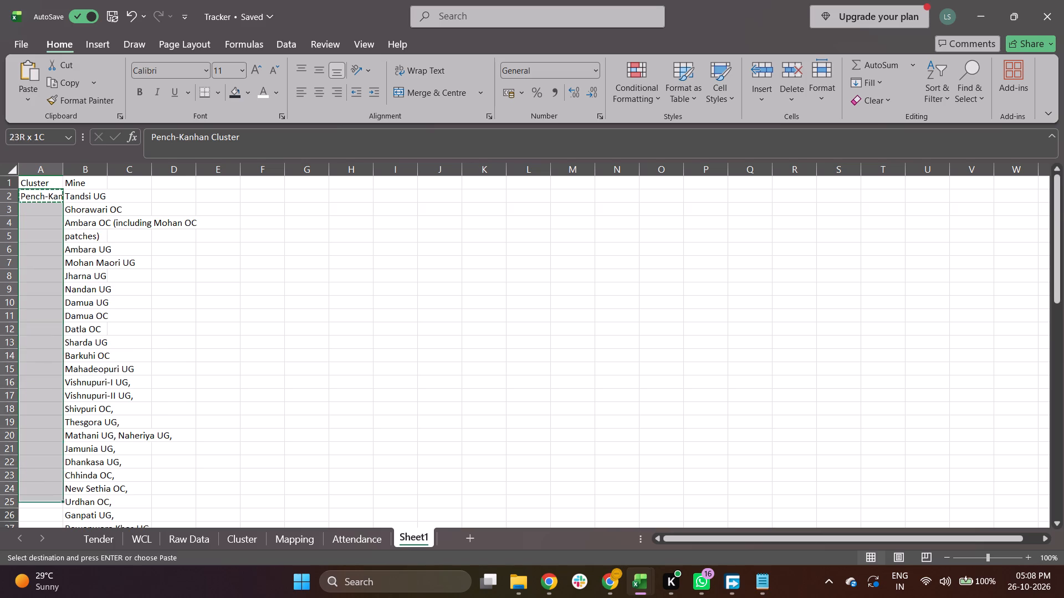
pyautogui.hotkey('shift', 'Up')
pyautogui.hotkey('shift', 'Up')
pyautogui.hotkey('shift', 'Up')
pyautogui.hotkey('shift', 'Up')
pyautogui.hotkey('shift', 'Up')
pyautogui.hotkey('shift', 'Up')
pyautogui.hotkey('shift', 'Up')
pyautogui.hotkey('shift', 'Up')
pyautogui.hotkey('shift', 'Down')
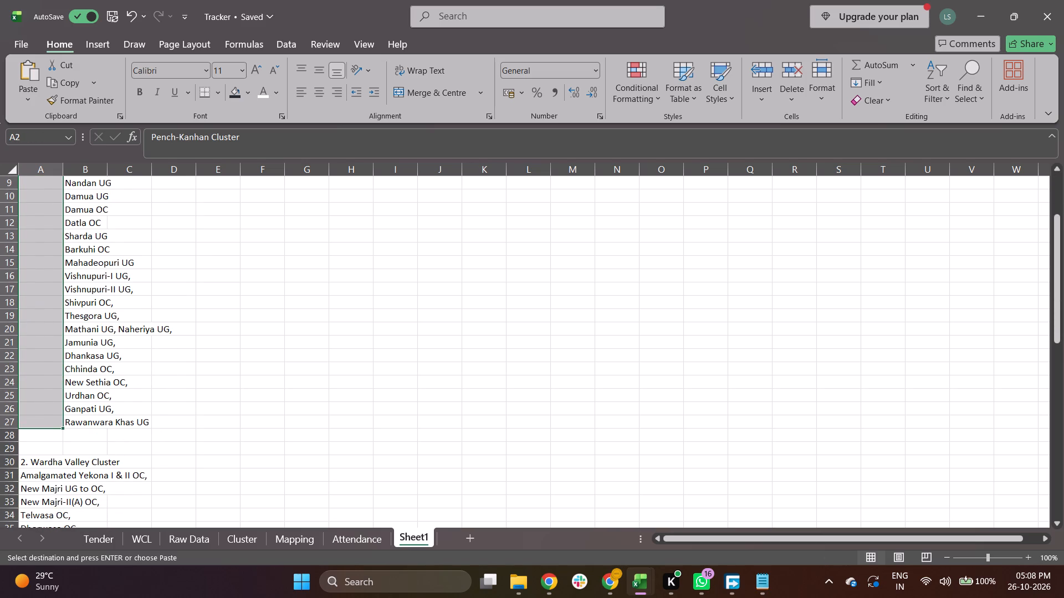
pyautogui.hotkey('ctrl', 'v')
# Look over the Pench-Kanhan rows and the Wardha Valley list below them.
pyautogui.press('Right')
pyautogui.press('Up')
pyautogui.press('Left')
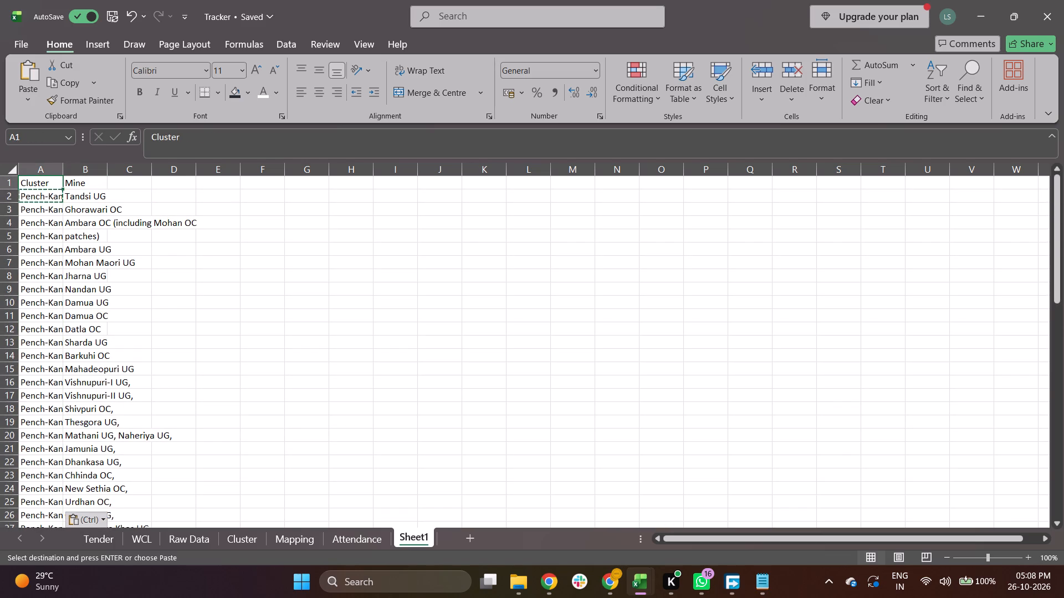
pyautogui.press('Left')
pyautogui.press('Right')
pyautogui.press('Down')
pyautogui.press('Down')
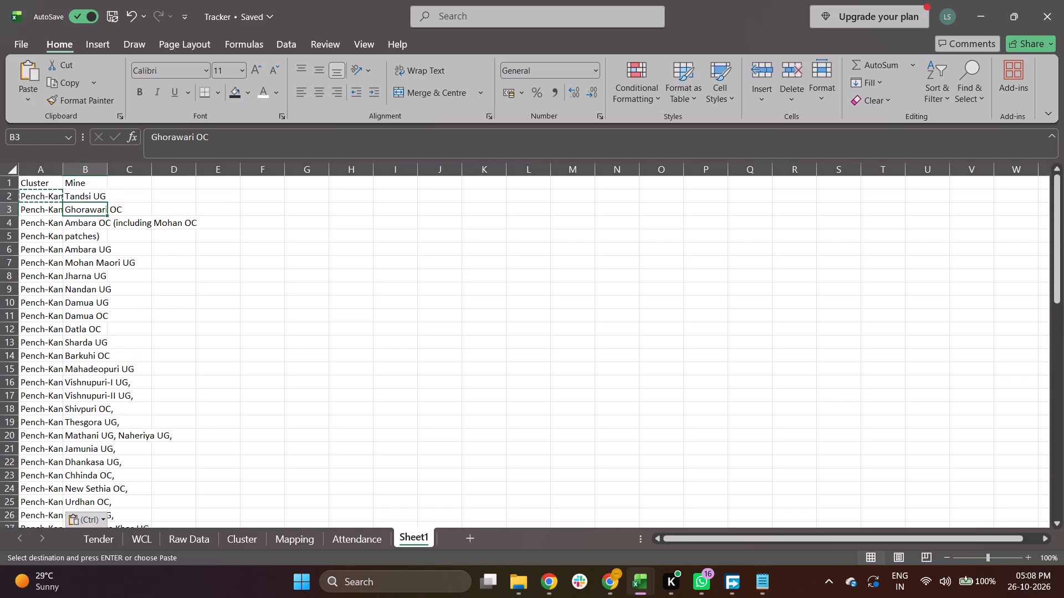
pyautogui.press('Left')
pyautogui.hotkey('ctrl', 'Down')
pyautogui.press('Down')
pyautogui.press('Down')
pyautogui.press('Down')
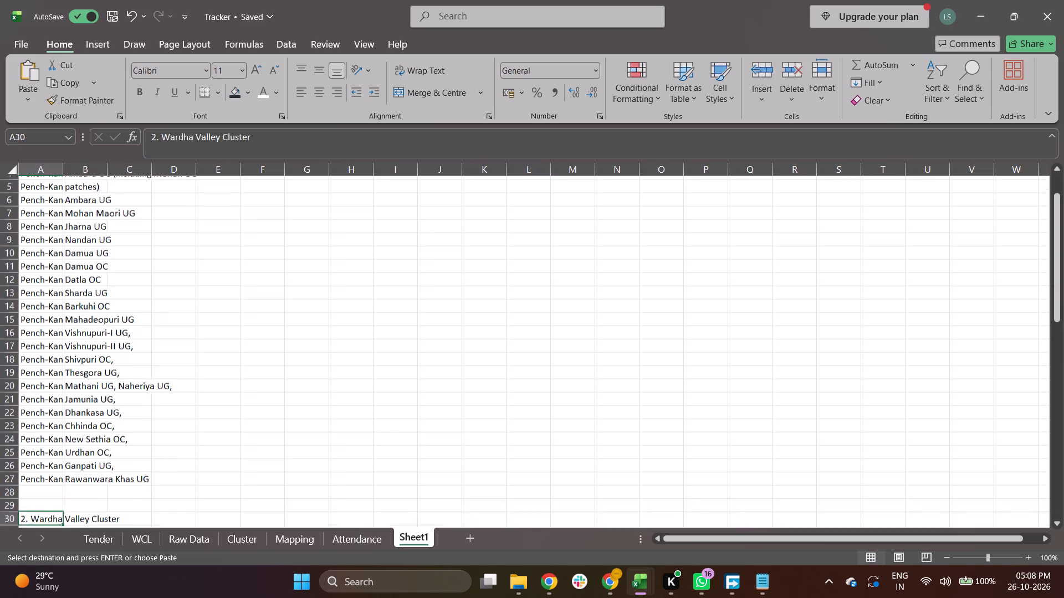
pyautogui.press('Down')
pyautogui.press('Down')
pyautogui.press('Down')
pyautogui.press('Up')
pyautogui.press('Up')
pyautogui.press('Up')
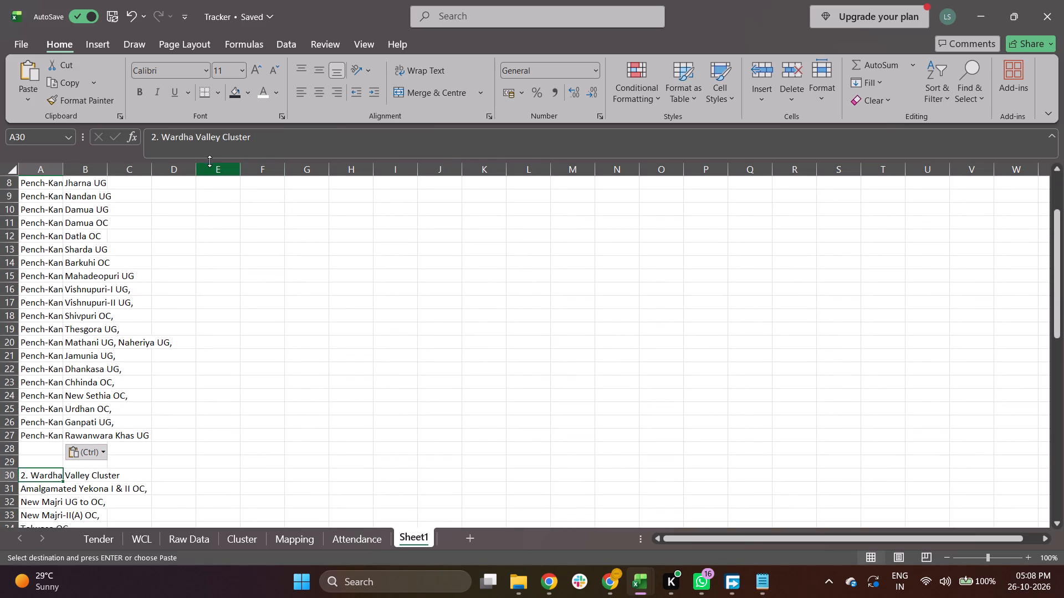
pyautogui.scroll(3, 80, 249)
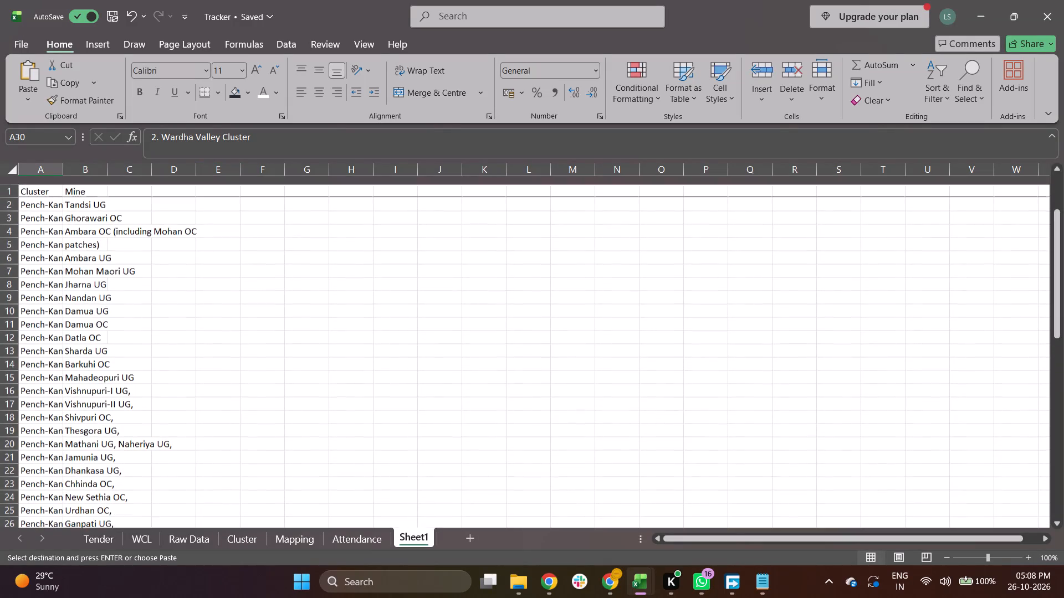
pyautogui.hscroll(1, 80, 313)
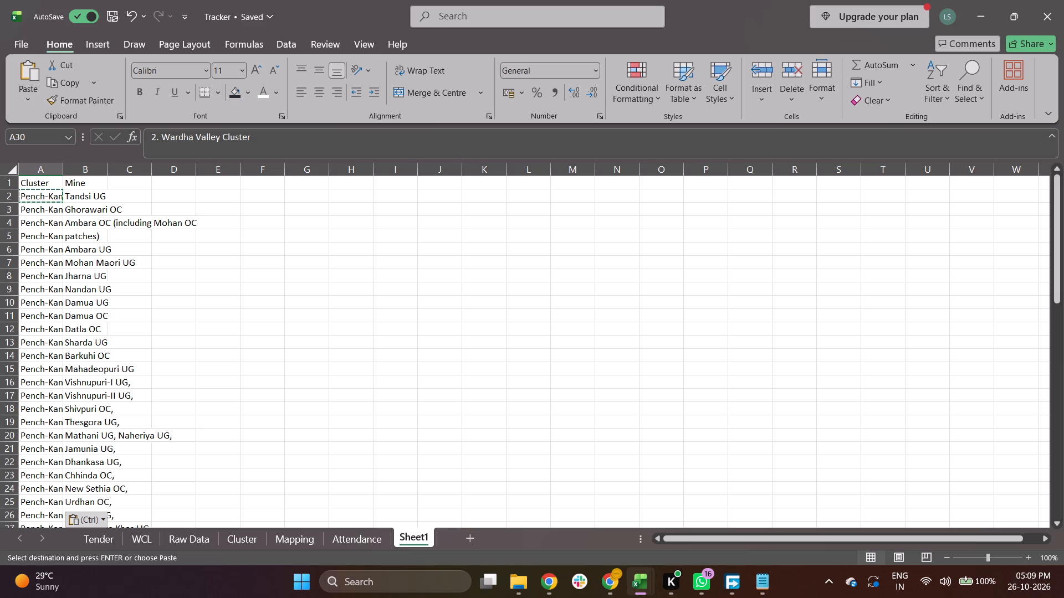
pyautogui.press('Down')
pyautogui.press('Down')
pyautogui.press('Down')
pyautogui.press('Down')
pyautogui.press('Down')
pyautogui.press('Down')
pyautogui.press('Down')
pyautogui.press('Down')
pyautogui.press('Up')
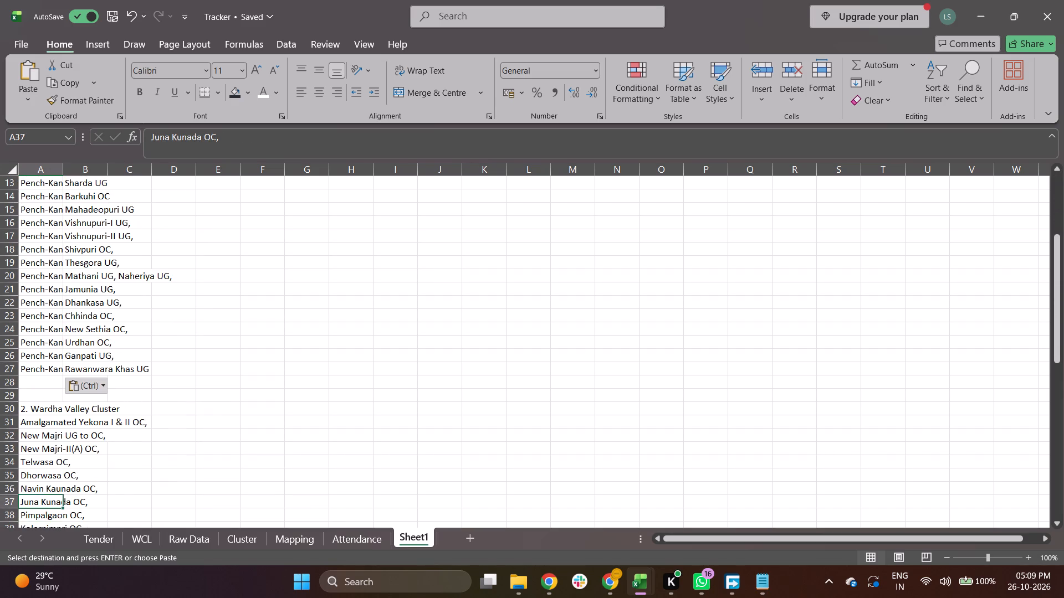
pyautogui.press('Up')
pyautogui.press('Up')
pyautogui.press('Up')
pyautogui.press('Up')
pyautogui.press('Up')
pyautogui.press('Up')
pyautogui.press('Up')
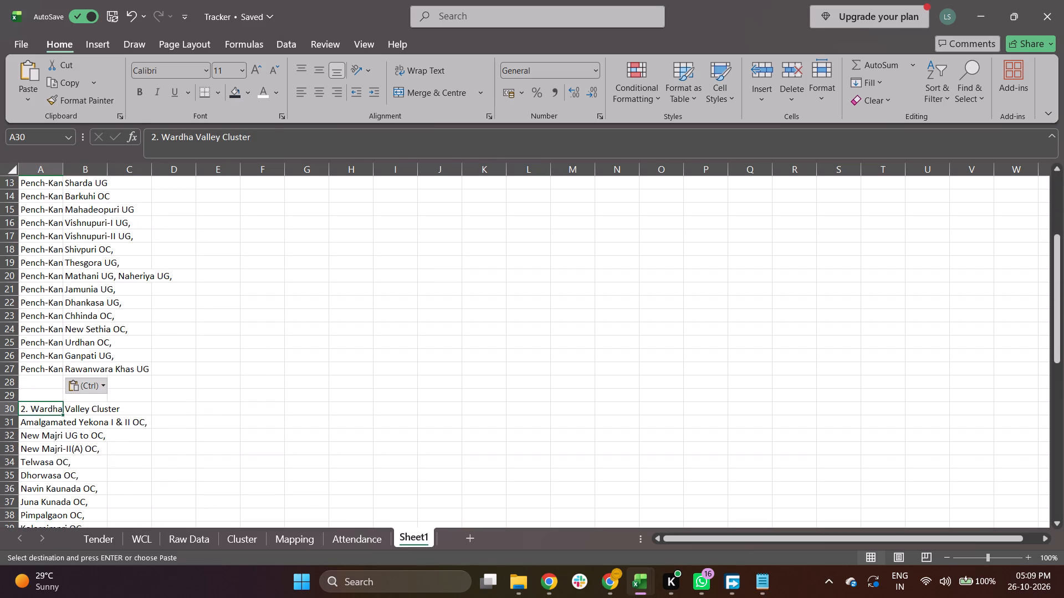
# Remove the "2. " numbering from the Wardha Valley Cluster heading in A30 and move the heading to A28.
pyautogui.click(160, 137)
pyautogui.press('Right')
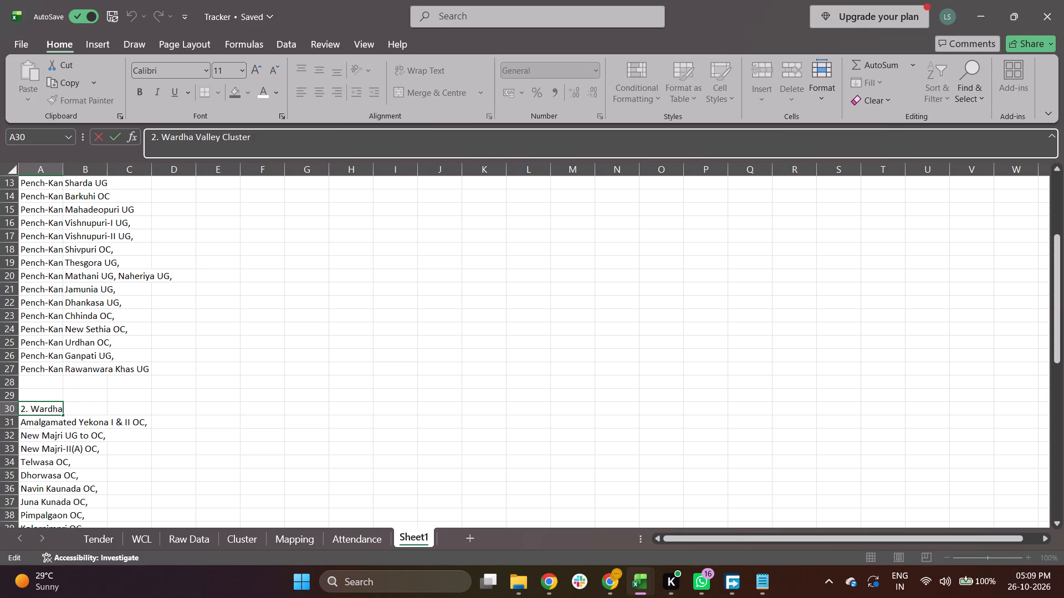
pyautogui.press('BackSpace')
pyautogui.press('BackSpace')
pyautogui.press('BackSpace')
pyautogui.press('Tab')
pyautogui.press('Left')
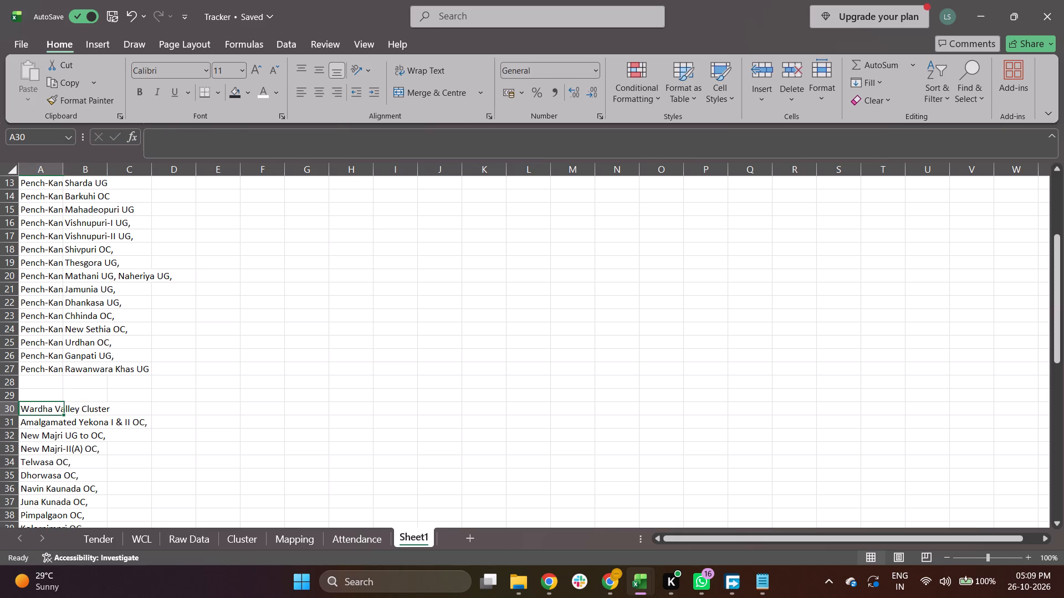
pyautogui.hotkey('ctrl', 'x')
pyautogui.press('Up')
pyautogui.press('Up')
pyautogui.hotkey('ctrl', 'v')
# Move the Wardha Valley mine names from A31:A49 into the Mine column, starting at B28.
pyautogui.press('Down')
pyautogui.press('Down')
pyautogui.press('Down')
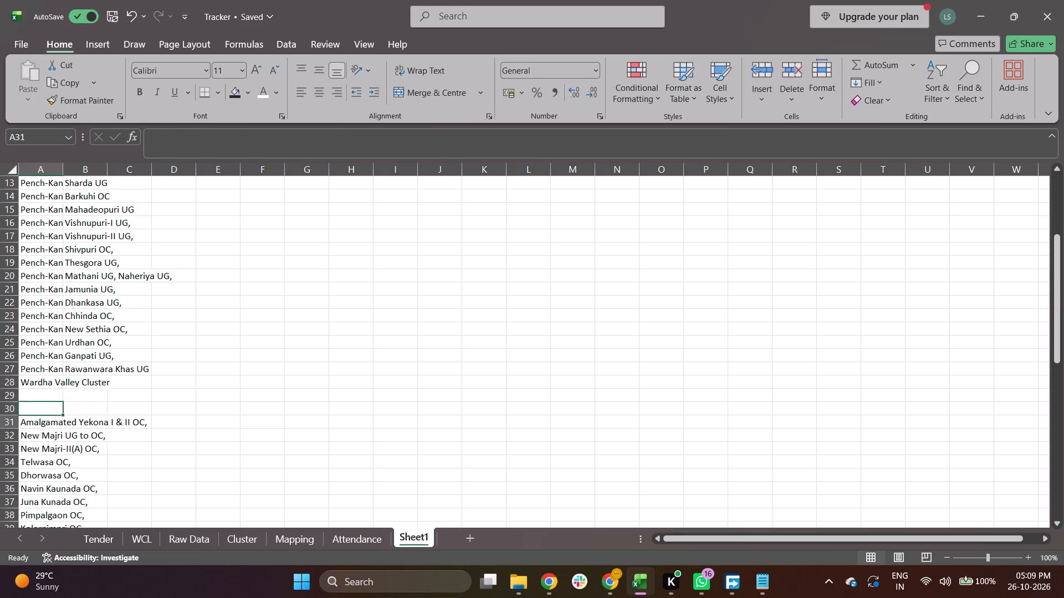
pyautogui.hotkey('ctrl', 'shift', 'Down')
pyautogui.hotkey('ctrl', 'x')
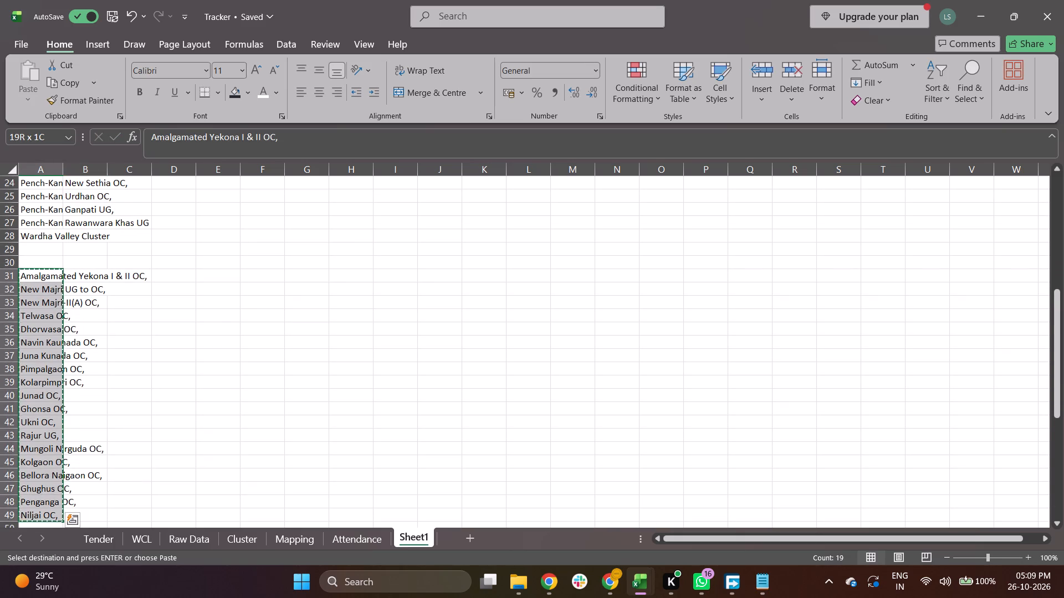
pyautogui.press('Right')
pyautogui.press('Up')
pyautogui.press('Up')
pyautogui.press('Up')
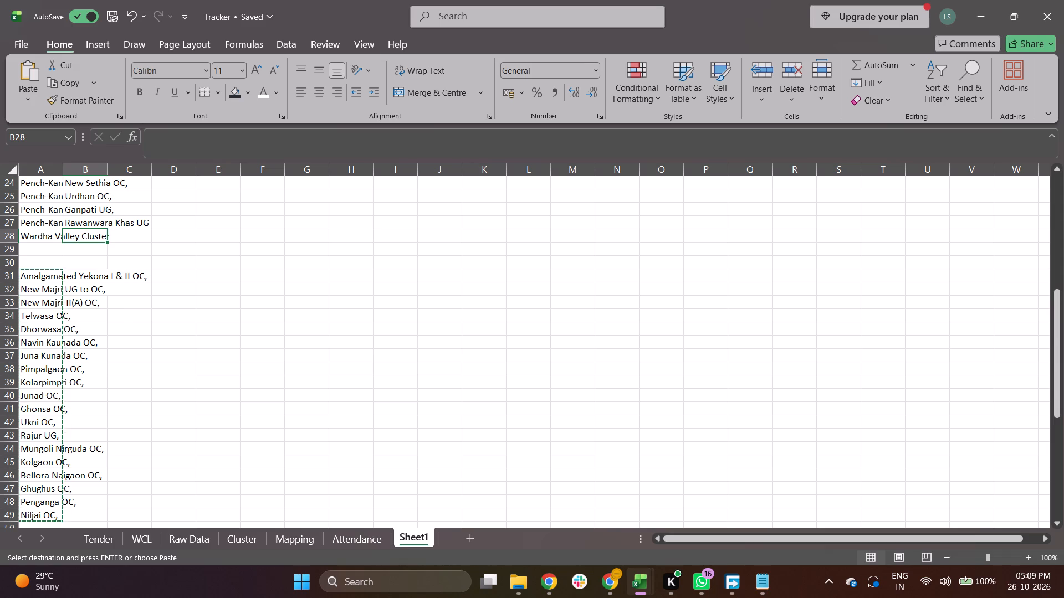
pyautogui.hotkey('ctrl', 'v')
# Fill A28:A46 with "Wardha Valley Cluster" so that every mine row of that cluster has its cluster name.
pyautogui.press('Left')
pyautogui.hotkey('ctrl', 'c')
pyautogui.hotkey('shift', 'Down')
pyautogui.hotkey('shift', 'Down')
pyautogui.hotkey('shift', 'Down')
pyautogui.hotkey('shift', 'Down')
pyautogui.hotkey('shift', 'Down')
pyautogui.hotkey('shift', 'Down')
pyautogui.hotkey('shift', 'Down')
pyautogui.hotkey('shift', 'Down')
pyautogui.hotkey('shift', 'Down')
pyautogui.hotkey('shift', 'Down')
pyautogui.hotkey('shift', 'Down')
pyautogui.hotkey('shift', 'Down')
pyautogui.hotkey('shift', 'Down')
pyautogui.hotkey('shift', 'Down')
pyautogui.hotkey('shift', 'Down')
pyautogui.hotkey('shift', 'Down')
pyautogui.hotkey('shift', 'Down')
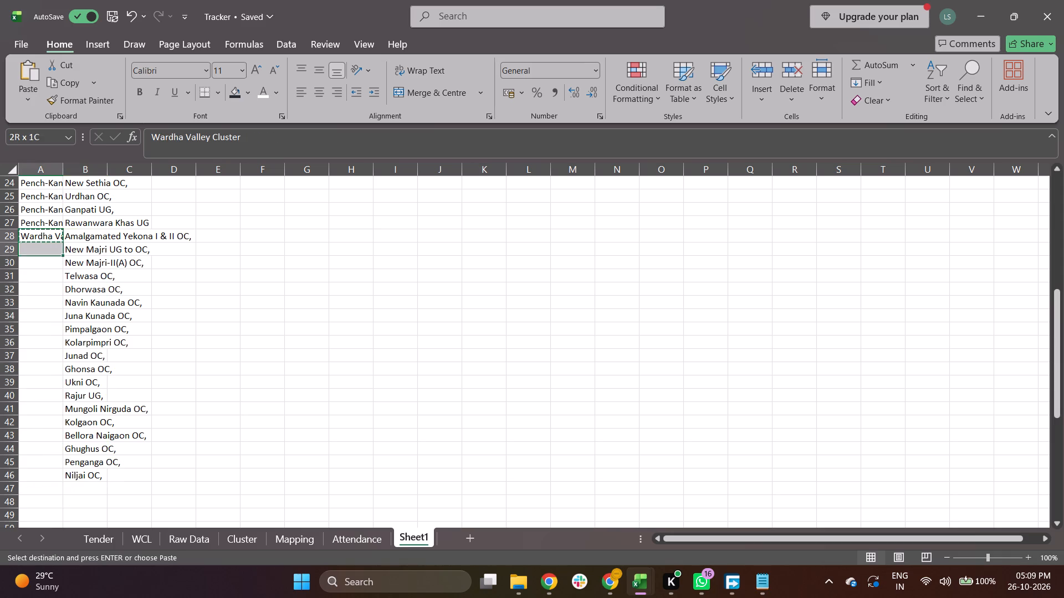
pyautogui.hotkey('shift', 'Down')
pyautogui.hotkey('ctrl', 'v')
# Remove the "3. " numbering from the Chandrapur Cluster heading in A51 and move the heading to A47.
pyautogui.press('Down')
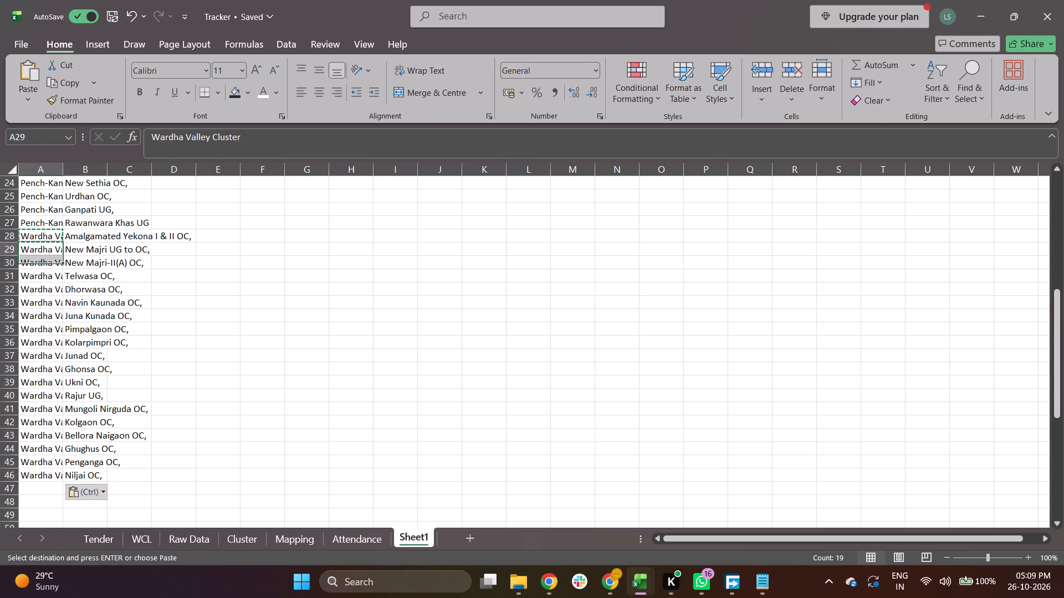
pyautogui.press('Down')
pyautogui.press('Down')
pyautogui.press('Down')
pyautogui.press('Down')
pyautogui.press('Down')
pyautogui.press('Down')
pyautogui.hotkey('alt', 'Tab')
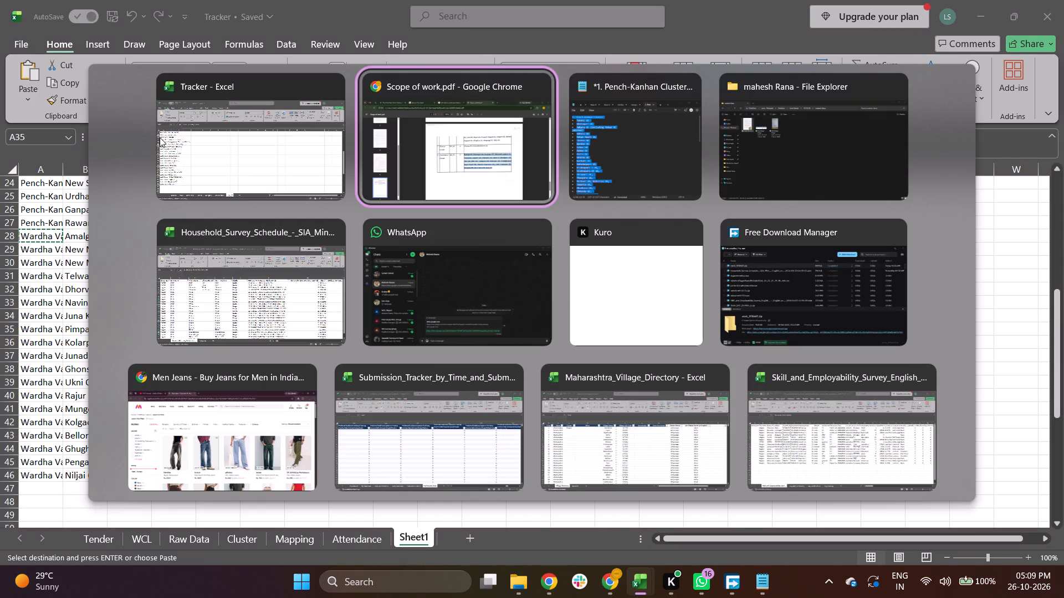
pyautogui.hotkey('alt', 'Left')
pyautogui.press('Down')
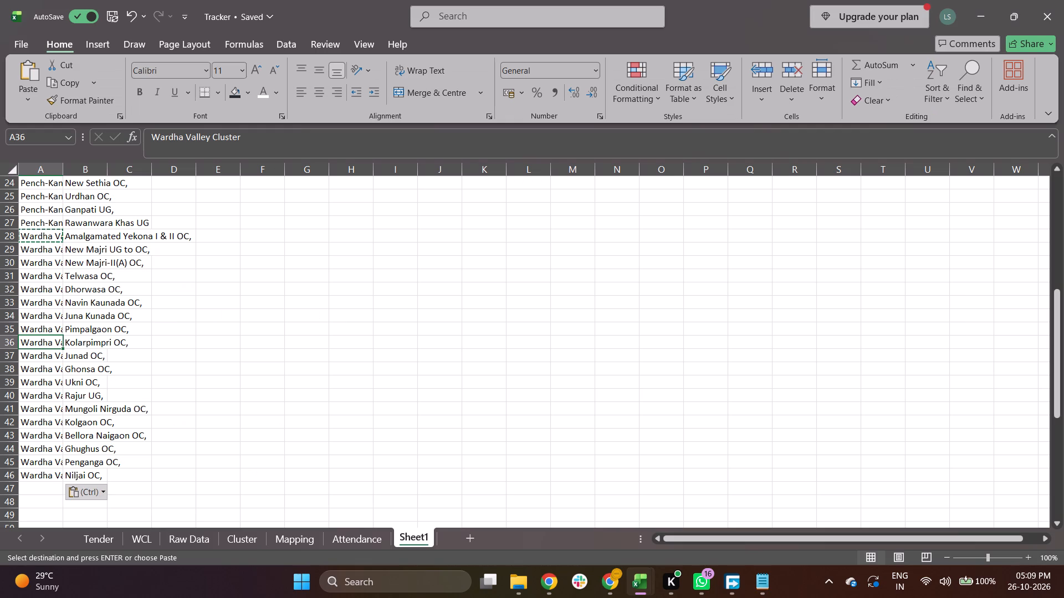
pyautogui.hotkey('ctrl', 'Down')
pyautogui.press('Down')
pyautogui.press('Down')
pyautogui.press('Down')
pyautogui.press('Down')
pyautogui.press('Down')
pyautogui.press('Down')
pyautogui.press('Down')
pyautogui.press('Down')
pyautogui.press('Down')
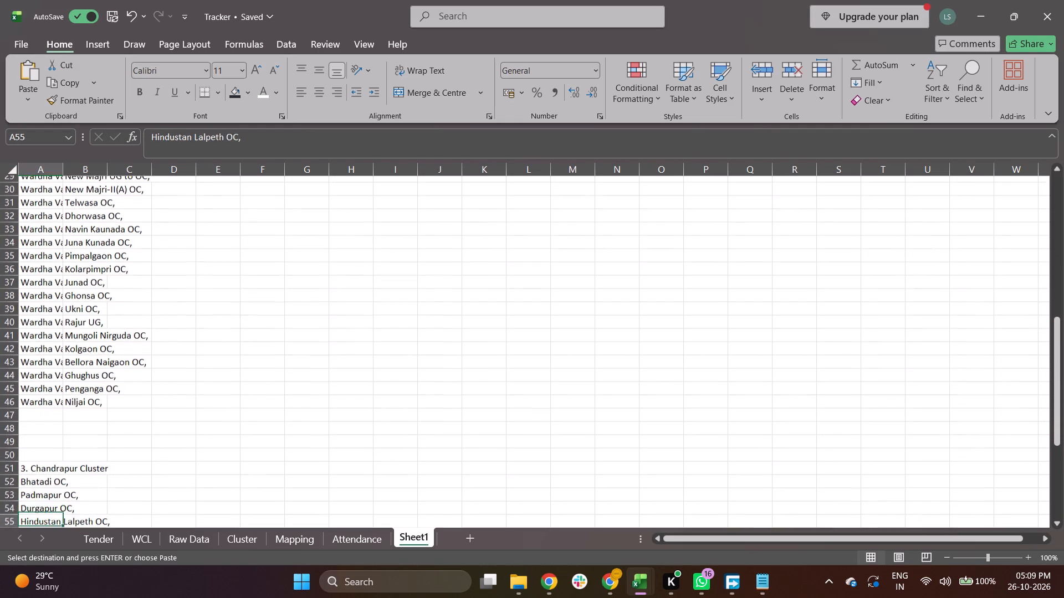
pyautogui.press('Up')
pyautogui.press('Up')
pyautogui.press('Up')
pyautogui.press('Up')
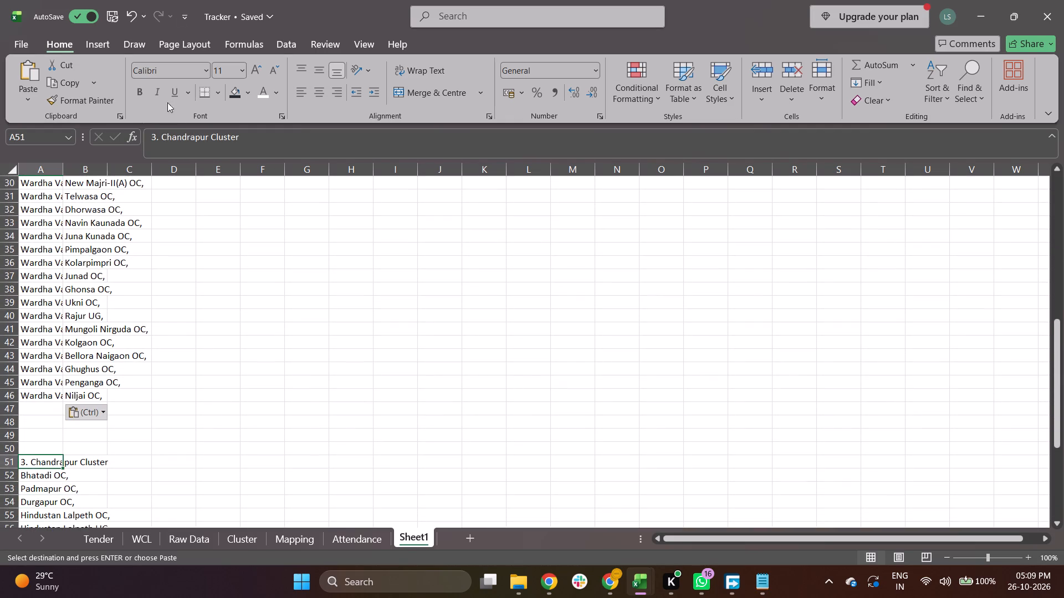
pyautogui.click(164, 133)
pyautogui.press('BackSpace')
pyautogui.press('BackSpace')
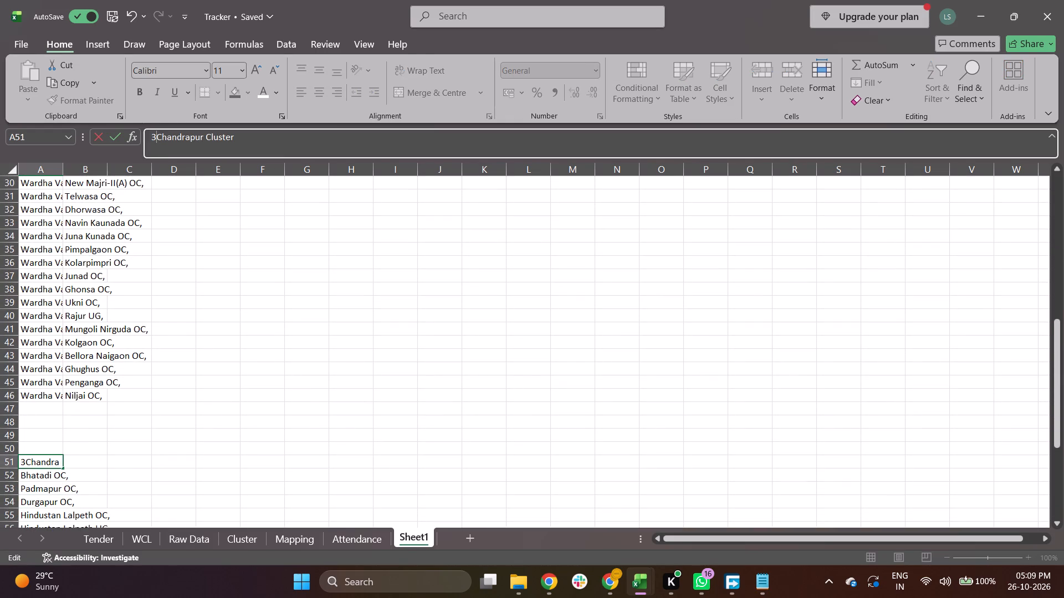
pyautogui.press('BackSpace')
pyautogui.press('Tab')
pyautogui.press('Left')
pyautogui.hotkey('ctrl', 'x')
pyautogui.press('Up')
pyautogui.press('Up')
pyautogui.press('Up')
pyautogui.press('Up')
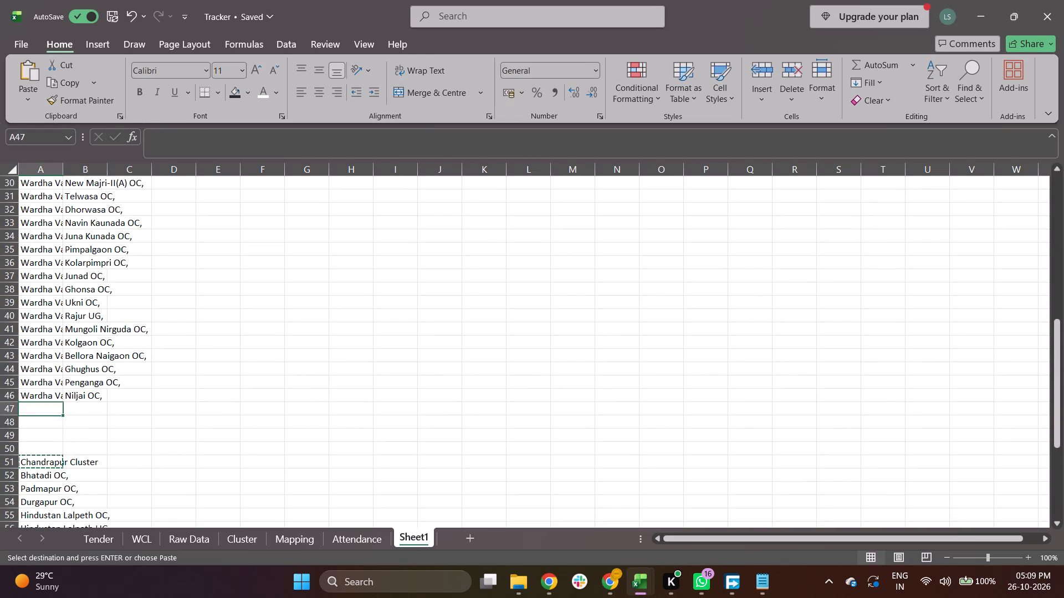
pyautogui.hotkey('ctrl', 'v')
# Move the Chandrapur mine names from A52:A69 into the Mine column, starting at B47.
pyautogui.press('Right')
pyautogui.press('Right')
pyautogui.press('Down')
pyautogui.press('Down')
pyautogui.press('Down')
pyautogui.press('Down')
pyautogui.press('Down')
pyautogui.press('Left')
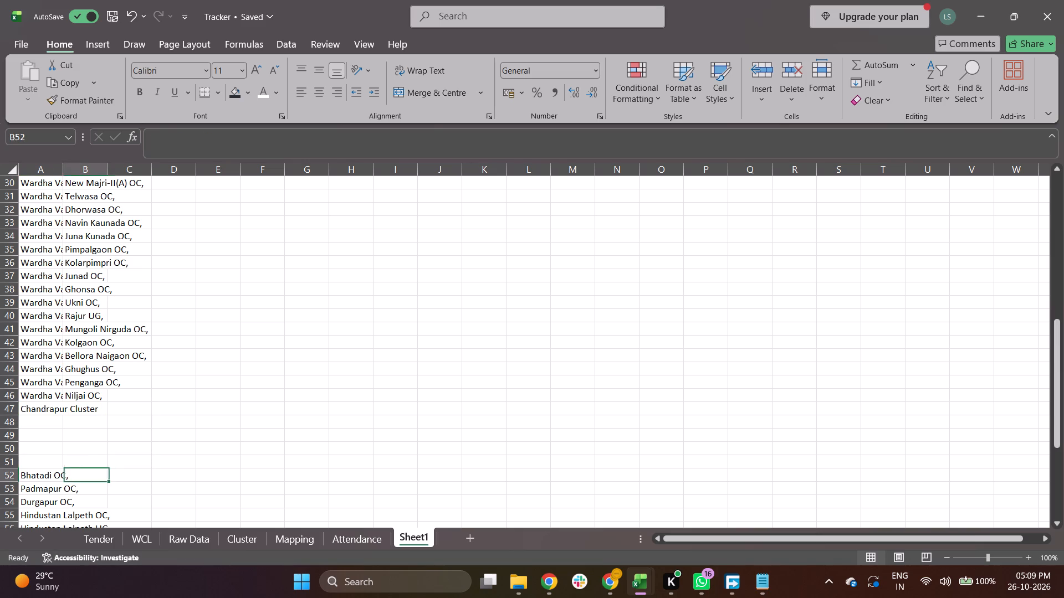
pyautogui.press('Left')
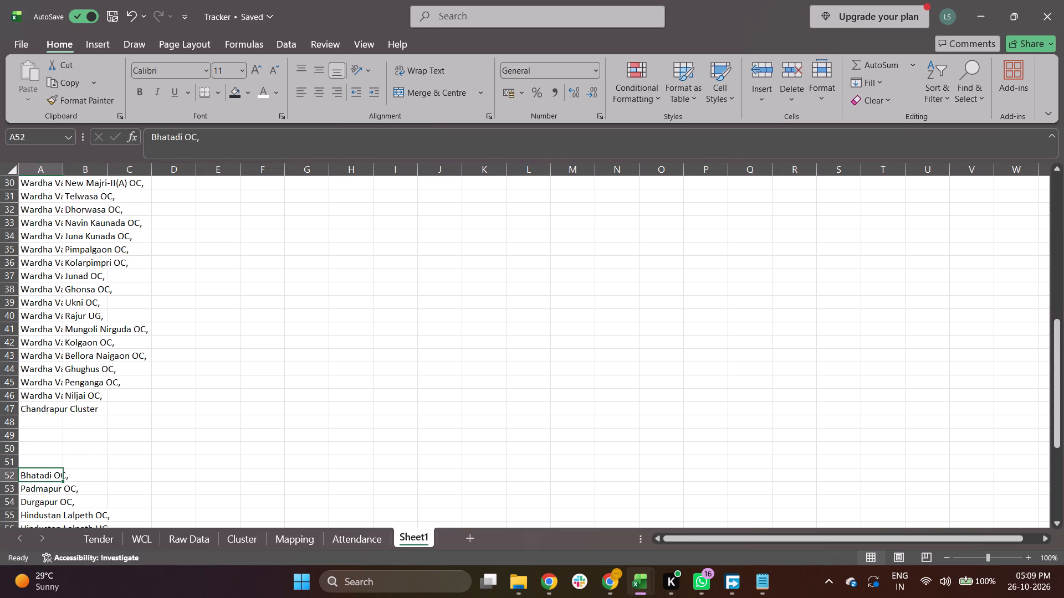
pyautogui.press('Up')
pyautogui.press('Up')
pyautogui.press('Up')
pyautogui.press('Up')
pyautogui.press('Down')
pyautogui.press('Down')
pyautogui.press('Down')
pyautogui.press('Up')
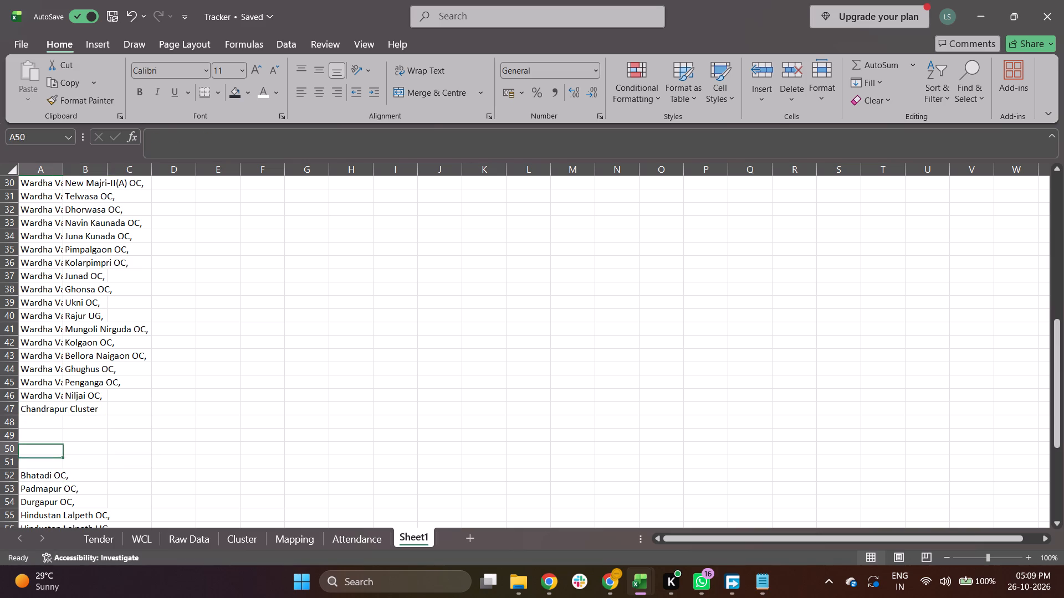
pyautogui.press('Up')
pyautogui.press('Up')
pyautogui.press('Down')
pyautogui.press('Down')
pyautogui.press('Down')
pyautogui.press('Down')
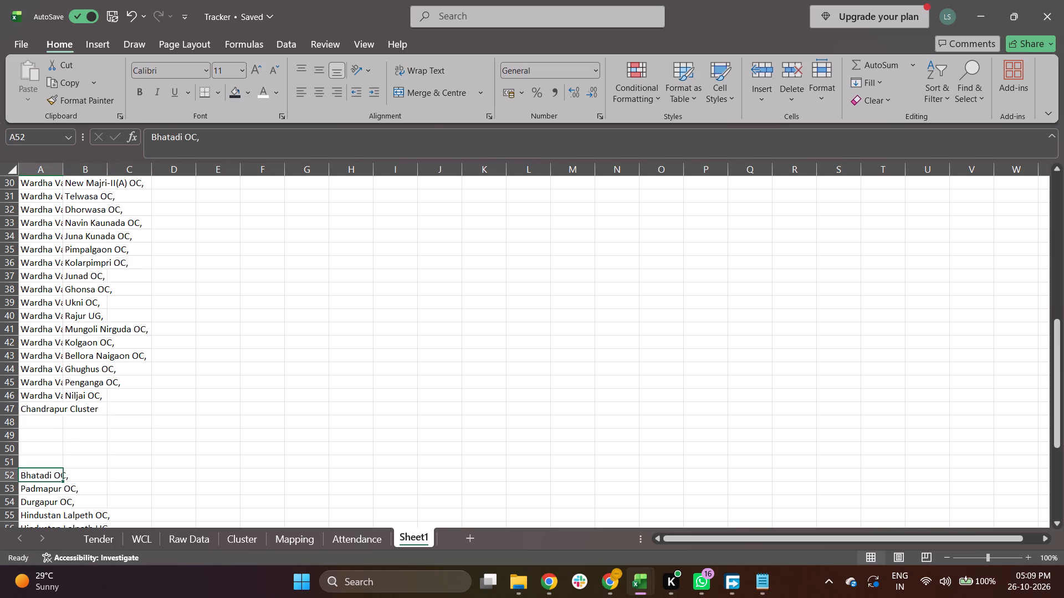
pyautogui.hotkey('ctrl', 'shift', 'Down')
pyautogui.hotkey('ctrl', 'x')
pyautogui.press('Right')
pyautogui.press('Up')
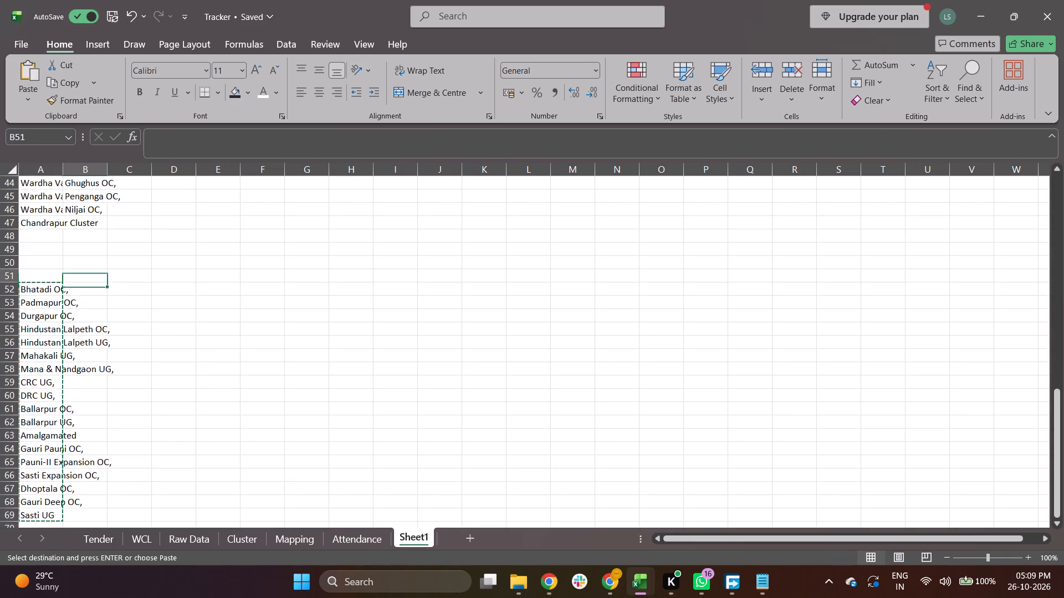
pyautogui.press('Up')
pyautogui.press('Up')
pyautogui.press('Up')
pyautogui.press('Up')
pyautogui.hotkey('ctrl', 'v')
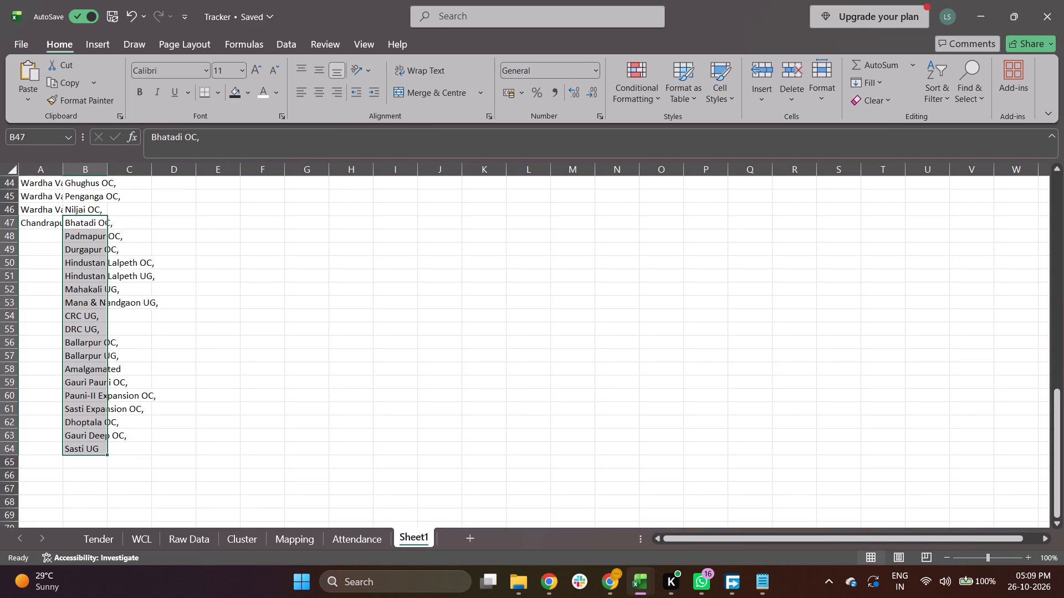
# Fill A47:A64 with "Chandrapur Cluster" so that every mine row of that cluster has its cluster name.
pyautogui.press('Left')
pyautogui.press('Up')
pyautogui.press('Down')
pyautogui.hotkey('ctrl', 'c')
pyautogui.hotkey('shift', 'Down')
pyautogui.hotkey('shift', 'Down')
pyautogui.hotkey('shift', 'Down')
pyautogui.hotkey('shift', 'Down')
pyautogui.hotkey('shift', 'Down')
pyautogui.hotkey('shift', 'Down')
pyautogui.hotkey('shift', 'Down')
pyautogui.hotkey('shift', 'Down')
pyautogui.hotkey('shift', 'Down')
pyautogui.hotkey('shift', 'Down')
pyautogui.hotkey('shift', 'Down')
pyautogui.hotkey('shift', 'Down')
pyautogui.hotkey('shift', 'Down')
pyautogui.hotkey('shift', 'Down')
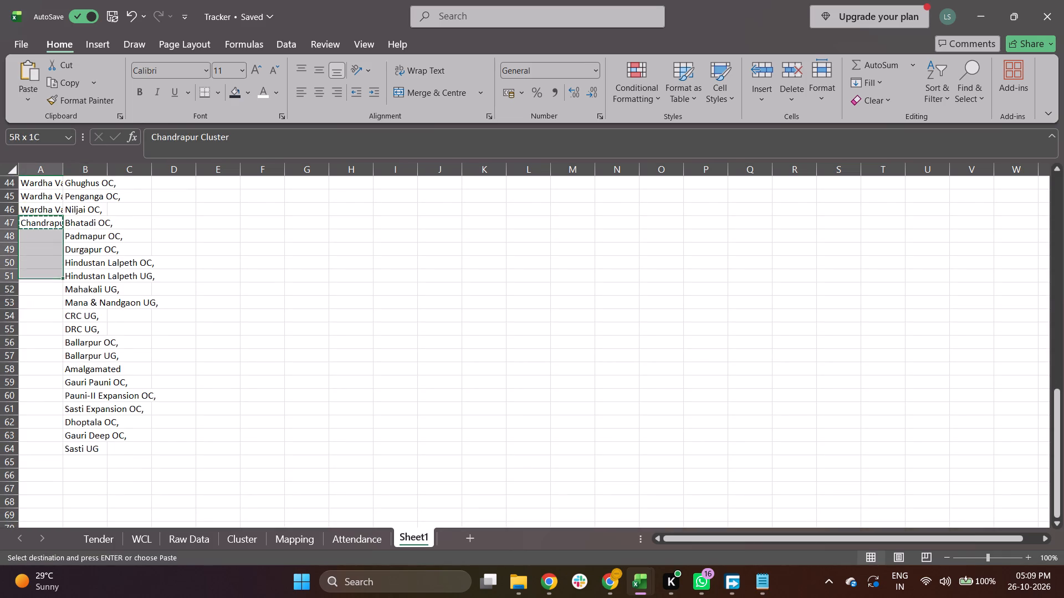
pyautogui.hotkey('shift', 'Down')
pyautogui.hotkey('shift', 'Down')
pyautogui.hotkey('shift', 'Down')
pyautogui.hotkey('ctrl', 'v')
# AutoFit the widths of columns A and B to the cluster and mine names.
pyautogui.press('Up')
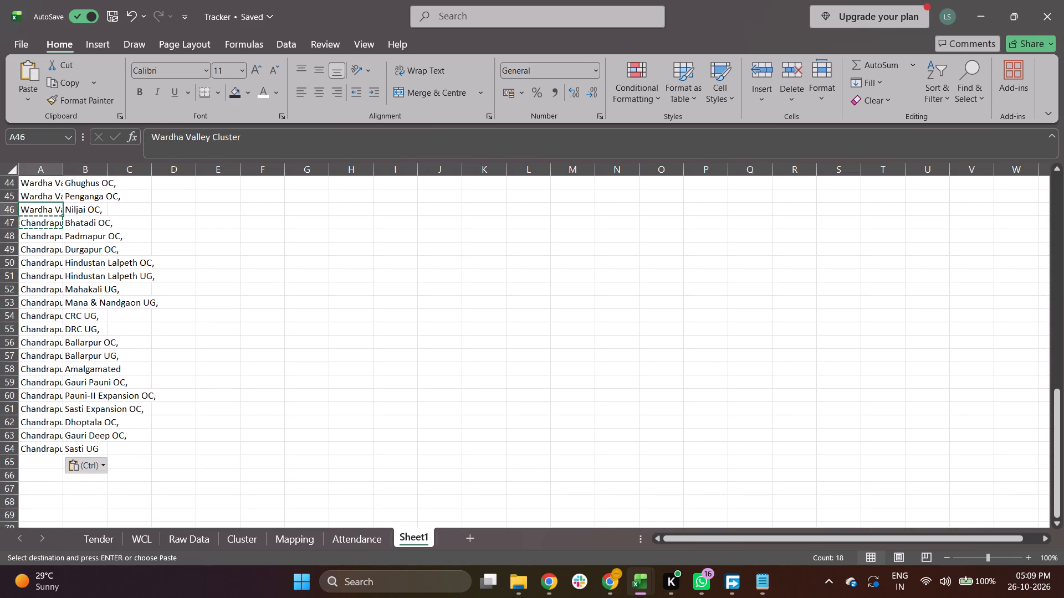
pyautogui.press('Up')
pyautogui.press('Up')
pyautogui.press('Up')
pyautogui.press('Up')
pyautogui.hotkey('ctrl', 'a')
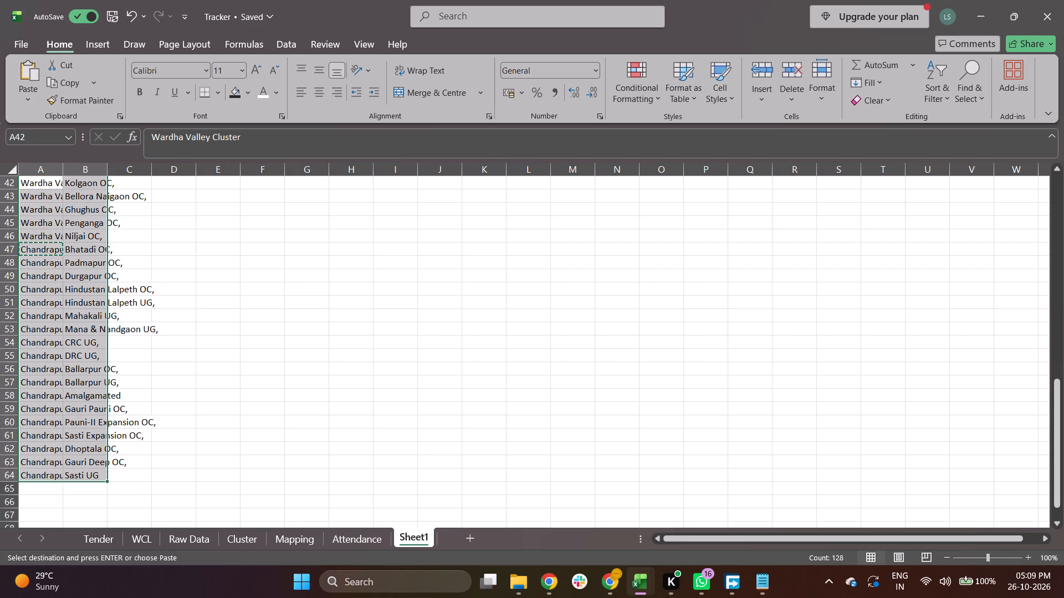
pyautogui.write('hoi')
pyautogui.press('Tab')
# Copy the header formatting of L1 on the Mapping sheet onto the Cluster and Mine headers in A1:B1 of Sheet1.
pyautogui.press('Up')
pyautogui.press('Up')
pyautogui.press('Up')
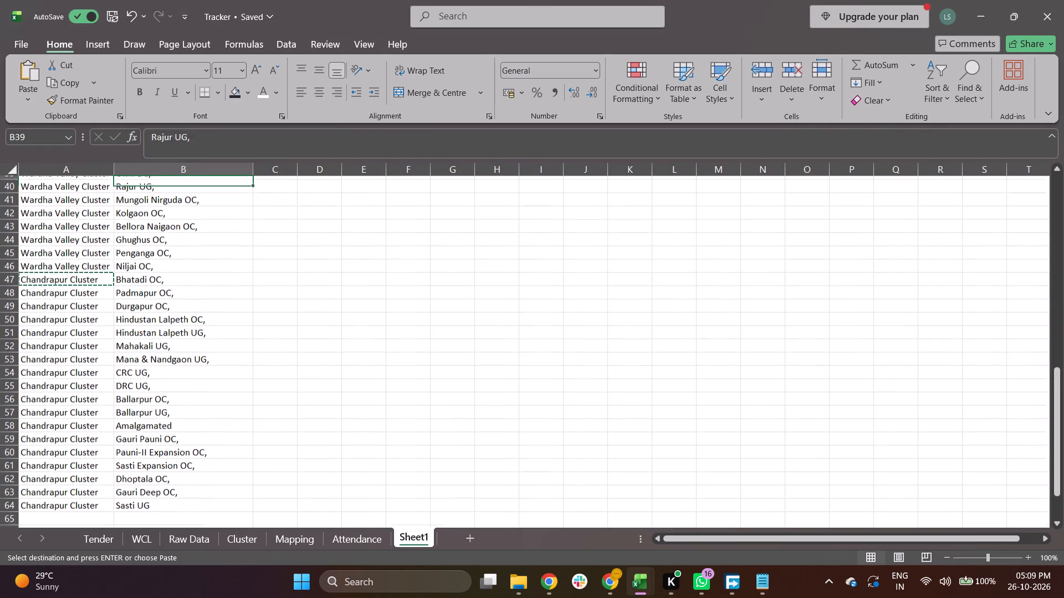
pyautogui.press('Up')
pyautogui.press('Up')
pyautogui.press('Up')
pyautogui.press('Up')
pyautogui.press('Up')
pyautogui.hotkey('ctrl', 'Up')
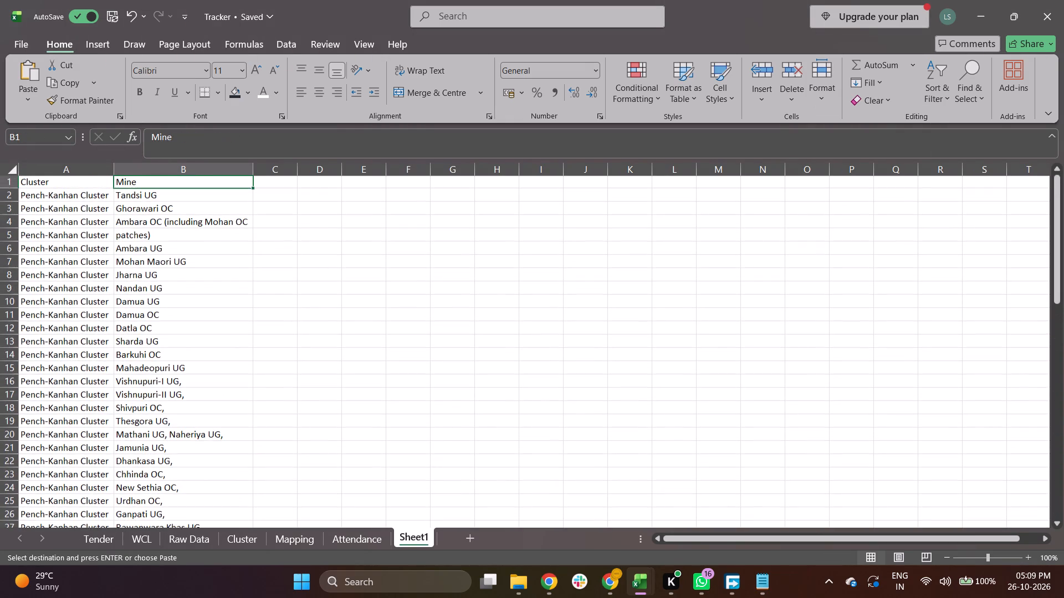
pyautogui.press('Left')
pyautogui.press('Left')
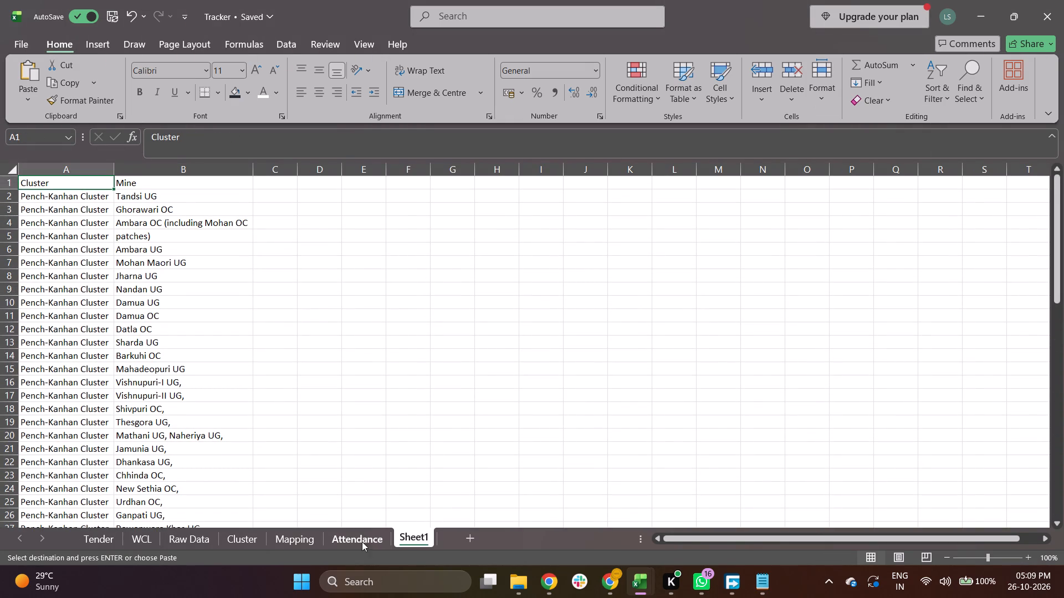
pyautogui.click(348, 541)
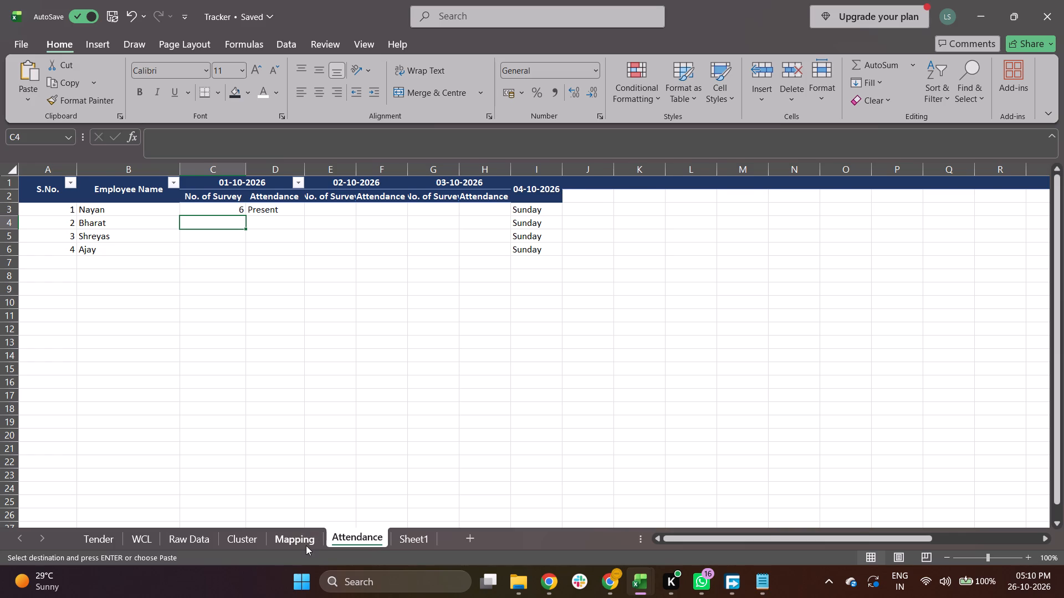
pyautogui.click(306, 545)
pyautogui.click(97, 186)
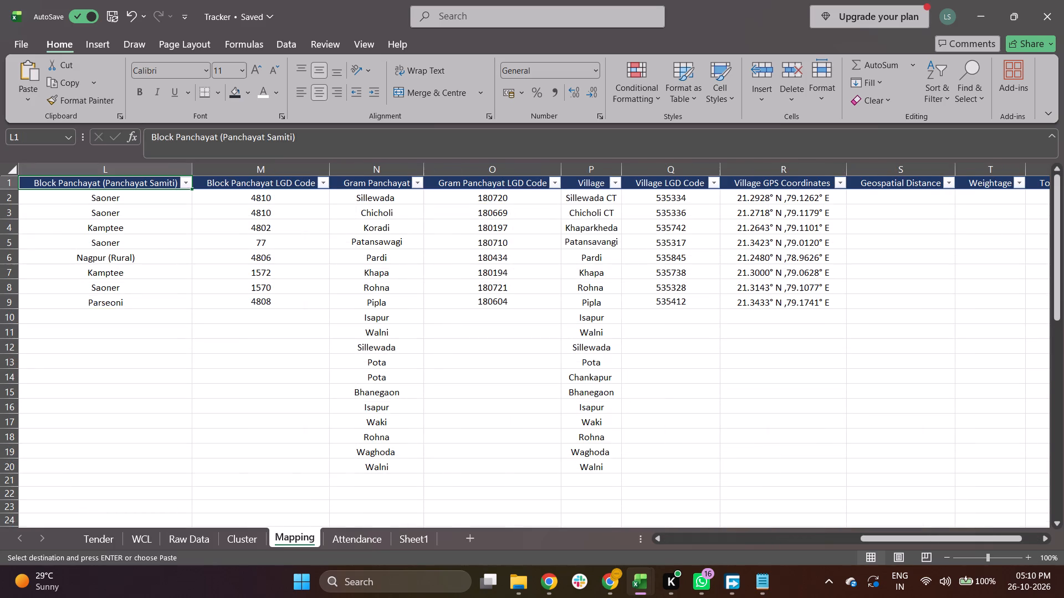
pyautogui.click(51, 101)
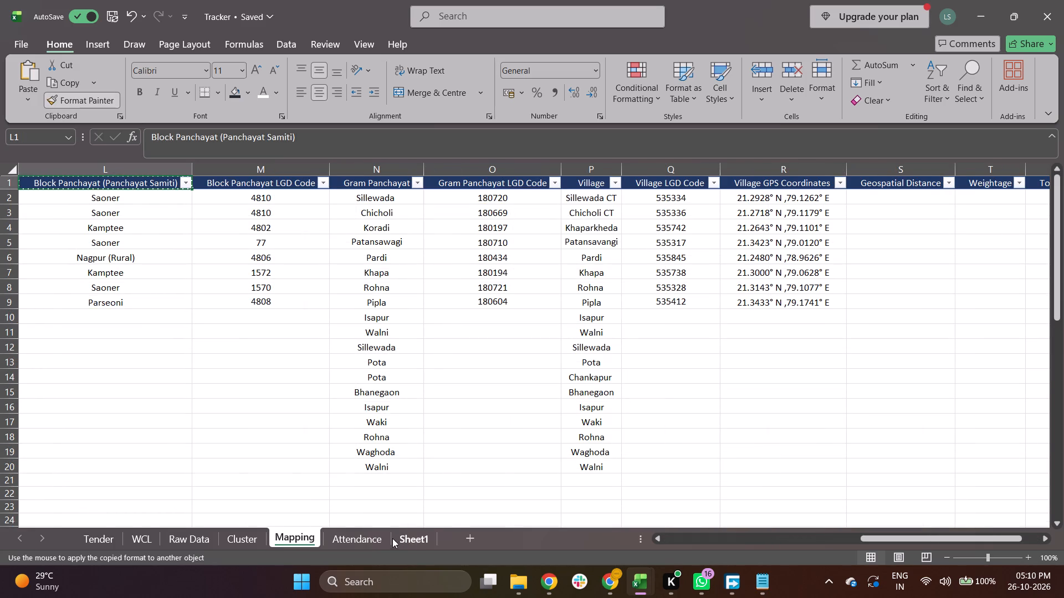
pyautogui.click(421, 537)
pyautogui.moveTo(63, 183); pyautogui.dragTo(125, 182)
pyautogui.click(150, 230)
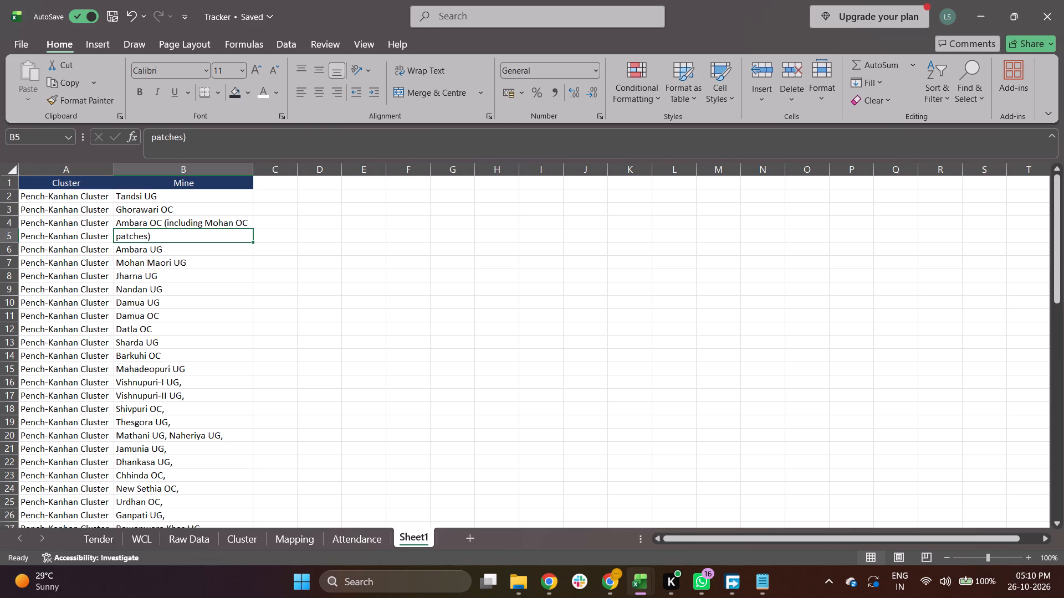
# Centre the contents of all cells in Sheet1 horizontally.
pyautogui.press('Up')
pyautogui.press('Up')
pyautogui.press('Up')
pyautogui.hotkey('ctrl', 'a')
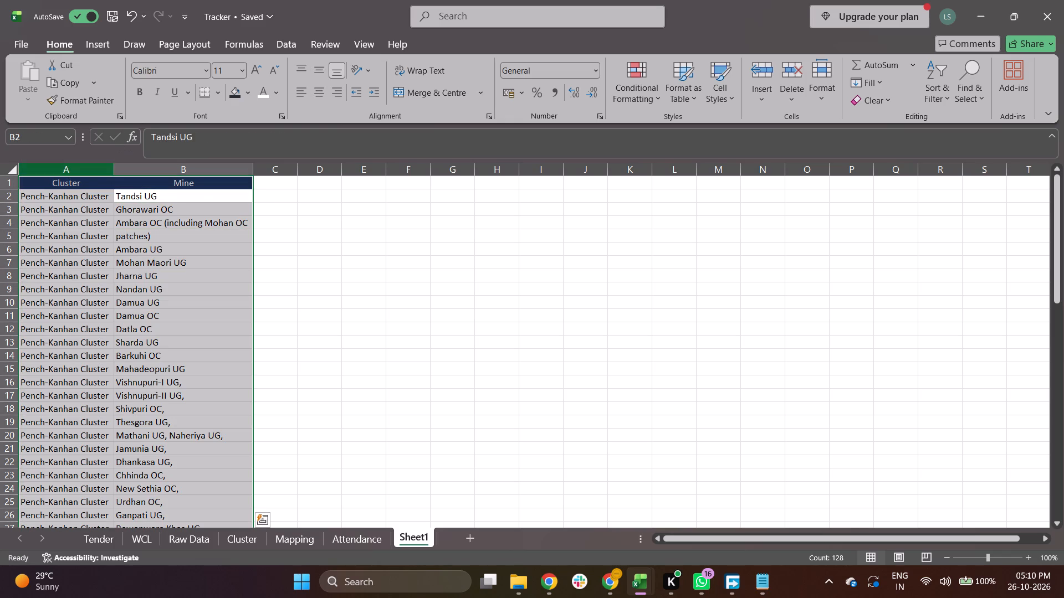
pyautogui.doubleClick(4, 176)
pyautogui.click(6, 169)
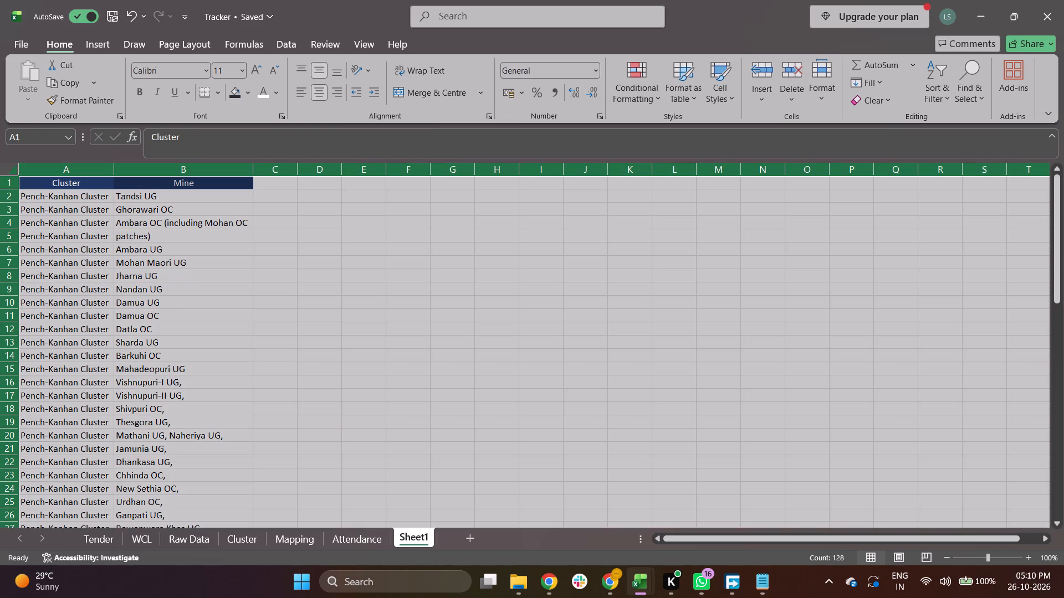
pyautogui.doubleClick(323, 86)
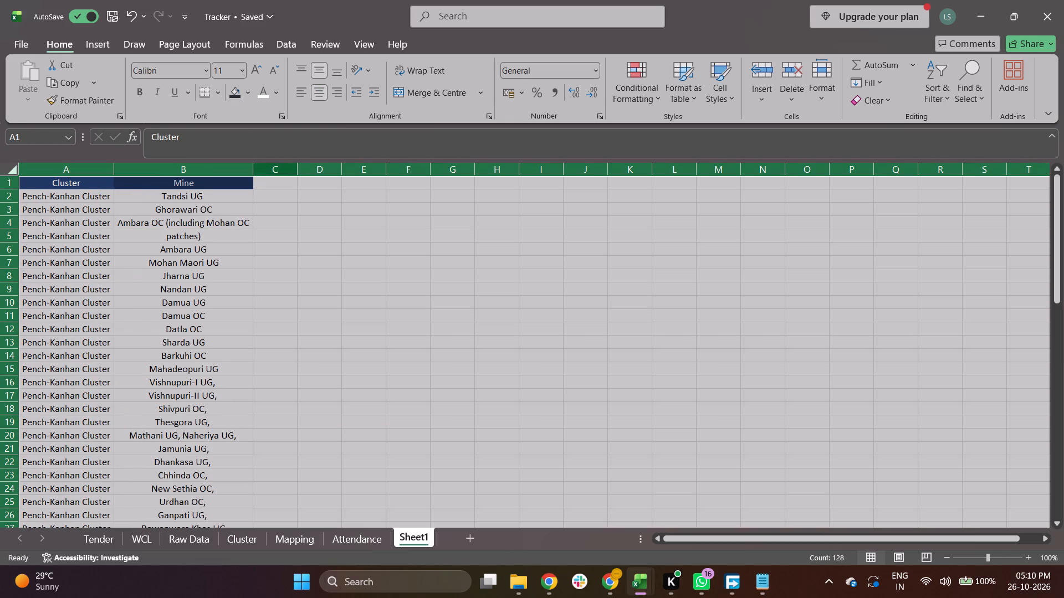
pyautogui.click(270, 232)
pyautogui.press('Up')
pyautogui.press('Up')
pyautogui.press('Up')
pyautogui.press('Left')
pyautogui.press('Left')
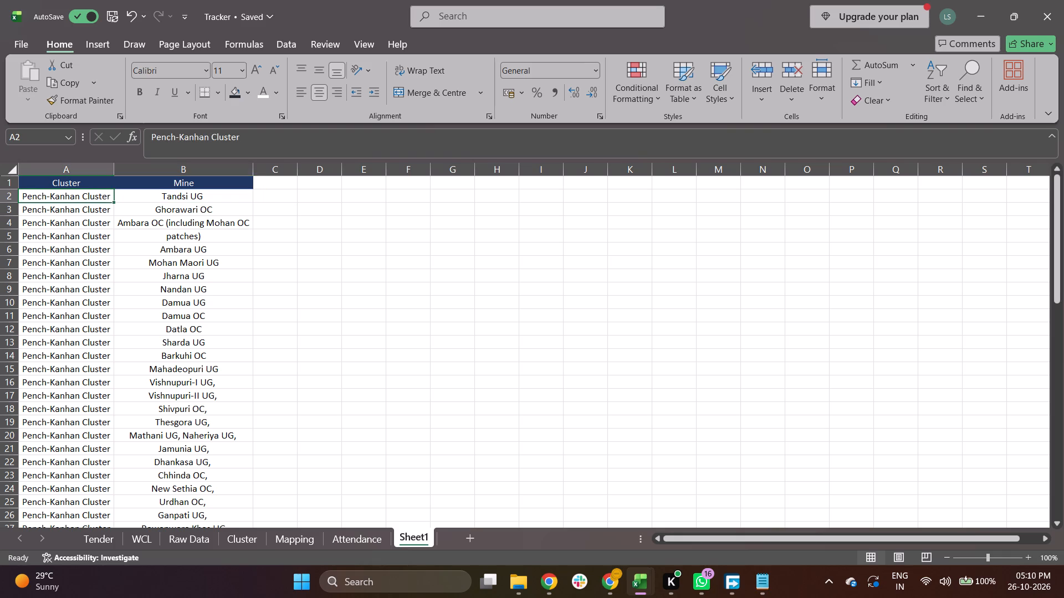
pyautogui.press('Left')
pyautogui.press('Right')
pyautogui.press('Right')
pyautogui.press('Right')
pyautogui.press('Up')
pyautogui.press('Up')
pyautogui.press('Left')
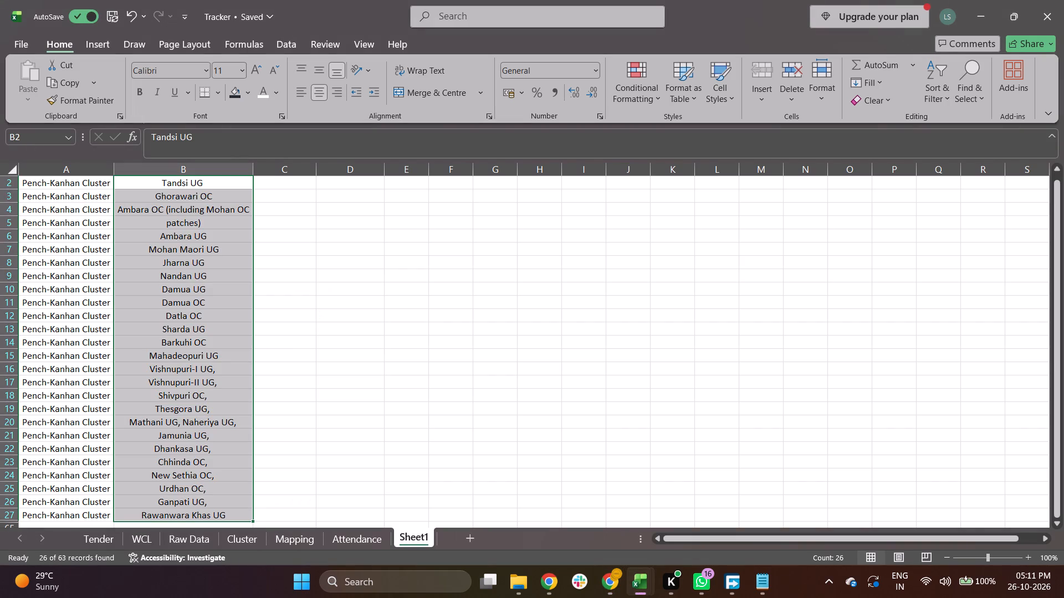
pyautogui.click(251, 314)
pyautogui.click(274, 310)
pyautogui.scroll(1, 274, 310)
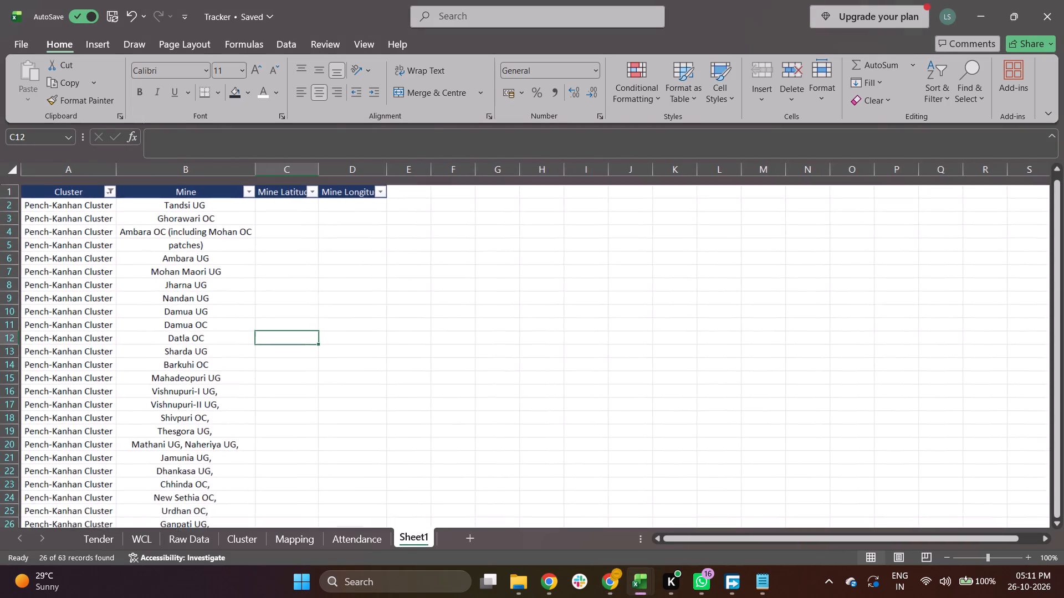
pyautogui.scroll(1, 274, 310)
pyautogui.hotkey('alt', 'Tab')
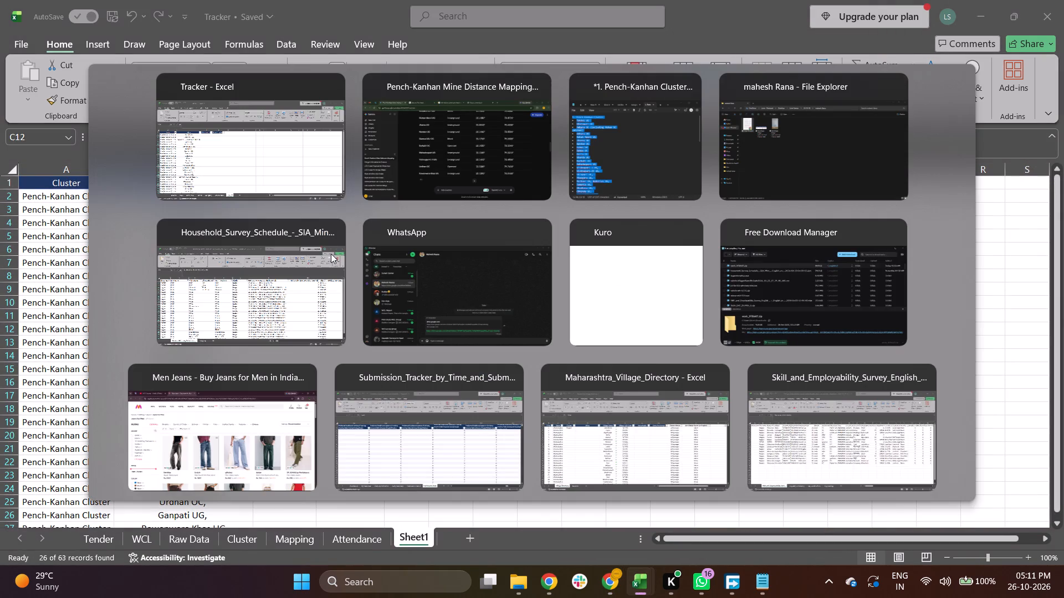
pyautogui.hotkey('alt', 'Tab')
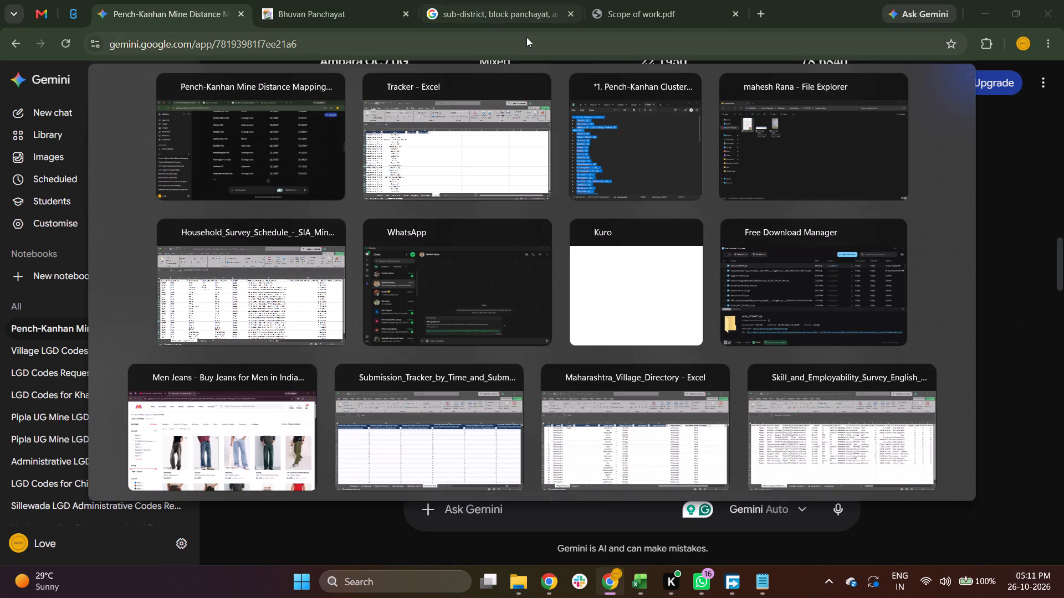
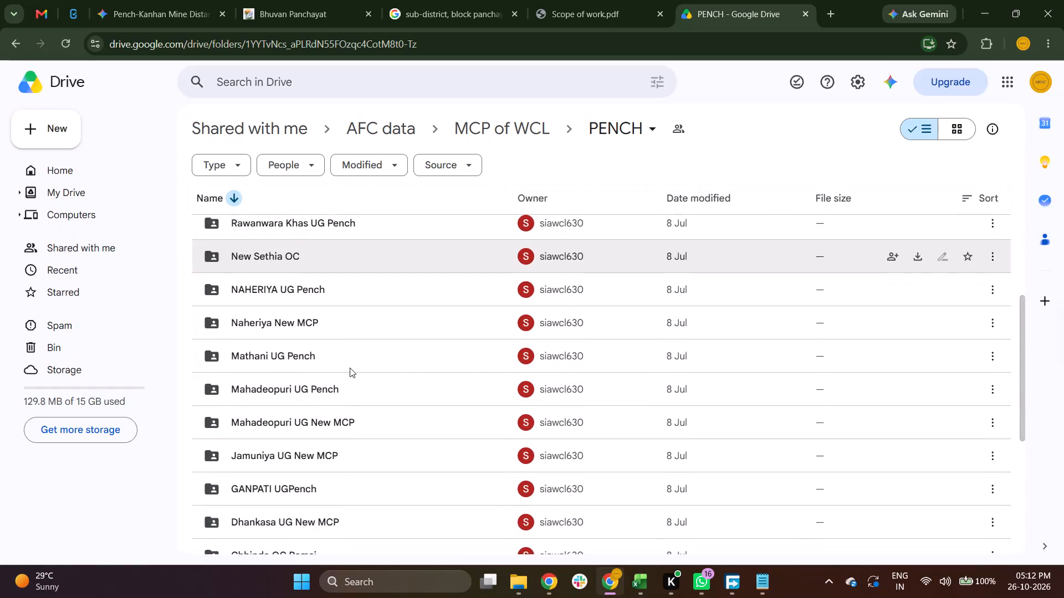
# Look through the mine folders and MCP PDF files in the PENCH folder on Google Drive.
pyautogui.scroll(1, 350, 368)
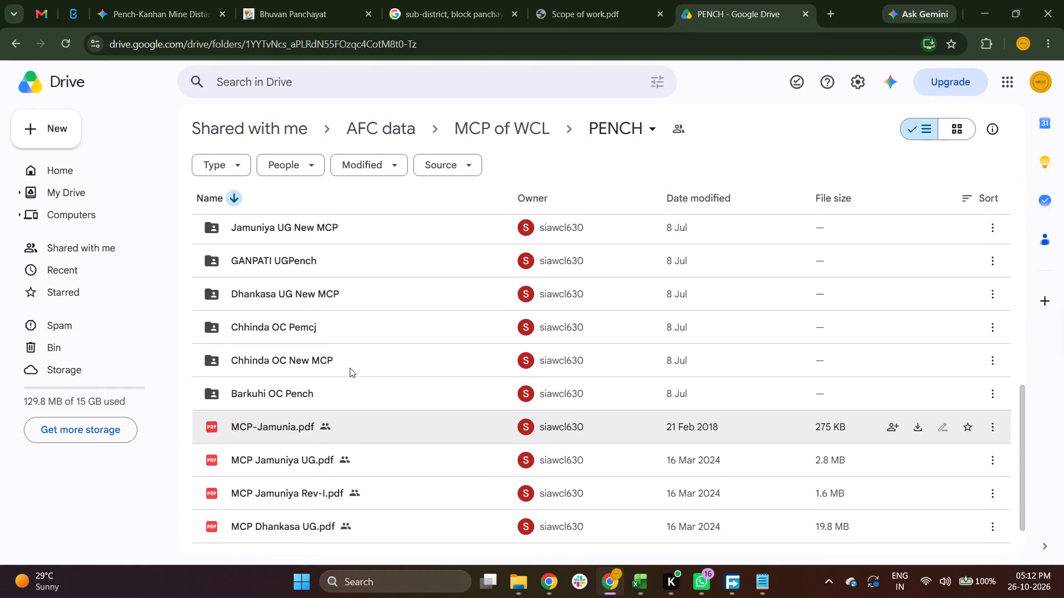
pyautogui.scroll(3, 350, 368)
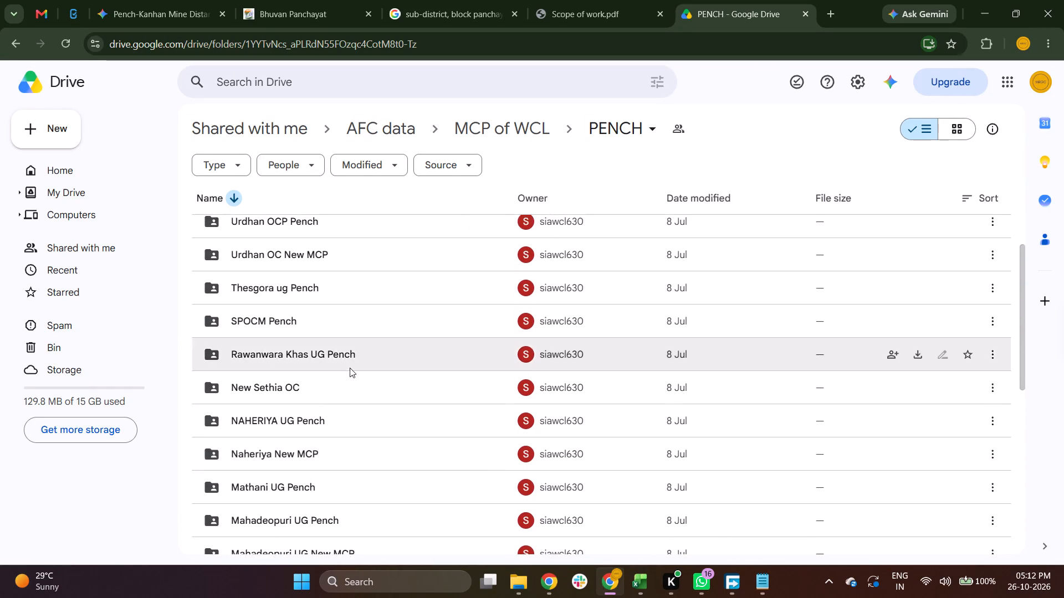
pyautogui.scroll(3, 350, 368)
pyautogui.scroll(-1, 350, 368)
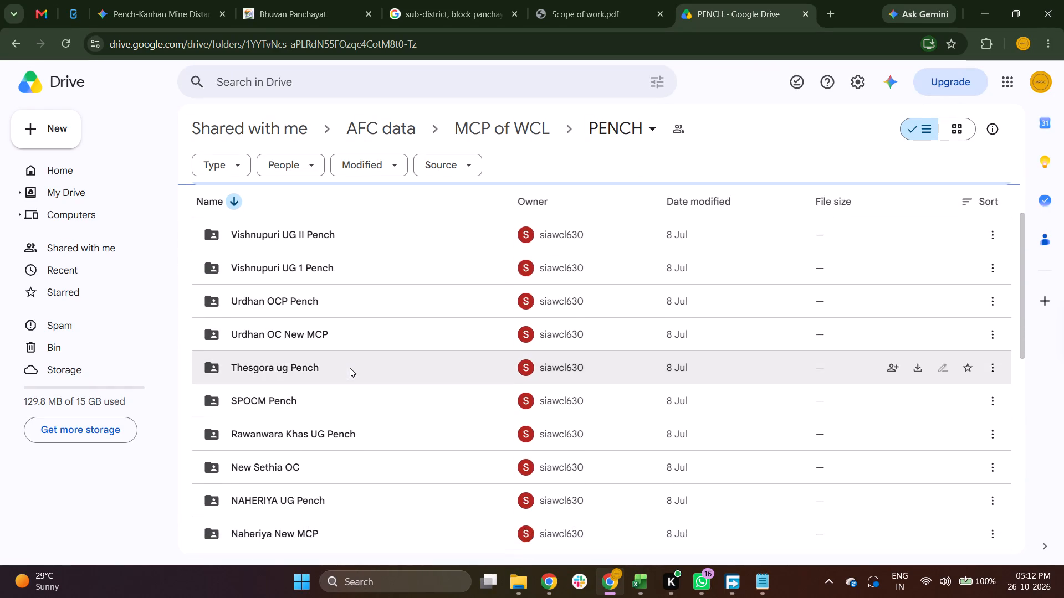
pyautogui.scroll(-3, 350, 368)
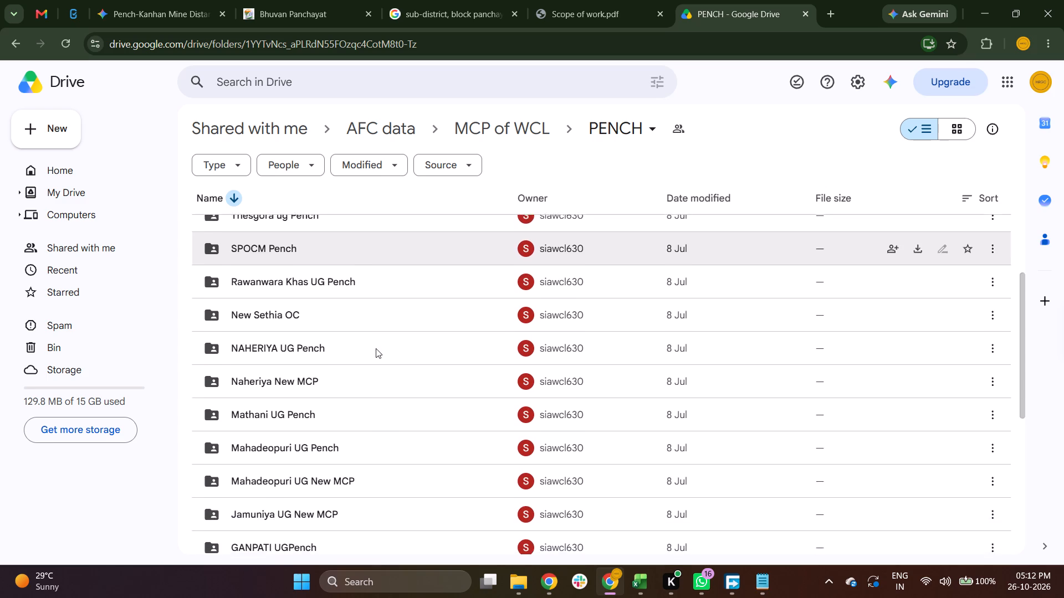
pyautogui.scroll(-6, 376, 348)
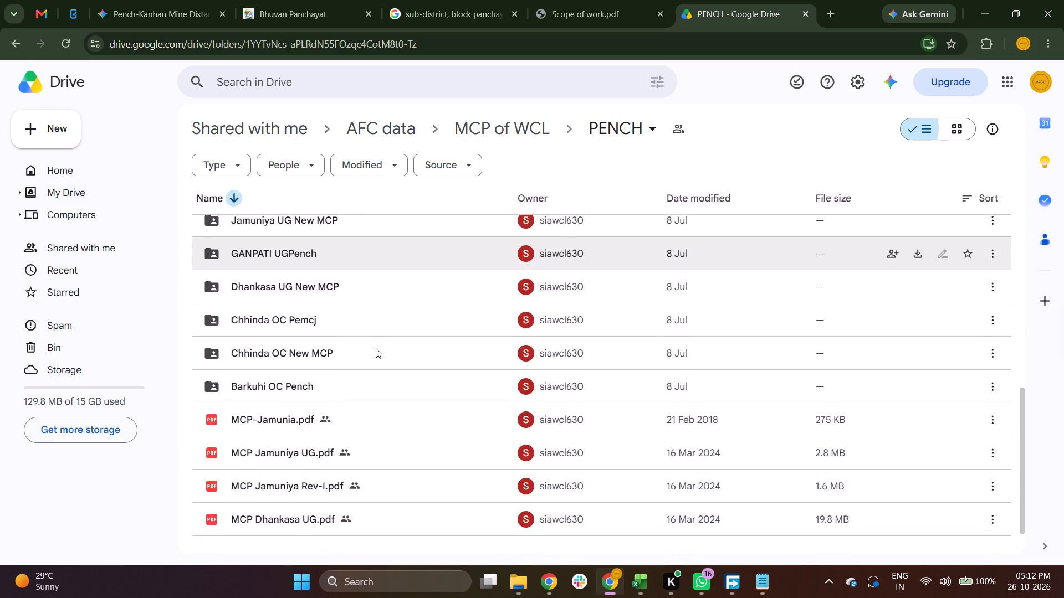
pyautogui.scroll(-3, 376, 348)
# Switch to the Tracker workbook in Excel and widen Sheet1's Mine Latitude and Mine Longitude columns to fit their headers.
pyautogui.hotkey('alt', 'Tab')
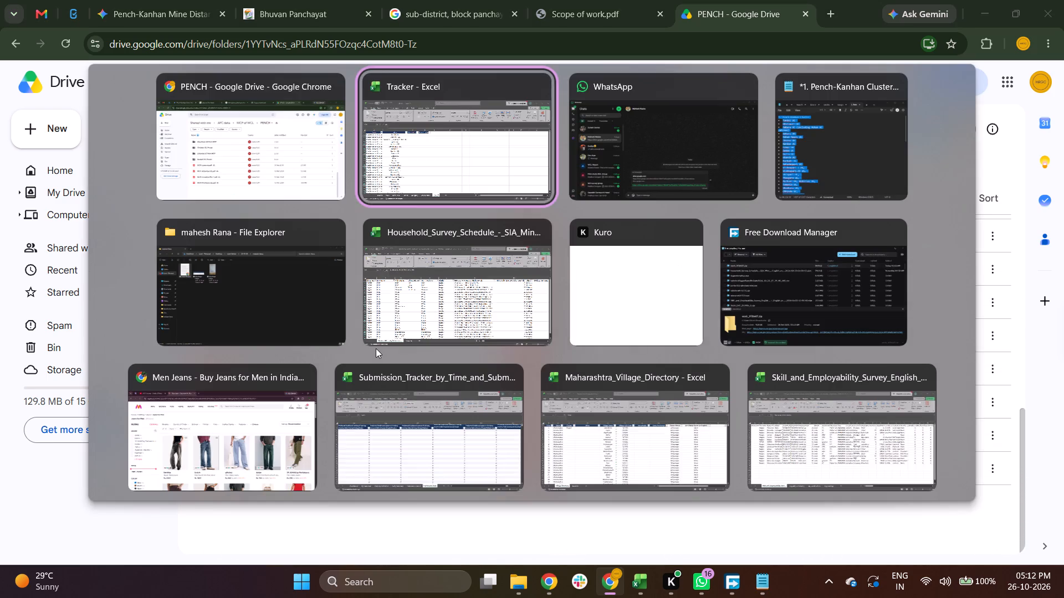
pyautogui.press('Left')
pyautogui.press('Up')
pyautogui.press('Up')
pyautogui.press('Up')
pyautogui.press('Up')
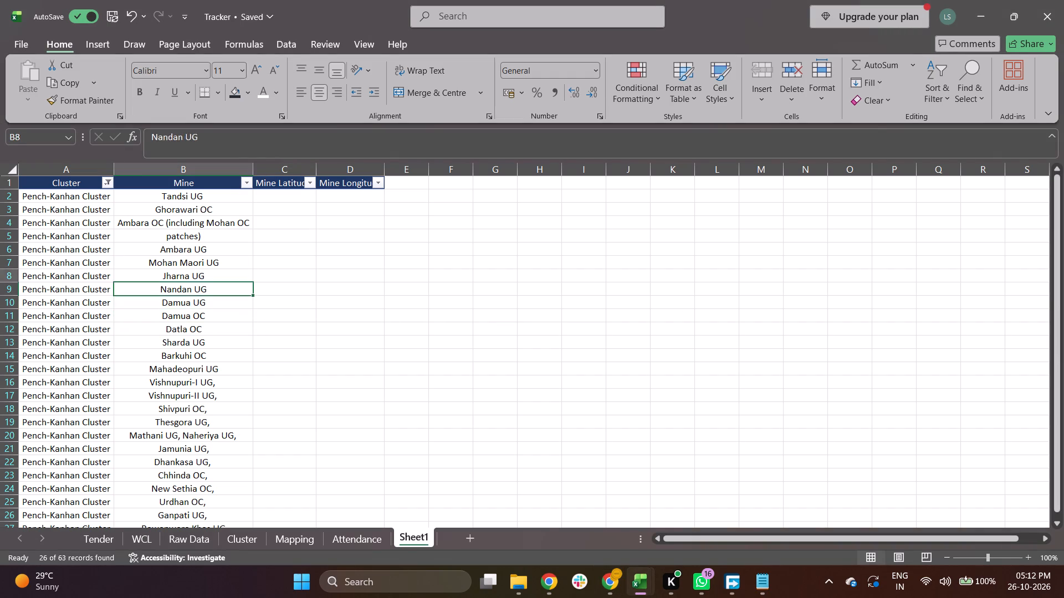
pyautogui.press('Up')
pyautogui.press('Up')
pyautogui.press('Up')
pyautogui.press('Up')
pyautogui.press('Up')
pyautogui.press('Right')
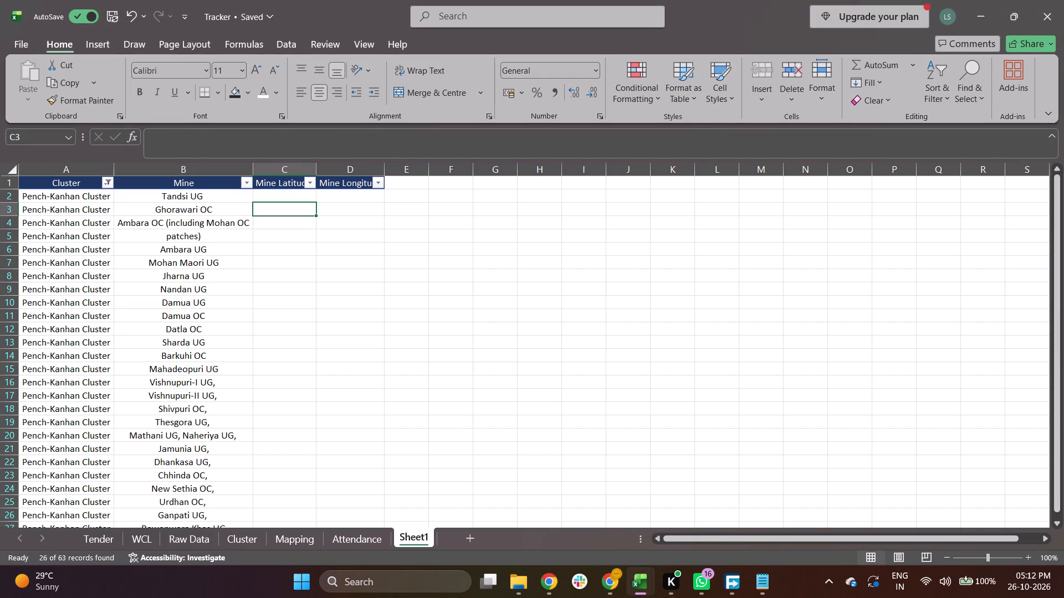
pyautogui.moveTo(314, 167); pyautogui.dragTo(330, 168)
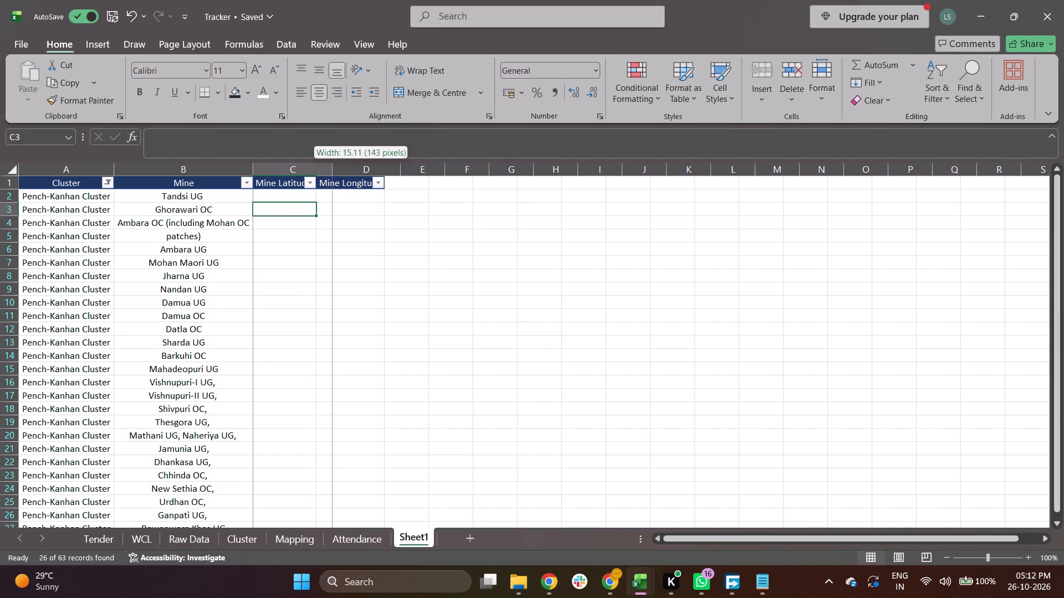
pyautogui.moveTo(330, 168); pyautogui.dragTo(332, 168)
pyautogui.moveTo(405, 172); pyautogui.dragTo(418, 168)
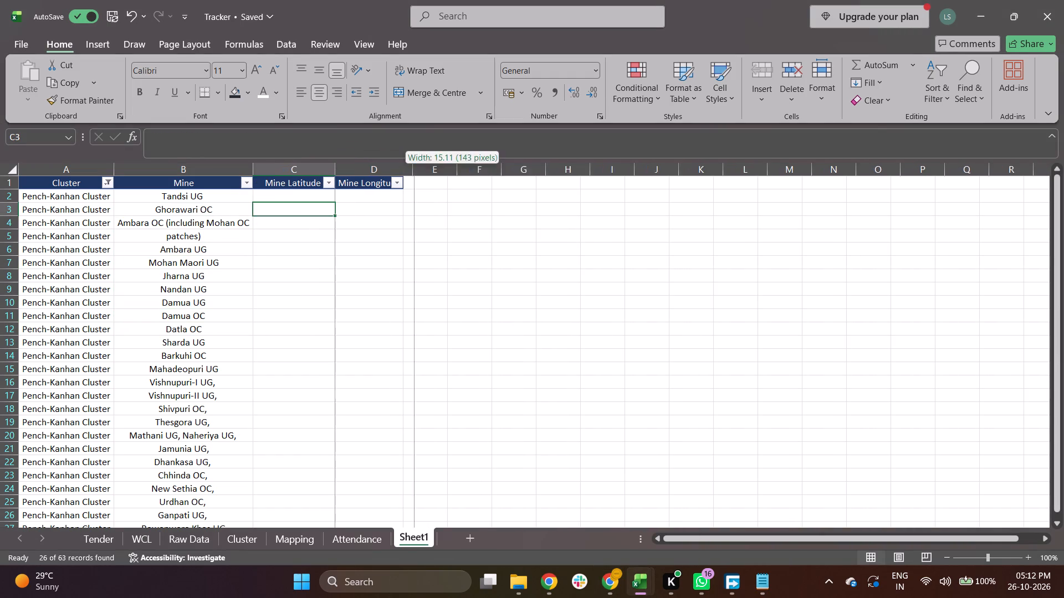
pyautogui.moveTo(418, 168); pyautogui.dragTo(431, 166)
pyautogui.click(335, 164)
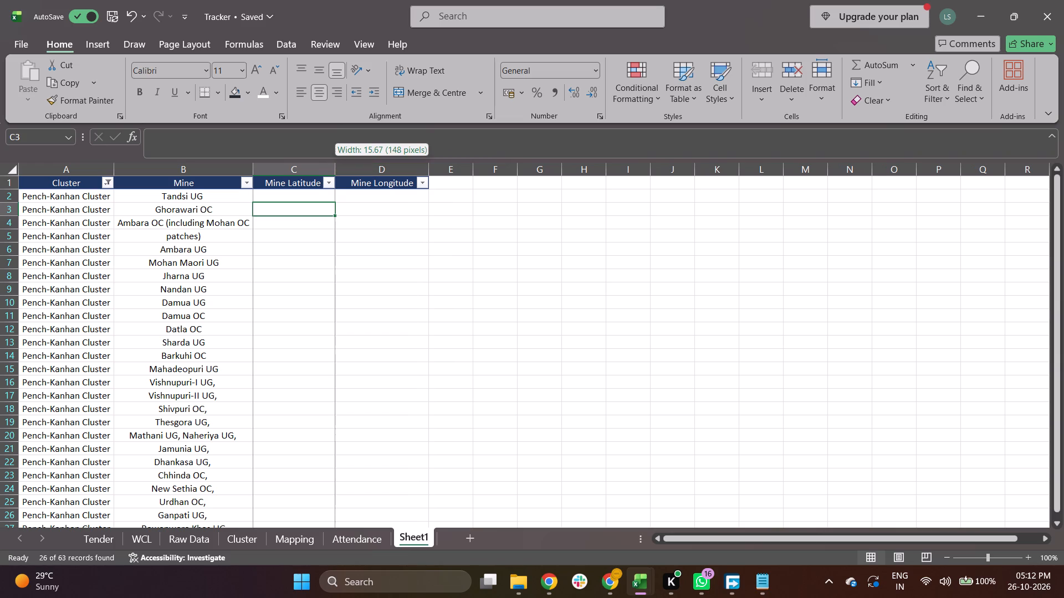
# Copy the Tandsi UG mine name from B2 and search Google in a new Chrome tab for "Longitude and Latitude of Tandsi UG mine".
pyautogui.click(217, 199)
pyautogui.hotkey('ctrl', 'c')
pyautogui.hotkey('alt', 'Tab')
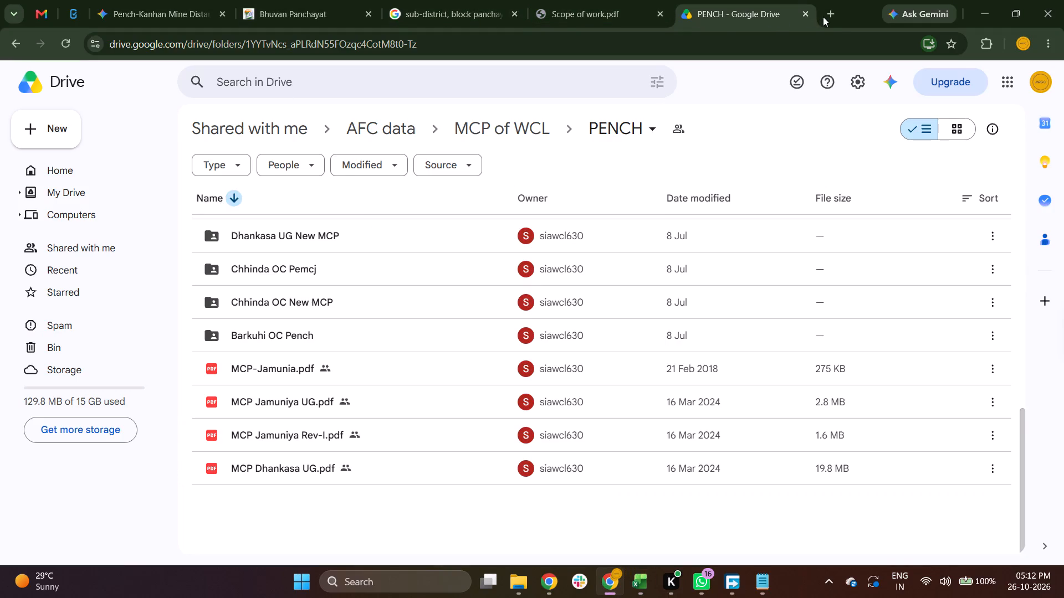
pyautogui.click(828, 18)
pyautogui.write('Longitude and')
pyautogui.press('space')
pyautogui.write('Latitude of')
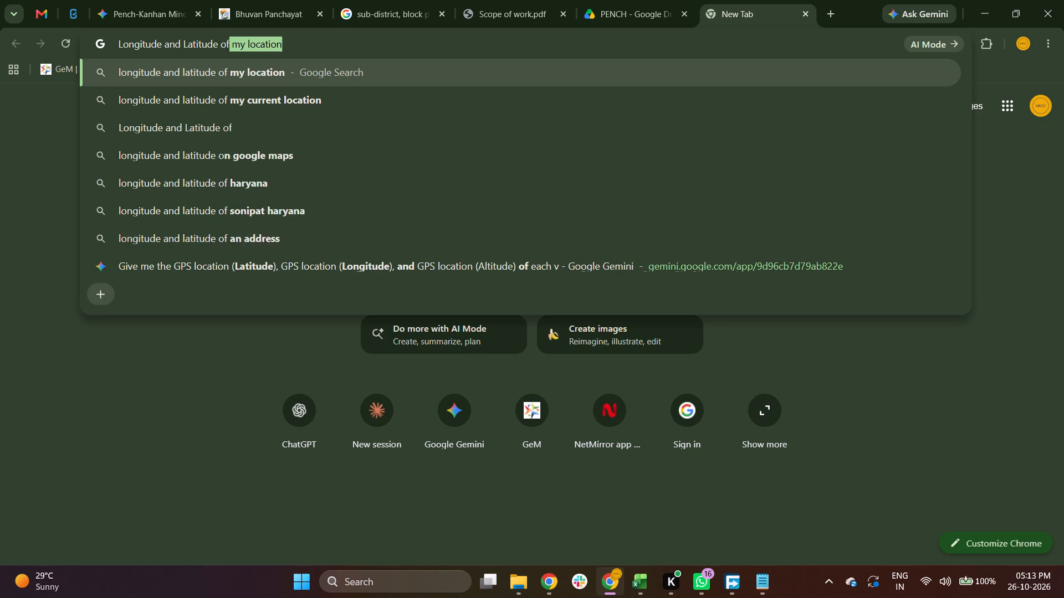
pyautogui.press('space')
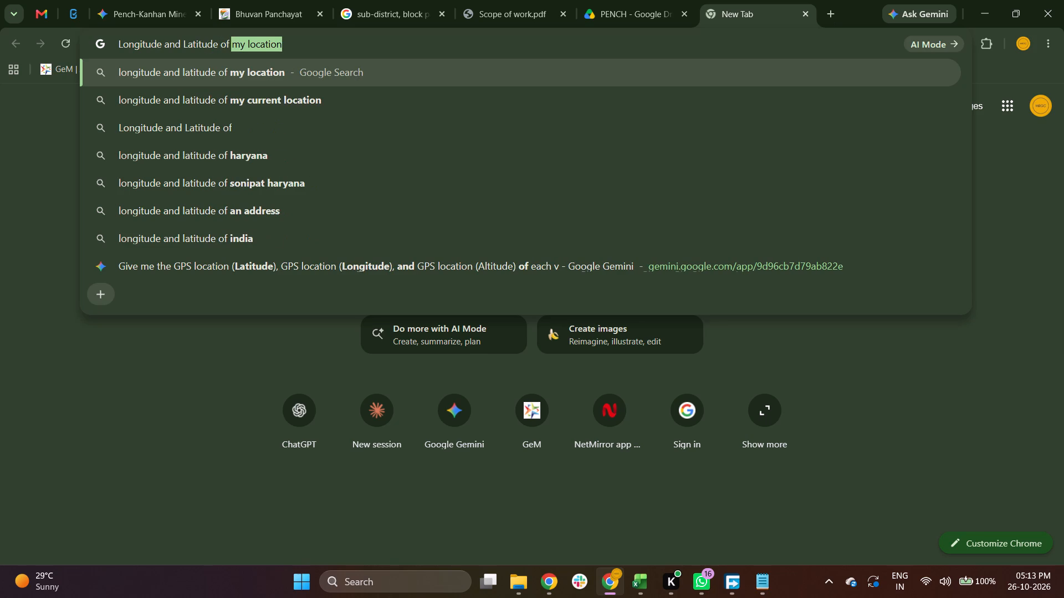
pyautogui.press('space')
pyautogui.hotkey('ctrl', 'v')
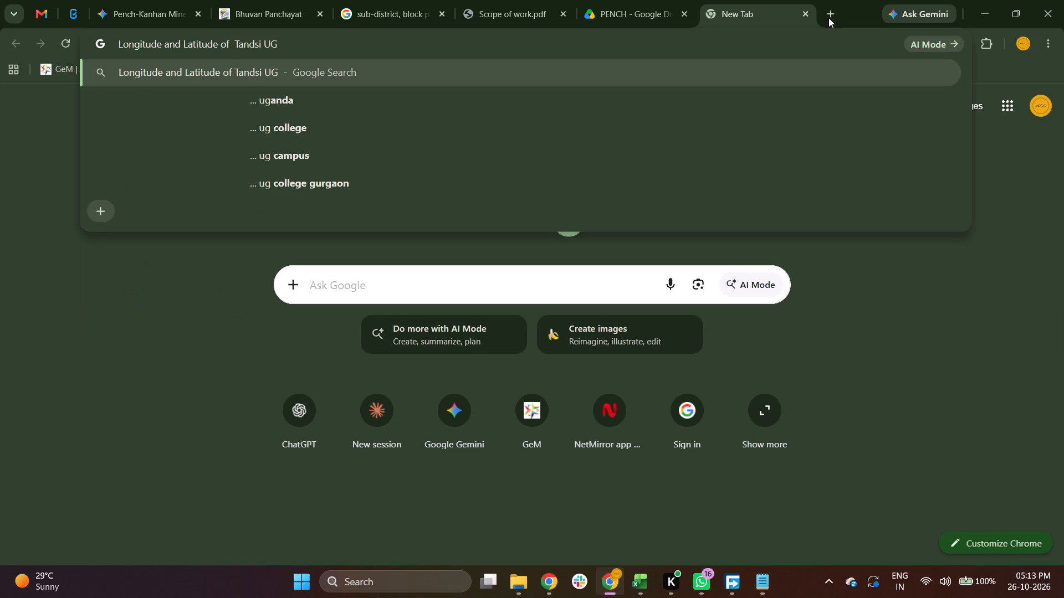
pyautogui.press('Left')
pyautogui.press('Left')
pyautogui.press('Left')
pyautogui.press('Left')
pyautogui.press('Left')
pyautogui.press('Left')
pyautogui.press('Left')
pyautogui.press('Left')
pyautogui.press('Left')
pyautogui.press('BackSpace')
pyautogui.press('Right')
pyautogui.press('Right')
pyautogui.press('Right')
pyautogui.press('Right')
pyautogui.press('Right')
pyautogui.press('Right')
pyautogui.press('Right')
pyautogui.press('Right')
pyautogui.press('Right')
pyautogui.press('Right')
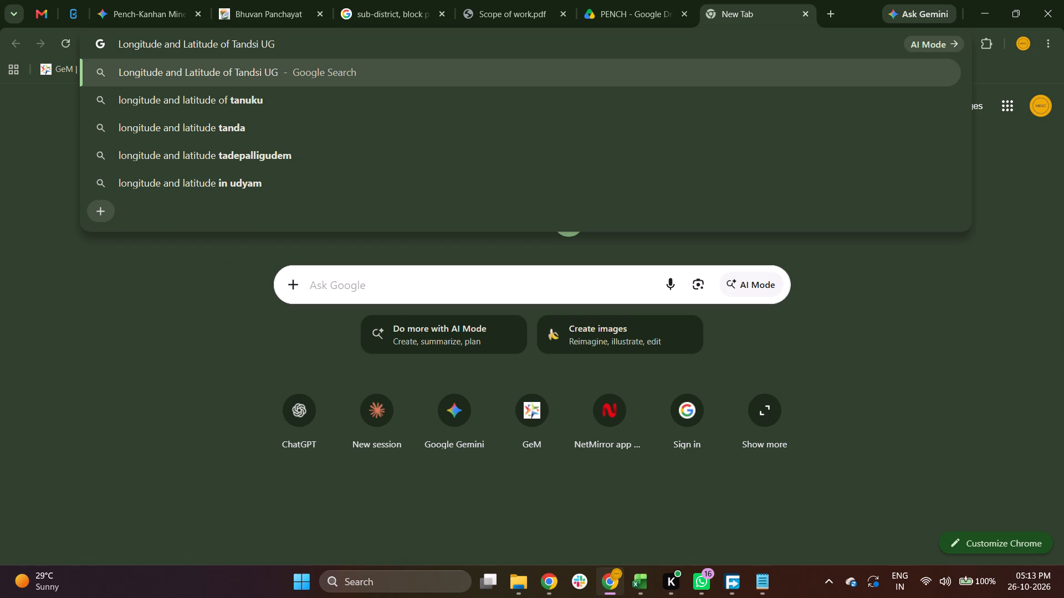
pyautogui.press('space')
pyautogui.write('mine')
pyautogui.press('space')
pyautogui.press('Return')
pyautogui.press("'")
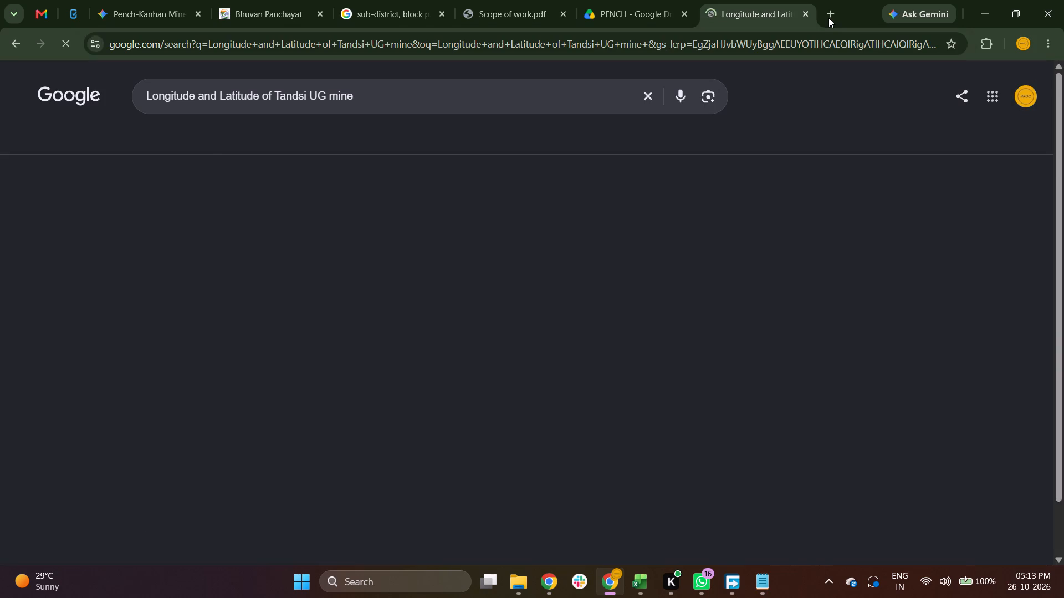
# Copy the exact Tandsi latitude, 22.185722° N (or 22° 11' 08" N), from the AI Overview into cell C2 of the Tracker's Sheet1.
pyautogui.scroll(-2, 268, 284)
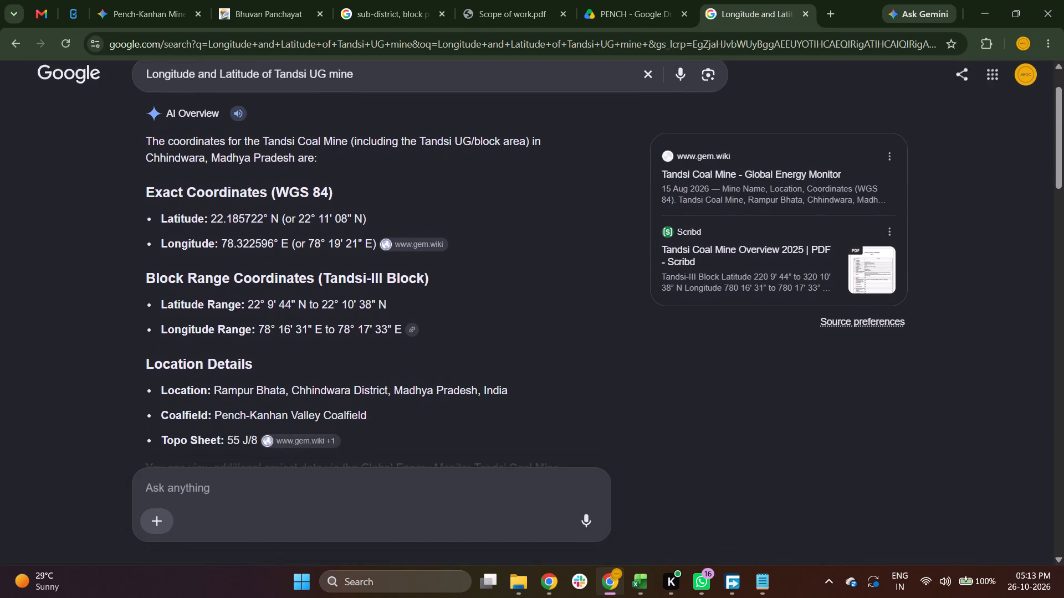
pyautogui.scroll(-1, 268, 284)
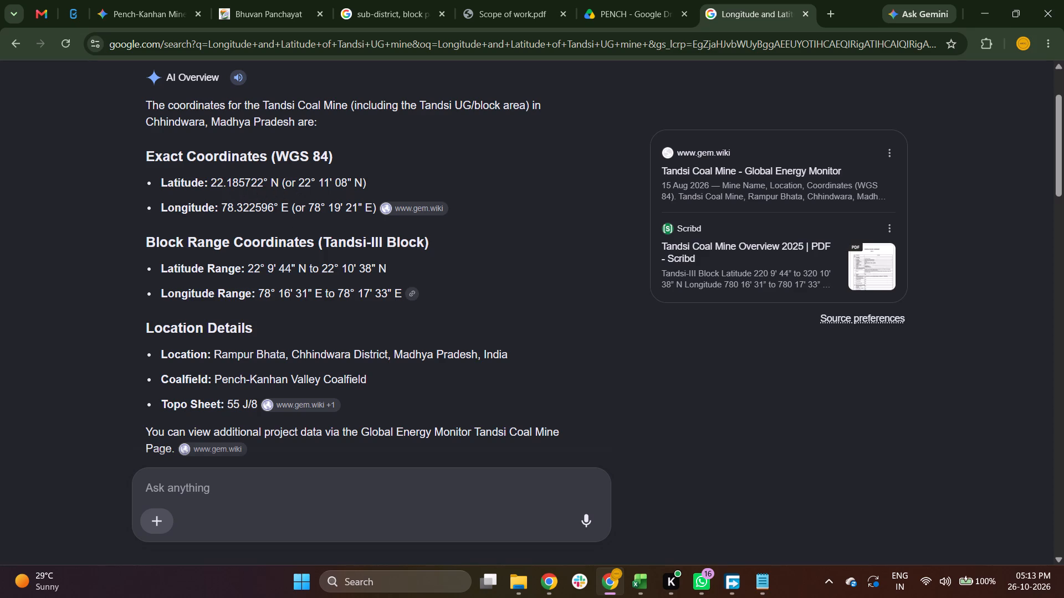
pyautogui.moveTo(212, 180); pyautogui.dragTo(366, 176)
pyautogui.hotkey('ctrl', 'c')
pyautogui.hotkey('ctrl', 'c')
pyautogui.hotkey('ctrl', 'c')
pyautogui.hotkey('alt', 'Tab')
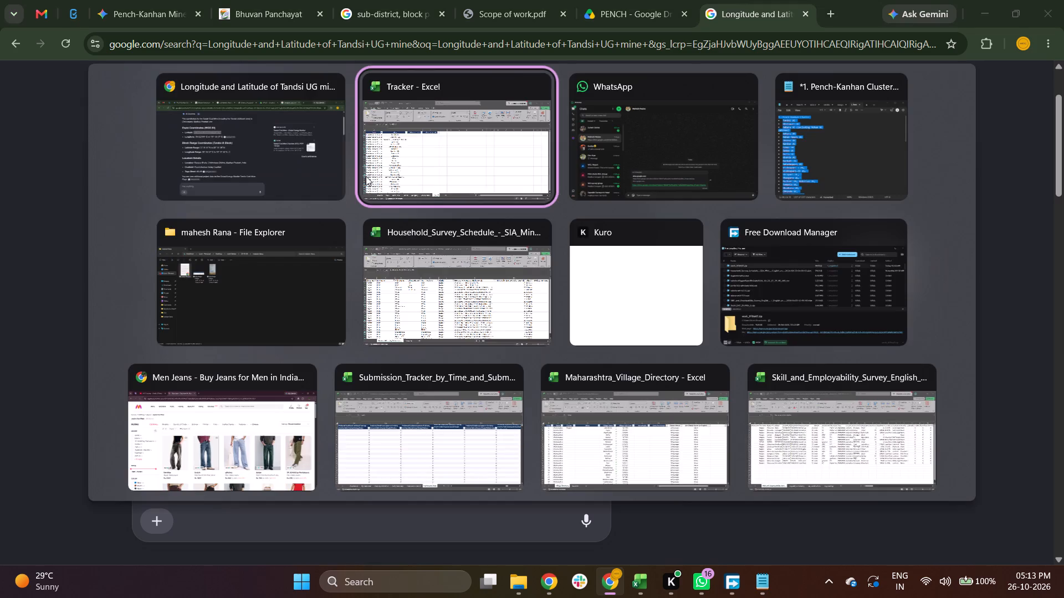
pyautogui.press('Left')
pyautogui.press('Right')
pyautogui.press('Right')
pyautogui.hotkey('ctrl', 'v')
# Copy the exact Tandsi longitude, 78.322596° E (or 78° 19' 21" E), from the AI Overview into cell D2 of Sheet1.
pyautogui.press('Right')
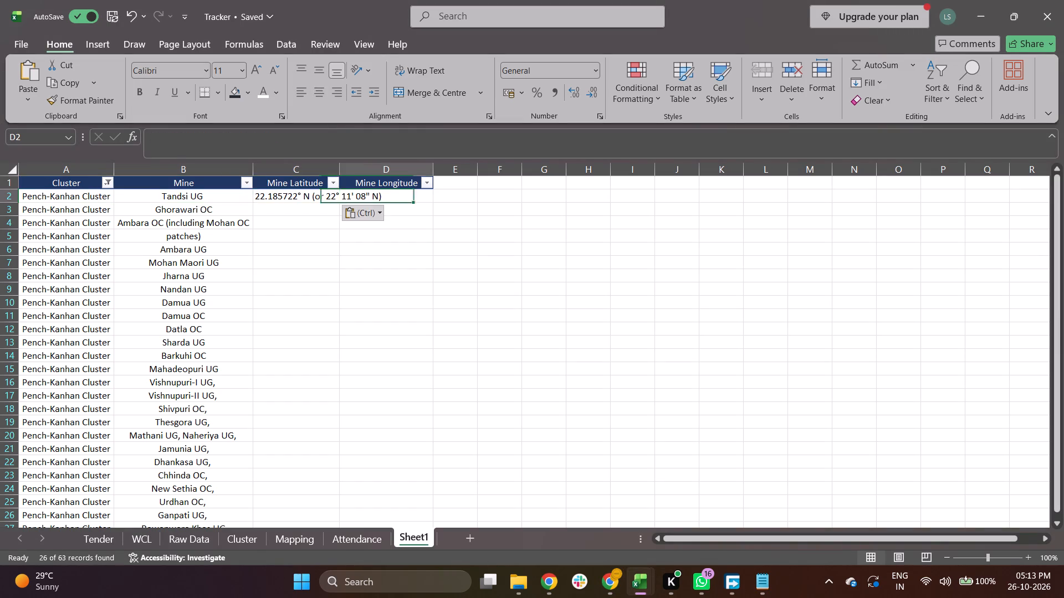
pyautogui.hotkey('alt', 'Tab')
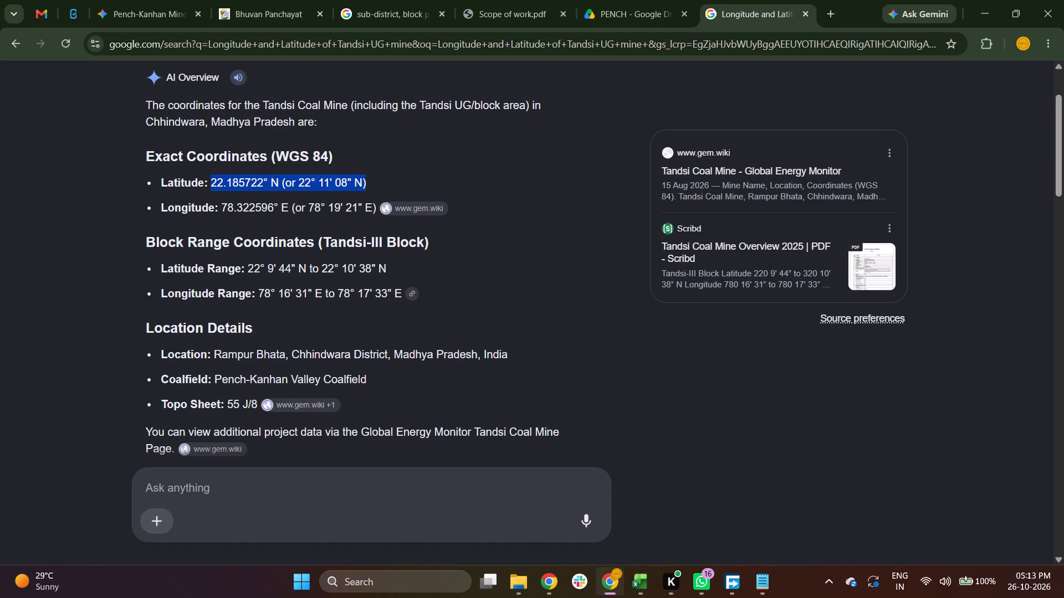
pyautogui.moveTo(221, 207); pyautogui.dragTo(375, 201)
pyautogui.hotkey('ctrl', 'c')
pyautogui.hotkey('ctrl', 'c')
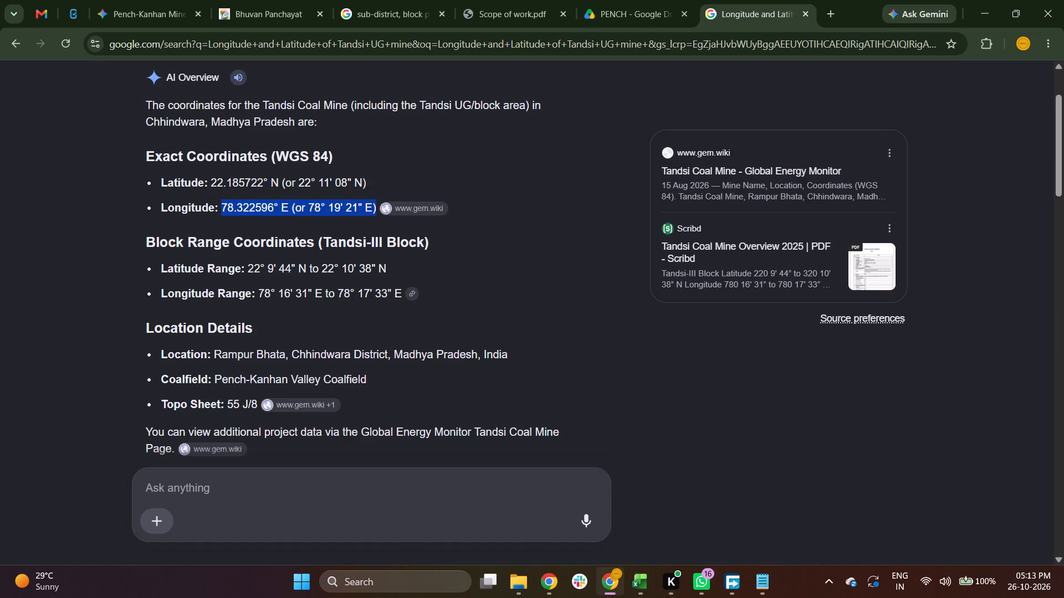
pyautogui.hotkey('alt', 'Tab')
pyautogui.hotkey('ctrl', 'v')
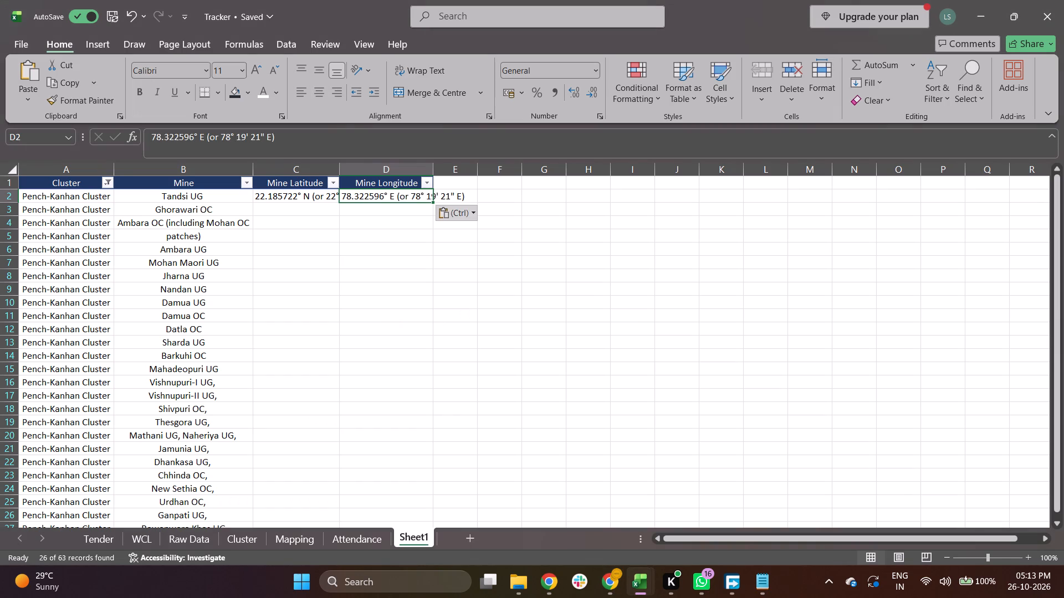
# Copy Ghorawari OC from B3, search Google for "Longitude and Latitude of Ghorawari OC mine" in Chrome, and examine the AI Overview's coordinates.
pyautogui.press('Left')
pyautogui.press('Down')
pyautogui.hotkey('alt', 'Tab')
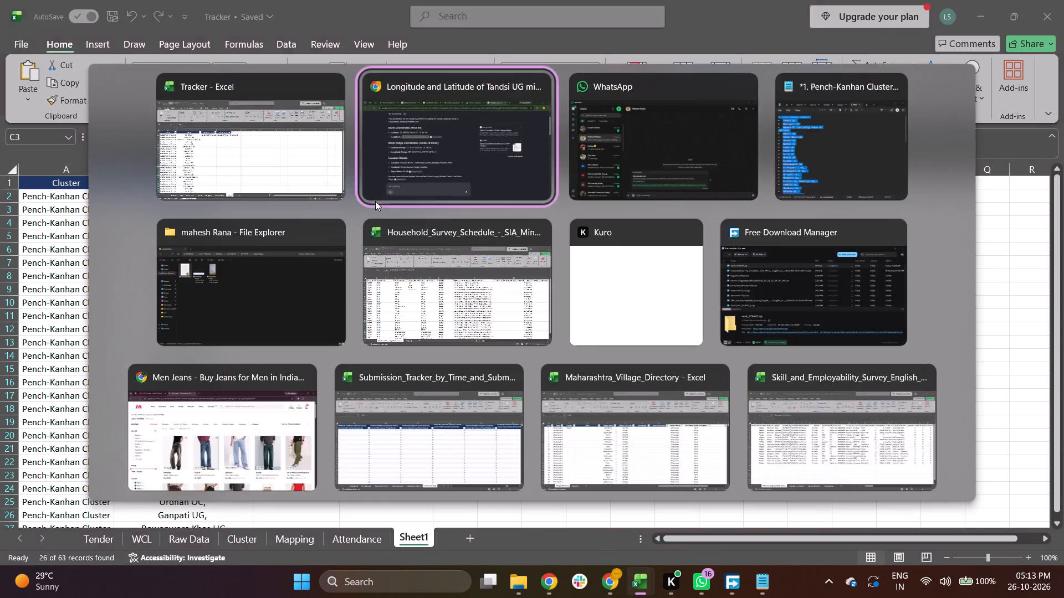
pyautogui.hotkey('alt', 'Tab')
pyautogui.press('Left')
pyautogui.hotkey('ctrl', 'c')
pyautogui.hotkey('alt', 'Tab')
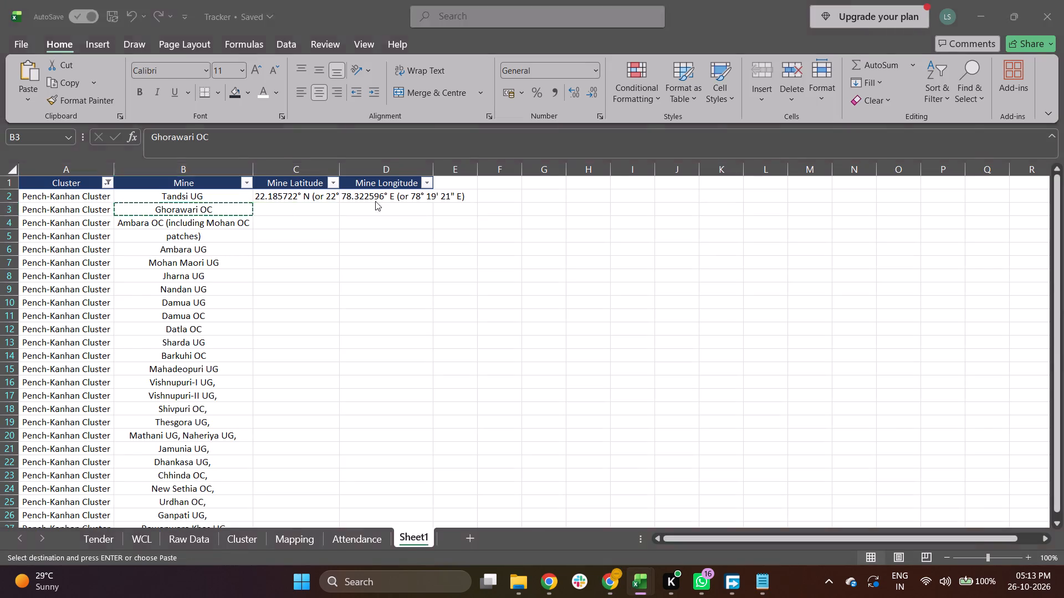
pyautogui.scroll(5, 353, 159)
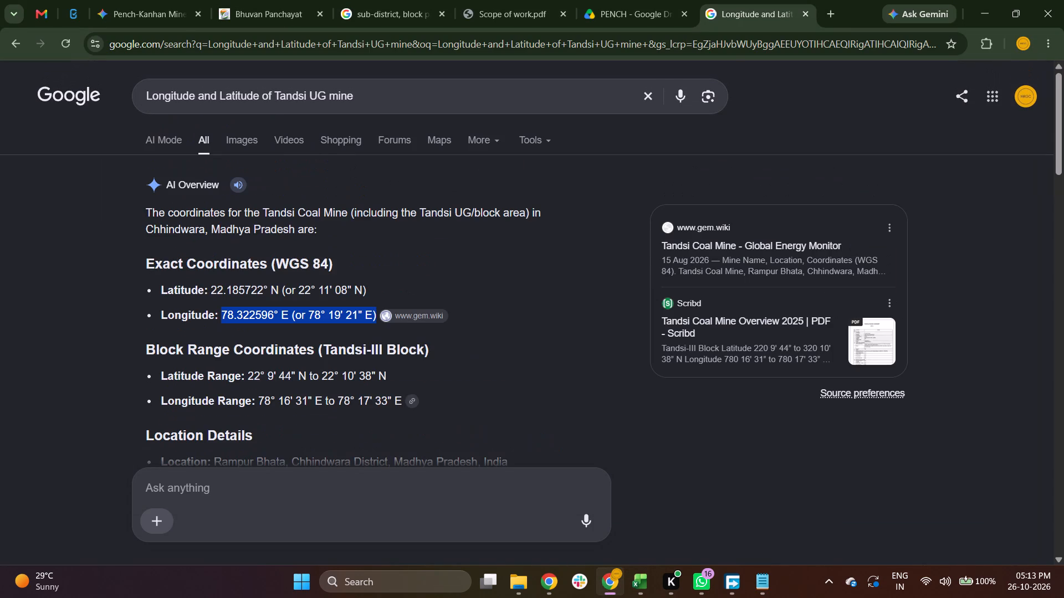
pyautogui.doubleClick(284, 94)
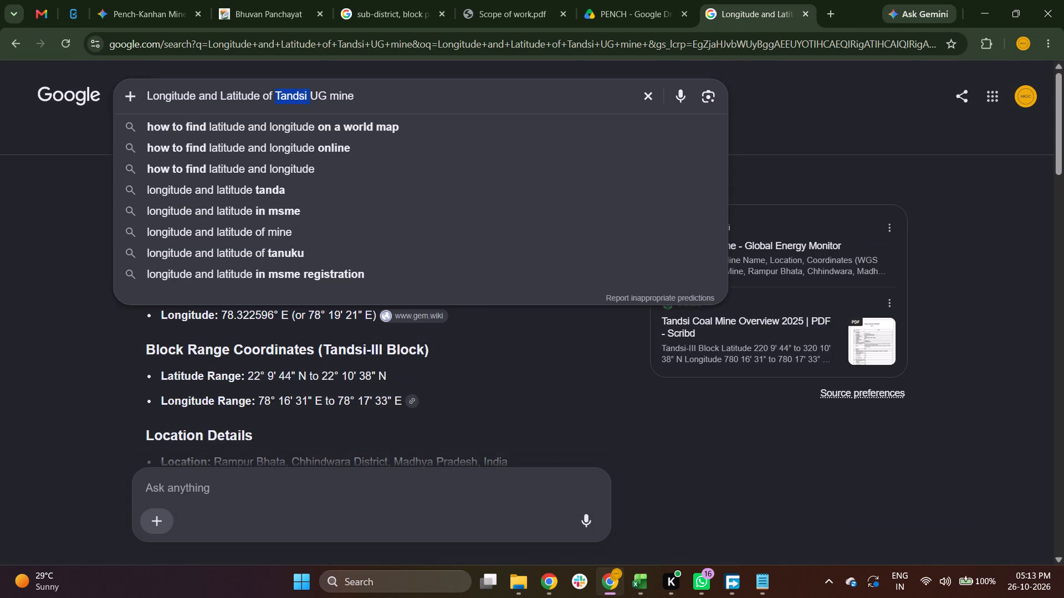
pyautogui.hotkey('shift', 'Right')
pyautogui.hotkey('shift', 'Right')
pyautogui.hotkey('ctrl', 'v')
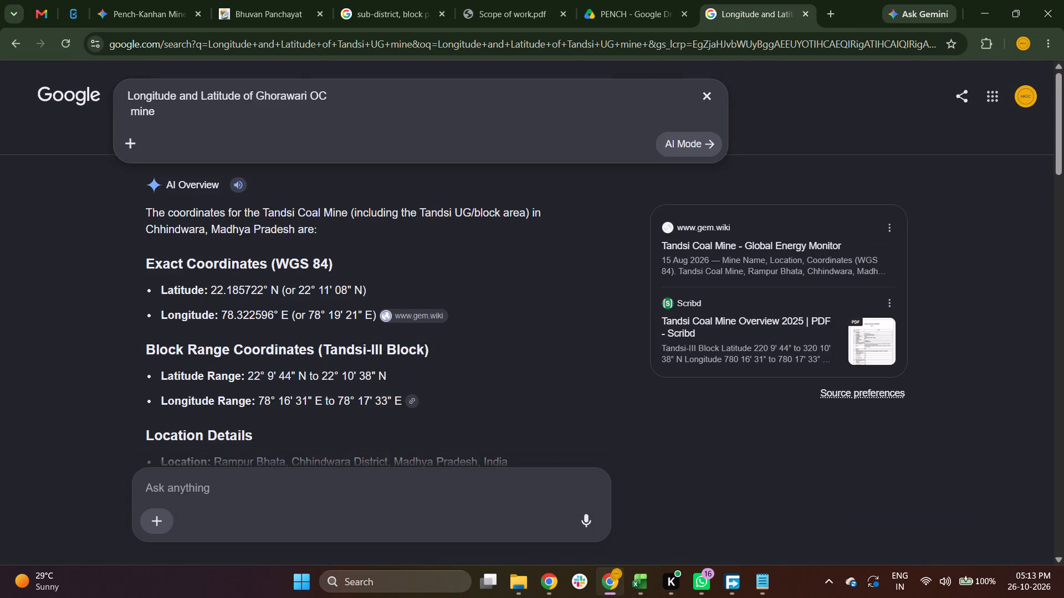
pyautogui.press('Right')
pyautogui.press('BackSpace')
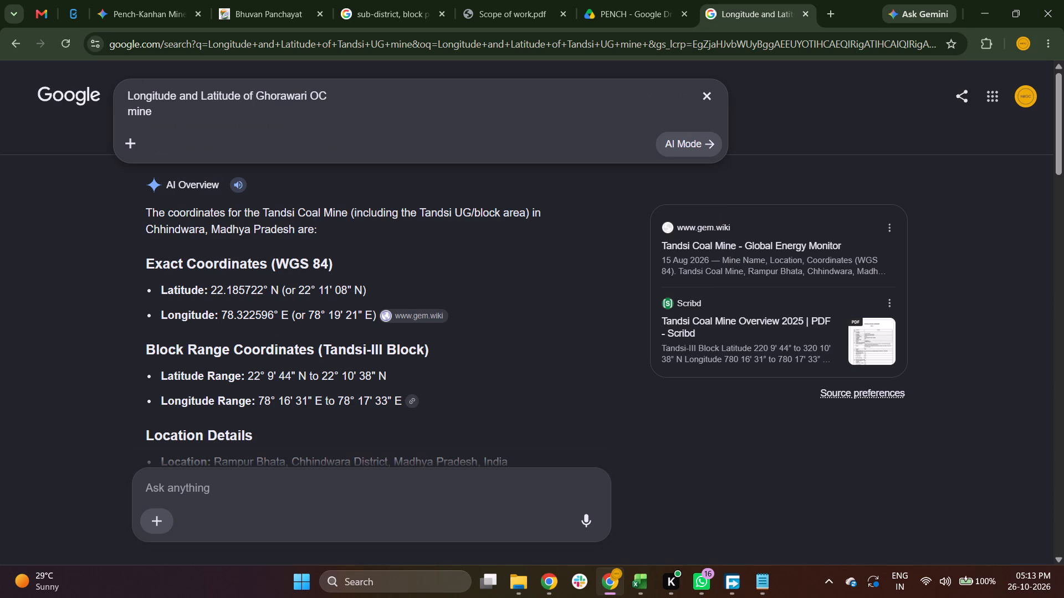
pyautogui.press('BackSpace')
pyautogui.press('space')
pyautogui.press('Return')
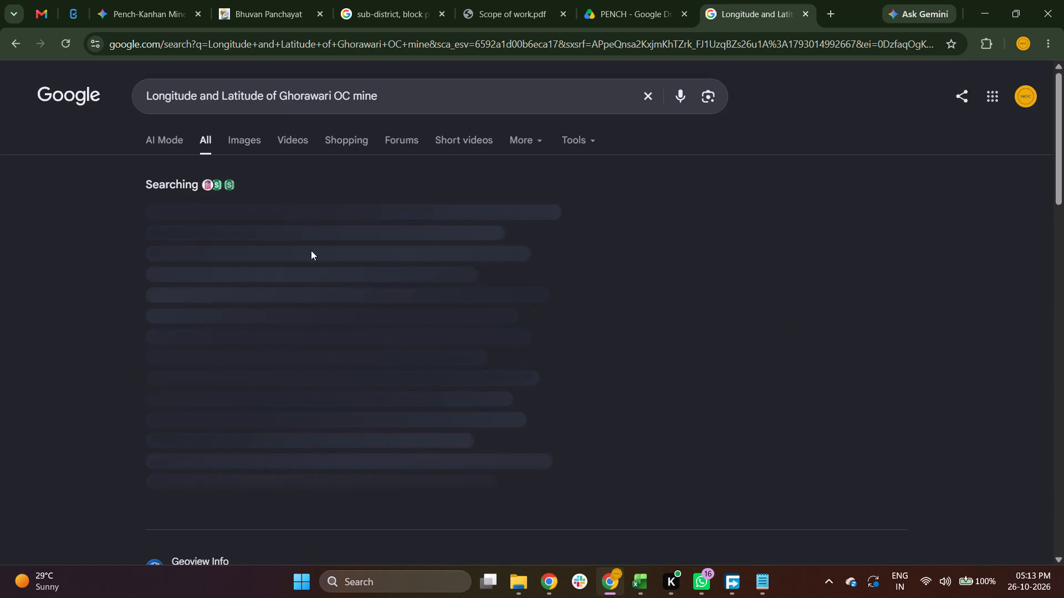
pyautogui.scroll(-1, 458, 296)
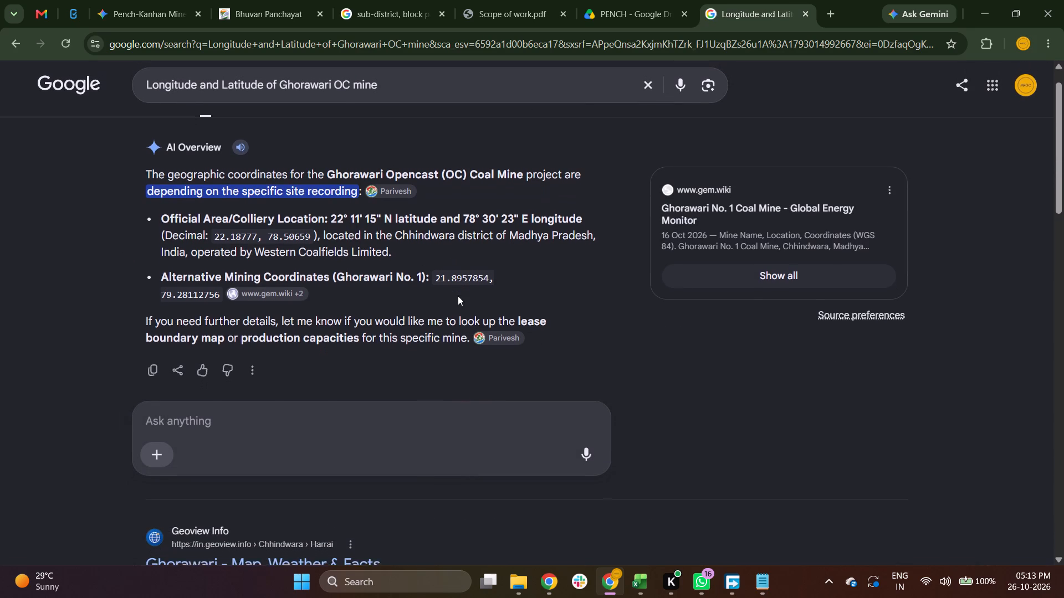
pyautogui.scroll(-1, 458, 296)
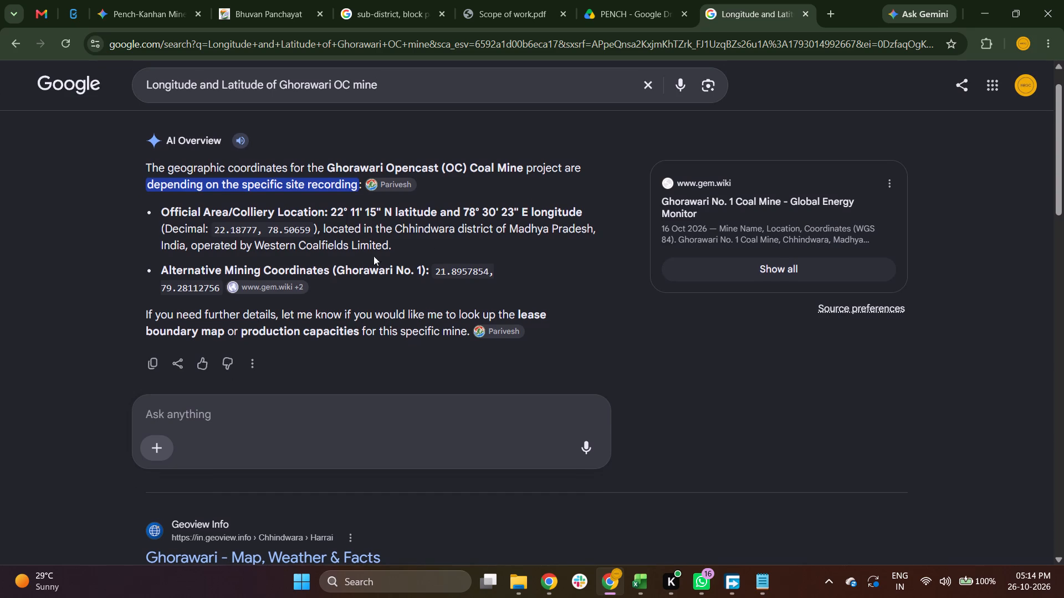
pyautogui.scroll(-1, 293, 302)
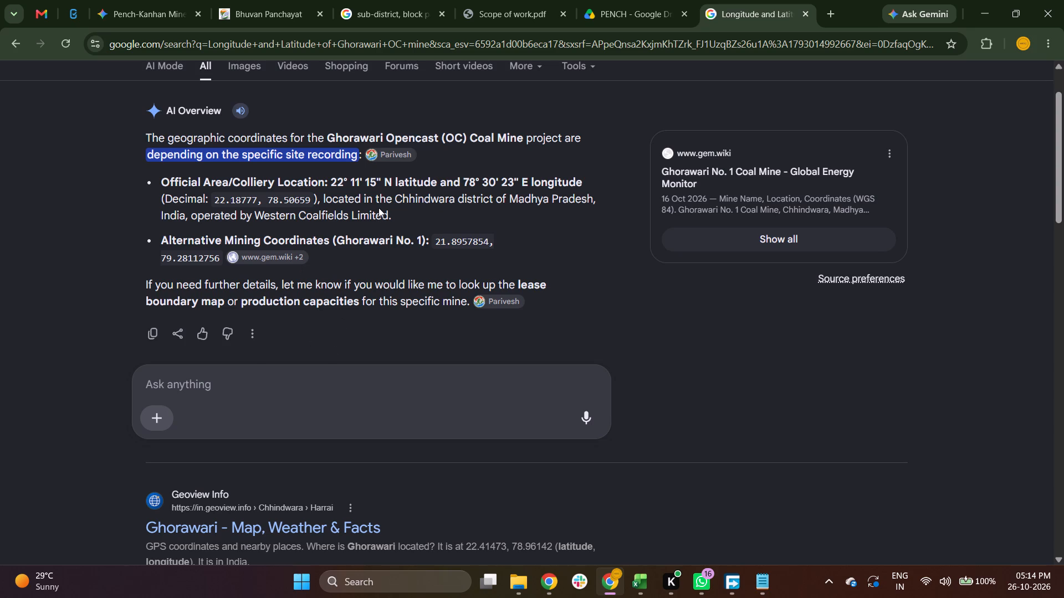
# Copy the official Ghorawari OC latitude, 22° 11' 15" N, from the AI Overview into cell C3 of the Tracker's Sheet1.
pyautogui.scroll(2, 378, 208)
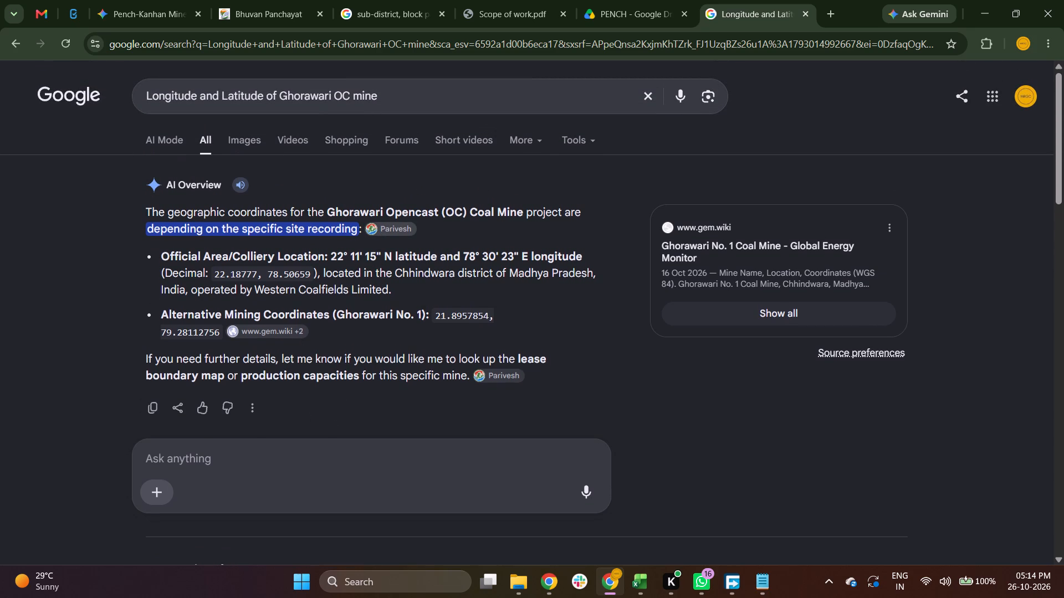
pyautogui.moveTo(329, 253); pyautogui.dragTo(392, 259)
pyautogui.hotkey('ctrl', 'c')
pyautogui.hotkey('ctrl', 'c')
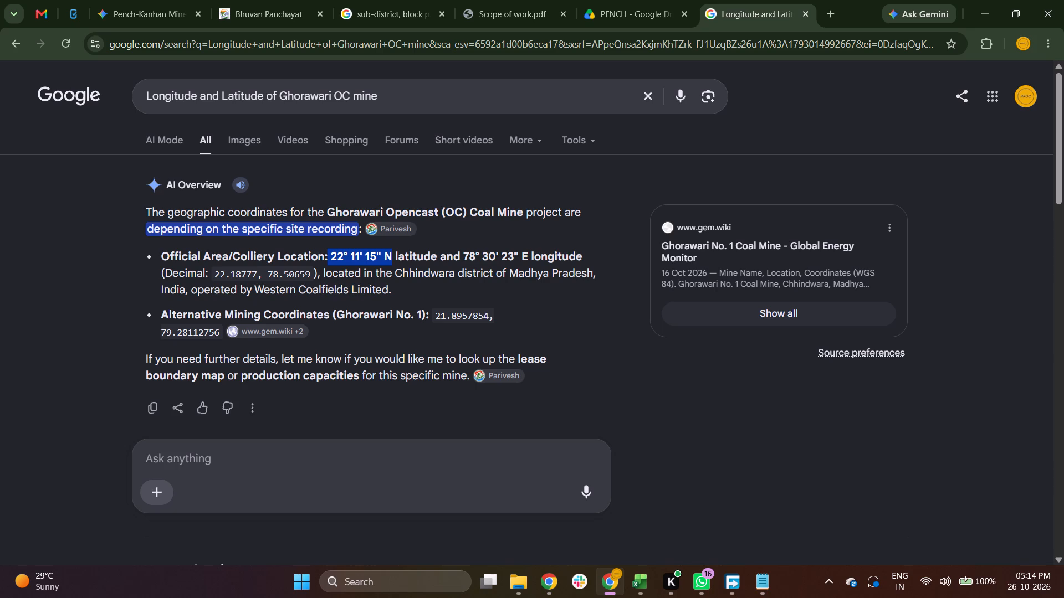
pyautogui.hotkey('ctrl', 'c')
pyautogui.hotkey('ctrl', 'c')
pyautogui.hotkey('ctrl', 'c')
pyautogui.hotkey('alt', 'Tab')
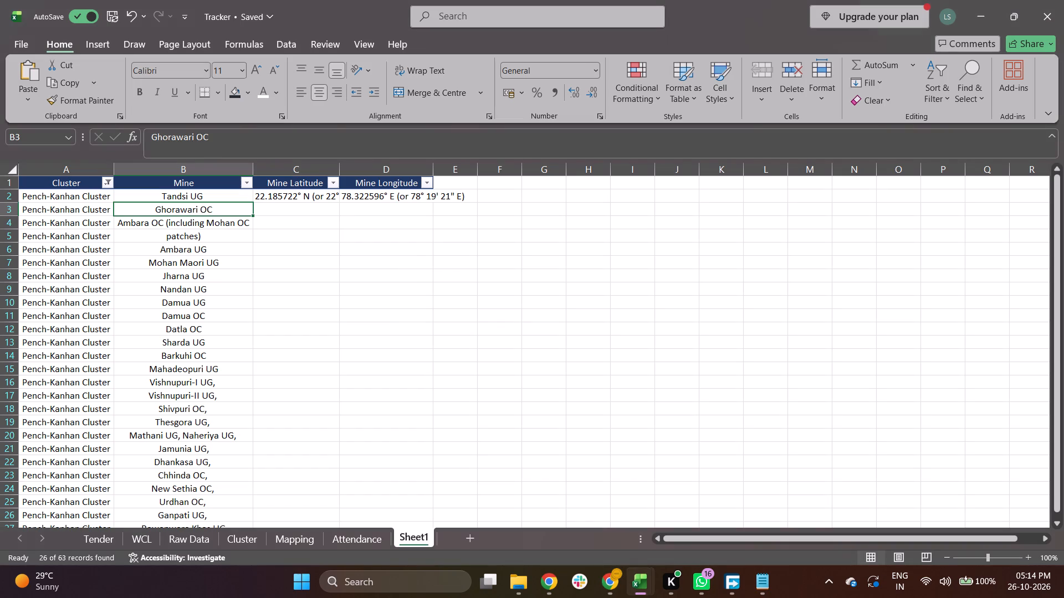
pyautogui.press('Right')
pyautogui.hotkey('ctrl', 'v')
# Copy the official Ghorawari OC longitude, 78° 30' 23" E, from the AI Overview into cell D3 of Sheet1.
pyautogui.press('Right')
pyautogui.hotkey('alt', 'Tab')
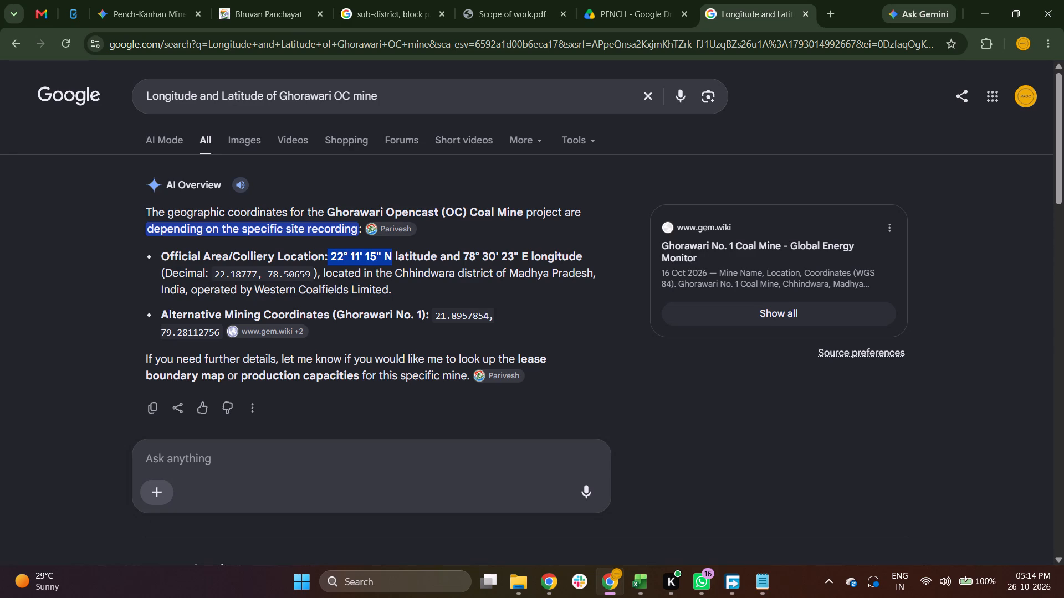
pyautogui.moveTo(463, 257); pyautogui.dragTo(528, 260)
pyautogui.hotkey('ctrl', 'c')
pyautogui.hotkey('ctrl', 'c')
pyautogui.hotkey('alt', 'Tab')
pyautogui.hotkey('ctrl', 'v')
# Copy the mine name from B4 and substitute it for Ghorawari OC in Chrome's Google query, keeping the query on one line.
pyautogui.press('Down')
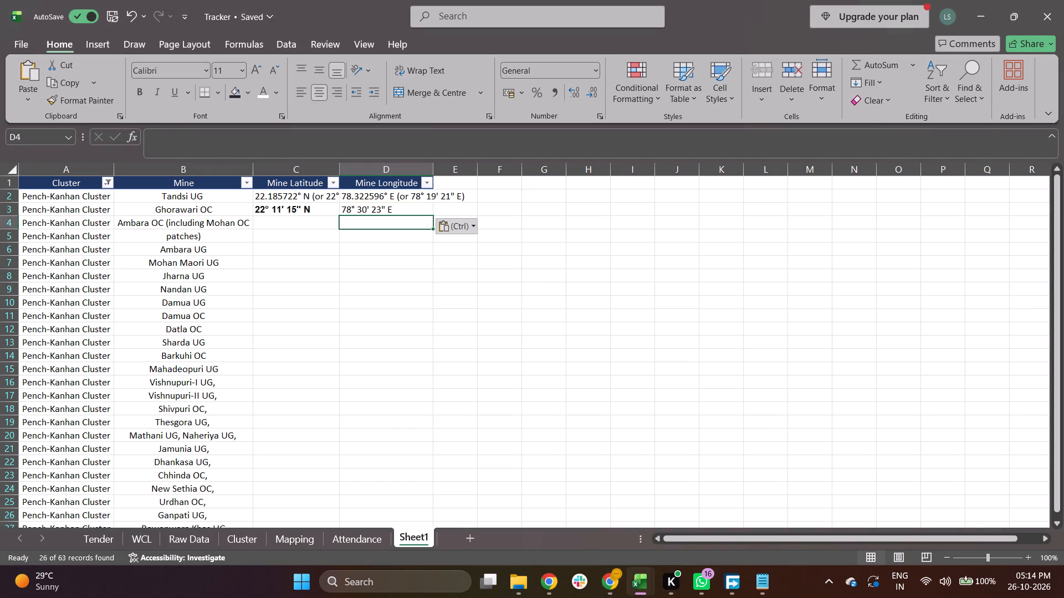
pyautogui.press('Left')
pyautogui.press('Left')
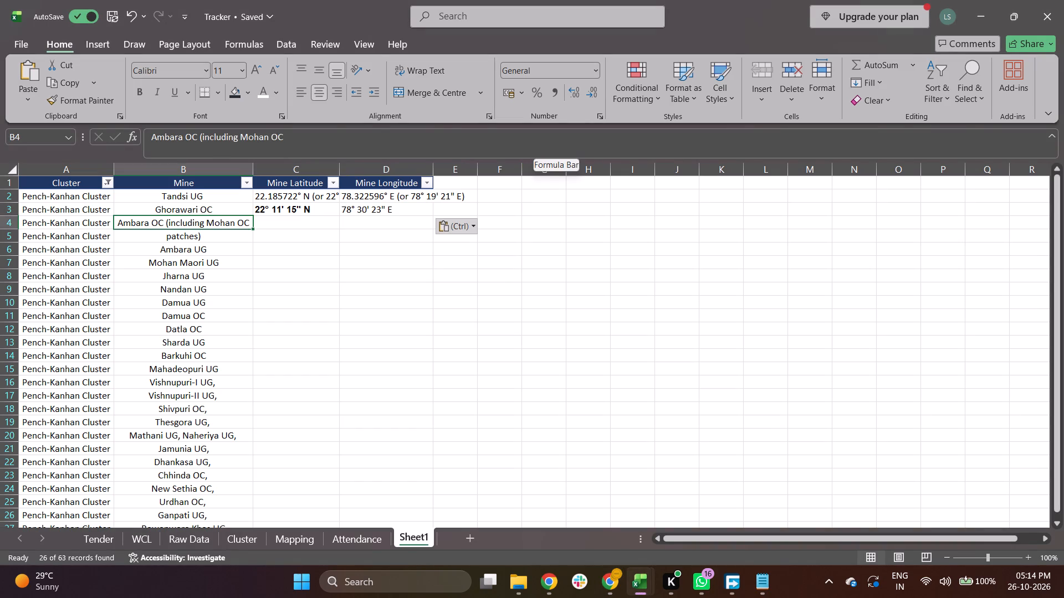
pyautogui.hotkey('ctrl', 'c')
pyautogui.hotkey('alt', 'Tab')
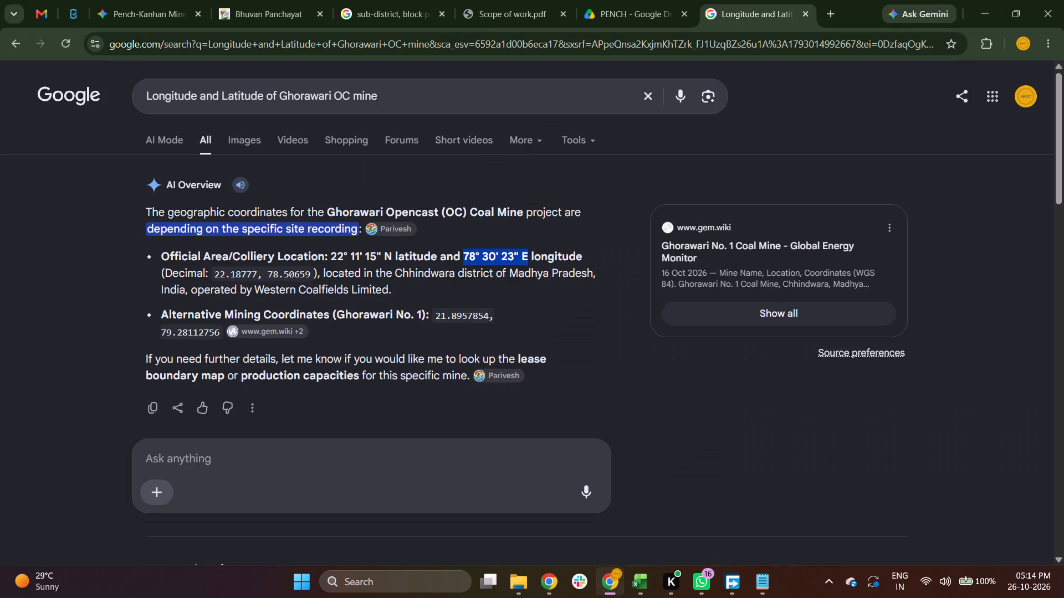
pyautogui.doubleClick(294, 98)
pyautogui.hotkey('shift', 'Right')
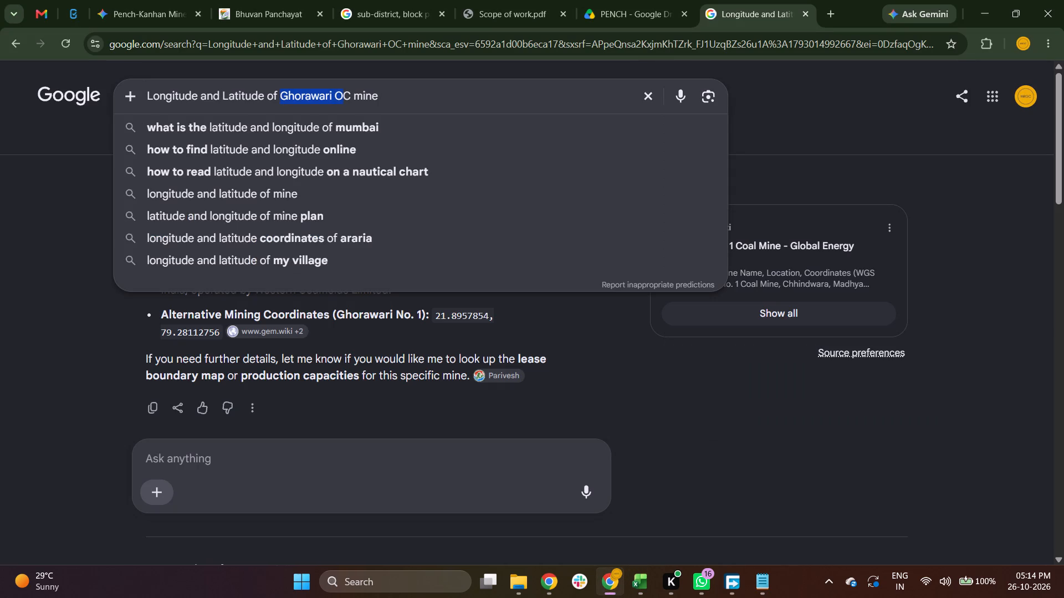
pyautogui.hotkey('shift', 'Right')
pyautogui.hotkey('ctrl', 'v')
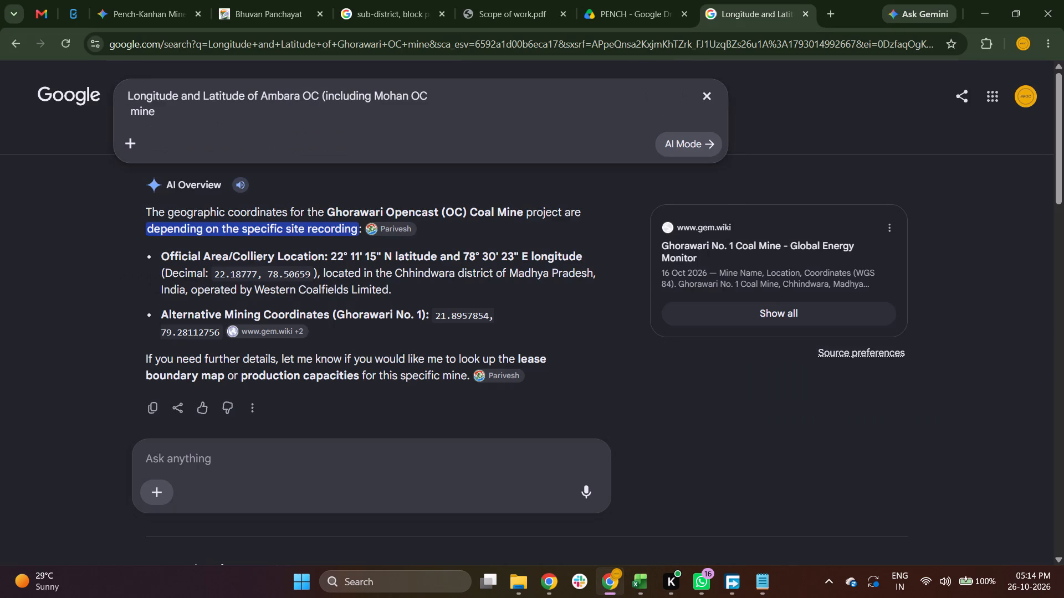
pyautogui.press('Right')
pyautogui.press('BackSpace')
pyautogui.press('BackSpace')
pyautogui.press('space')
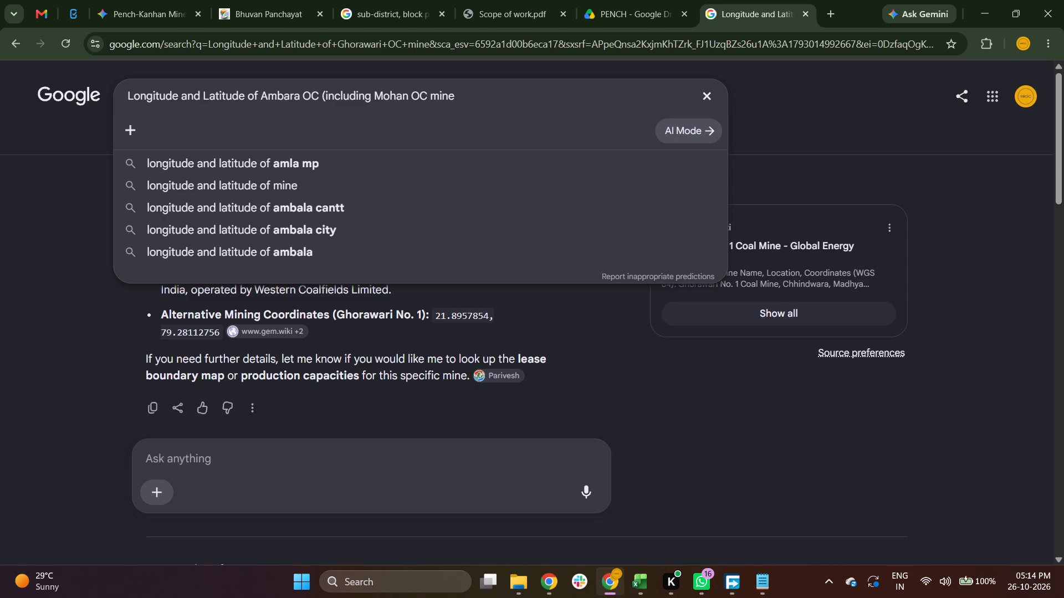
# Switch to the Tracker workbook and add a closing parenthesis so B4 reads "Ambara OC (including Mohan OC)".
pyautogui.hotkey('alt', 'Tab')
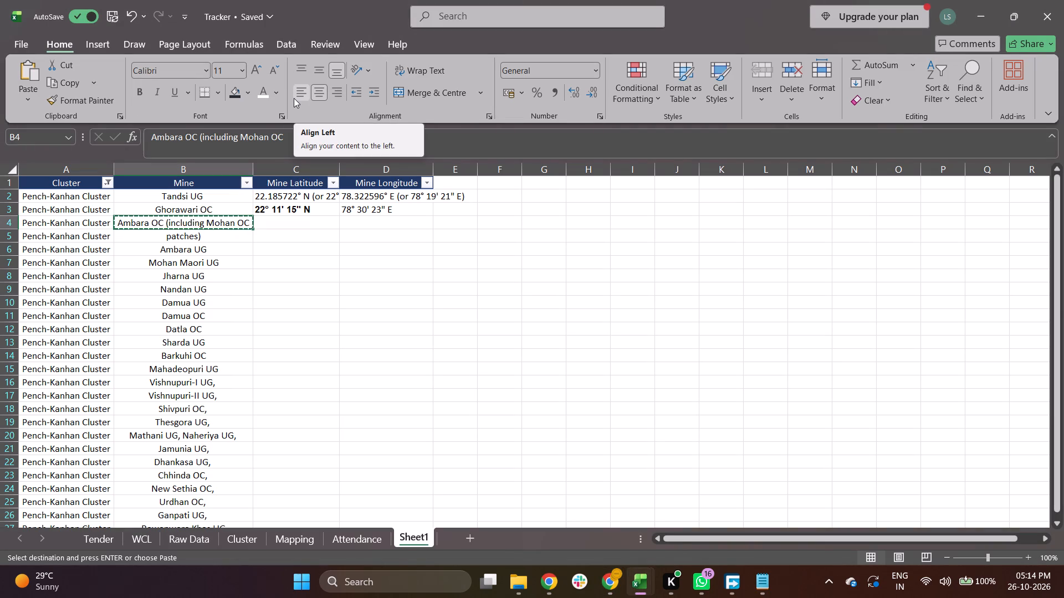
pyautogui.click(284, 137)
pyautogui.hotkey('shift', ')')
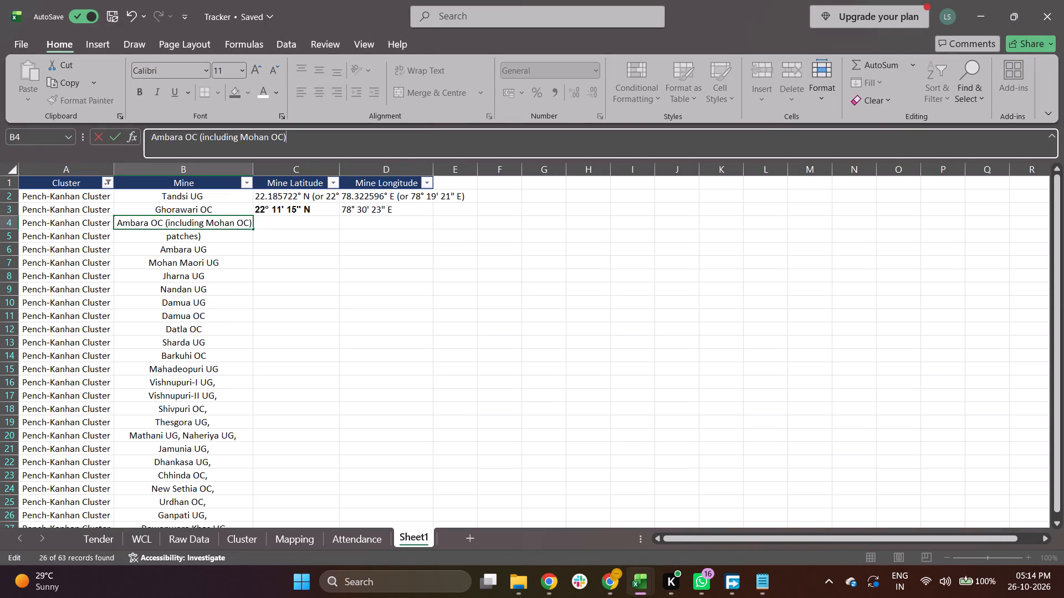
# Add the closing parenthesis in the Google query and search for "Longitude and Latitude of Ambara OC (including Mohan OC) mine".
pyautogui.hotkey('alt', 'Tab')
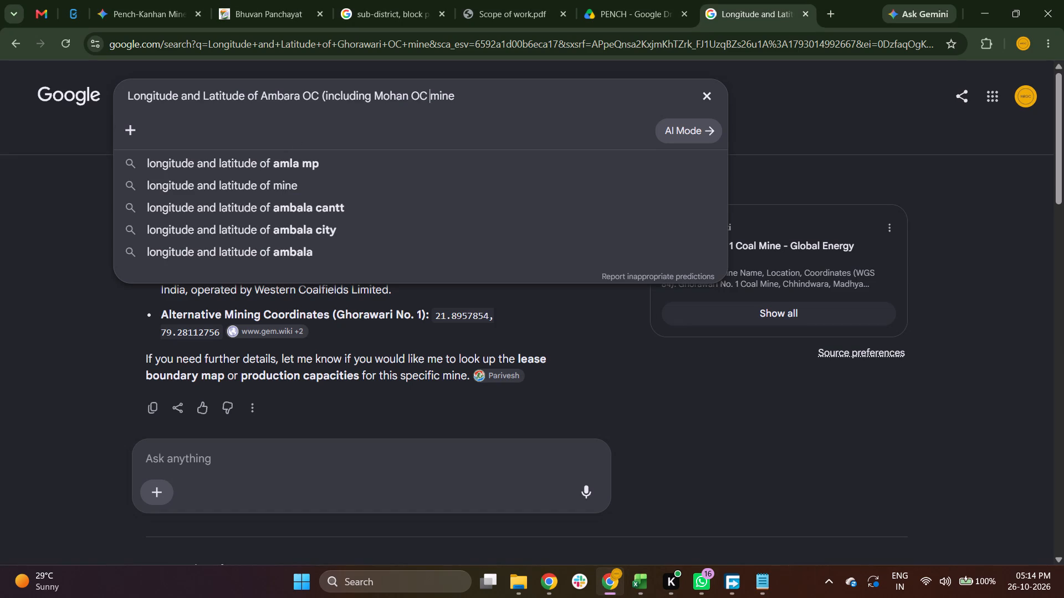
pyautogui.press('BackSpace')
pyautogui.write(')')
pyautogui.press('space')
pyautogui.press('Return')
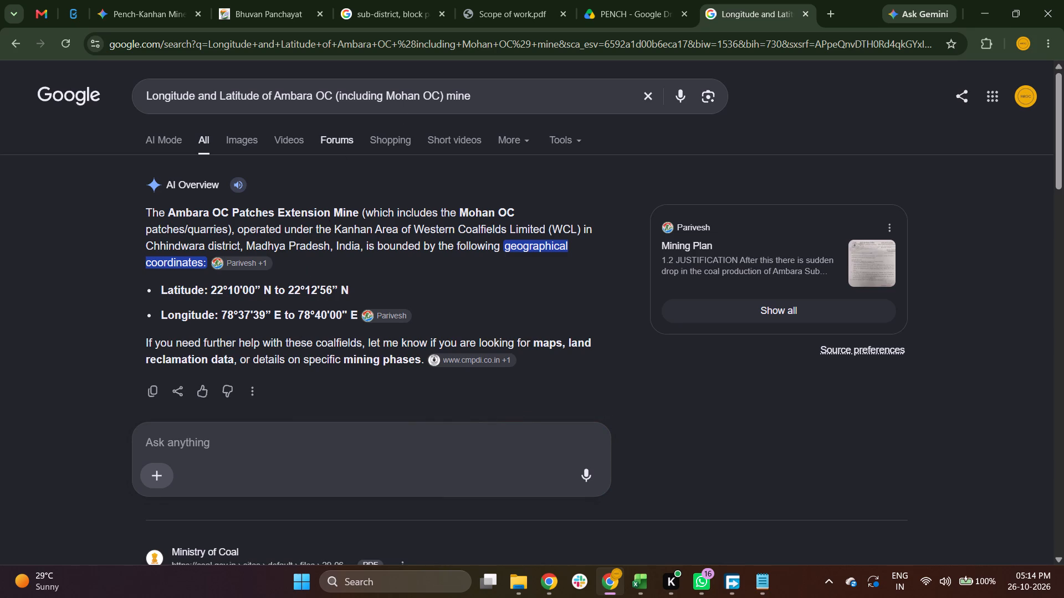
# Copy the Ambara OC latitude range, 22°10'00" N to 22°12'56" N, from the AI Overview into cell C4 of Sheet1.
pyautogui.moveTo(210, 286); pyautogui.dragTo(346, 291)
pyautogui.hotkey('ctrl', 'c')
pyautogui.hotkey('ctrl', 'c')
pyautogui.hotkey('ctrl', 'c')
pyautogui.hotkey('ctrl', 'c')
pyautogui.hotkey('ctrl', 'c')
pyautogui.hotkey('alt', 'Tab')
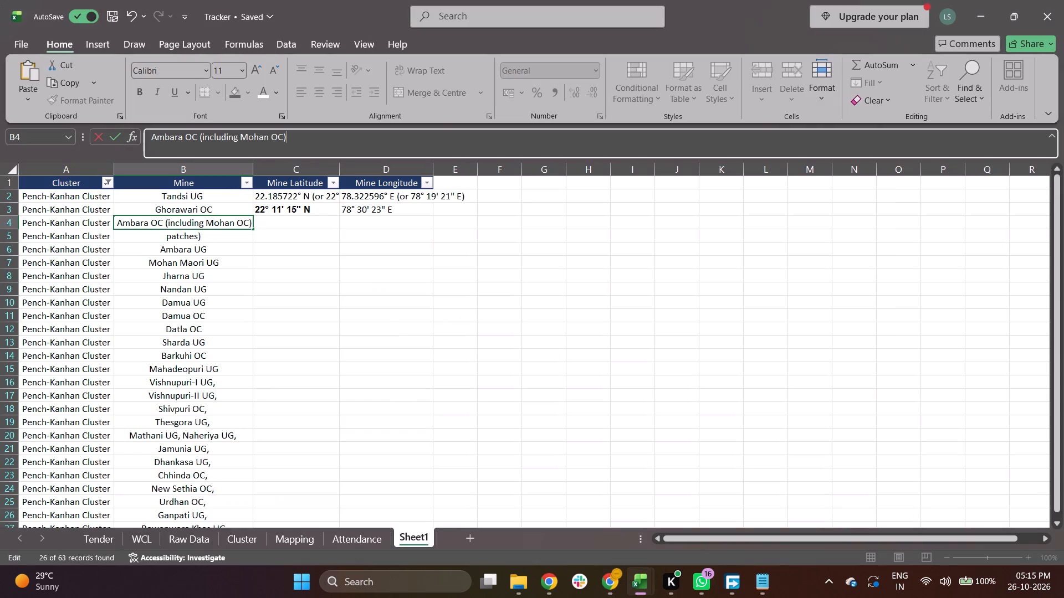
pyautogui.press('Right')
pyautogui.press('Right')
pyautogui.press('Tab')
pyautogui.hotkey('ctrl', 'v')
# Copy the Ambara OC longitude range, 78°37'39" E to 78°40'00" E, from the AI Overview into cell D4 of Sheet1.
pyautogui.press('Right')
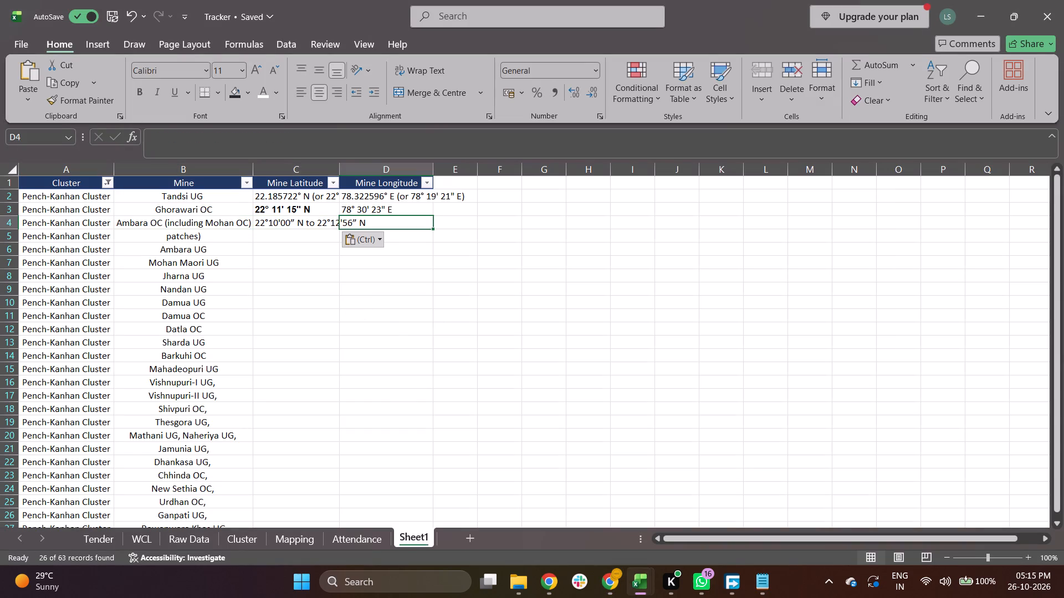
pyautogui.hotkey('alt', 'Tab')
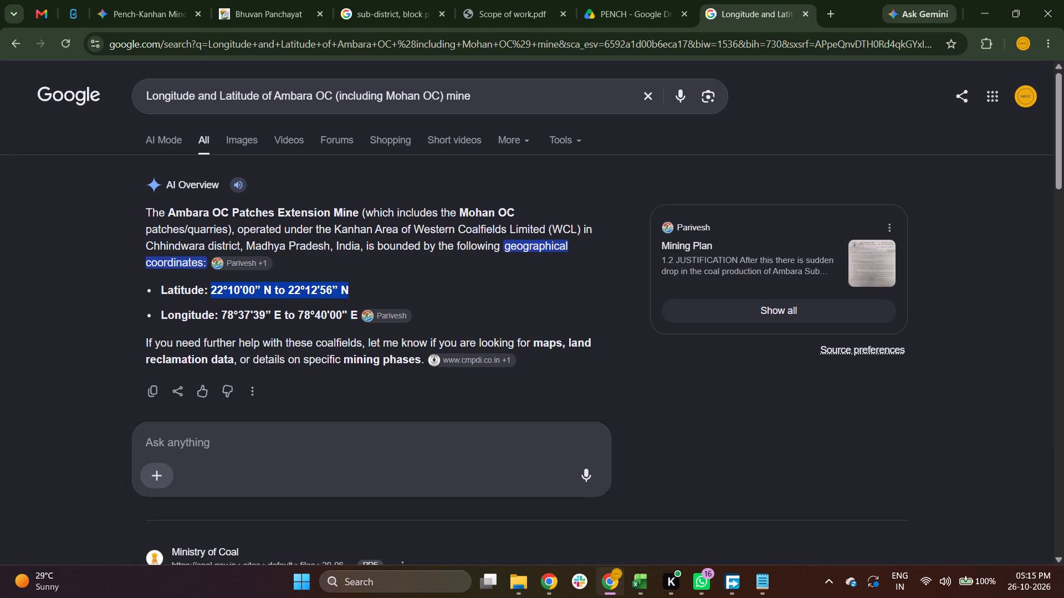
pyautogui.moveTo(222, 311); pyautogui.dragTo(354, 312)
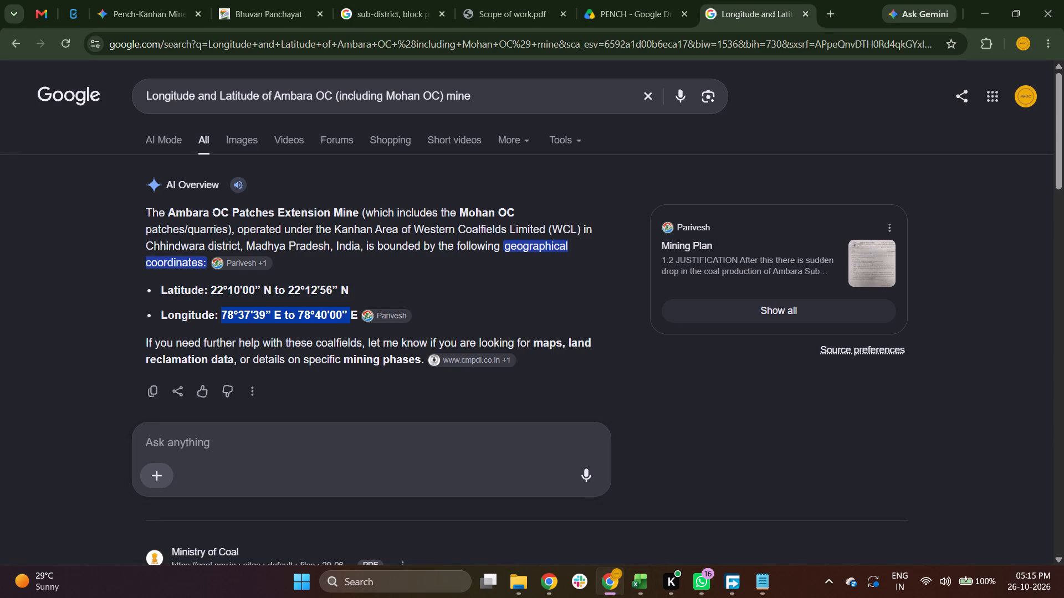
pyautogui.moveTo(354, 312); pyautogui.dragTo(355, 315)
pyautogui.hotkey('ctrl', 'c')
pyautogui.hotkey('ctrl', 'c')
pyautogui.hotkey('ctrl', 'c')
pyautogui.hotkey('alt', 'Tab')
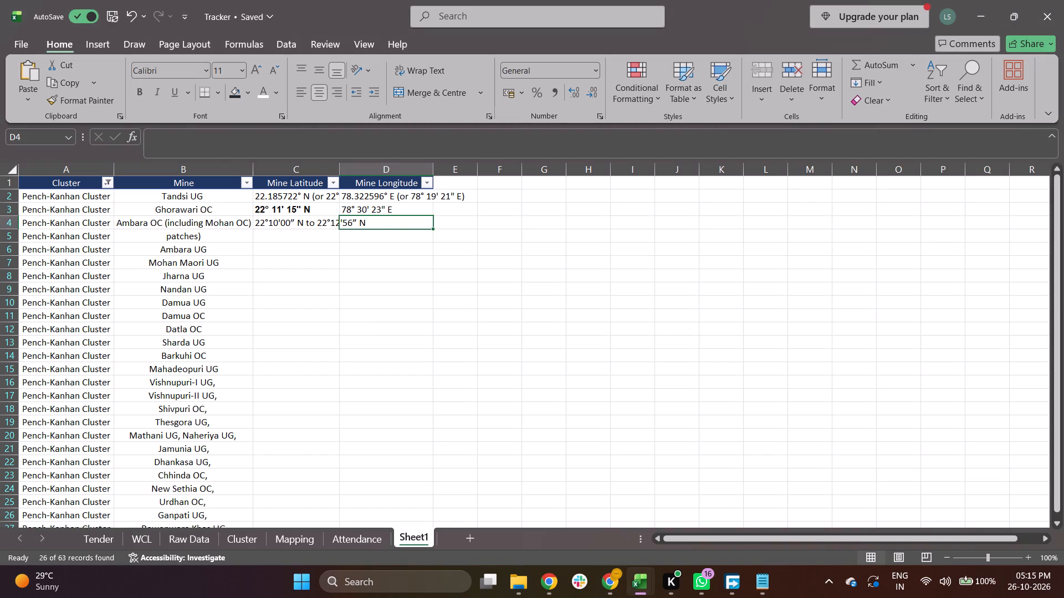
pyautogui.hotkey('ctrl', 'v')
# Move the text "patches)" from B5 into the mine name above, making B4 read "Ambara OC (including Mohan OC patches)".
pyautogui.press('Right')
pyautogui.press('Down')
pyautogui.press('Down')
pyautogui.press('Down')
pyautogui.press('Left')
pyautogui.press('Left')
pyautogui.press('Left')
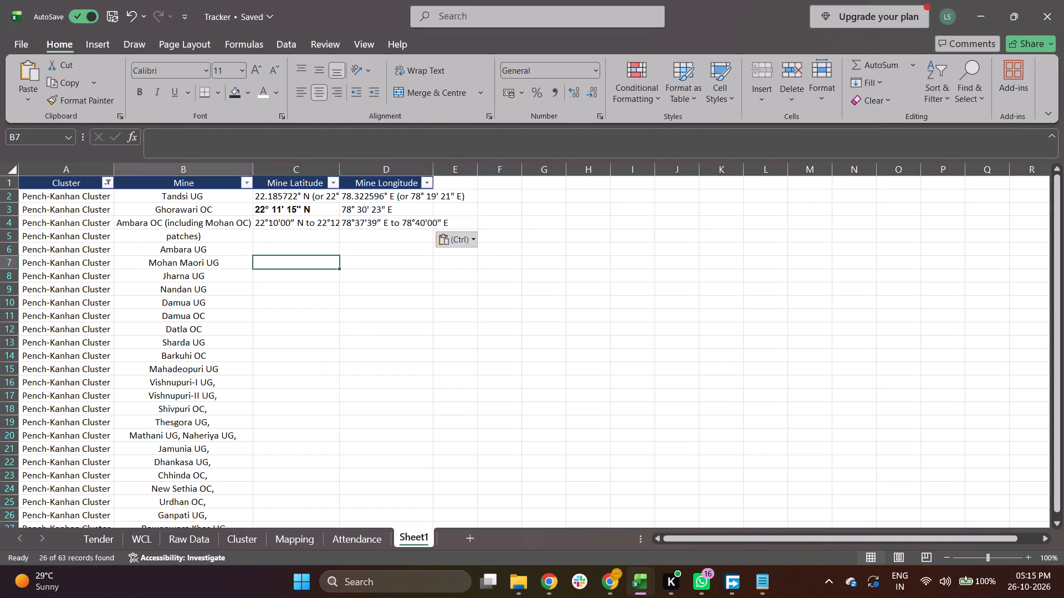
pyautogui.press('Left')
pyautogui.press('Up')
pyautogui.press('Up')
pyautogui.press('Right')
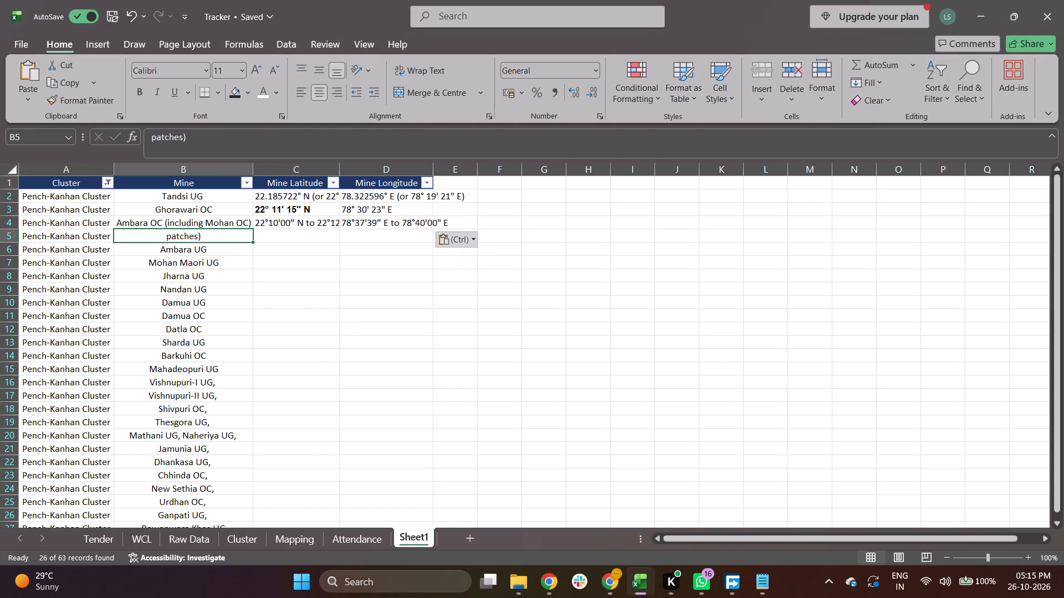
pyautogui.click(355, 143)
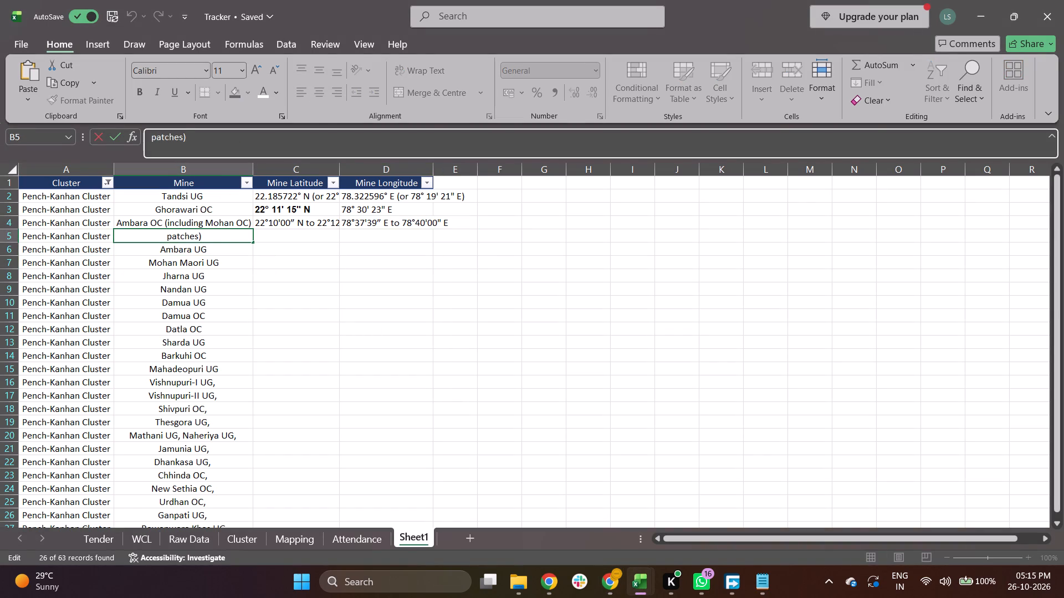
pyautogui.hotkey('ctrl', 'x')
pyautogui.hotkey('ctrl', 'a')
pyautogui.hotkey('ctrl', 'c')
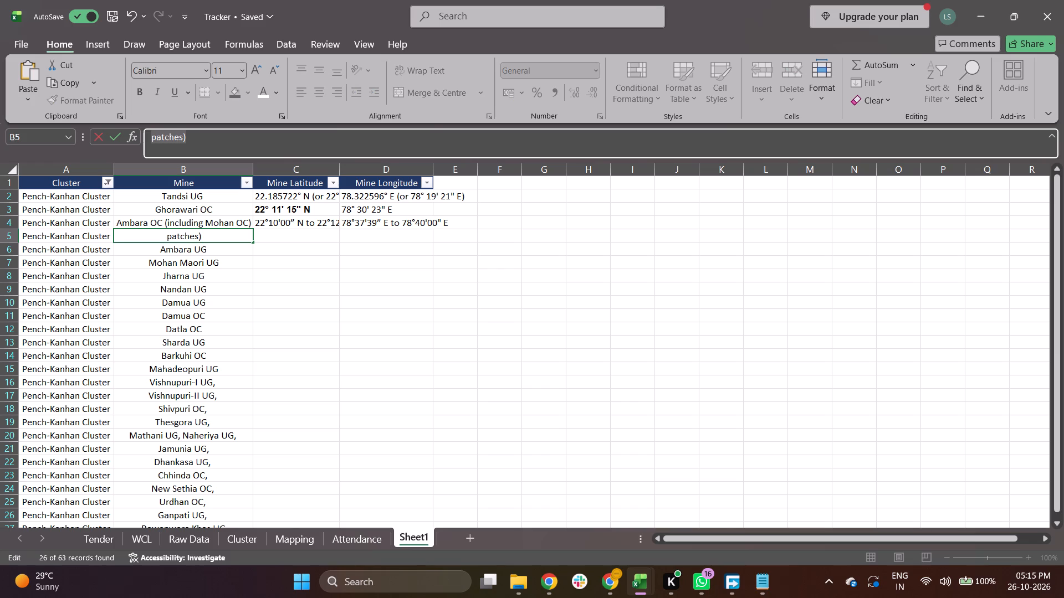
pyautogui.hotkey('ctrl', 'x')
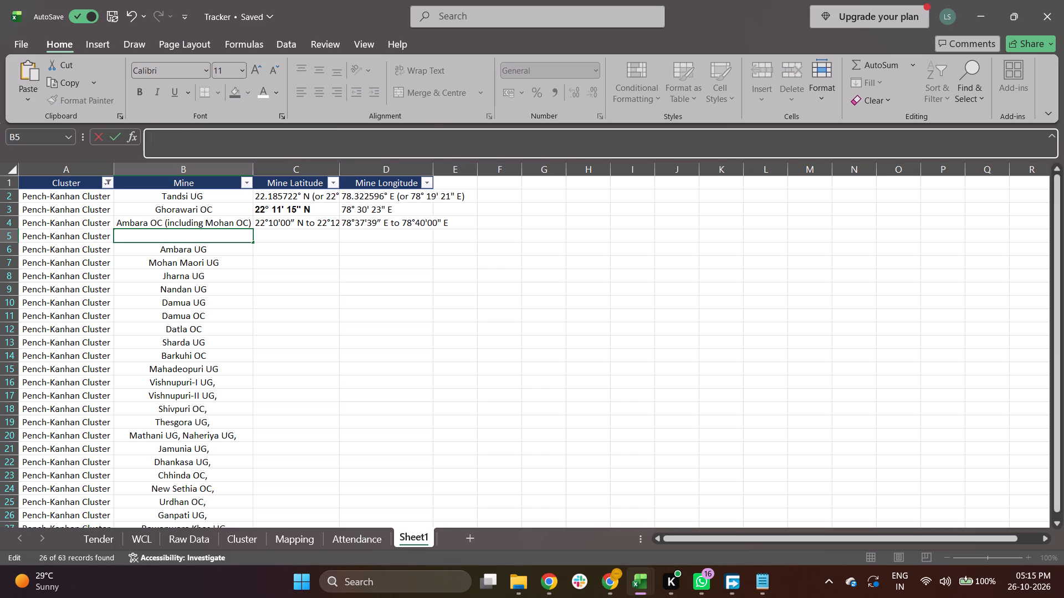
pyautogui.click(214, 220)
pyautogui.click(293, 142)
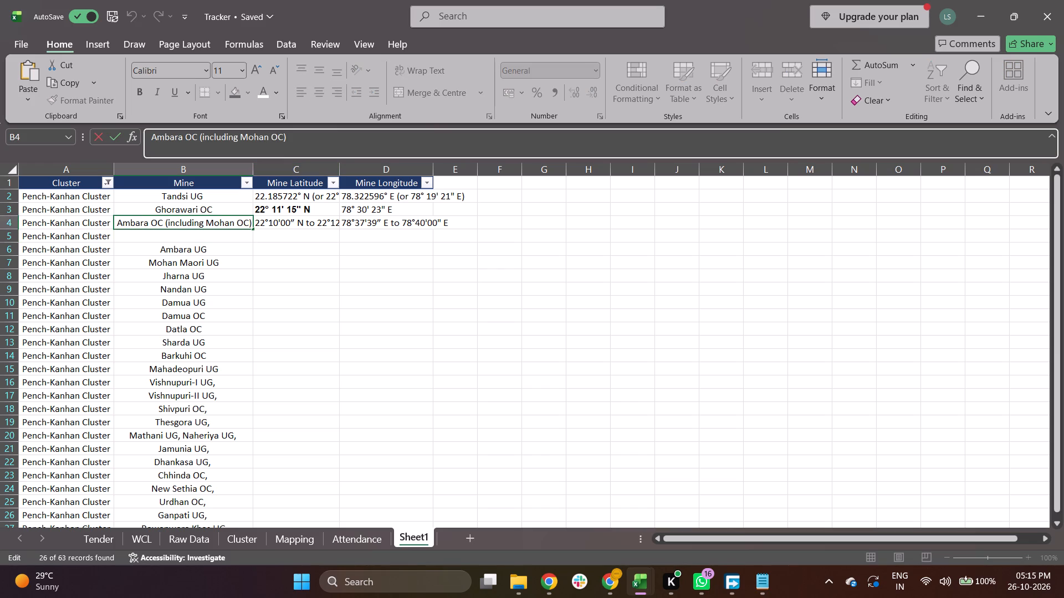
pyautogui.click(282, 138)
pyautogui.press('space')
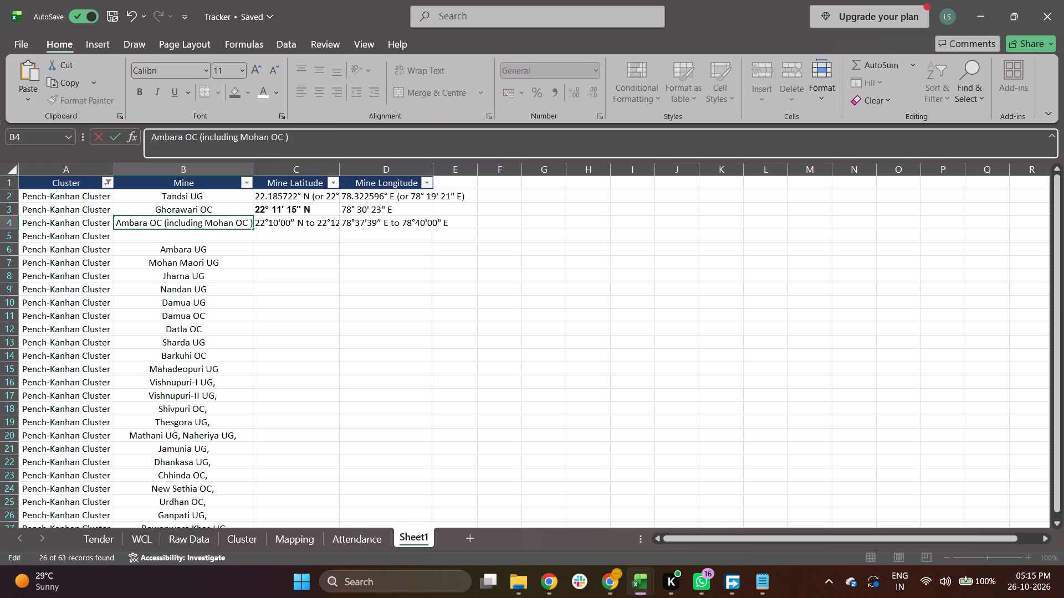
pyautogui.hotkey('ctrl', 'v')
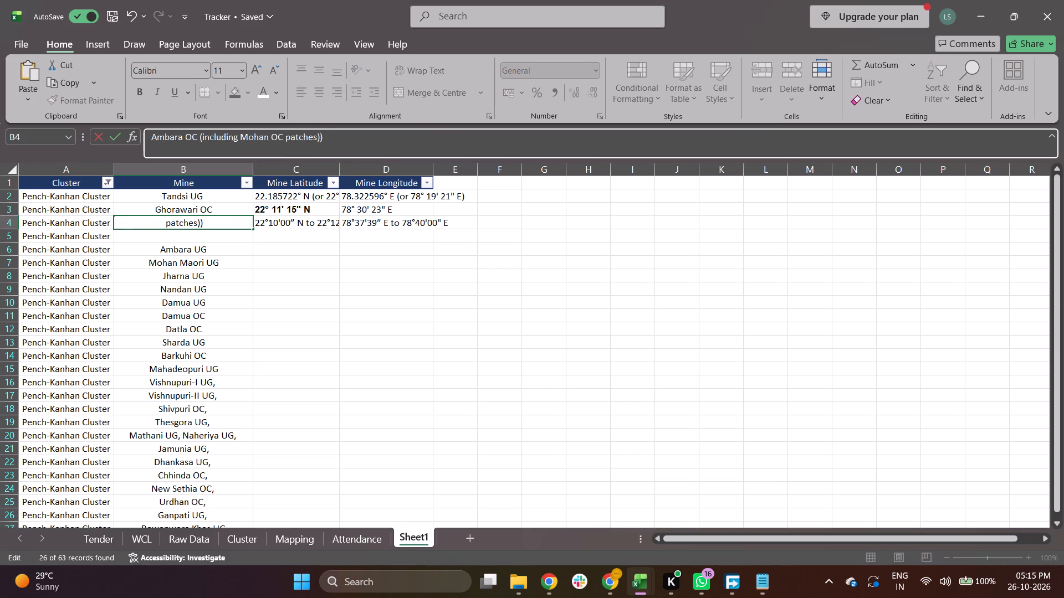
pyautogui.press('BackSpace')
pyautogui.press('Tab')
# Search Google for "Longitude and Latitude of Ambara OC (including Mohan OC patches) mine", using the full mine name copied from B4.
pyautogui.press('Left')
pyautogui.hotkey('ctrl', 'c')
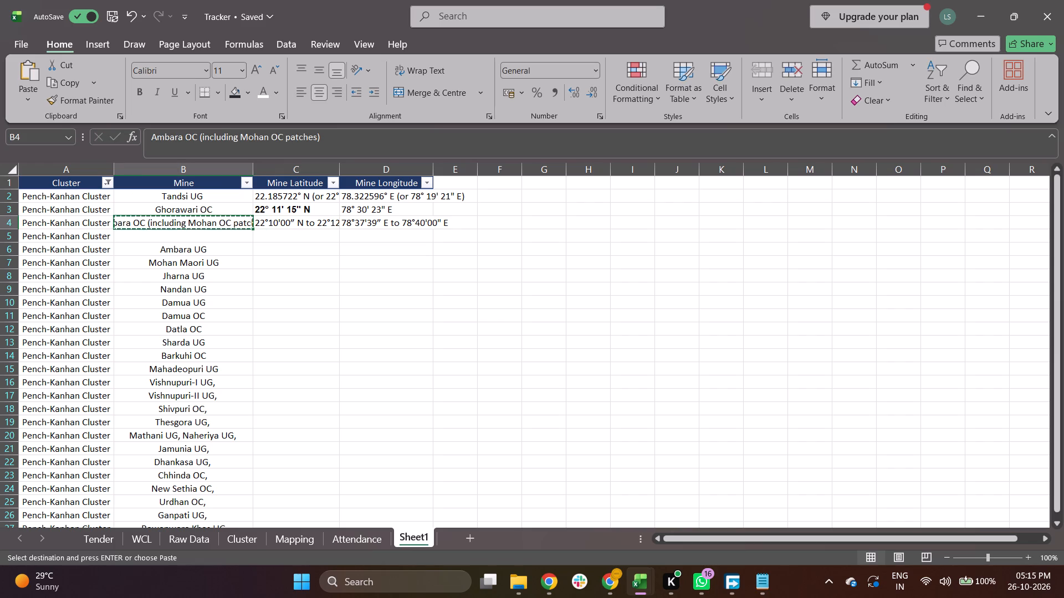
pyautogui.hotkey('alt', 'Tab')
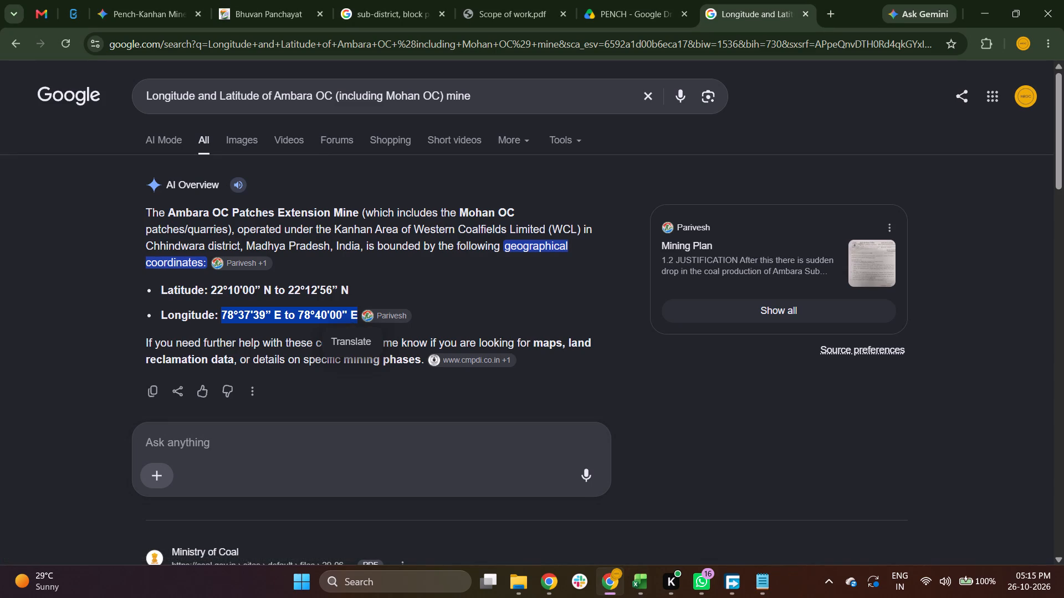
pyautogui.doubleClick(287, 96)
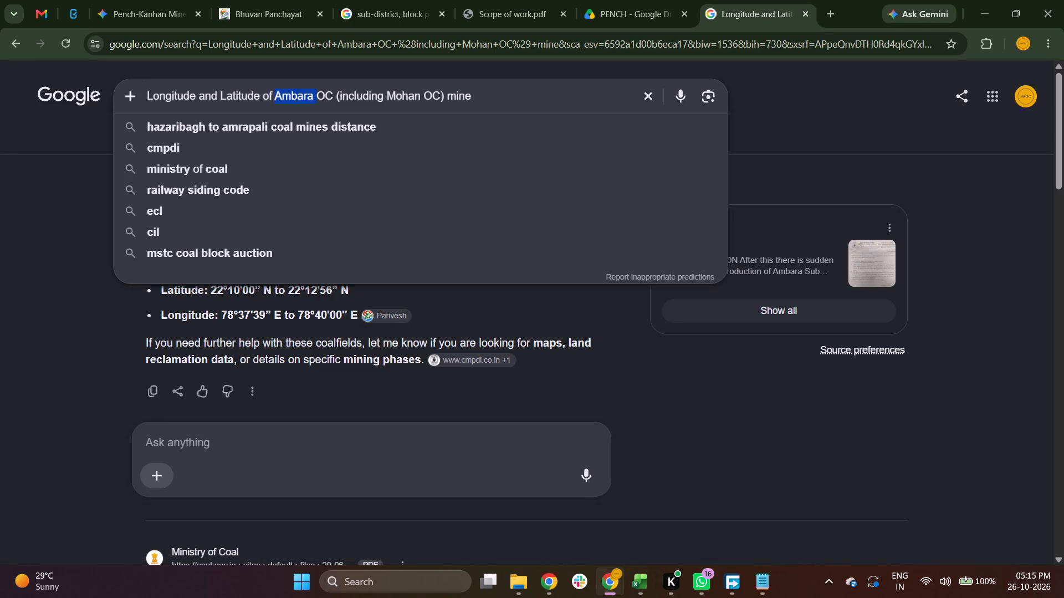
pyautogui.hotkey('shift', 'Right')
pyautogui.hotkey('shift', 'Right')
pyautogui.hotkey('shift', 'Right')
pyautogui.hotkey('shift', 'Right')
pyautogui.hotkey('shift', 'Right')
pyautogui.hotkey('shift', 'Right')
pyautogui.hotkey('shift', 'Right')
pyautogui.hotkey('shift', 'Right')
pyautogui.hotkey('shift', 'Right')
pyautogui.hotkey('shift', 'Right')
pyautogui.hotkey('shift', 'Right')
pyautogui.hotkey('shift', 'Right')
pyautogui.hotkey('shift', 'Right')
pyautogui.hotkey('shift', 'Right')
pyautogui.hotkey('shift', 'Right')
pyautogui.hotkey('shift', 'Right')
pyautogui.hotkey('shift', 'Right')
pyautogui.hotkey('shift', 'Right')
pyautogui.hotkey('shift', 'Right')
pyautogui.hotkey('shift', 'Right')
pyautogui.hotkey('shift', 'Right')
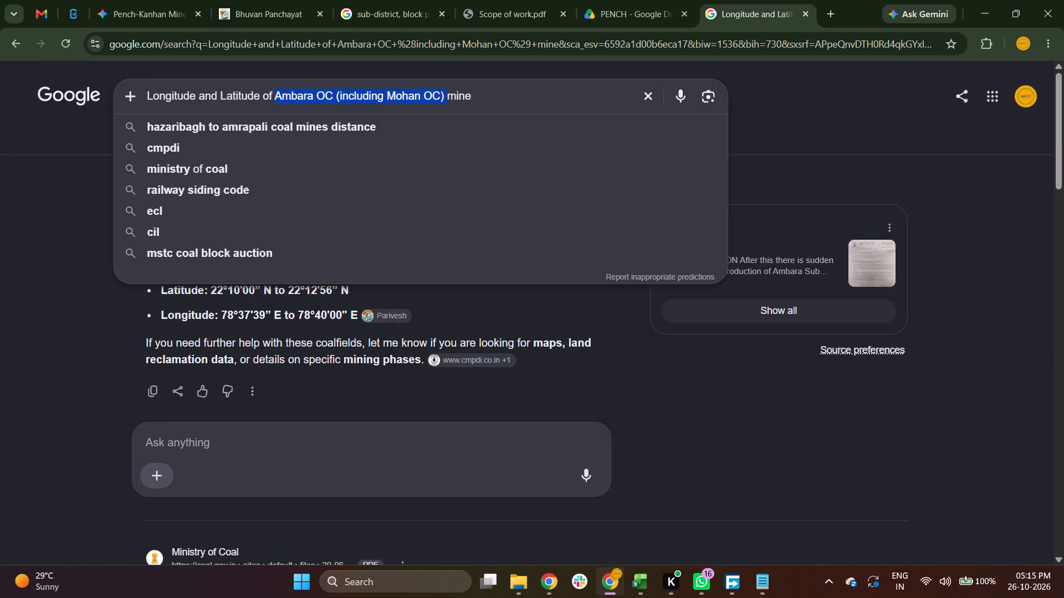
pyautogui.hotkey('shift', 'Left')
pyautogui.hotkey('ctrl', 'v')
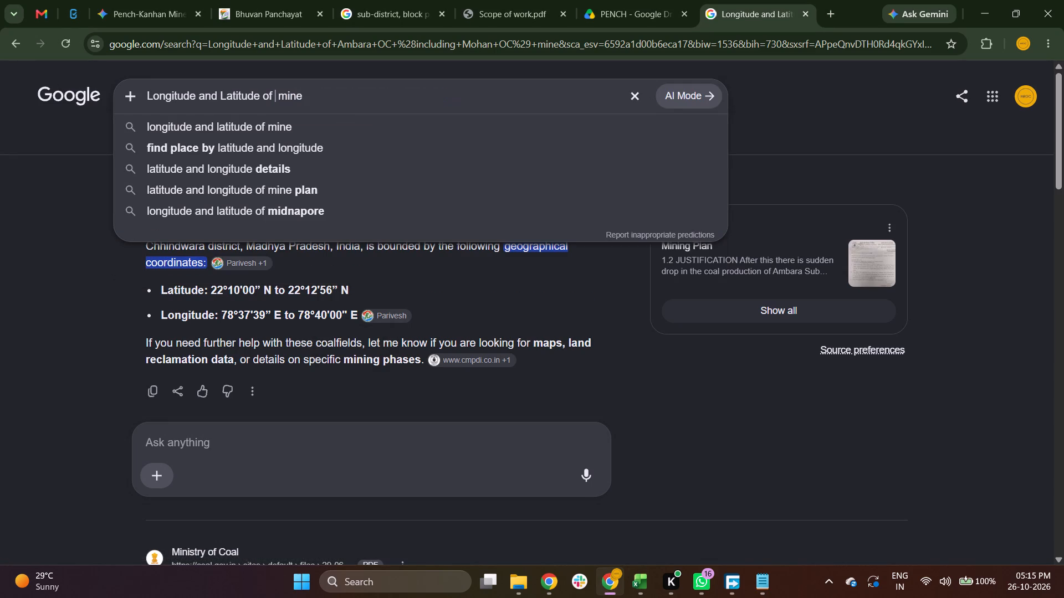
pyautogui.hotkey('ctrl', 'v')
pyautogui.hotkey('alt', 'Tab')
pyautogui.press('Tab')
pyautogui.press('Left')
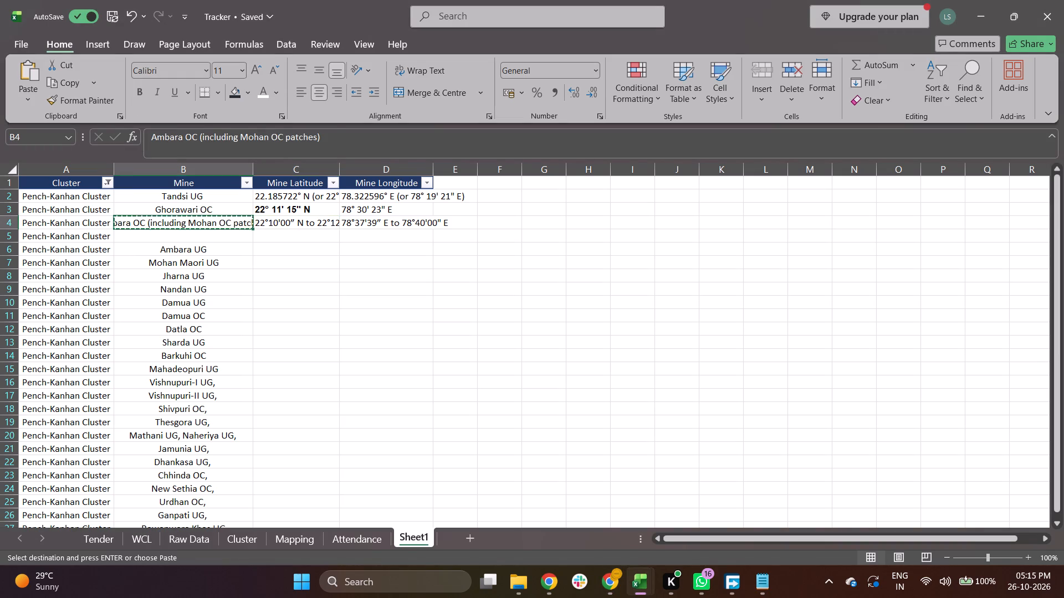
pyautogui.hotkey('ctrl', 'c')
pyautogui.hotkey('alt', 'Tab')
pyautogui.hotkey('ctrl', 'v')
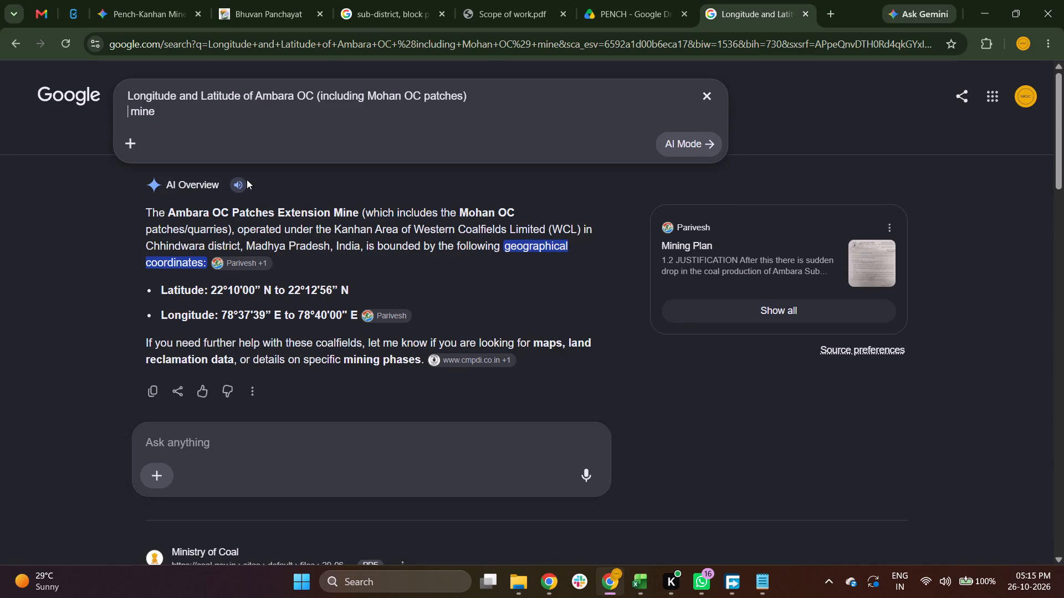
pyautogui.press('Right')
pyautogui.press('BackSpace')
pyautogui.press('BackSpace')
pyautogui.press('space')
pyautogui.press('Return')
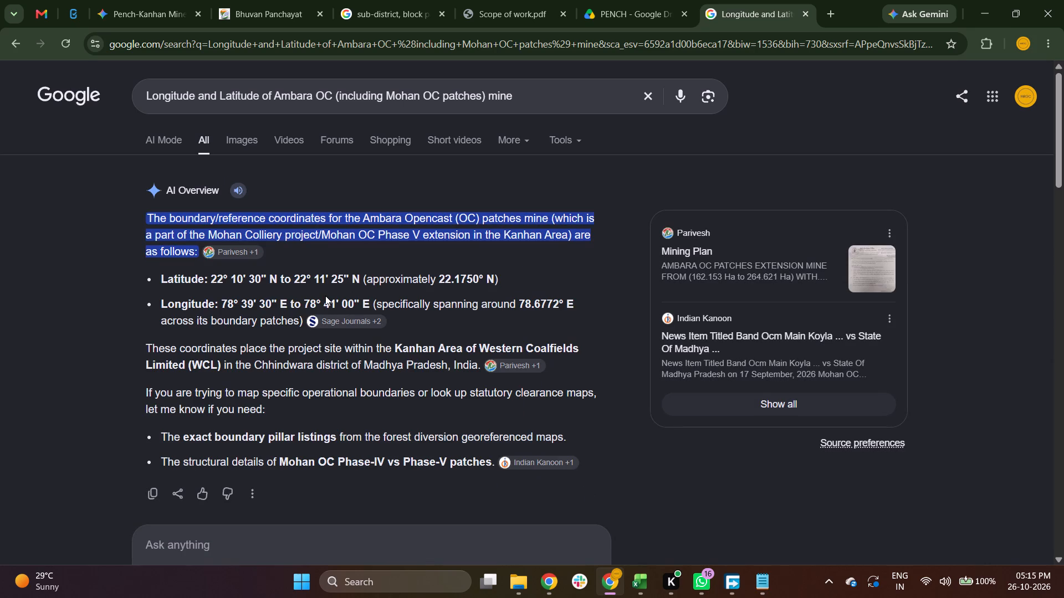
# Replace the latitude in C4 with the AI Overview range 22° 10' 30" N to 22° 11' 25" N.
pyautogui.moveTo(211, 279); pyautogui.dragTo(310, 271)
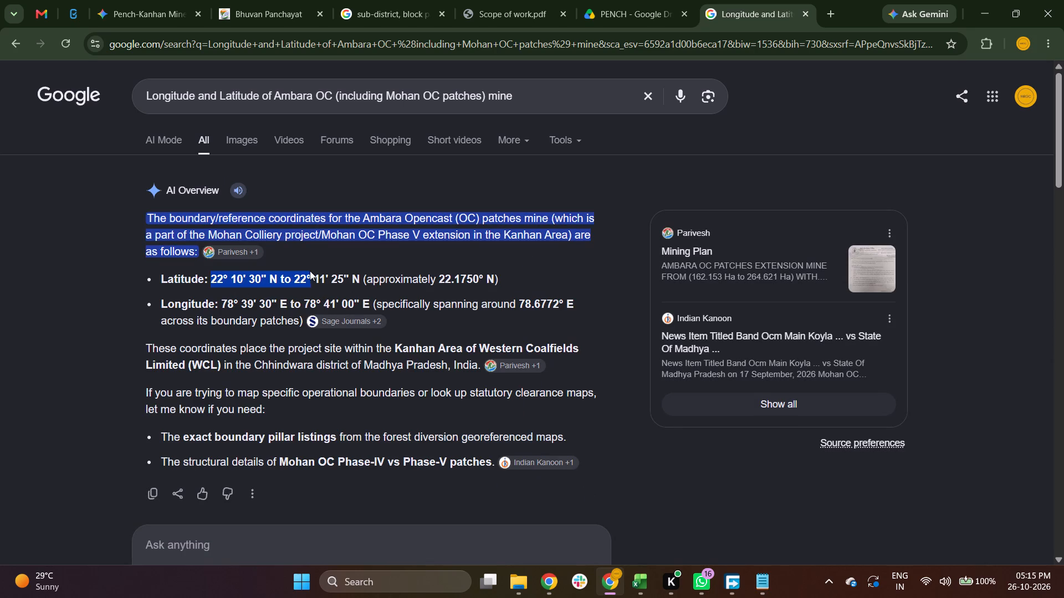
pyautogui.moveTo(310, 271); pyautogui.dragTo(361, 283)
pyautogui.hotkey('ctrl', 'c')
pyautogui.hotkey('ctrl', 'c')
pyautogui.hotkey('ctrl', 'c')
pyautogui.hotkey('ctrl', 'c')
pyautogui.hotkey('ctrl', 'c')
pyautogui.hotkey('ctrl', 'c')
pyautogui.hotkey('ctrl', 'c')
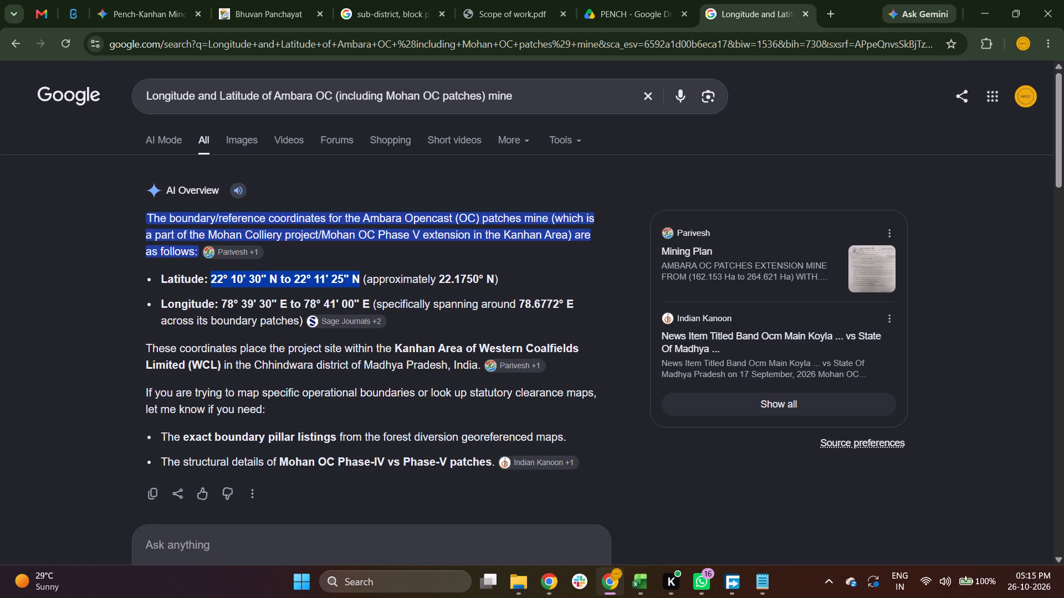
pyautogui.hotkey('alt', 'Tab')
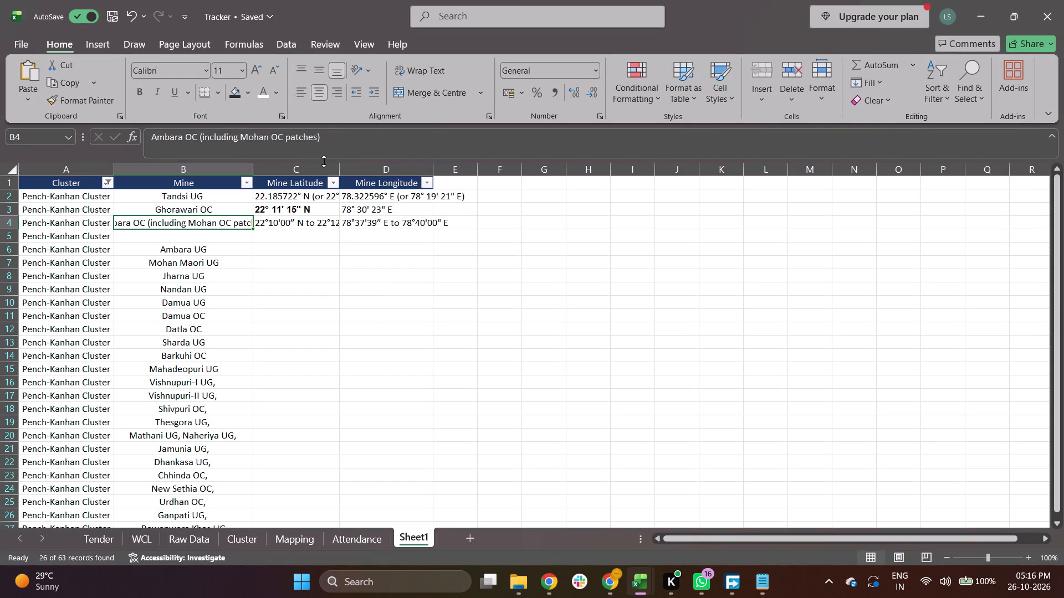
pyautogui.press('Tab')
pyautogui.hotkey('ctrl', 'v')
# Replace the longitude in D4 with the AI Overview range 78° 39' 30" E to 78° 41' 00" E.
pyautogui.press('Tab')
pyautogui.hotkey('alt', 'Tab')
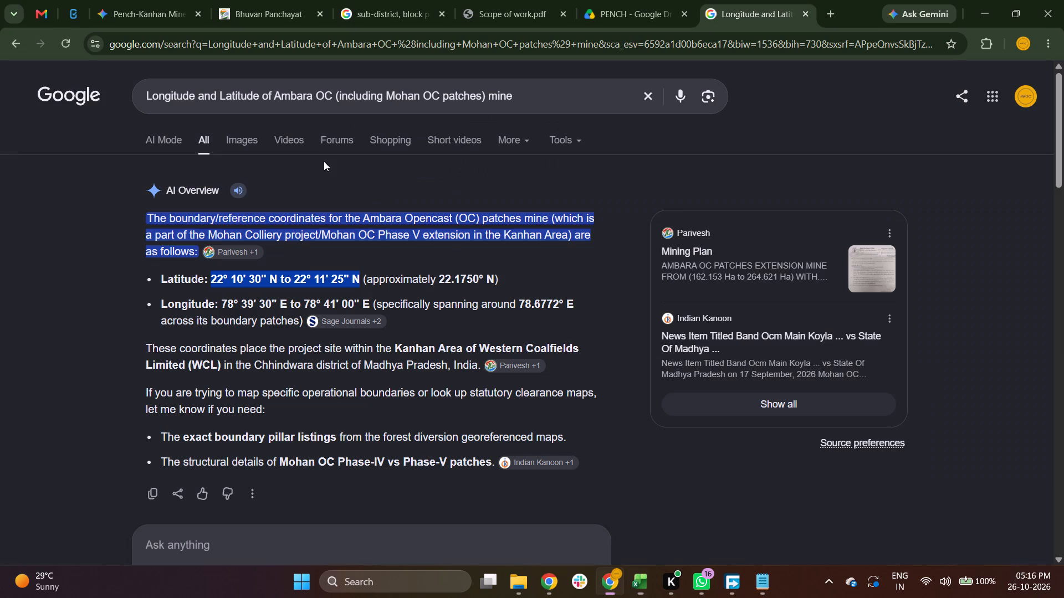
pyautogui.moveTo(222, 297); pyautogui.dragTo(285, 294)
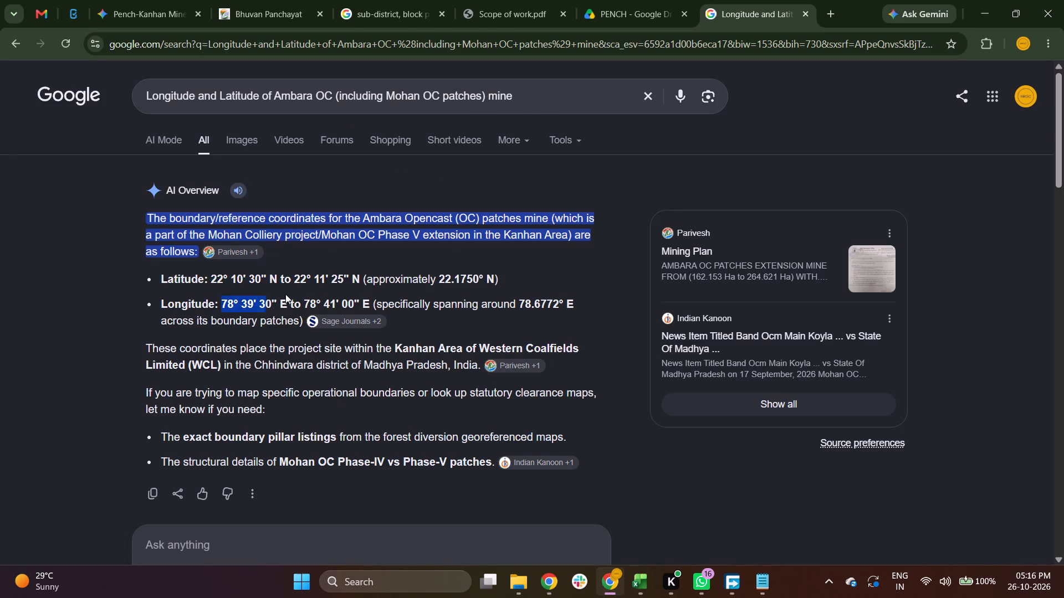
pyautogui.moveTo(285, 294); pyautogui.dragTo(366, 300)
pyautogui.hotkey('ctrl', 'c')
pyautogui.hotkey('ctrl', 'c')
pyautogui.hotkey('ctrl', 'c')
pyautogui.hotkey('alt', 'Tab')
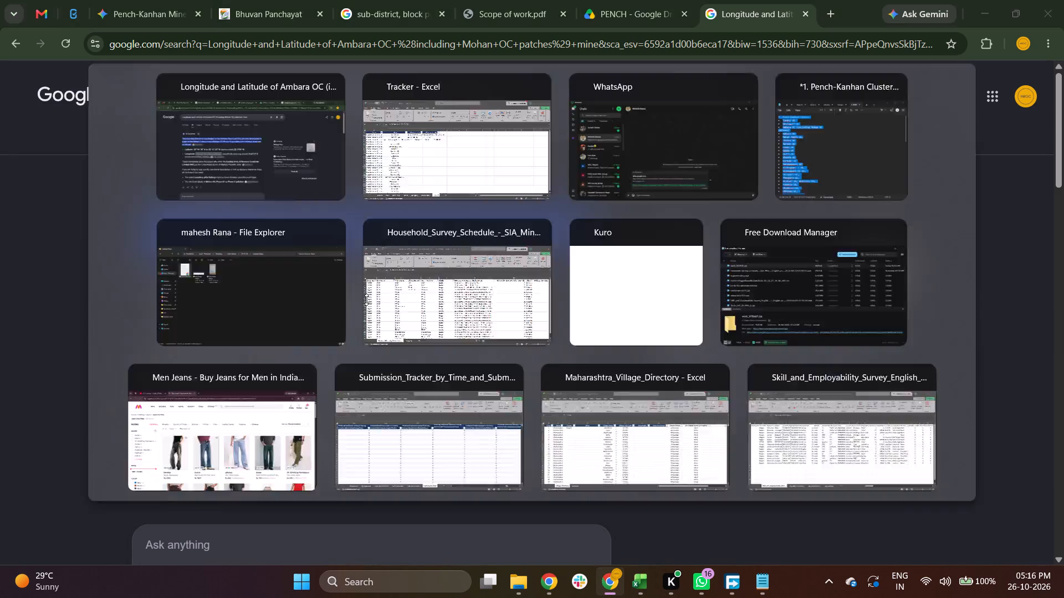
pyautogui.hotkey('ctrl', 'v')
# Close the gap in row 5 by moving the cluster and mine entries from A6:B27 up one row to start at A5.
pyautogui.press('Down')
pyautogui.press('Left')
pyautogui.press('Left')
pyautogui.press('Left')
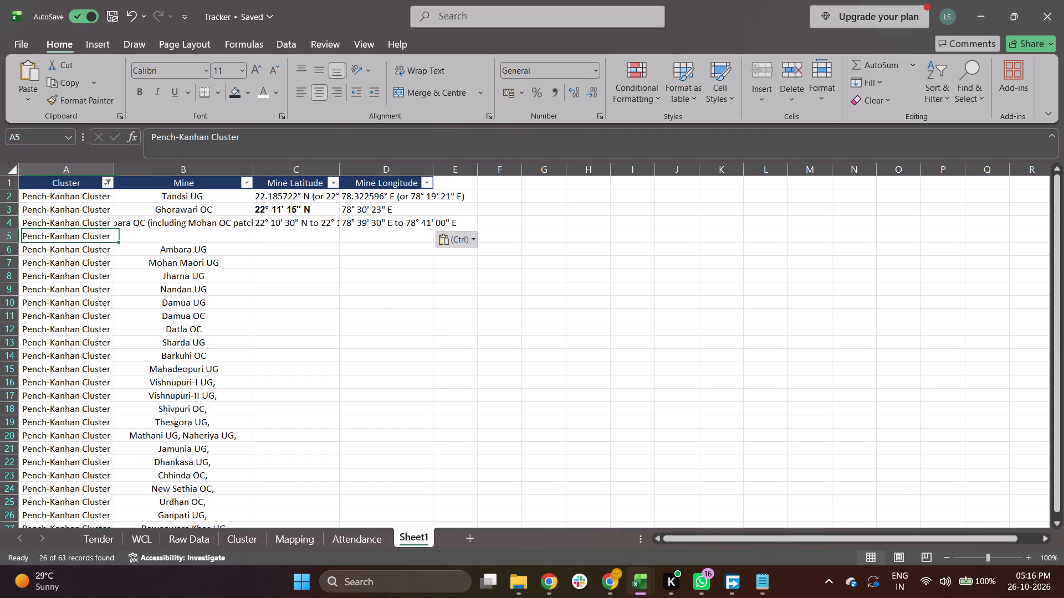
pyautogui.press('Down')
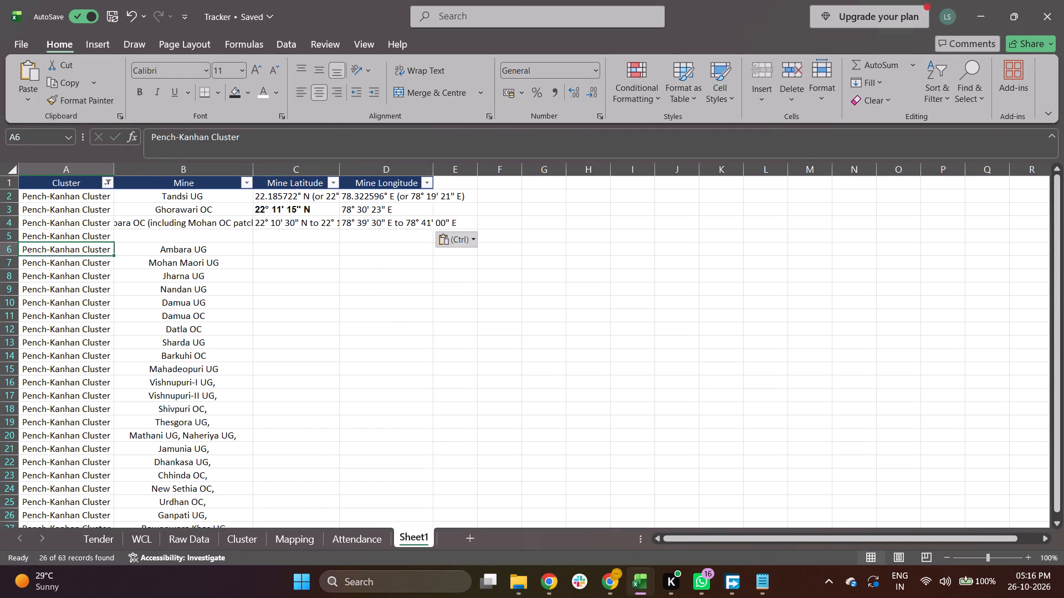
pyautogui.hotkey('ctrl', 'shift', 'Down')
pyautogui.hotkey('ctrl', 'shift', 'Right')
pyautogui.hotkey('ctrl', 'x')
pyautogui.press('Up')
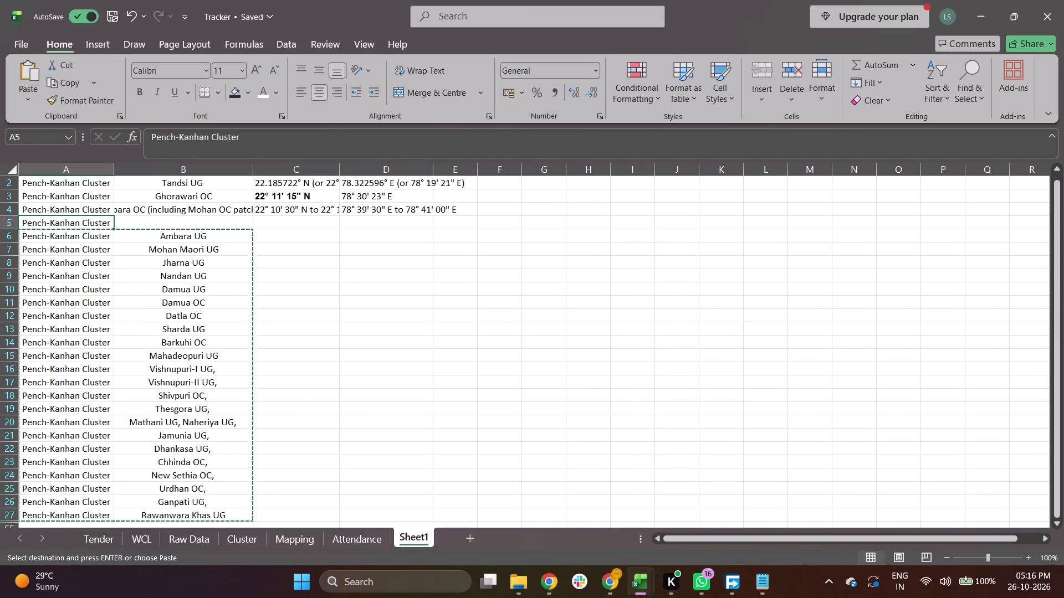
pyautogui.hotkey('ctrl', 'v')
# Look through the shifted Pench-Kanhan mine list in column B, down past its last entry.
pyautogui.press('Right')
pyautogui.press('Down')
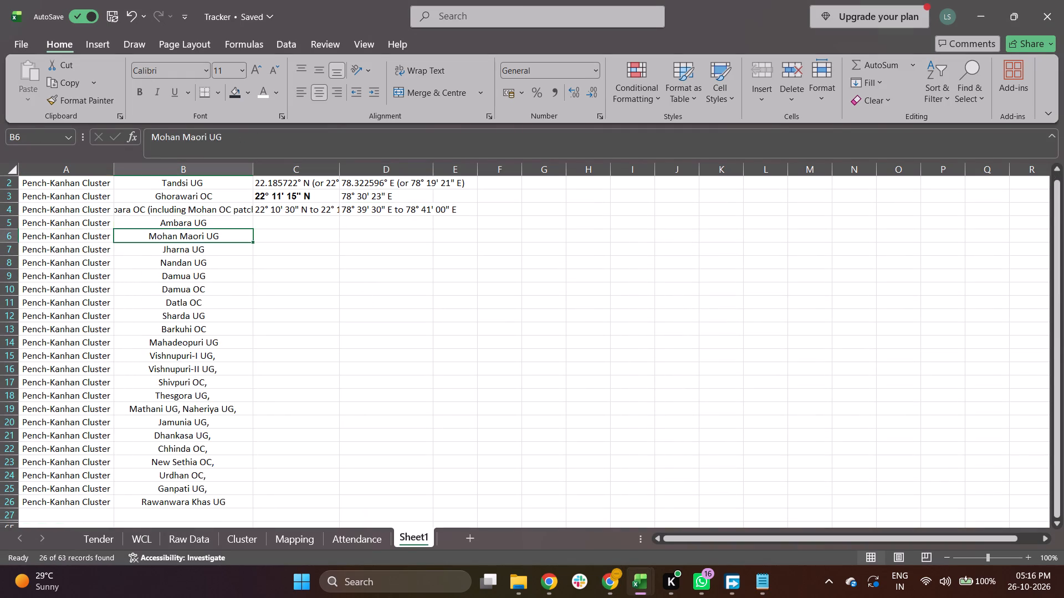
pyautogui.press('Down')
pyautogui.press('Down')
pyautogui.press('Down')
pyautogui.press('Down')
pyautogui.press('Down')
pyautogui.press('Down')
pyautogui.press('Down')
pyautogui.press('Down')
pyautogui.press('Down')
pyautogui.press('Down')
pyautogui.press('Down')
pyautogui.press('Down')
pyautogui.press('Down')
pyautogui.press('Down')
pyautogui.press('Down')
pyautogui.press('Down')
pyautogui.press('Down')
pyautogui.press('Down')
pyautogui.press('Down')
pyautogui.press('Down')
pyautogui.press('Down')
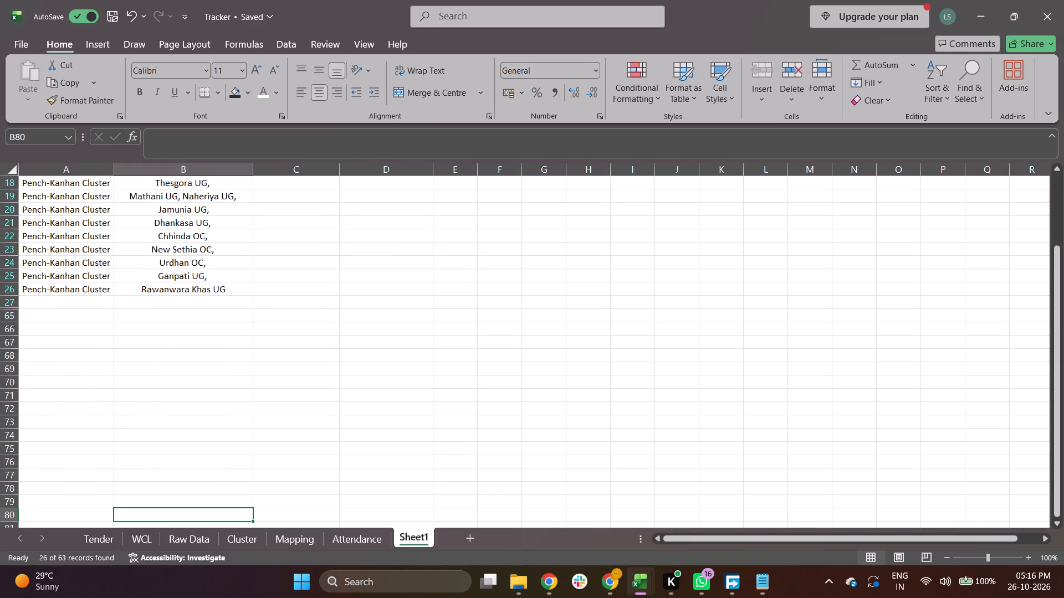
pyautogui.press('Up')
pyautogui.press('Up')
pyautogui.press('Up')
pyautogui.press('Up')
pyautogui.press('Up')
pyautogui.press('Up')
pyautogui.press('Up')
pyautogui.press('Up')
pyautogui.press('Up')
pyautogui.press('Up')
pyautogui.press('Up')
pyautogui.press('Up')
pyautogui.press('Up')
pyautogui.press('Up')
pyautogui.press('Up')
pyautogui.press('Up')
pyautogui.press('Up')
pyautogui.press('Up')
pyautogui.press('Up')
pyautogui.press('Up')
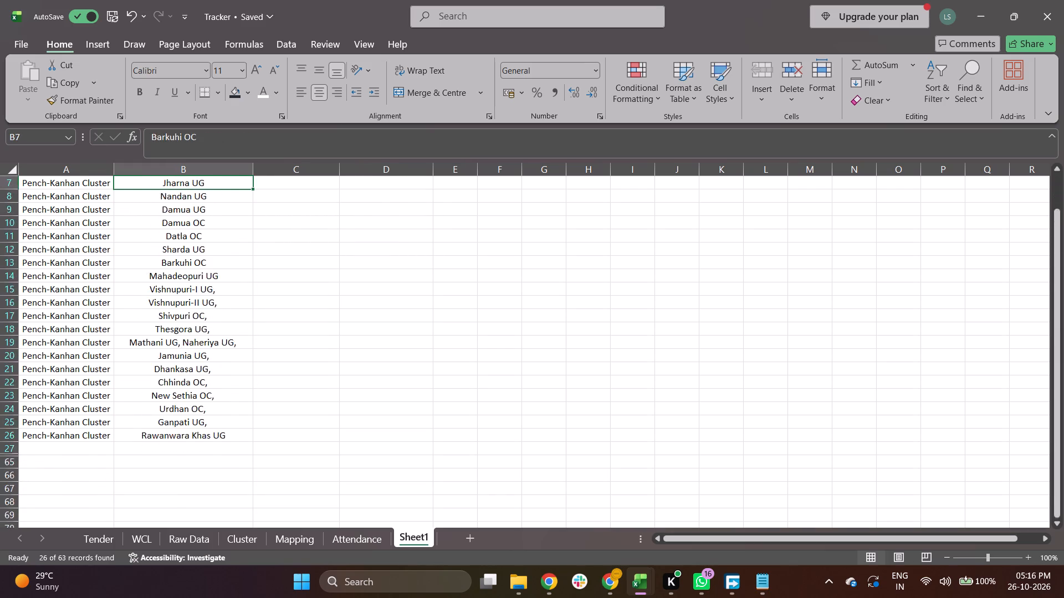
pyautogui.press('Down')
pyautogui.press('Down')
pyautogui.press('Down')
pyautogui.press('Down')
pyautogui.press('Down')
pyautogui.press('Down')
pyautogui.press('Down')
pyautogui.press('Down')
pyautogui.press('Down')
pyautogui.press('Down')
pyautogui.press('Down')
pyautogui.press('Down')
pyautogui.press('Down')
pyautogui.press('Down')
pyautogui.press('Down')
pyautogui.press('Down')
pyautogui.press('Down')
pyautogui.press('Down')
pyautogui.press('Down')
pyautogui.press('Down')
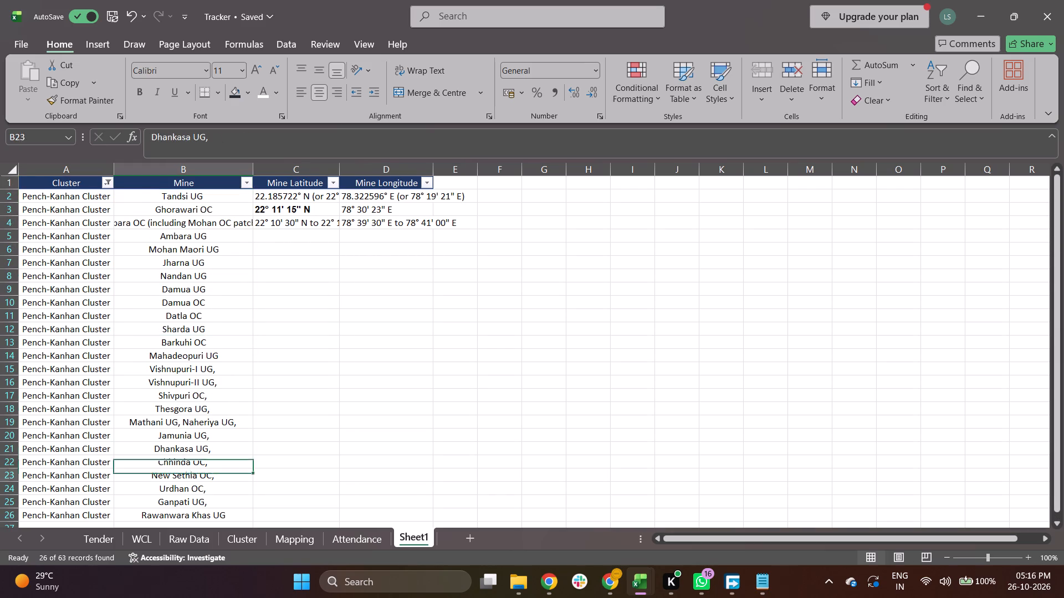
pyautogui.press('Down')
pyautogui.press('Down')
pyautogui.press('Down')
pyautogui.press('Down')
pyautogui.press('Down')
pyautogui.press('Down')
pyautogui.press('Down')
pyautogui.press('Down')
pyautogui.press('Down')
pyautogui.press('Left')
pyautogui.press('Left')
pyautogui.press('Left')
pyautogui.press('Left')
pyautogui.press('Left')
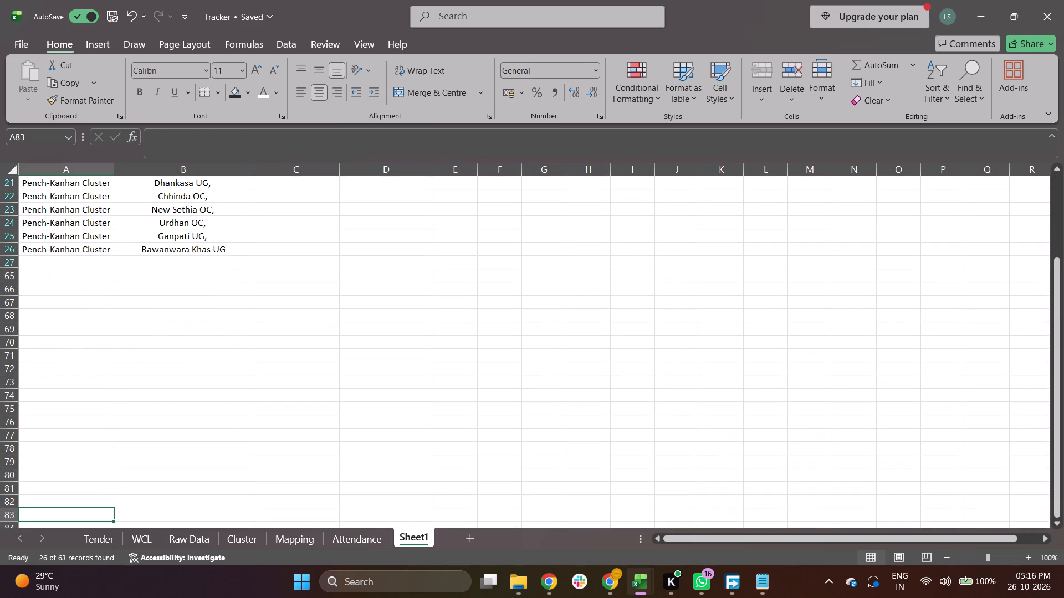
# Look back up through the Pench-Kanhan mine list in Sheet1, from below the last entry to the header row.
pyautogui.press('Up')
pyautogui.press('Up')
pyautogui.press('Up')
pyautogui.press('Up')
pyautogui.press('Up')
pyautogui.press('Up')
pyautogui.press('Up')
pyautogui.press('Up')
pyautogui.press('Up')
pyautogui.press('Up')
pyautogui.press('Up')
pyautogui.press('Up')
pyautogui.press('Up')
pyautogui.press('Up')
pyautogui.press('Up')
pyautogui.press('Up')
pyautogui.press('Up')
pyautogui.press('Up')
pyautogui.press('Up')
pyautogui.press('Up')
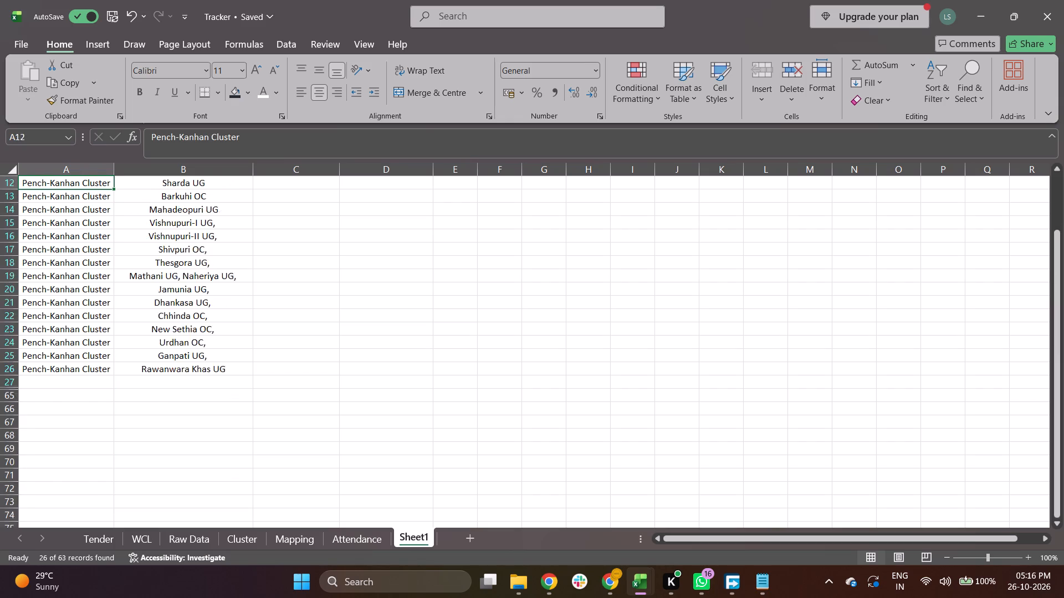
pyautogui.hotkey('alt', 'Tab')
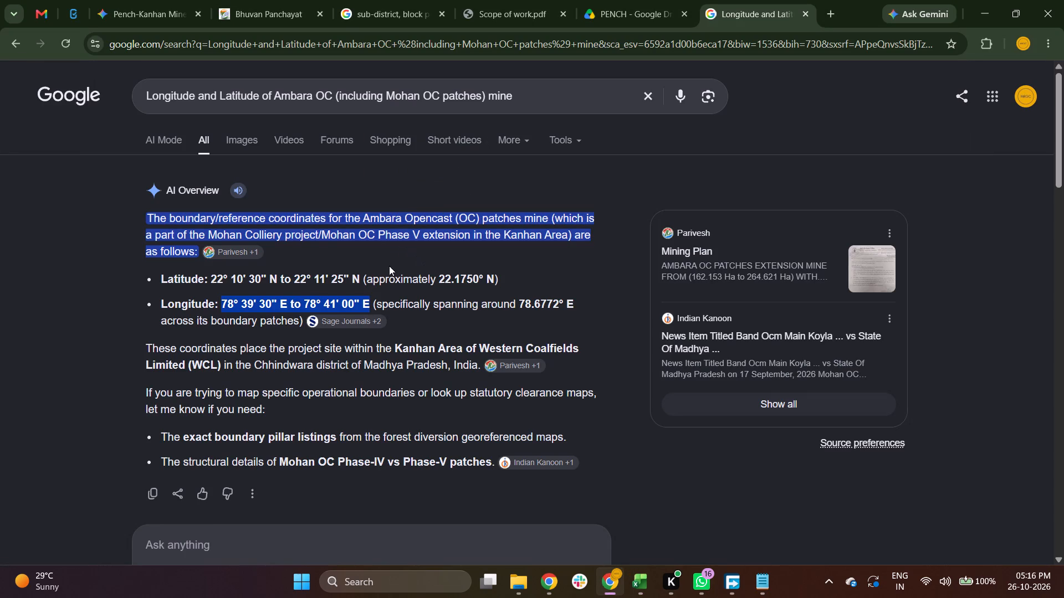
pyautogui.hotkey('alt', 'Tab')
pyautogui.scroll(1, 247, 364)
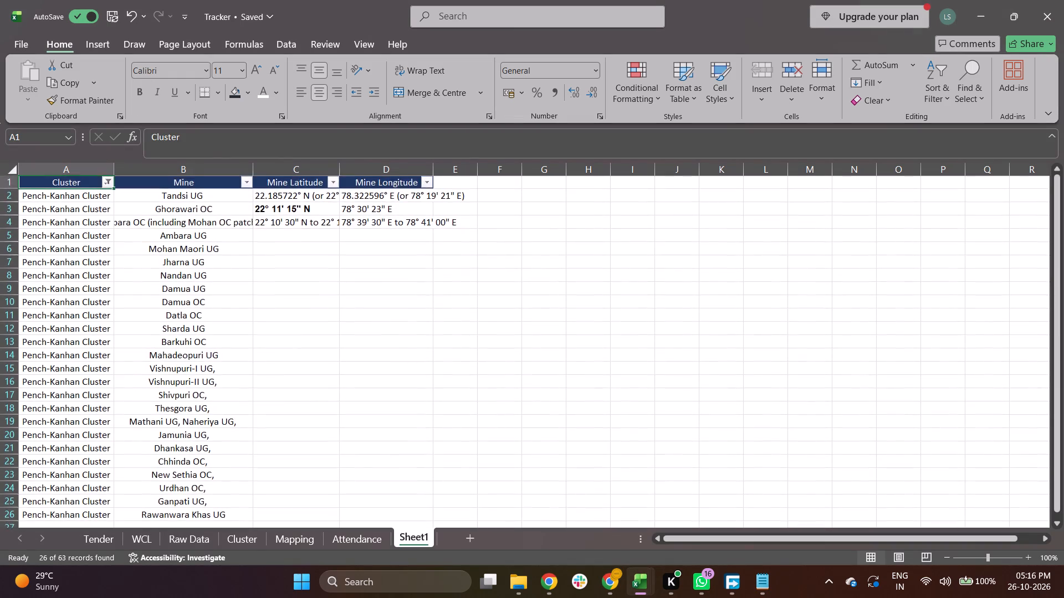
pyautogui.scroll(1, 247, 364)
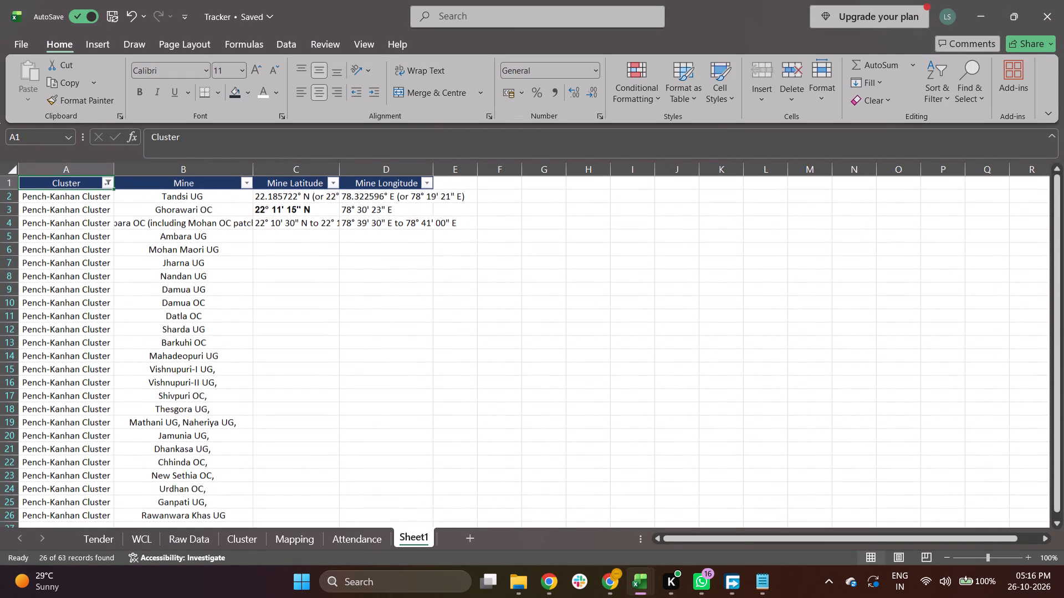
# Copy the mine name Ambara UG from B5.
pyautogui.click(211, 223)
pyautogui.press('Down')
pyautogui.press('Right')
pyautogui.press('Right')
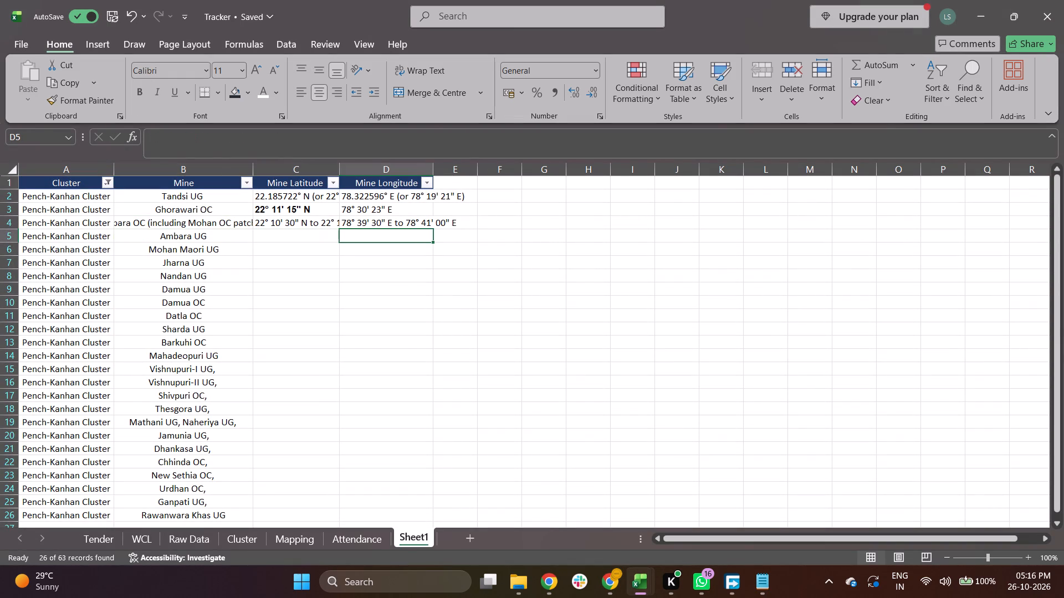
pyautogui.press('Left')
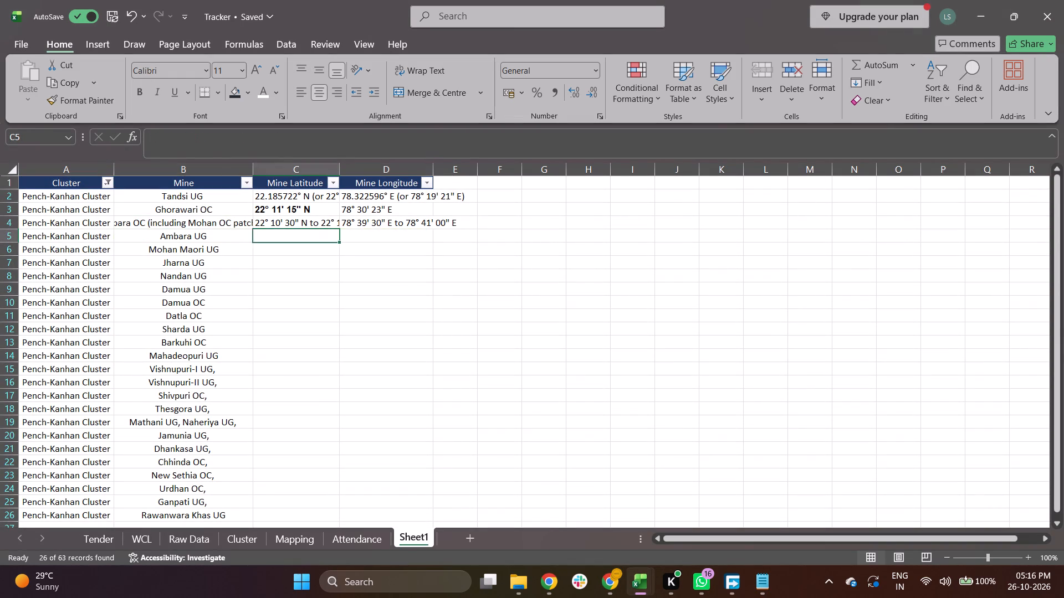
pyautogui.press('Left')
pyautogui.press('Left')
pyautogui.press('Right')
pyautogui.hotkey('ctrl', 'c')
pyautogui.hotkey('alt', 'Tab')
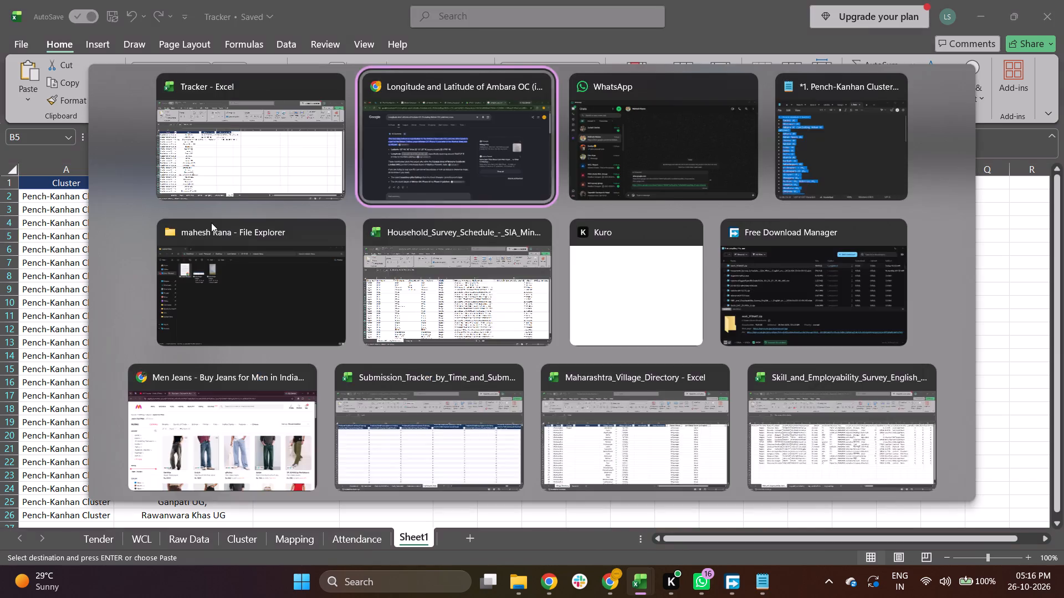
pyautogui.hotkey('alt', 'Tab')
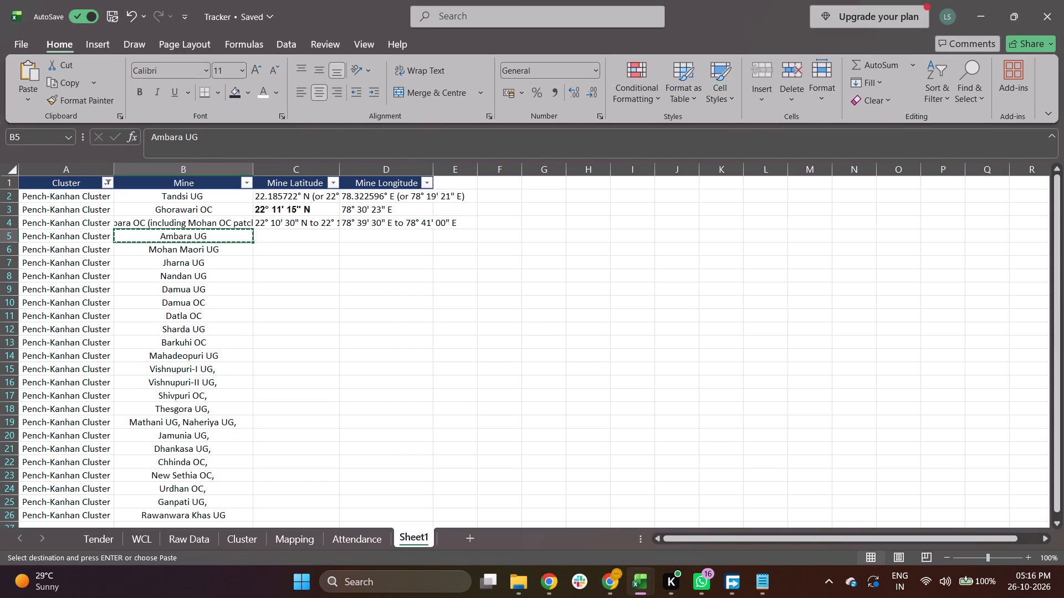
pyautogui.hotkey('alt', 'Tab')
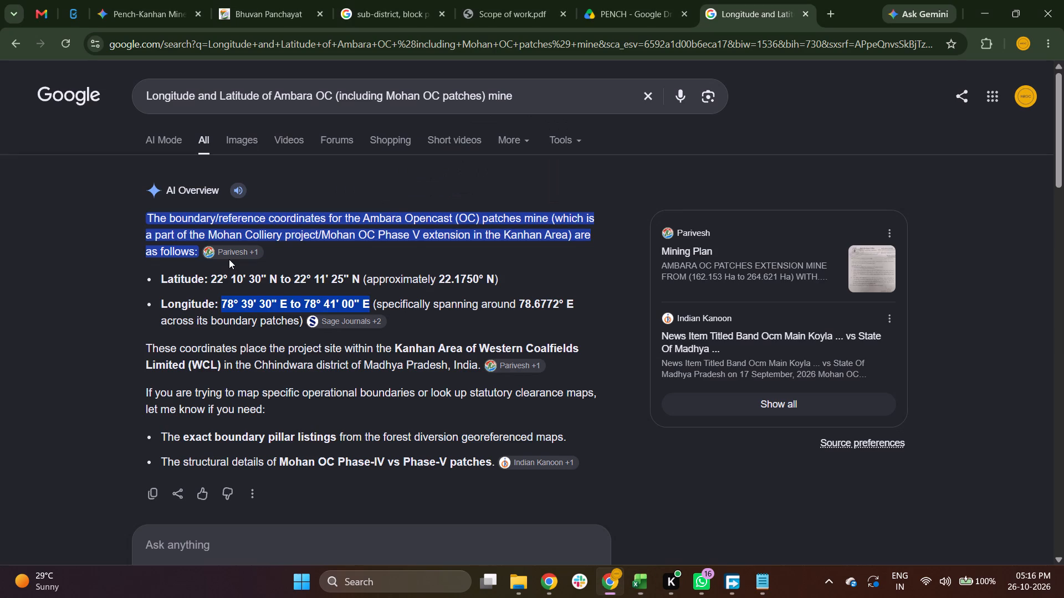
pyautogui.hotkey('alt', 'Tab')
# Auto-fit the column widths of the whole mine table so the long mine names and coordinates fit.
pyautogui.press('Up')
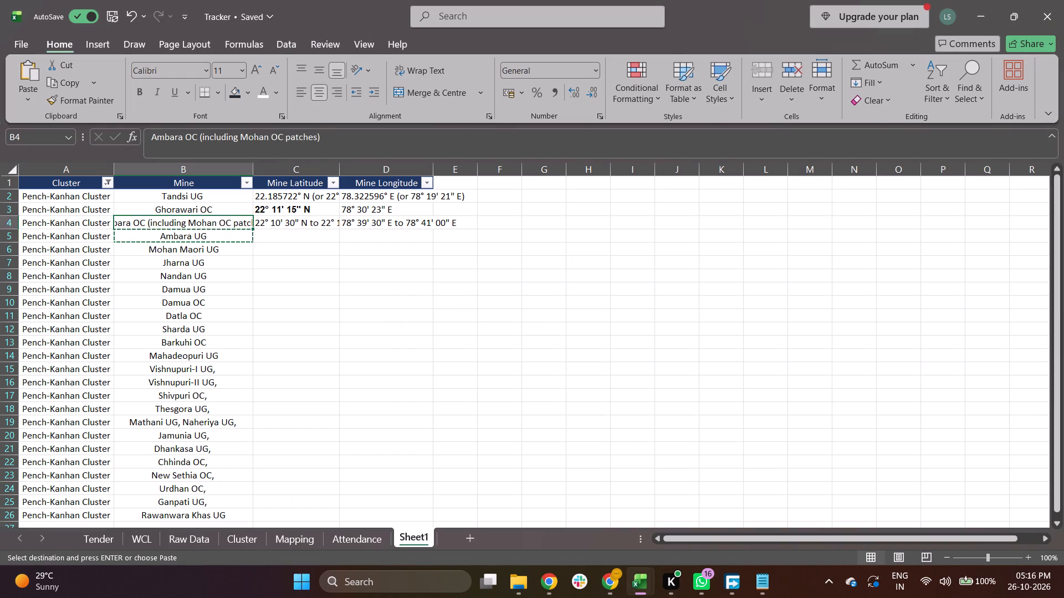
pyautogui.hotkey('ctrl', 'a')
pyautogui.write('hoi')
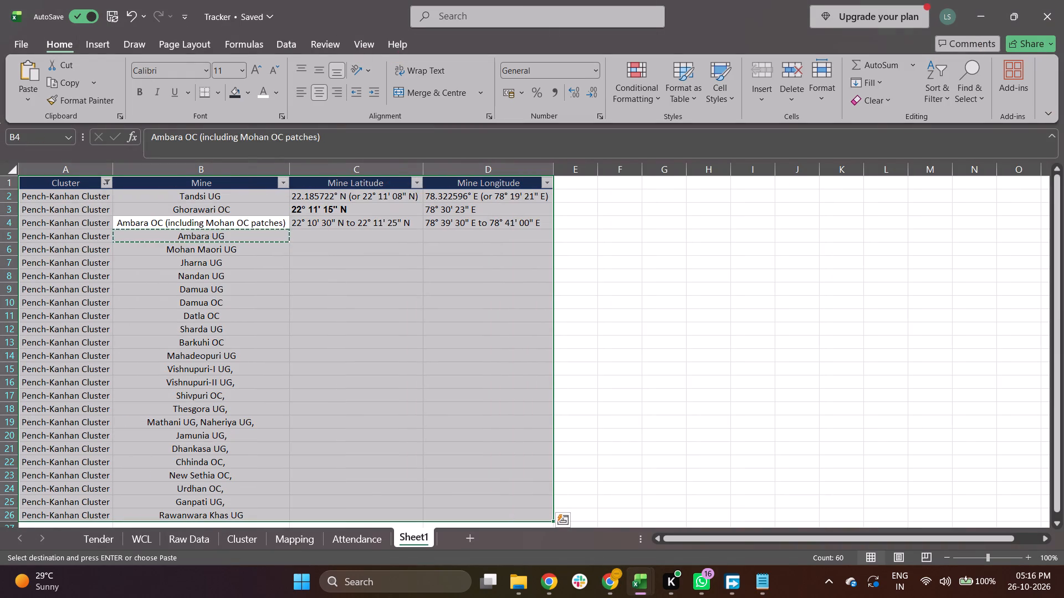
pyautogui.press('Up')
pyautogui.press('Down')
# Search Google for "Longitude and Latitude of Ambara UG mine", replacing the previous mine name in the query with the copied one.
pyautogui.hotkey('alt', 'Tab')
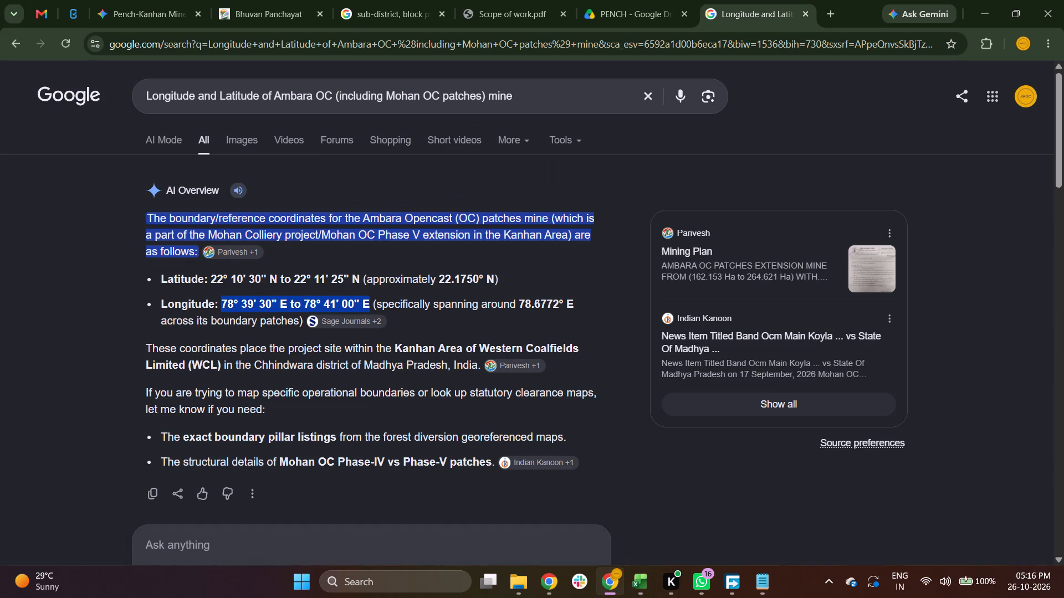
pyautogui.doubleClick(294, 95)
pyautogui.hotkey('shift', 'Right')
pyautogui.hotkey('shift', 'Right')
pyautogui.hotkey('shift', 'Right')
pyautogui.hotkey('shift', 'Right')
pyautogui.hotkey('shift', 'Right')
pyautogui.hotkey('shift', 'Right')
pyautogui.hotkey('shift', 'Right')
pyautogui.hotkey('shift', 'Right')
pyautogui.hotkey('shift', 'Right')
pyautogui.hotkey('shift', 'Right')
pyautogui.hotkey('shift', 'Right')
pyautogui.hotkey('shift', 'Right')
pyautogui.hotkey('shift', 'Right')
pyautogui.hotkey('shift', 'Right')
pyautogui.hotkey('shift', 'Right')
pyautogui.hotkey('shift', 'Right')
pyautogui.hotkey('shift', 'Right')
pyautogui.hotkey('shift', 'Right')
pyautogui.hotkey('shift', 'Right')
pyautogui.hotkey('shift', 'Right')
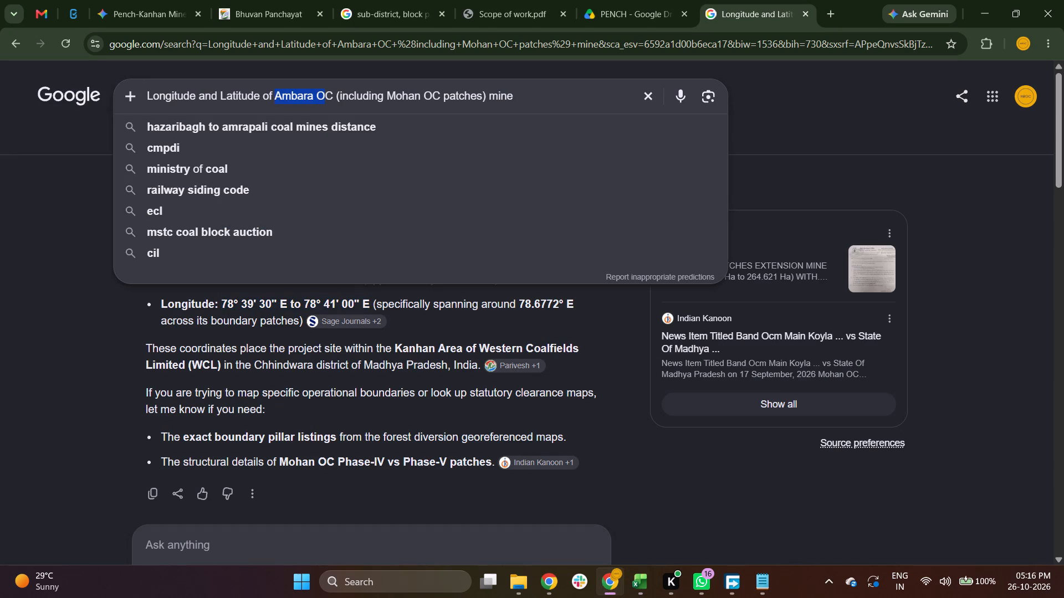
pyautogui.hotkey('shift', 'Right')
pyautogui.hotkey('shift', 'Right')
pyautogui.hotkey('shift', 'Right')
pyautogui.hotkey('shift', 'Right')
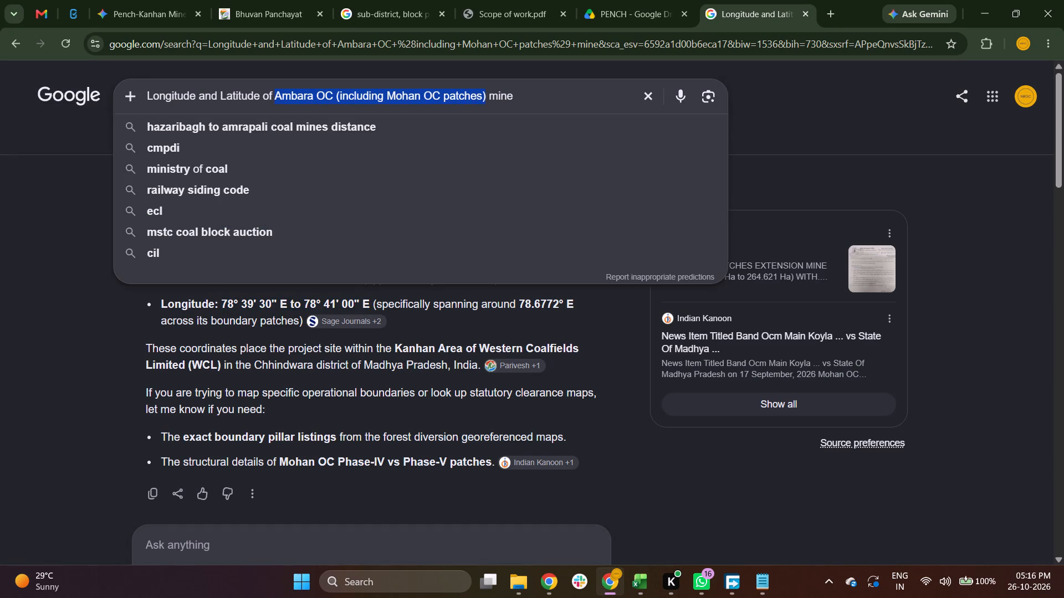
pyautogui.hotkey('ctrl', 'v')
pyautogui.press('Return')
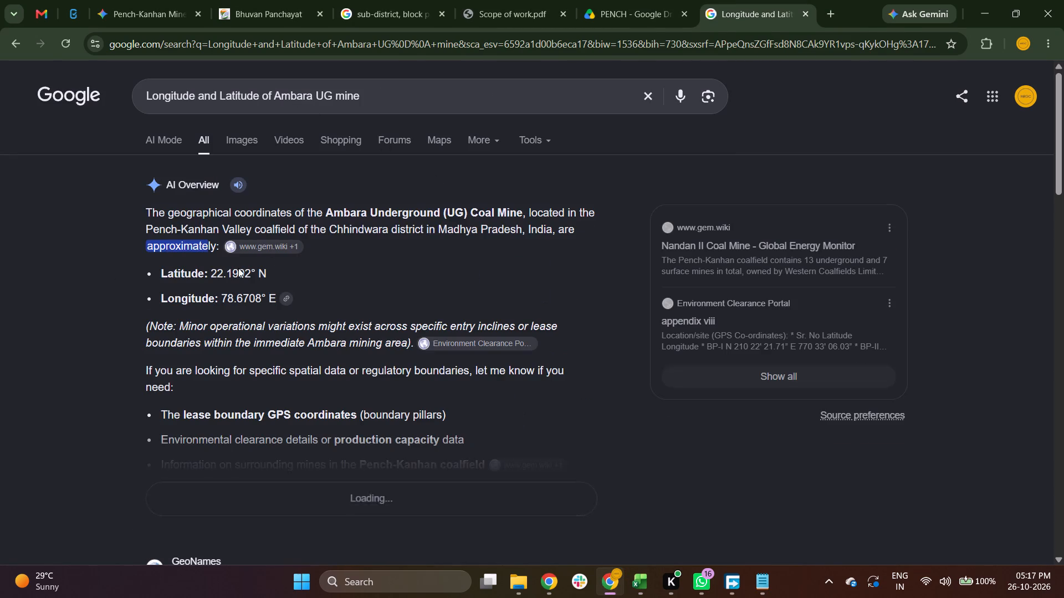
# Copy the AI Overview latitude 22.1902° N for Ambara UG into C5 of the Tracker sheet.
pyautogui.moveTo(209, 274); pyautogui.dragTo(265, 274)
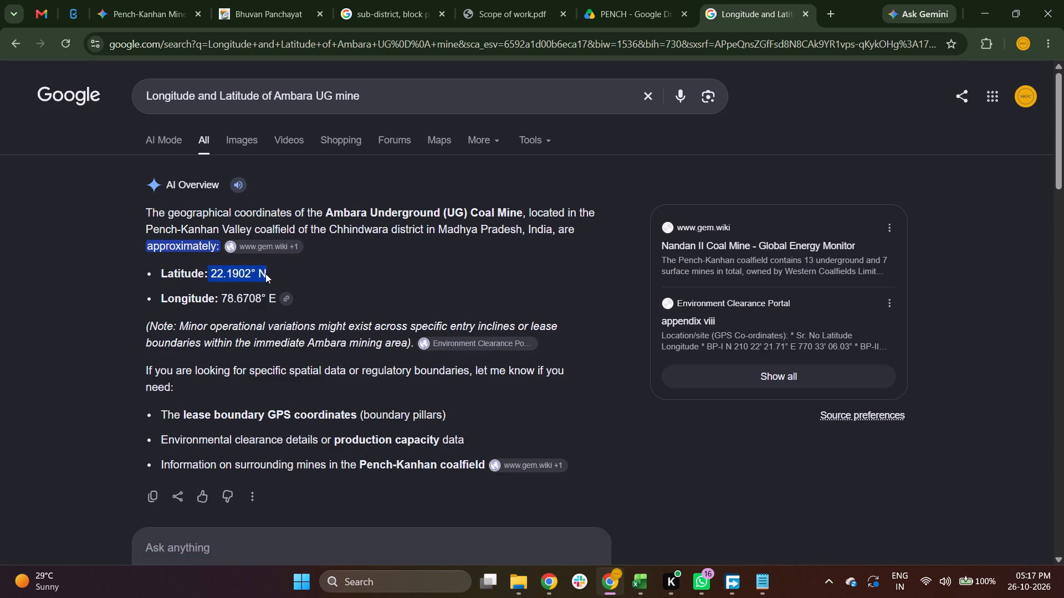
pyautogui.moveTo(265, 274); pyautogui.dragTo(268, 274)
pyautogui.click(268, 274)
pyautogui.moveTo(268, 274); pyautogui.dragTo(217, 272)
pyautogui.moveTo(217, 272); pyautogui.dragTo(217, 272)
pyautogui.hotkey('ctrl', 'c')
pyautogui.hotkey('ctrl', 'c')
pyautogui.hotkey('ctrl', 'c')
pyautogui.hotkey('alt', 'Tab')
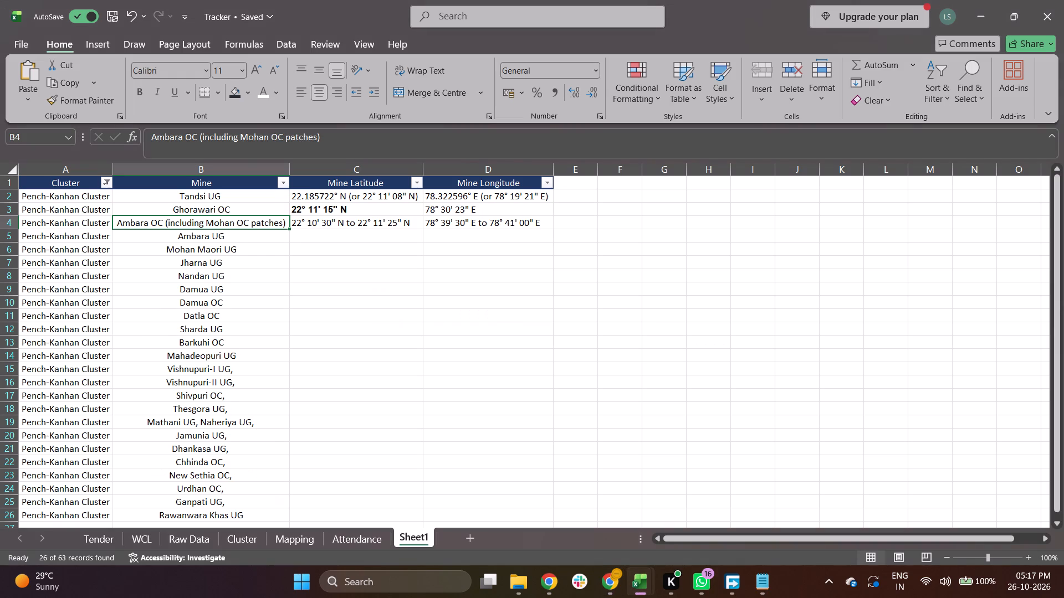
pyautogui.press('Right')
pyautogui.press('Down')
pyautogui.hotkey('ctrl', 'v')
# Copy the AI Overview longitude 78.6708° E for Ambara UG into D5 of the Tracker sheet.
pyautogui.press('Right')
pyautogui.hotkey('alt', 'Tab')
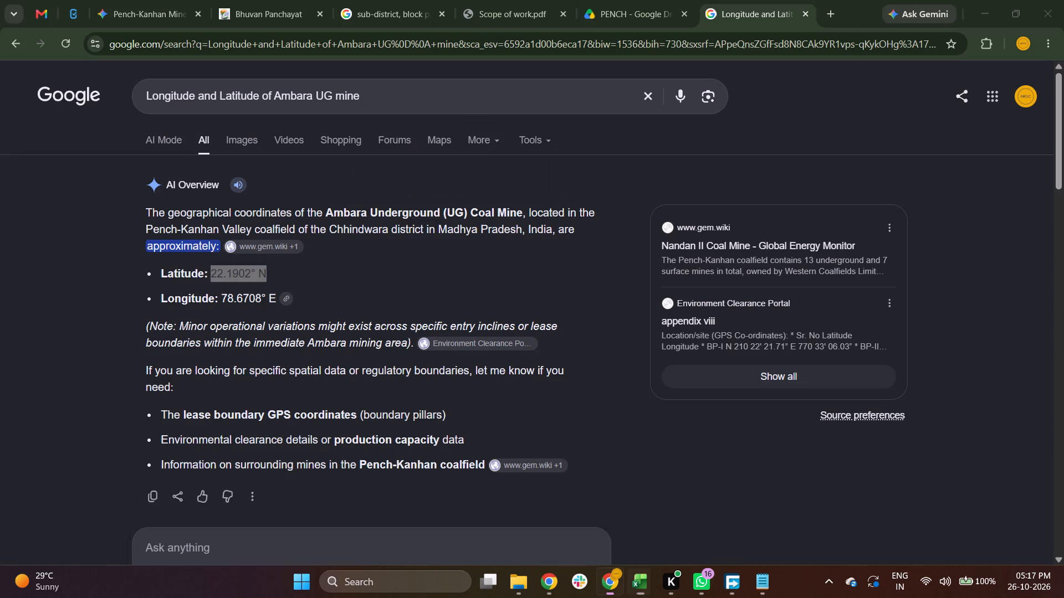
pyautogui.moveTo(220, 298); pyautogui.dragTo(226, 298)
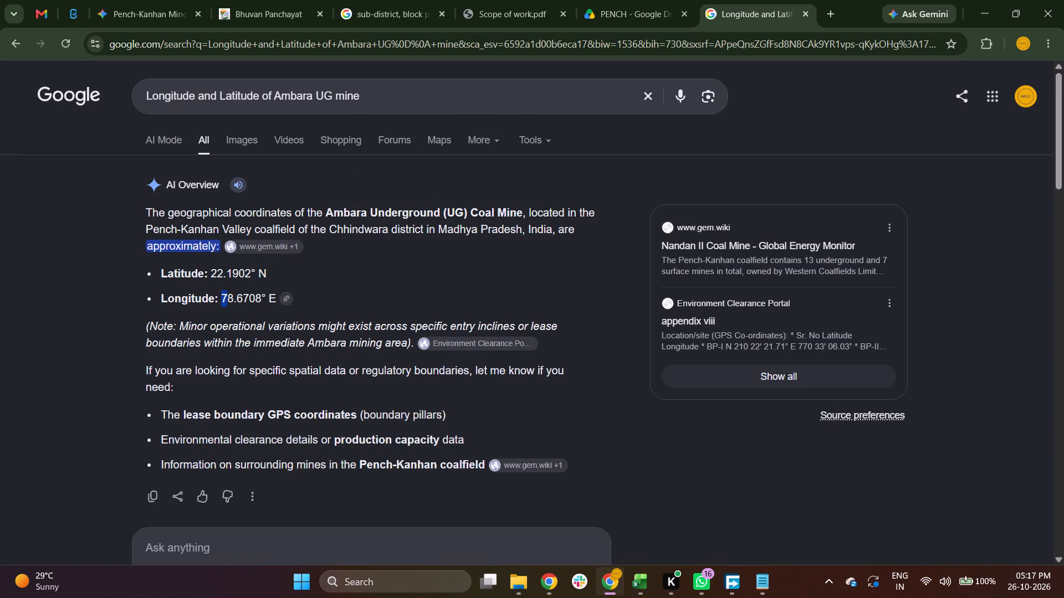
pyautogui.moveTo(226, 298); pyautogui.dragTo(273, 301)
pyautogui.hotkey('ctrl', 'c')
pyautogui.hotkey('ctrl', 'c')
pyautogui.hotkey('ctrl', 'c')
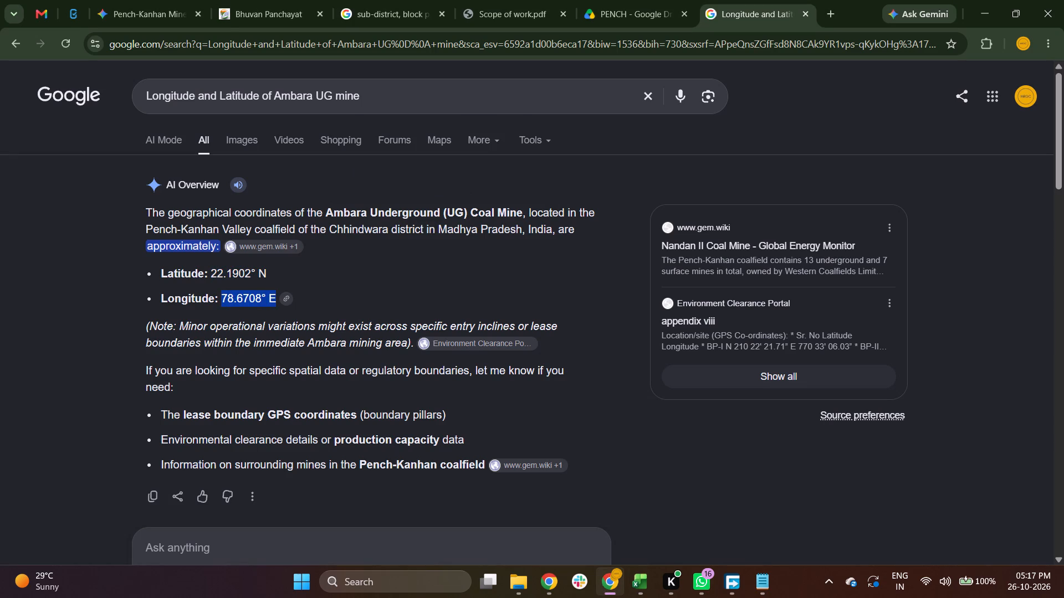
pyautogui.hotkey('alt', 'Tab')
pyautogui.hotkey('ctrl', 'v')
# Copy the mine name from B6 and search Google for "Longitude and Latitude of Mohan Maori UG mine", removing the pasted line break.
pyautogui.press('Down')
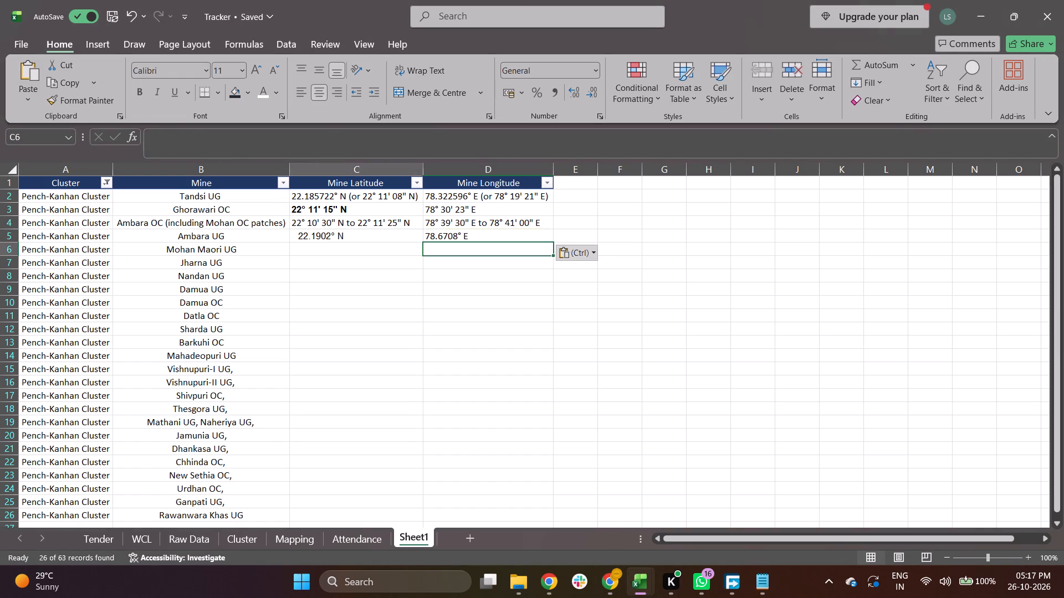
pyautogui.press('Left')
pyautogui.press('Left')
pyautogui.press('Left')
pyautogui.press('Right')
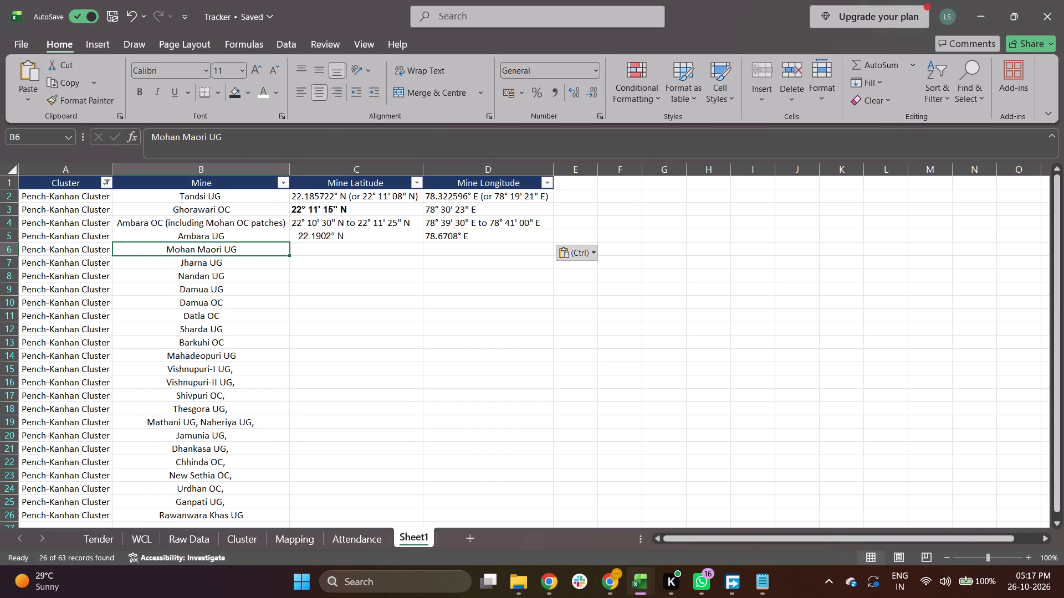
pyautogui.hotkey('ctrl', 'c')
pyautogui.hotkey('alt', 'Tab')
pyautogui.doubleClick(286, 97)
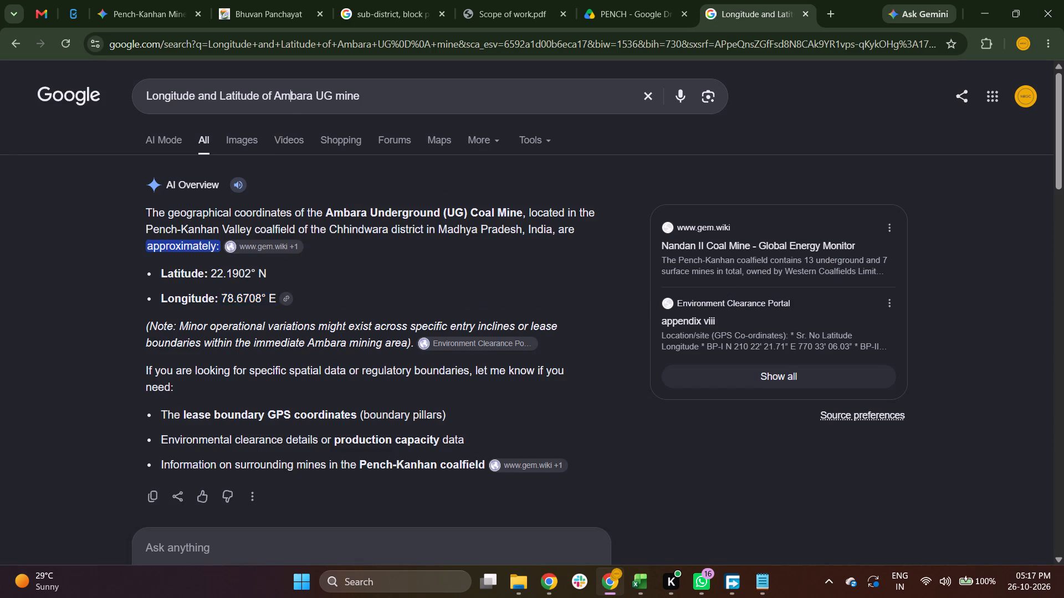
pyautogui.hotkey('shift', 'Right')
pyautogui.hotkey('shift', 'Right')
pyautogui.hotkey('shift', 'Right')
pyautogui.hotkey('shift', 'Left')
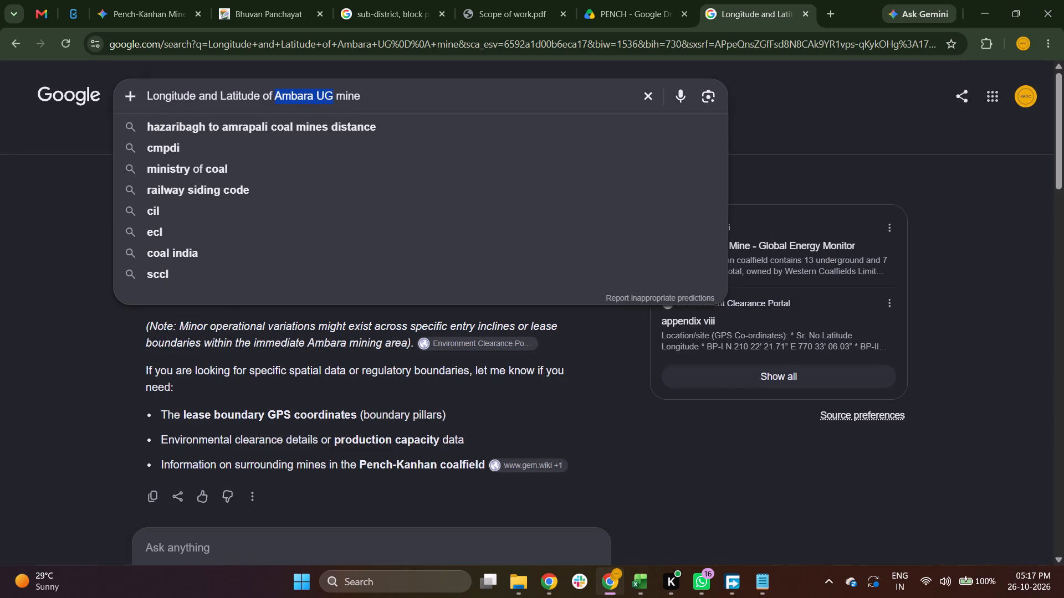
pyautogui.hotkey('ctrl', 'v')
pyautogui.press('Right')
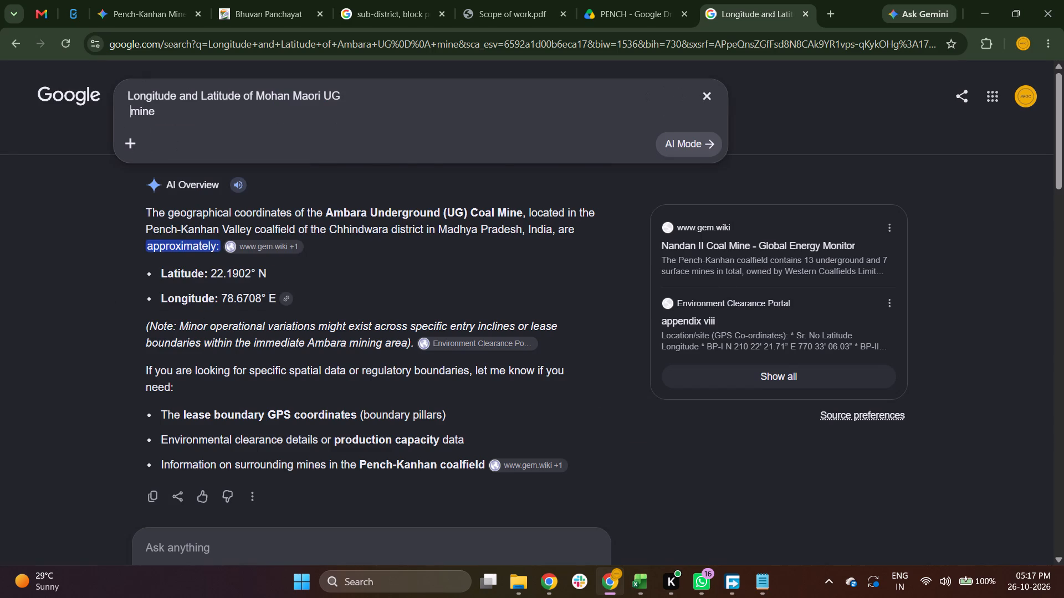
pyautogui.press('BackSpace')
pyautogui.press('BackSpace')
pyautogui.press('space')
pyautogui.press('Return')
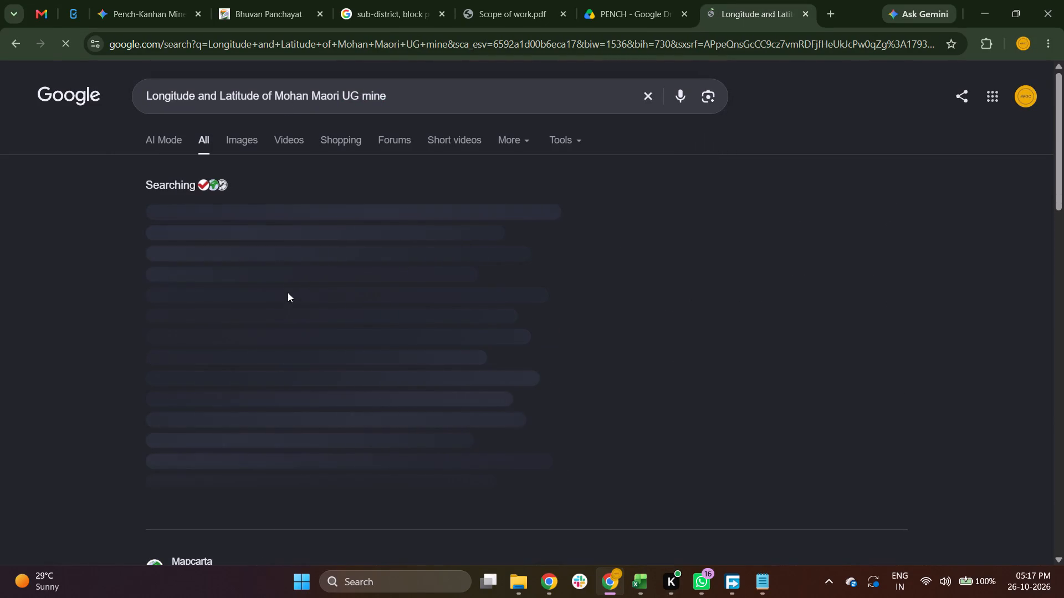
# Copy the AI Overview latitude 22° 10' 45.6" N (22.1793327° N) for Mohan Maori UG into C6 of the Tracker sheet.
pyautogui.scroll(-1, 330, 293)
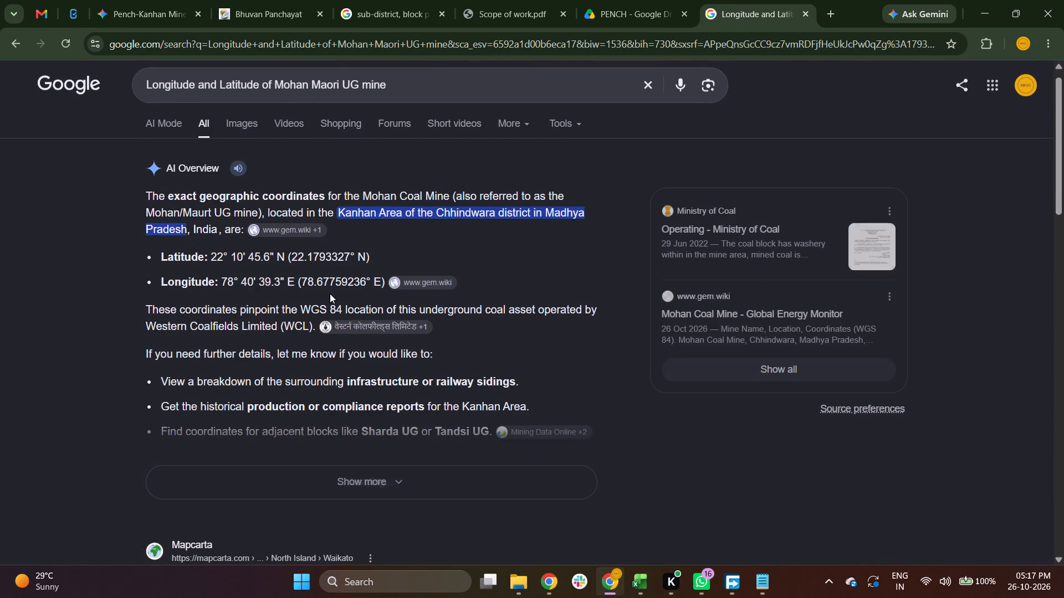
pyautogui.moveTo(211, 255); pyautogui.dragTo(277, 248)
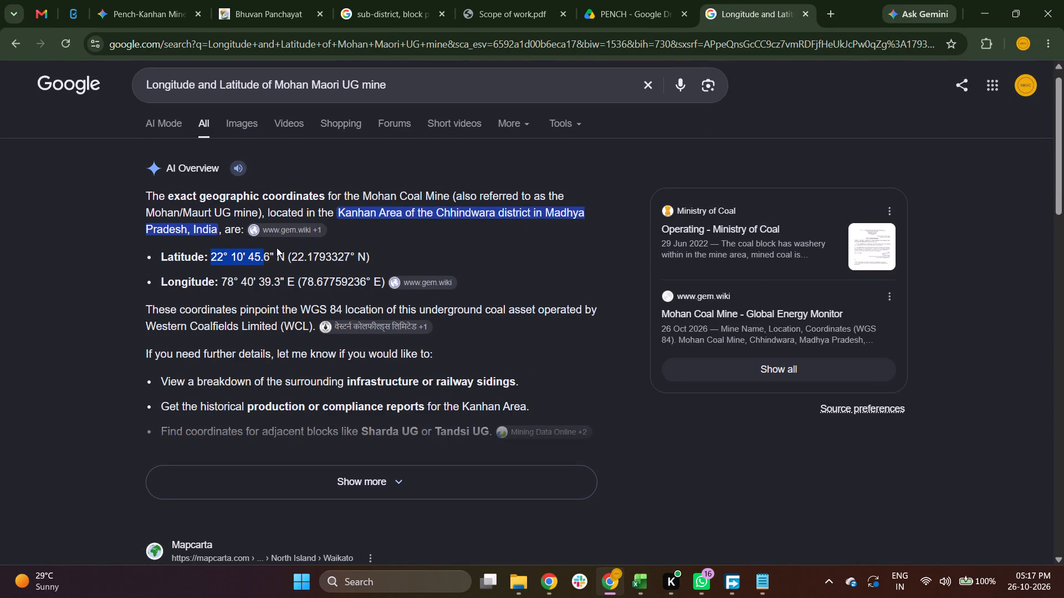
pyautogui.moveTo(277, 248); pyautogui.dragTo(370, 257)
pyautogui.hotkey('ctrl', 'c')
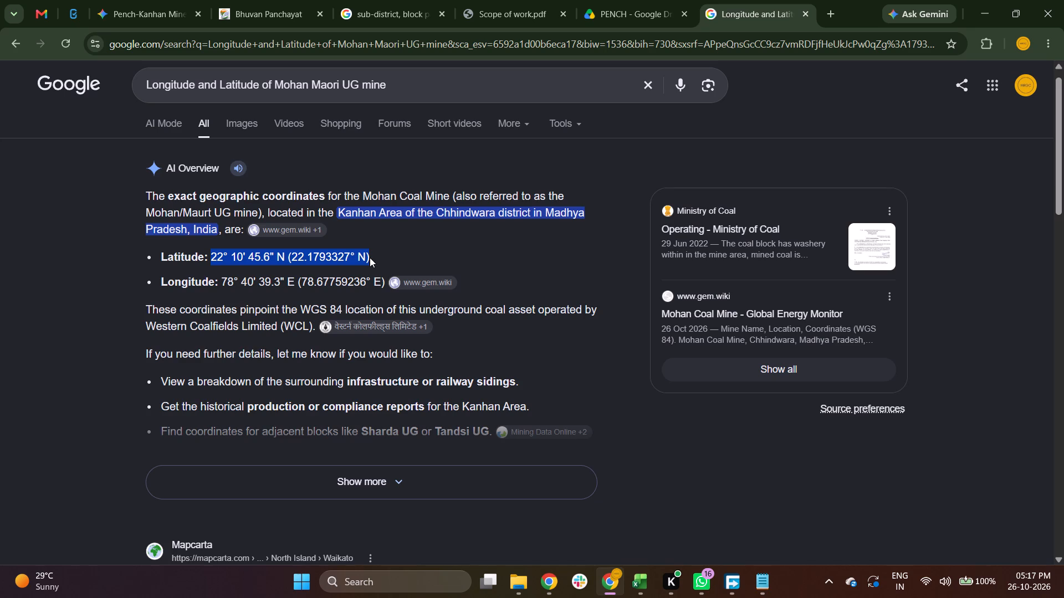
pyautogui.hotkey('ctrl', 'c')
pyautogui.hotkey('ctrl', 'c')
pyautogui.hotkey('ctrl', 'c')
pyautogui.hotkey('alt', 'Tab')
pyautogui.hotkey('alt', 'Tab')
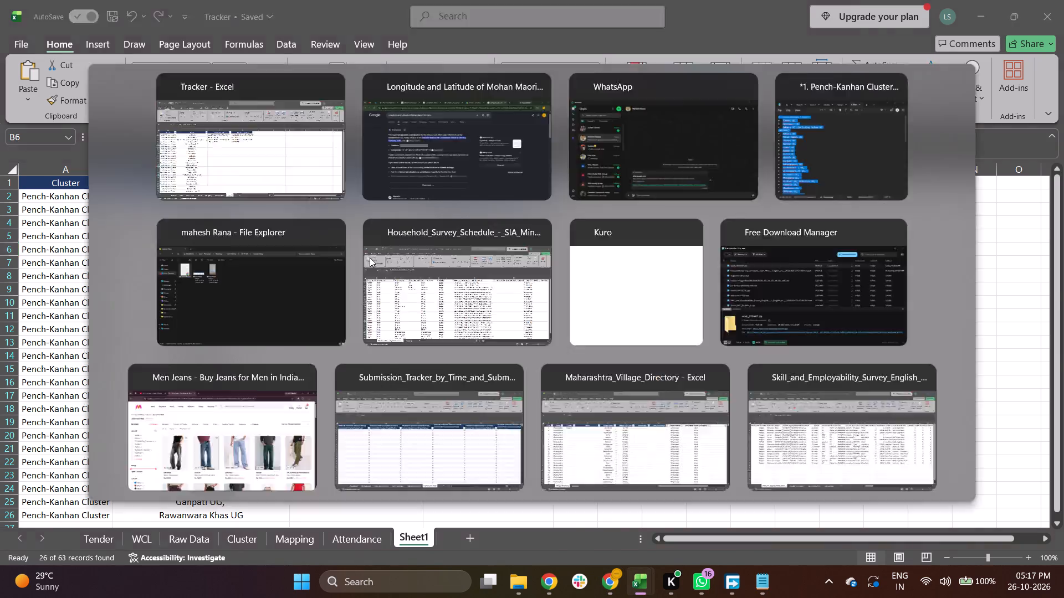
pyautogui.hotkey('alt', 'Tab')
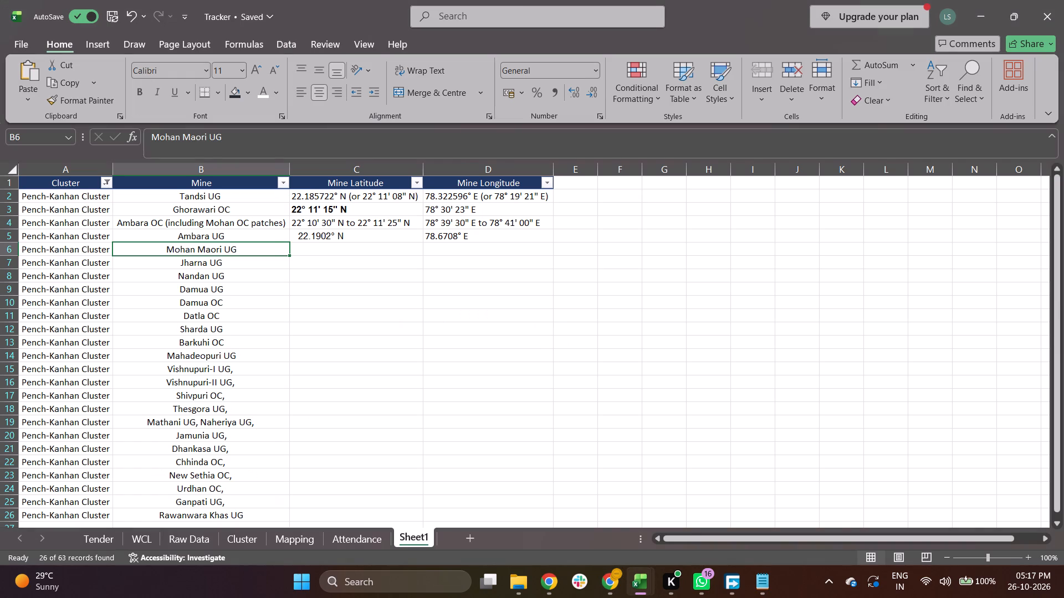
pyautogui.press('Right')
pyautogui.hotkey('alt', 'Tab')
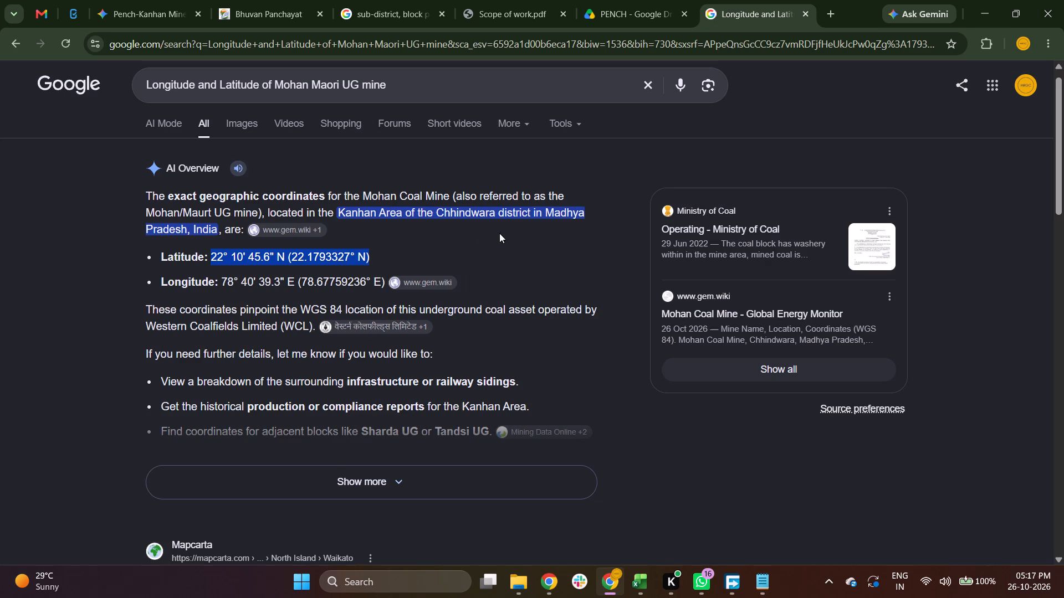
pyautogui.hotkey('alt', 'Tab')
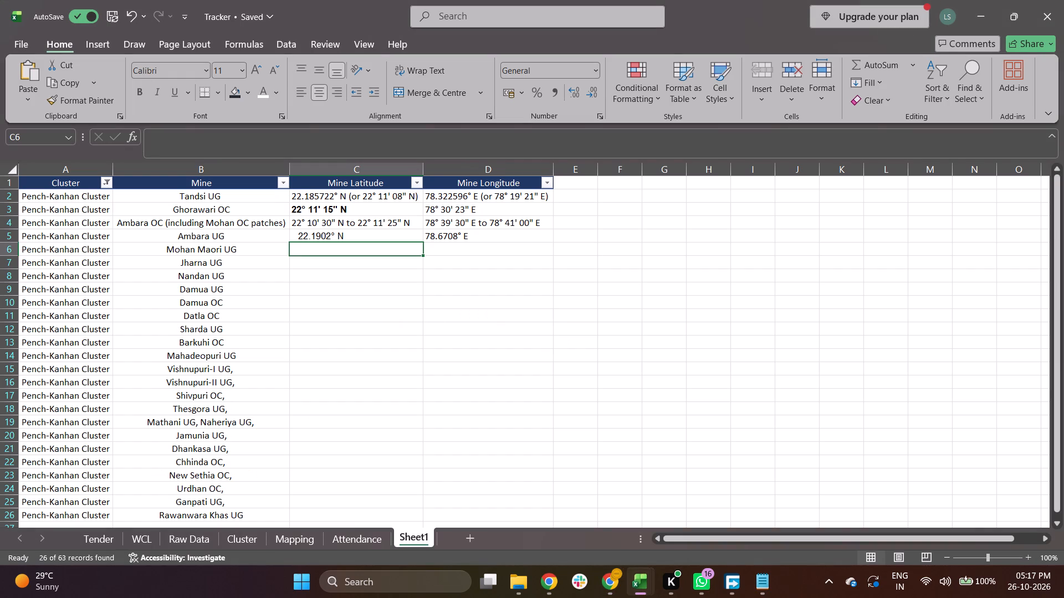
pyautogui.hotkey('alt', 'Tab')
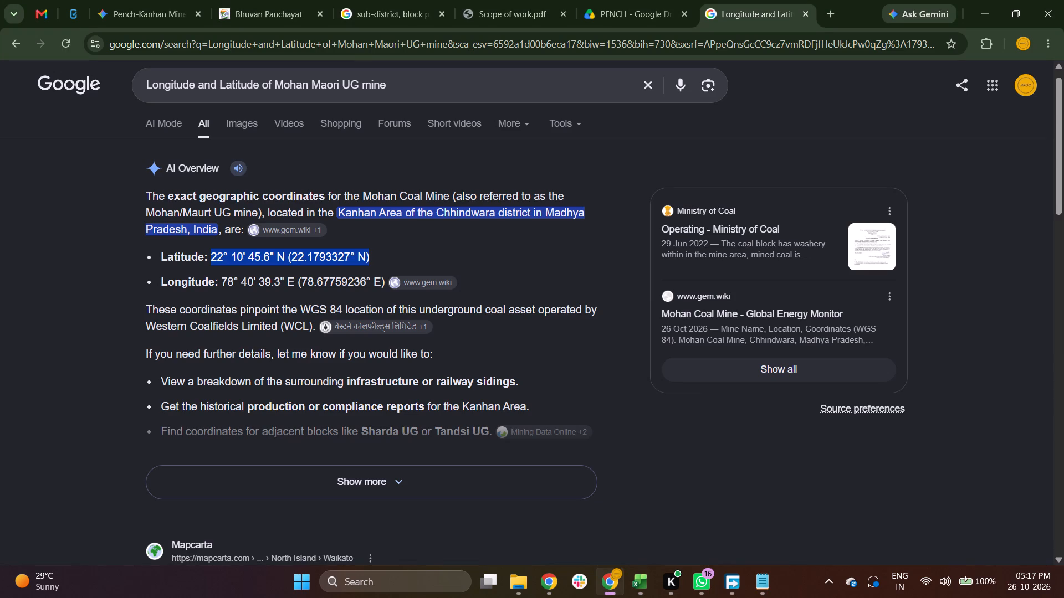
pyautogui.hotkey('alt', 'Tab')
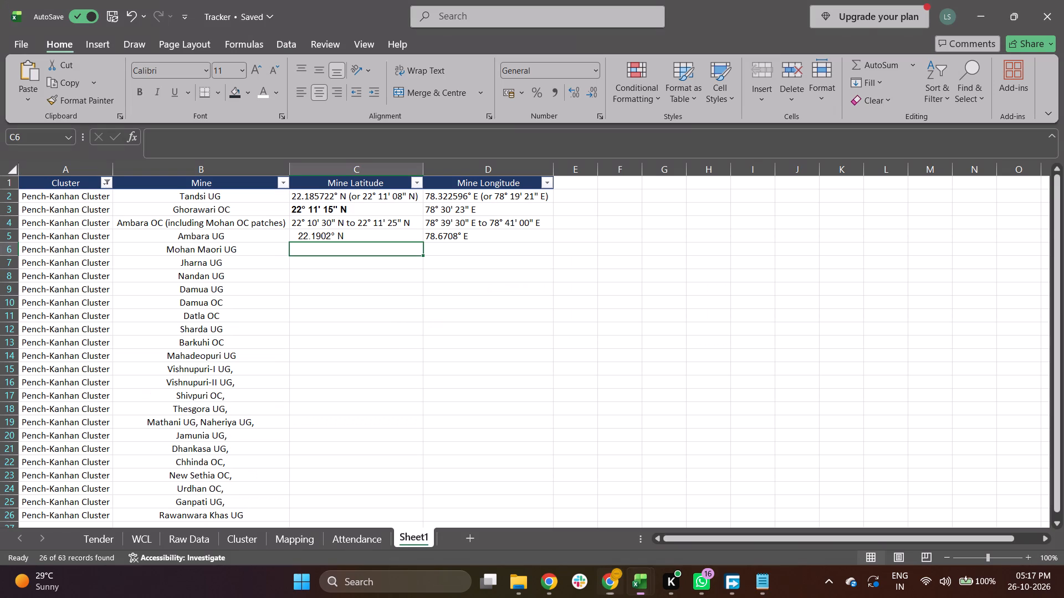
pyautogui.hotkey('ctrl', 'v')
# Copy the AI Overview longitude 78° 40' 39.3" E (78.67759236° E) for Mohan Maori UG into D6 of the Tracker sheet.
pyautogui.press('Right')
pyautogui.hotkey('alt', 'Tab')
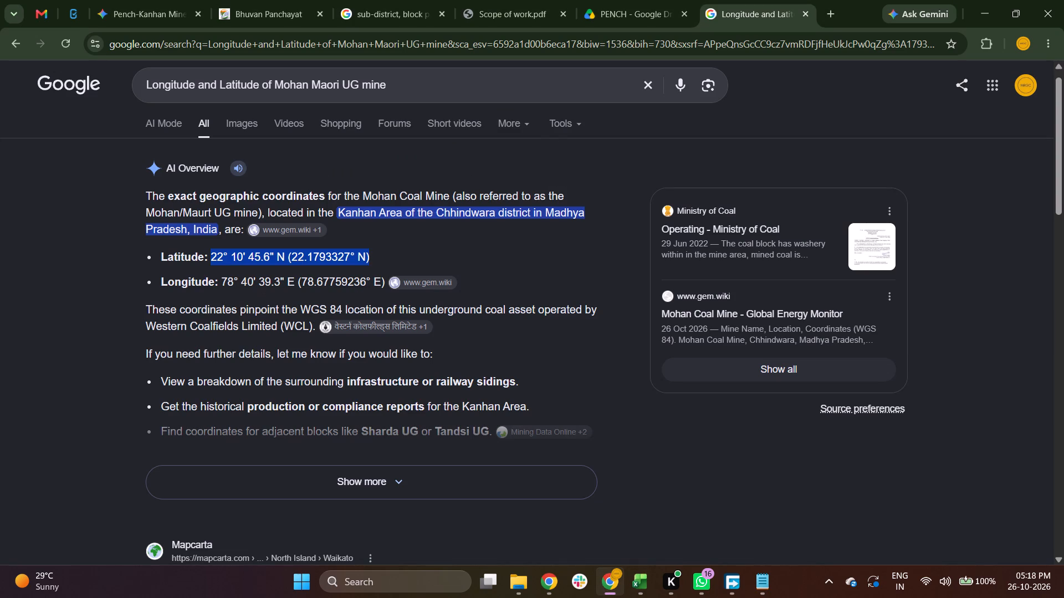
pyautogui.moveTo(223, 282); pyautogui.dragTo(384, 286)
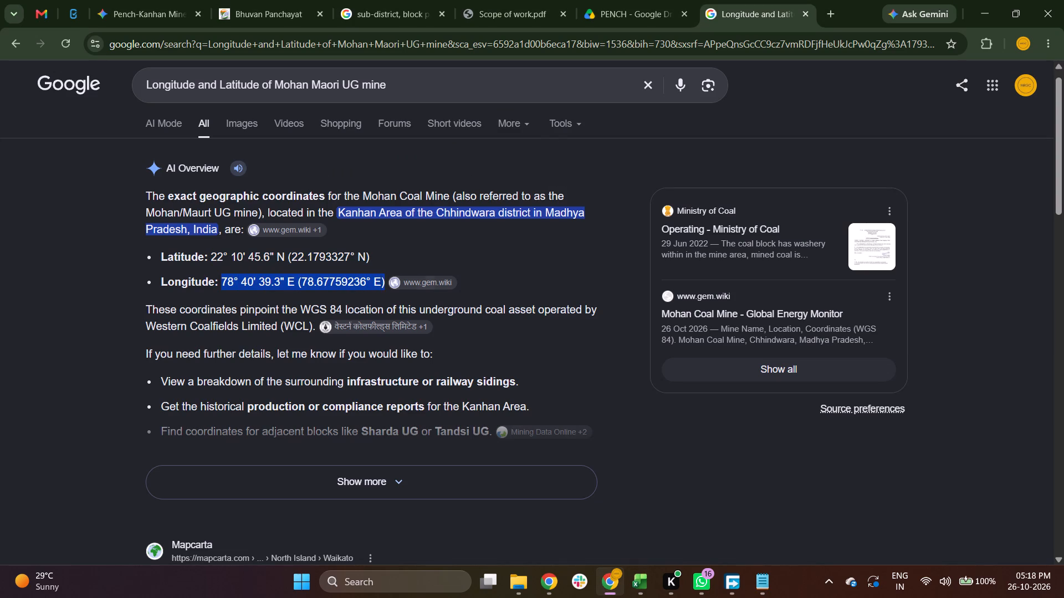
pyautogui.moveTo(384, 286); pyautogui.dragTo(382, 287)
pyautogui.moveTo(382, 287); pyautogui.dragTo(384, 282)
pyautogui.hotkey('ctrl', 'c')
pyautogui.hotkey('ctrl', 'c')
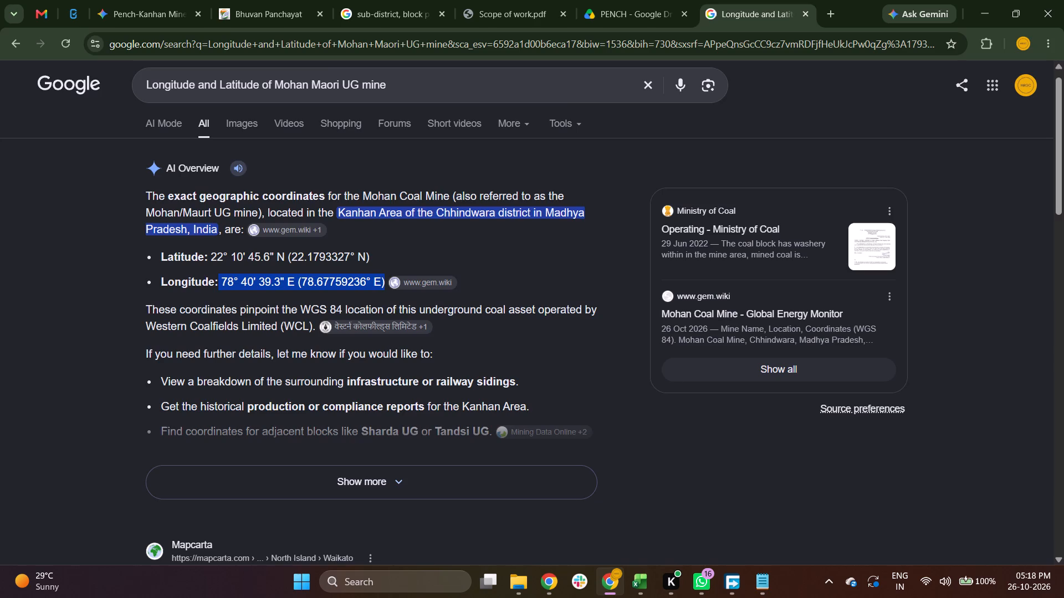
pyautogui.hotkey('alt', 'Tab')
pyautogui.hotkey('ctrl', 'v')
# Copy the mine name from B7 and search Google for "Longitude and Latitude of Jharna UG mine", removing the pasted line break.
pyautogui.press('Down')
pyautogui.press('Left')
pyautogui.press('Left')
pyautogui.press('Left')
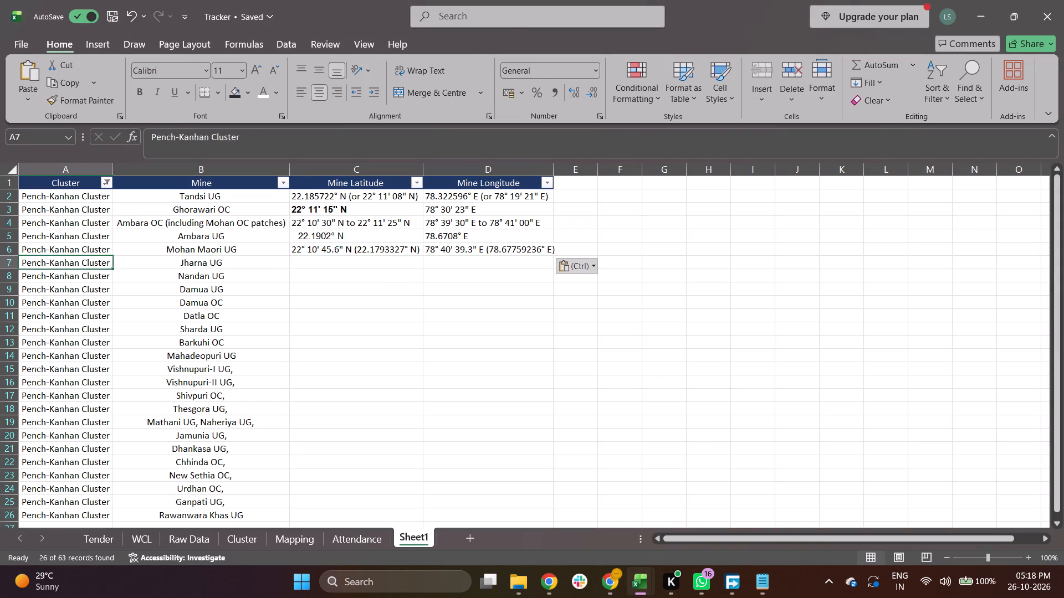
pyautogui.press('Right')
pyautogui.hotkey('ctrl', 'c')
pyautogui.hotkey('alt', 'Tab')
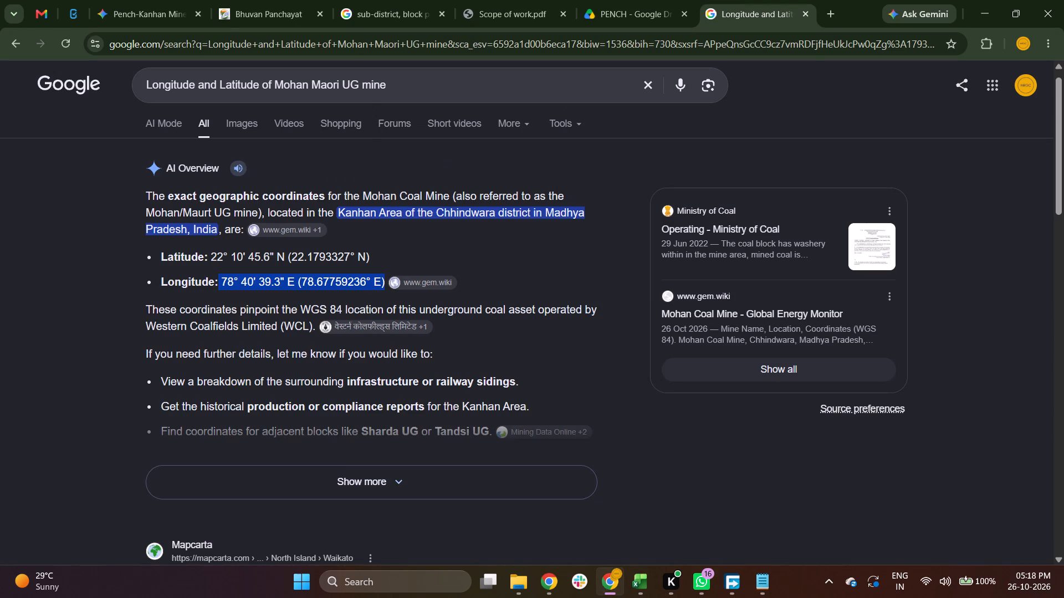
pyautogui.doubleClick(290, 88)
pyautogui.hotkey('shift', 'Right')
pyautogui.hotkey('shift', 'Right')
pyautogui.hotkey('shift', 'Right')
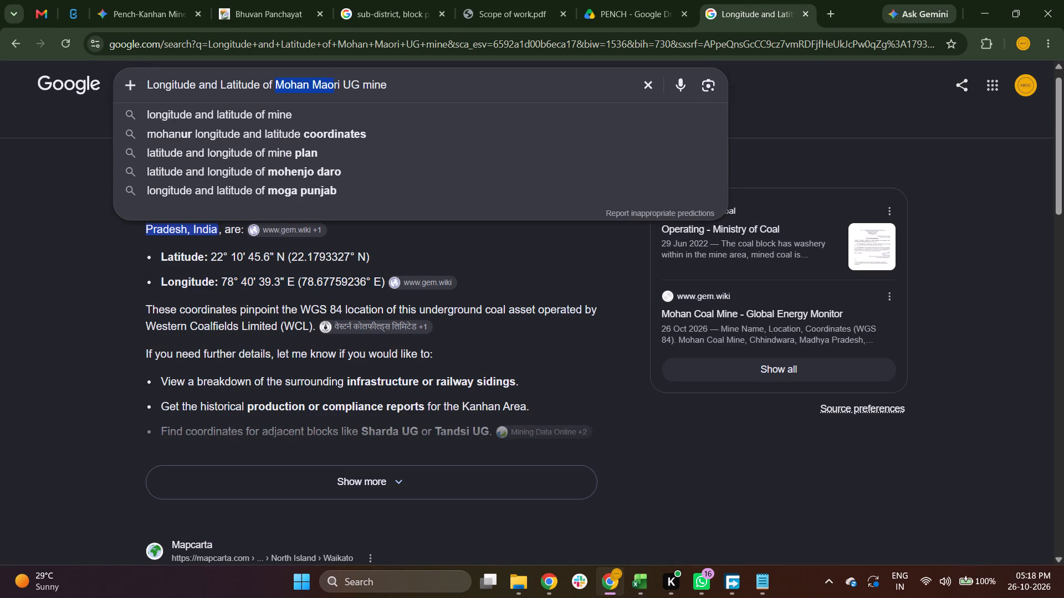
pyautogui.hotkey('shift', 'Right')
pyautogui.hotkey('shift', 'Right')
pyautogui.hotkey('shift', 'Right')
pyautogui.hotkey('shift', 'Right')
pyautogui.hotkey('shift', 'Right')
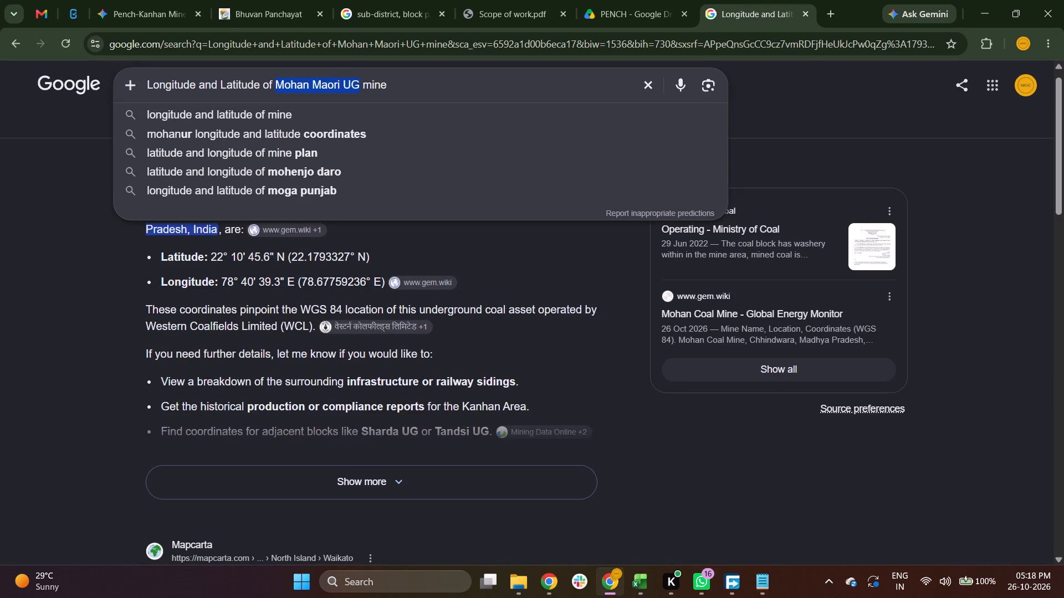
pyautogui.hotkey('ctrl', 'v')
pyautogui.press('Right')
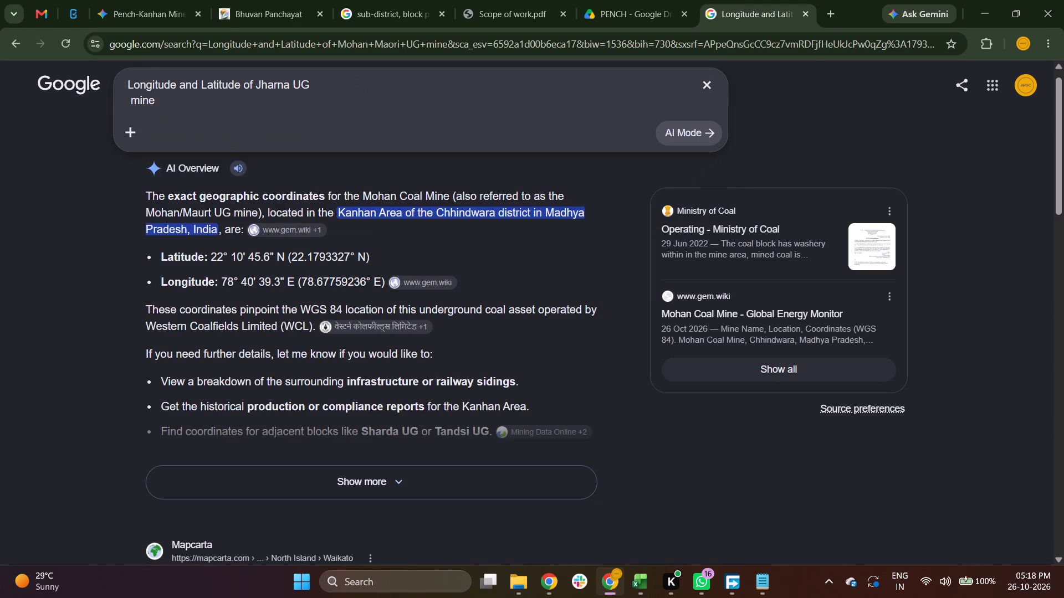
pyautogui.press('BackSpace')
pyautogui.press('BackSpace')
pyautogui.press('space')
pyautogui.press('Return')
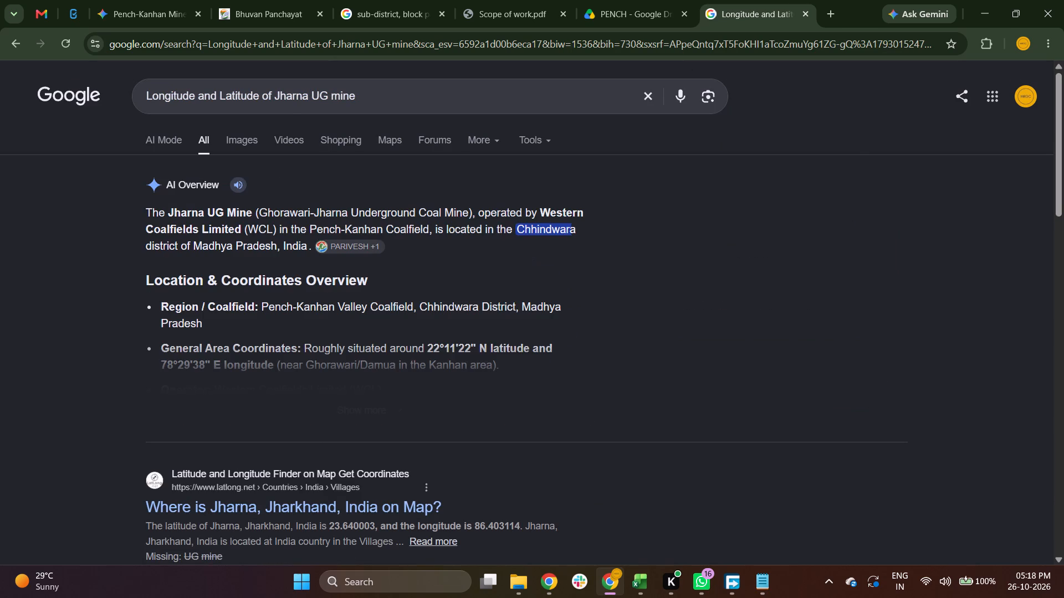
# Expand the AI Overview and copy the latitude 22°11'22" N for Jharna UG into C7 of the Tracker sheet.
pyautogui.scroll(-1, 377, 290)
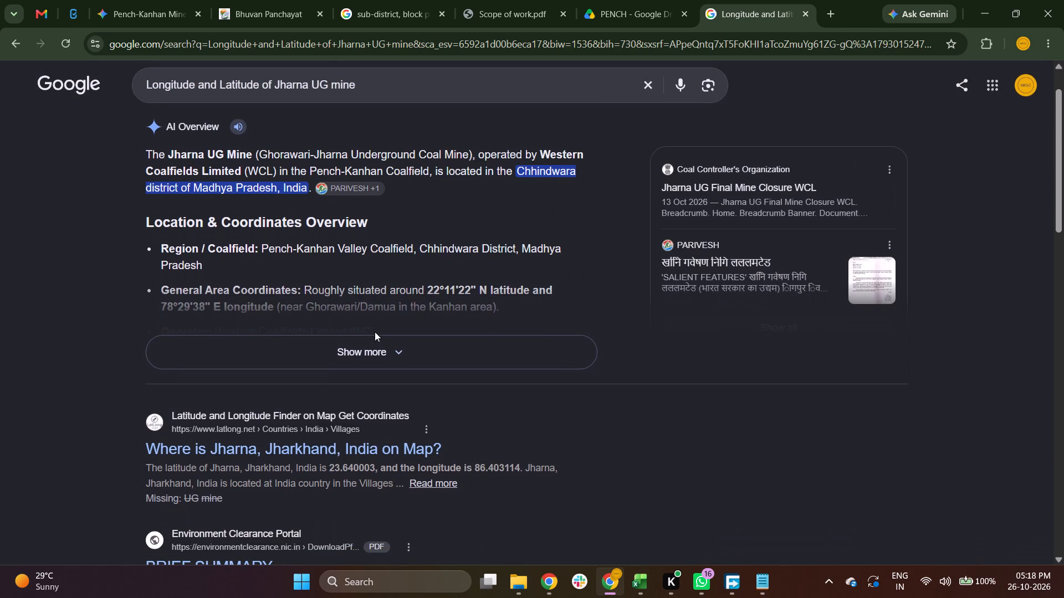
pyautogui.click(372, 345)
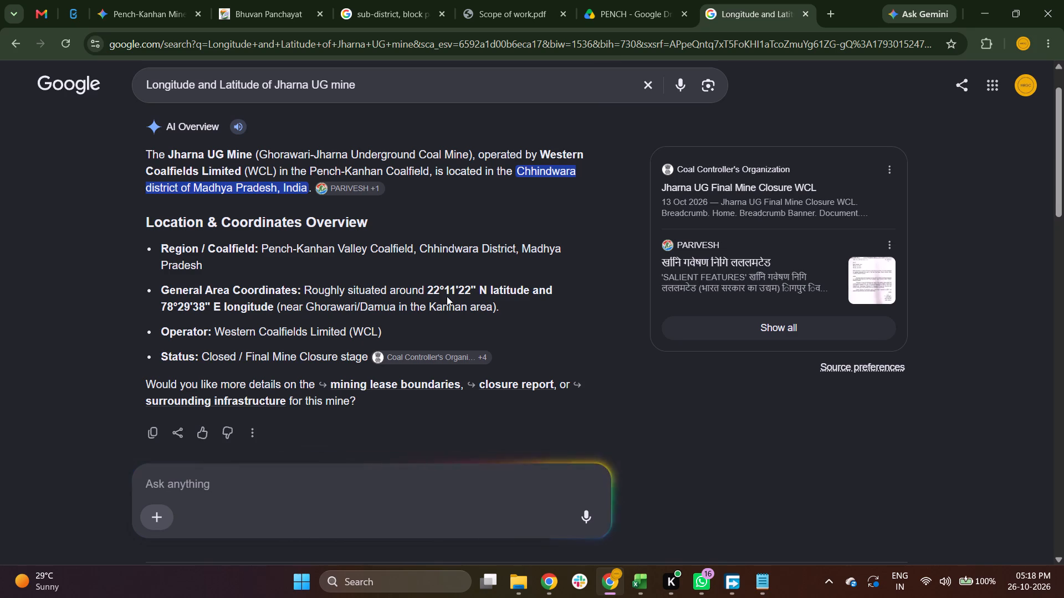
pyautogui.moveTo(429, 290); pyautogui.dragTo(488, 288)
pyautogui.hotkey('ctrl', 'c')
pyautogui.hotkey('ctrl', 'c')
pyautogui.hotkey('alt', 'Tab')
pyautogui.press('Right')
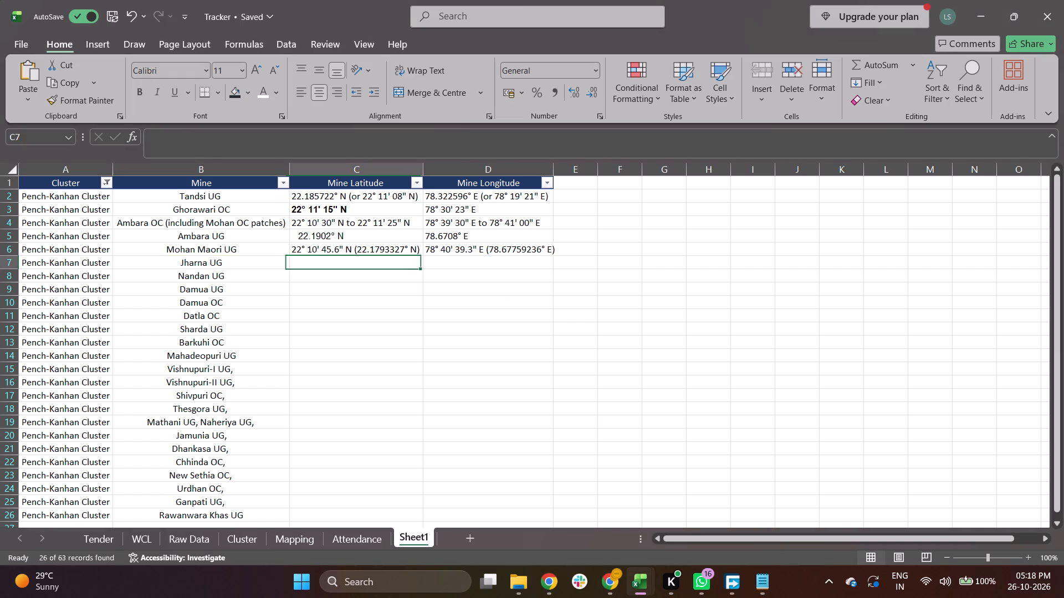
pyautogui.hotkey('ctrl', 'v')
# Copy the AI Overview longitude 78°29'38" E for Jharna UG into D7 of the Tracker sheet.
pyautogui.press('Right')
pyautogui.hotkey('alt', 'Tab')
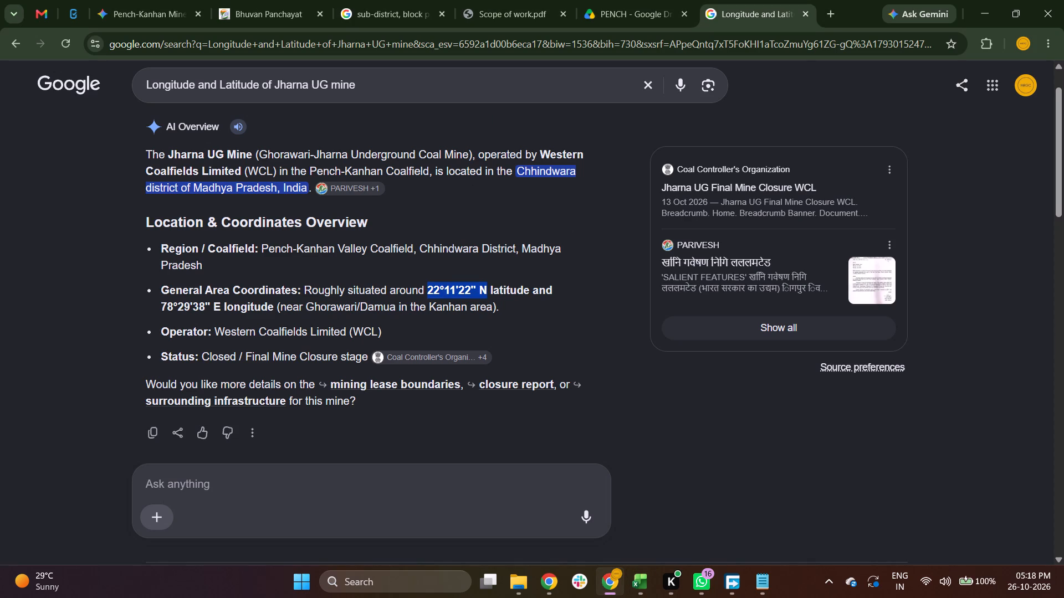
pyautogui.moveTo(157, 306); pyautogui.dragTo(219, 313)
pyautogui.hotkey('ctrl', 'c')
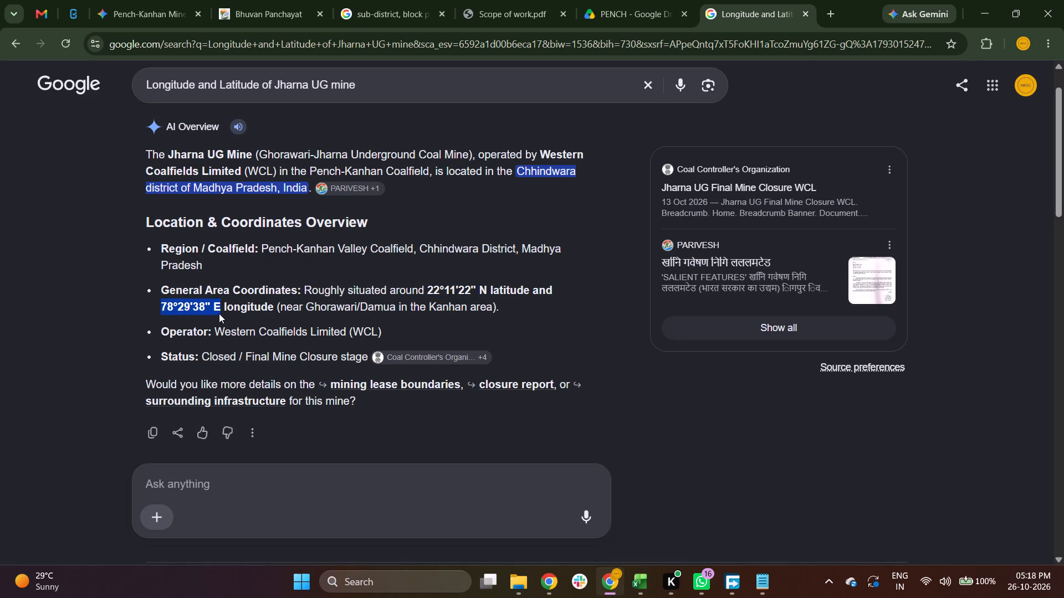
pyautogui.hotkey('ctrl', 'c')
pyautogui.hotkey('alt', 'Tab')
pyautogui.press('Down')
pyautogui.press('Up')
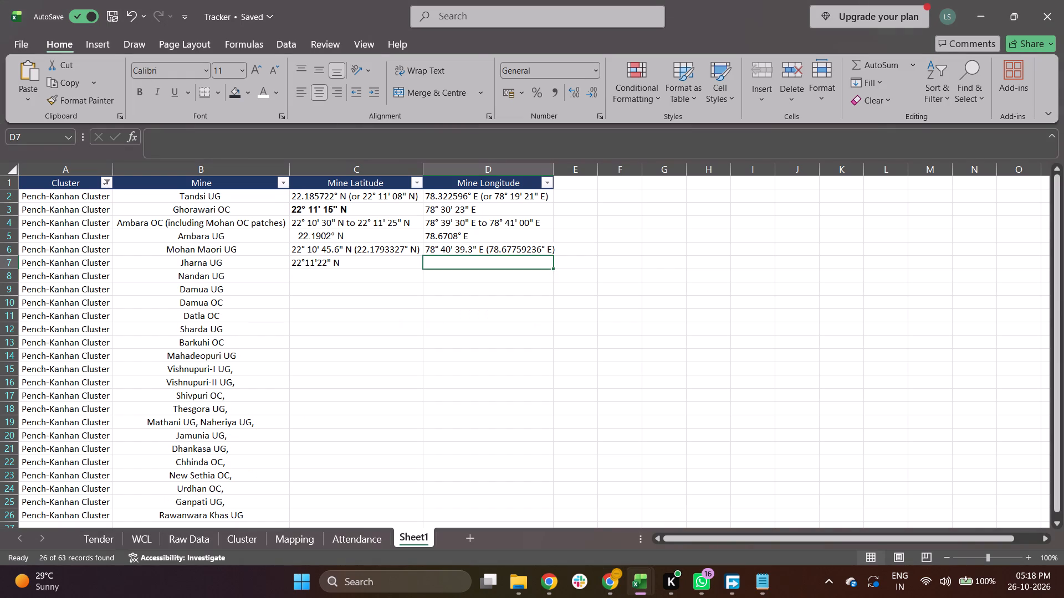
pyautogui.hotkey('ctrl', 'v')
# Copy the mine name from B8 and search Google for "Longitude and Latitude of Nandan UG mine", removing the line break and duplicate UG.
pyautogui.press('Down')
pyautogui.press('Left')
pyautogui.press('Left')
pyautogui.press('Left')
pyautogui.press('Right')
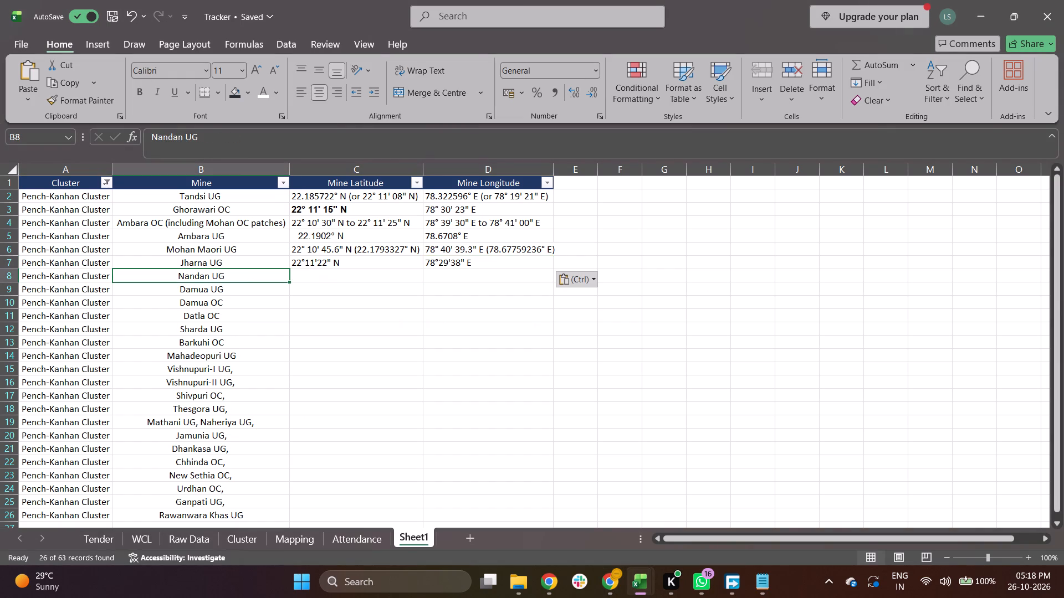
pyautogui.hotkey('ctrl', 'c')
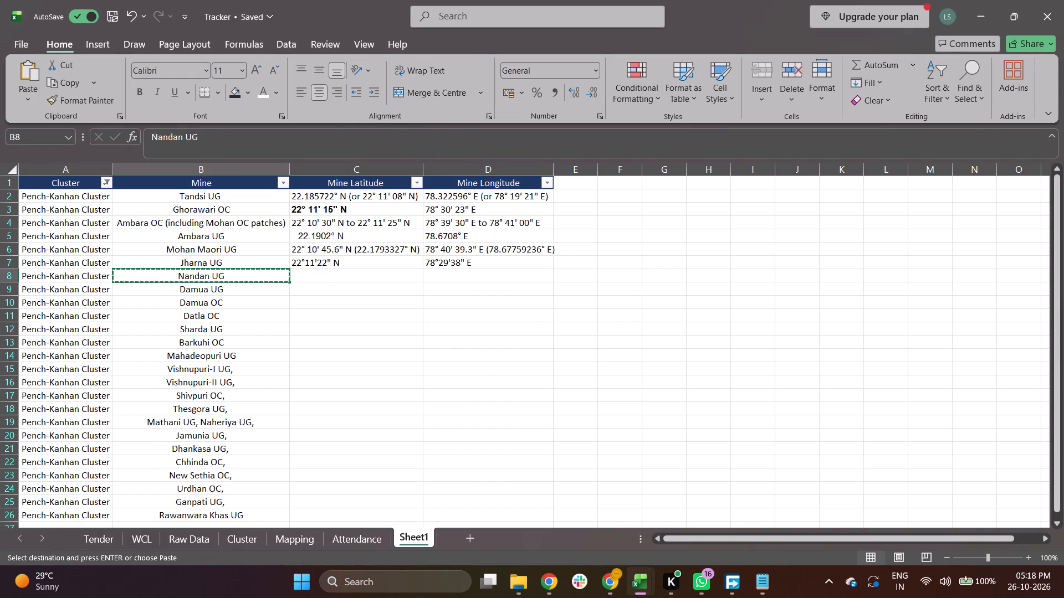
pyautogui.hotkey('alt', 'Tab')
pyautogui.scroll(1, 355, 221)
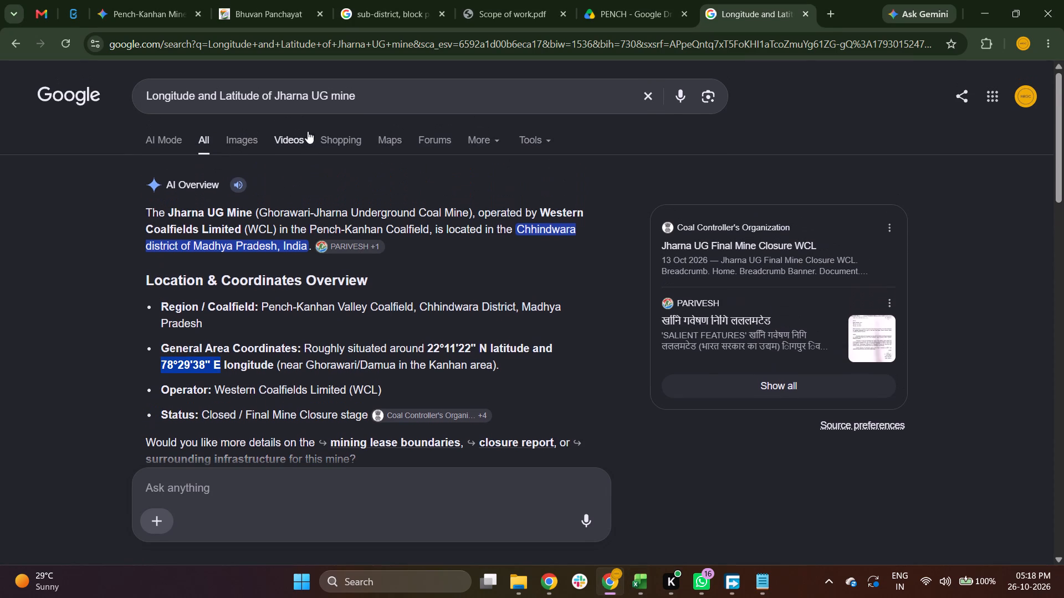
pyautogui.doubleClick(299, 99)
pyautogui.hotkey('ctrl', 'v')
pyautogui.press('space')
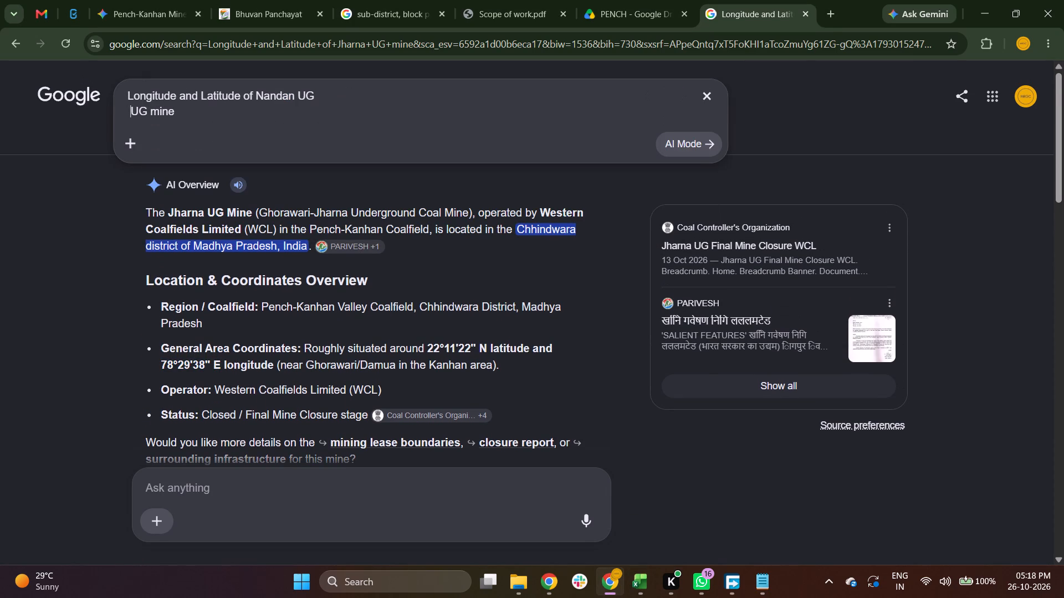
pyautogui.press('BackSpace')
pyautogui.press('BackSpace')
pyautogui.press('BackSpace')
pyautogui.press('BackSpace')
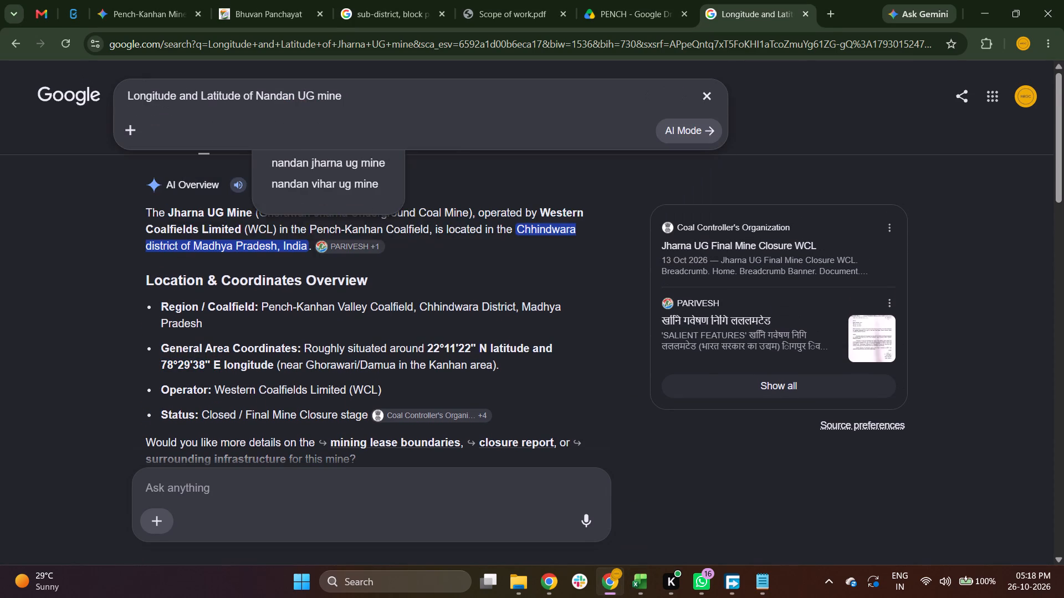
pyautogui.press('Return')
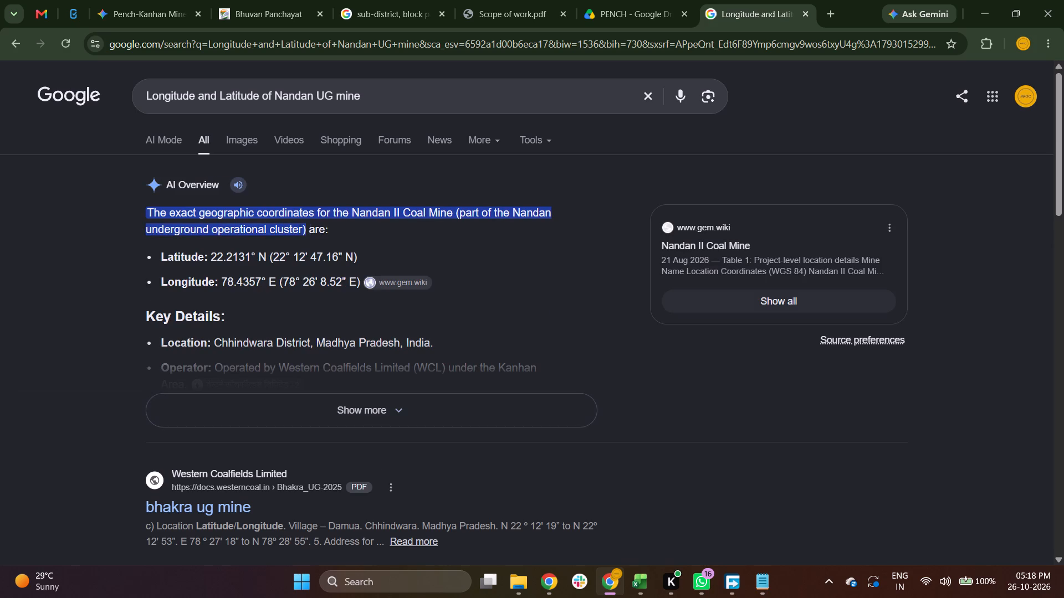
# Copy the AI Overview latitude 22.2131° N for Nandan UG into C8 of the Tracker sheet.
pyautogui.moveTo(211, 257); pyautogui.dragTo(215, 257)
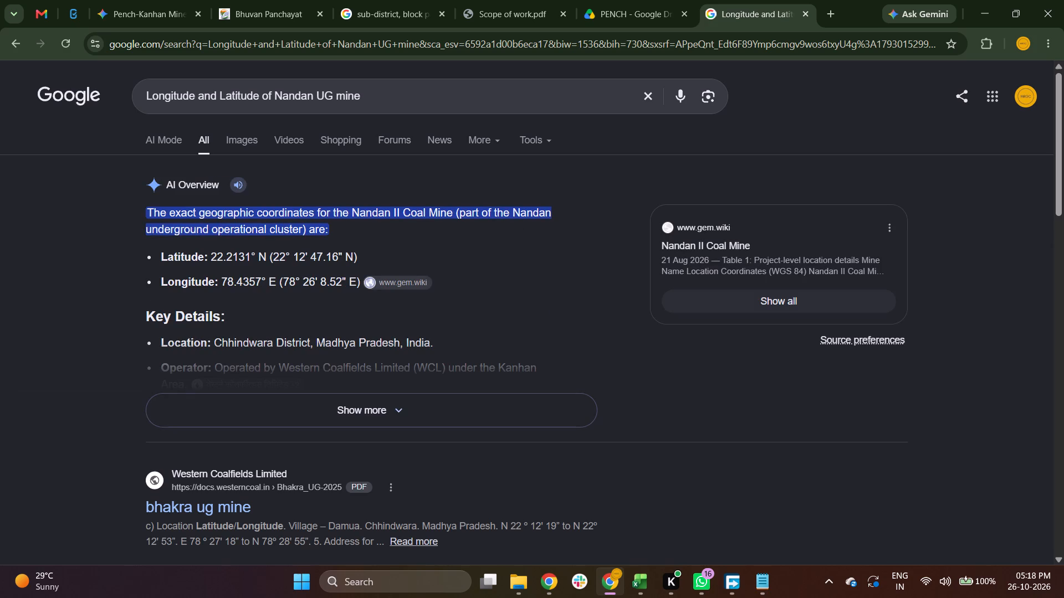
pyautogui.moveTo(215, 257); pyautogui.dragTo(263, 259)
pyautogui.hotkey('ctrl', 'c')
pyautogui.hotkey('ctrl', 'c')
pyautogui.hotkey('ctrl', 'c')
pyautogui.hotkey('alt', 'Tab')
pyautogui.press('Right')
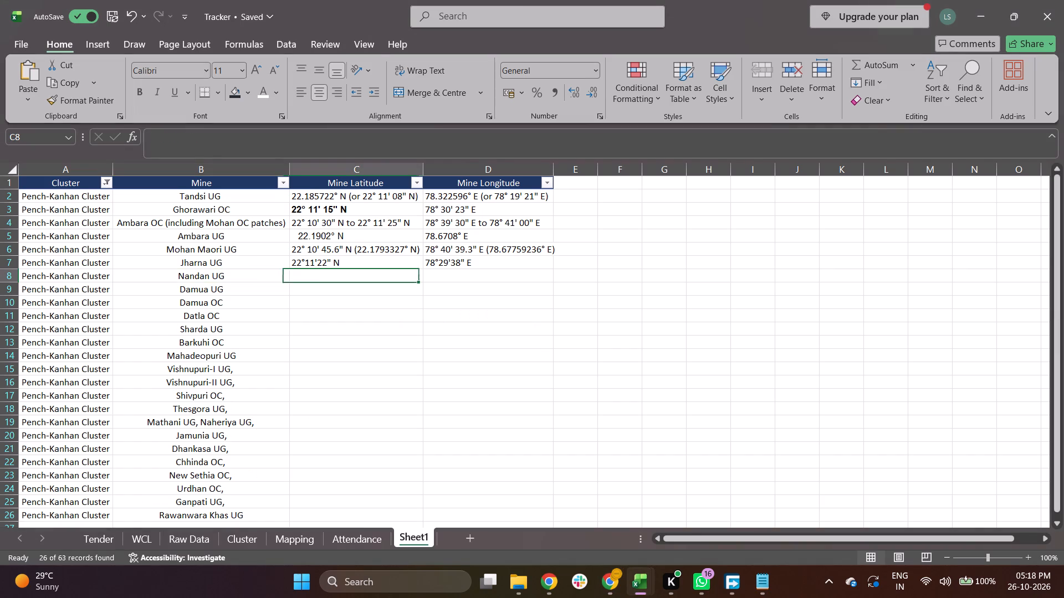
pyautogui.hotkey('ctrl', 'v')
# Copy the AI Overview longitude 78.4357° E for Nandan UG into D8 of the Tracker sheet.
pyautogui.press('Right')
pyautogui.hotkey('alt', 'Tab')
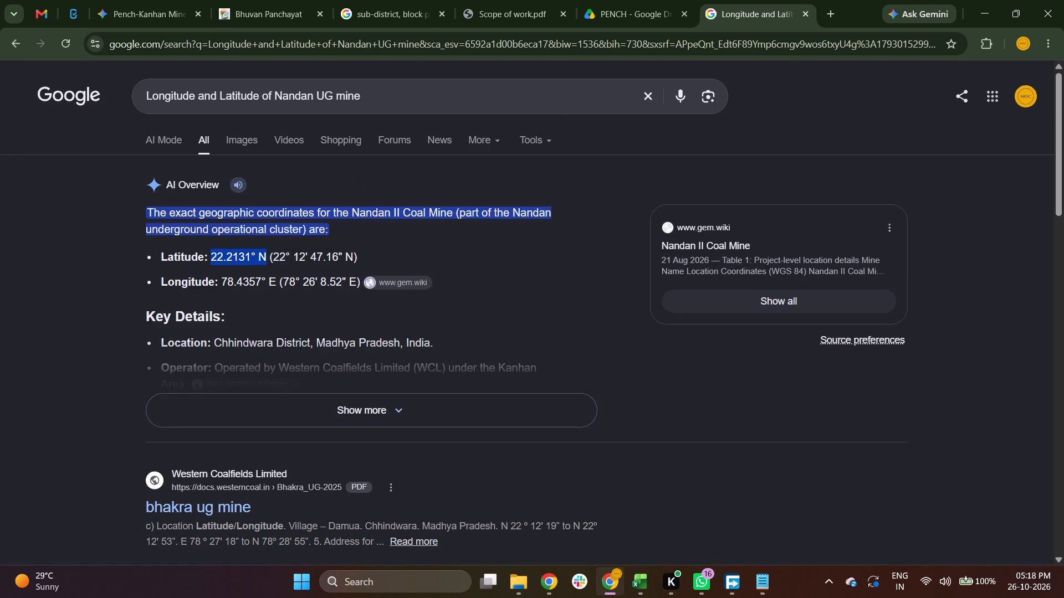
pyautogui.moveTo(221, 279); pyautogui.dragTo(274, 278)
pyautogui.hotkey('ctrl', 'c')
pyautogui.hotkey('ctrl', 'c')
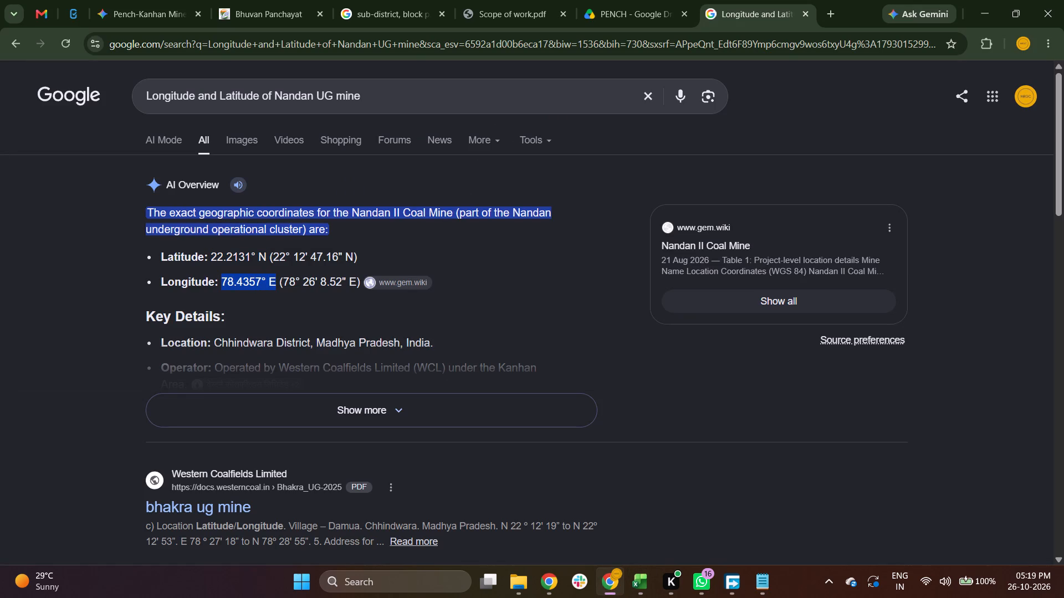
pyautogui.hotkey('alt', 'Tab')
pyautogui.hotkey('ctrl', 'v')
# Copy the mine name from B9 and search Google for "Longitude and Latitude of Damua UG mine", removing the pasted line break.
pyautogui.press('Down')
pyautogui.press('Left')
pyautogui.press('Left')
pyautogui.press('Left')
pyautogui.hotkey('alt', 'Tab')
pyautogui.scroll(-1, 253, 323)
pyautogui.hotkey('alt', 'Tab')
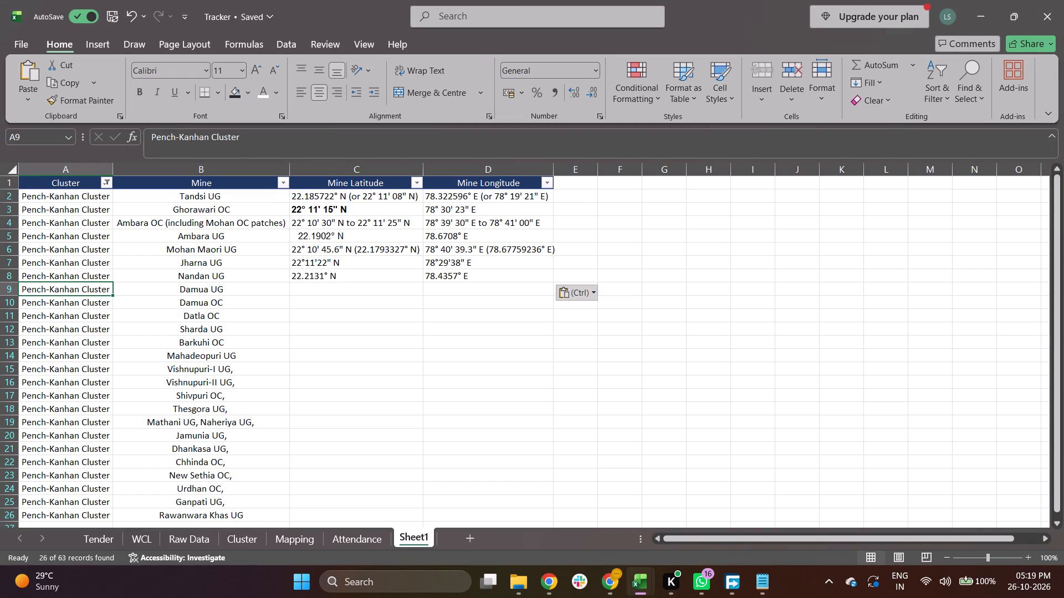
pyautogui.press('Right')
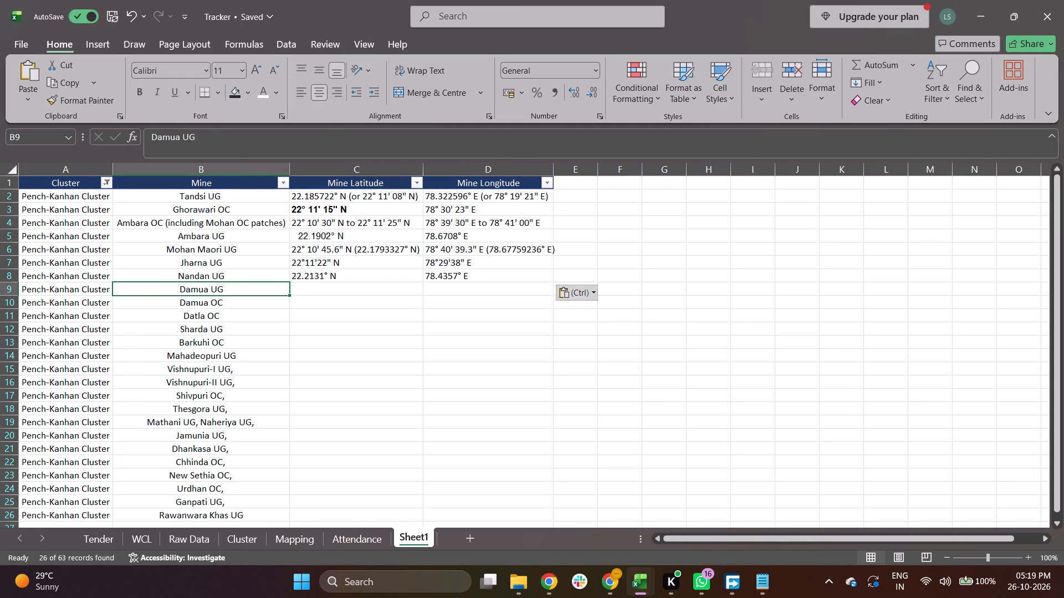
pyautogui.hotkey('ctrl', 'c')
pyautogui.hotkey('alt', 'Tab')
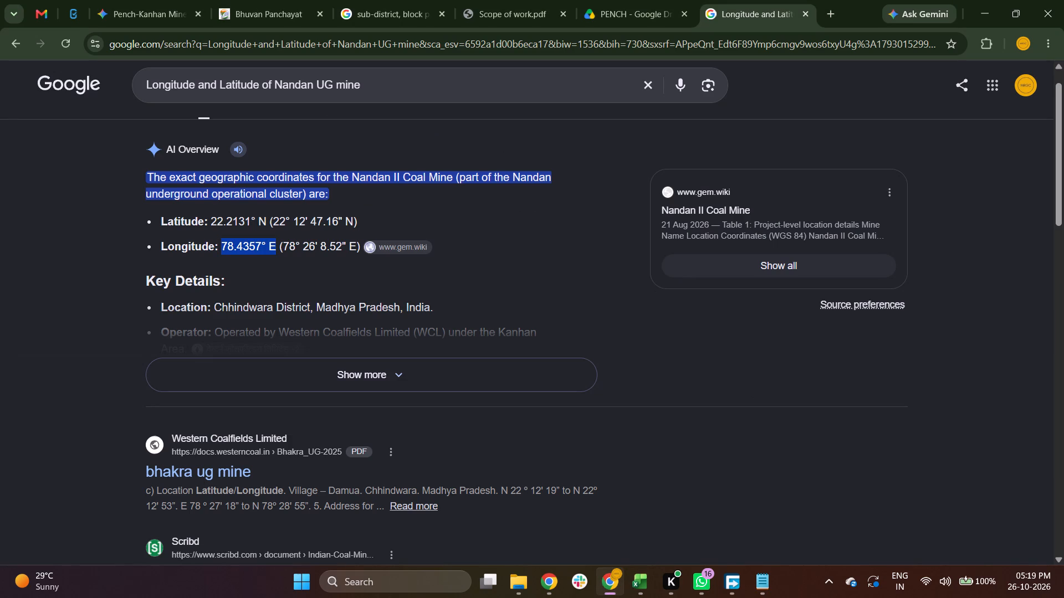
pyautogui.doubleClick(300, 83)
pyautogui.hotkey('shift', 'Right')
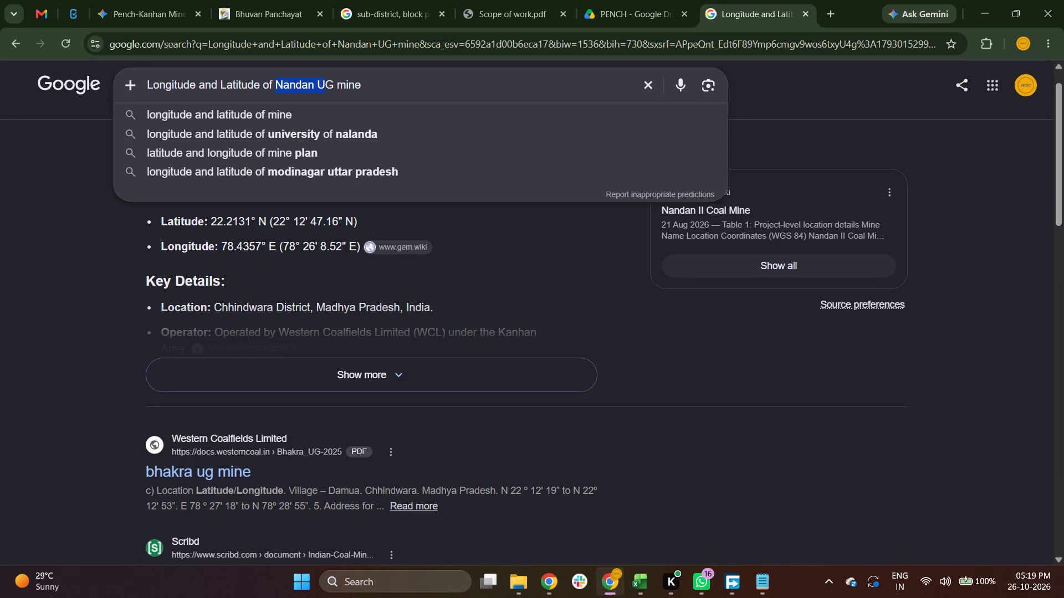
pyautogui.hotkey('shift', 'Right')
pyautogui.hotkey('ctrl', 'v')
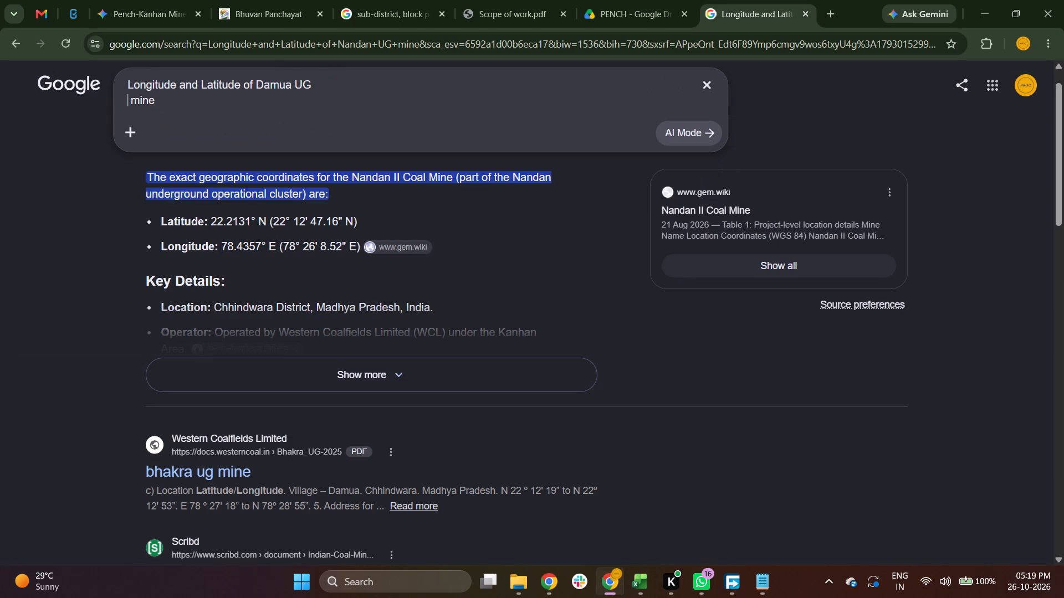
pyautogui.press('Right')
pyautogui.press('BackSpace')
pyautogui.press('BackSpace')
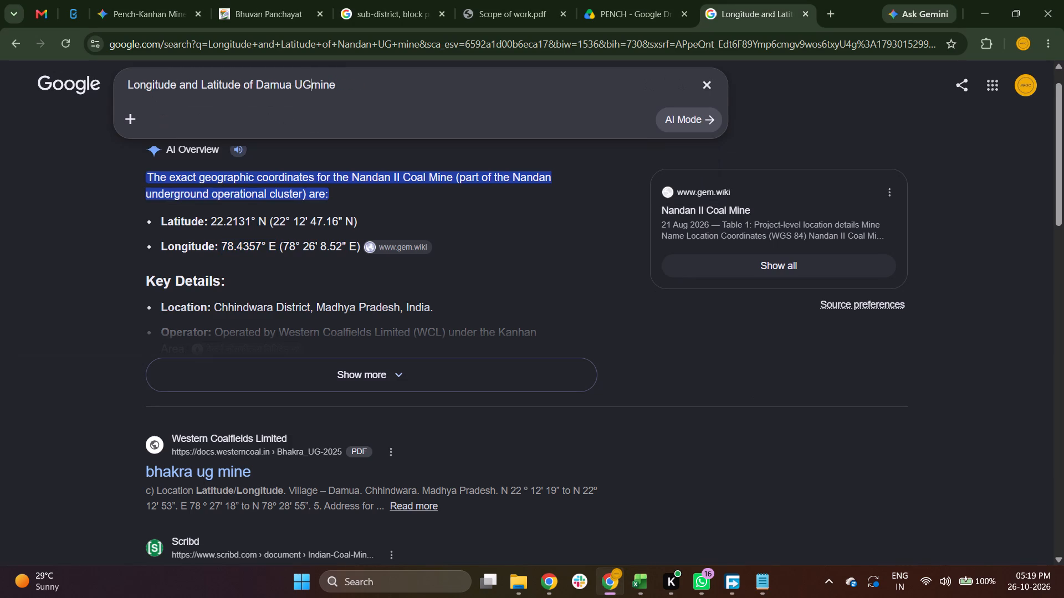
pyautogui.press('space')
pyautogui.press('Return')
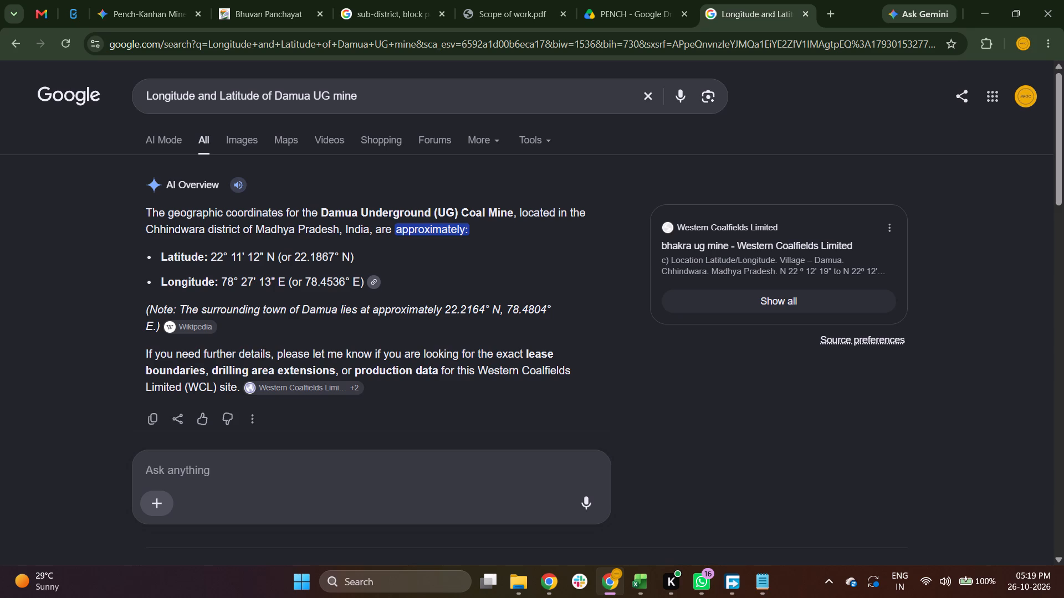
# Copy the AI Overview latitude 22° 11' 12" N for Damua UG into C9 of the Tracker sheet.
pyautogui.moveTo(210, 255); pyautogui.dragTo(271, 257)
pyautogui.hotkey('ctrl', 'c')
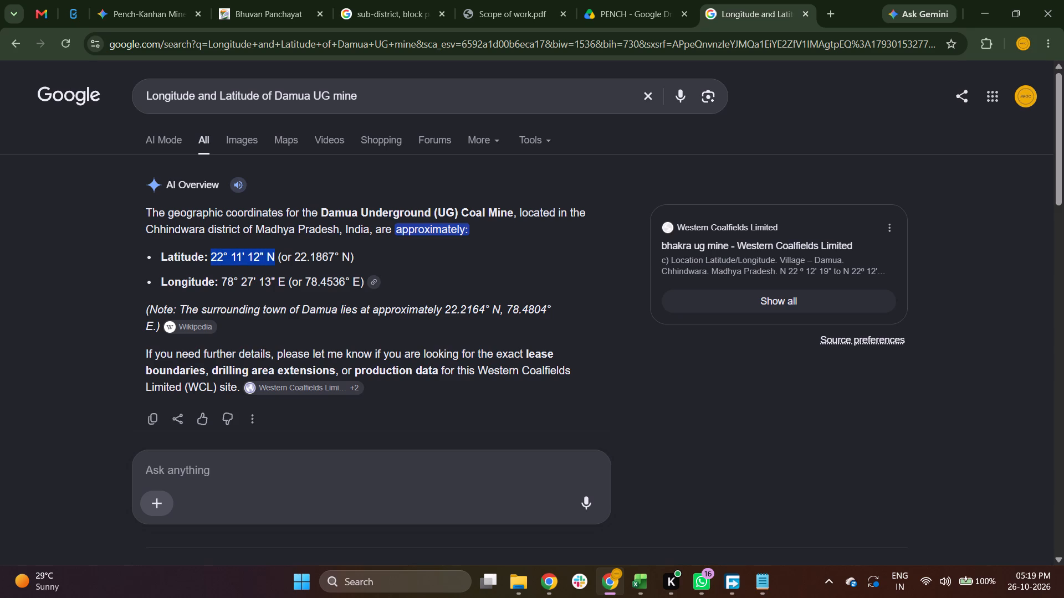
pyautogui.hotkey('ctrl', 'c')
pyautogui.hotkey('ctrl', 'c')
pyautogui.hotkey('alt', 'Tab')
pyautogui.press('Right')
pyautogui.hotkey('ctrl', 'v')
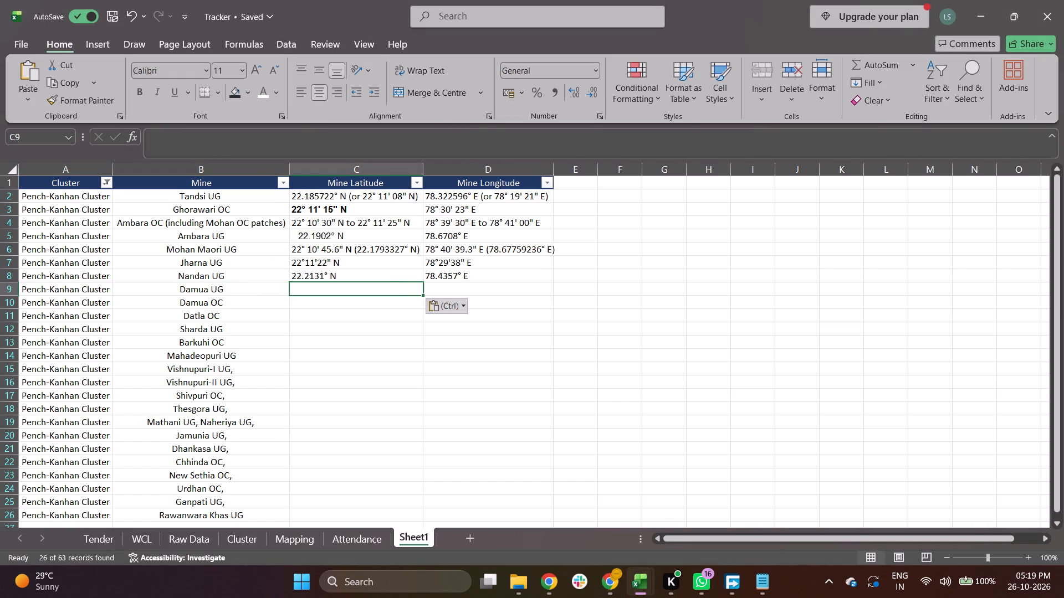
# Copy the AI Overview longitude 78° 27' 13" E for Damua UG into D9 of the Tracker sheet.
pyautogui.press('Right')
pyautogui.hotkey('alt', 'Tab')
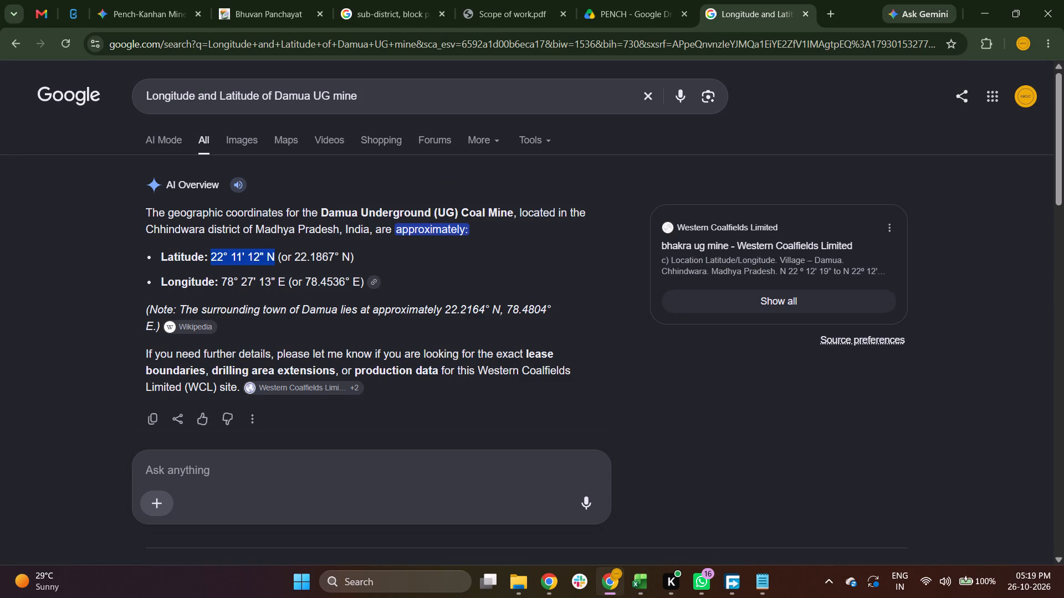
pyautogui.moveTo(222, 279); pyautogui.dragTo(282, 285)
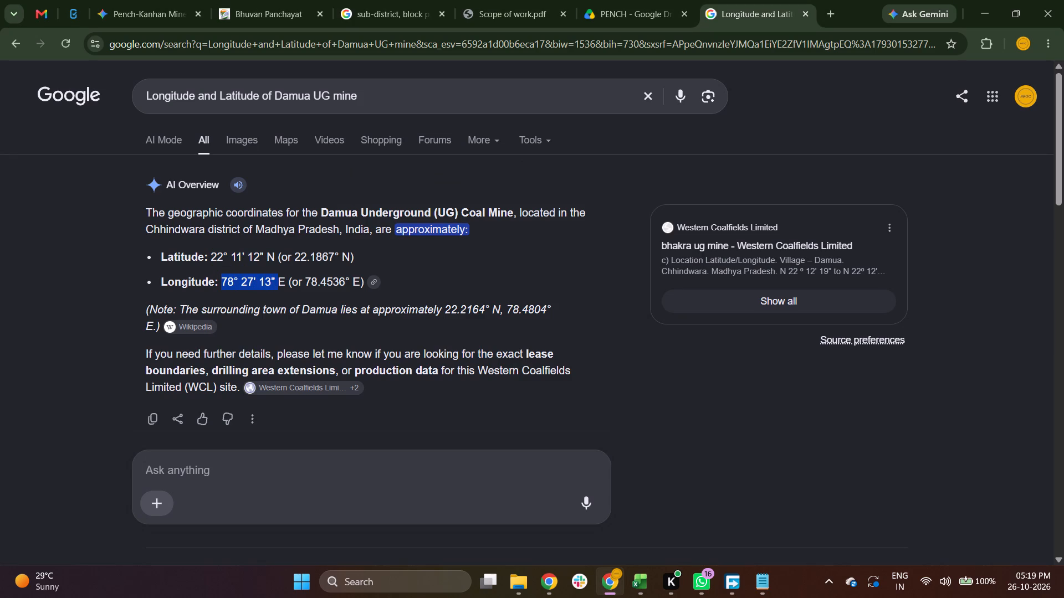
pyautogui.moveTo(282, 285); pyautogui.dragTo(283, 286)
pyautogui.hotkey('ctrl', 'c')
pyautogui.hotkey('ctrl', 'c')
pyautogui.hotkey('ctrl', 'c')
pyautogui.hotkey('alt', 'Tab')
pyautogui.hotkey('ctrl', 'v')
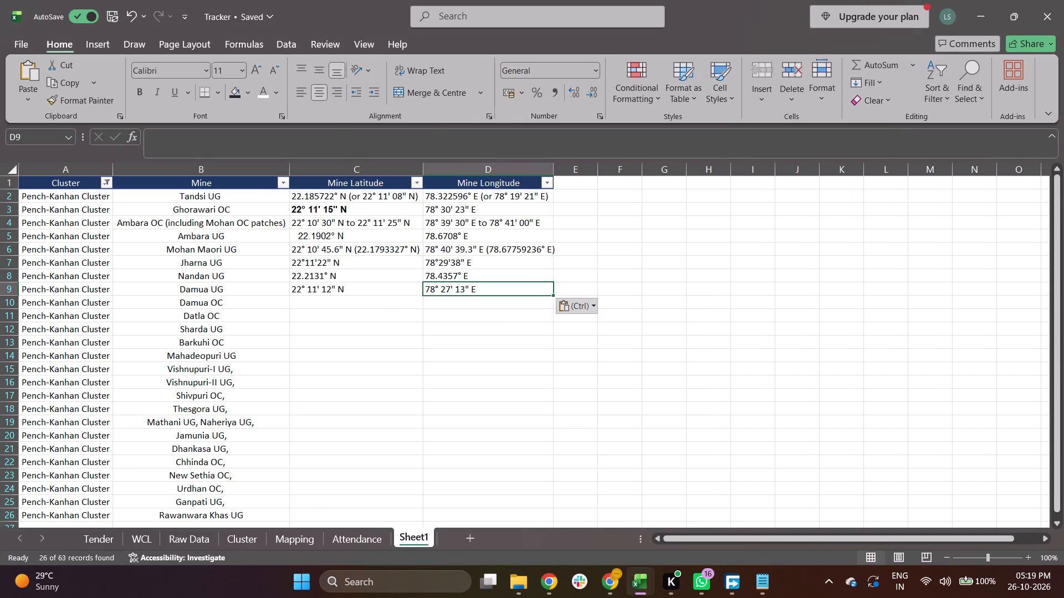
# Copy the mine name from B10 and search Google for "Longitude and Latitude of Damua OC mine", removing the pasted line break.
pyautogui.press('Down')
pyautogui.press('Left')
pyautogui.press('Left')
pyautogui.press('Left')
pyautogui.press('Right')
pyautogui.hotkey('alt', 'Tab')
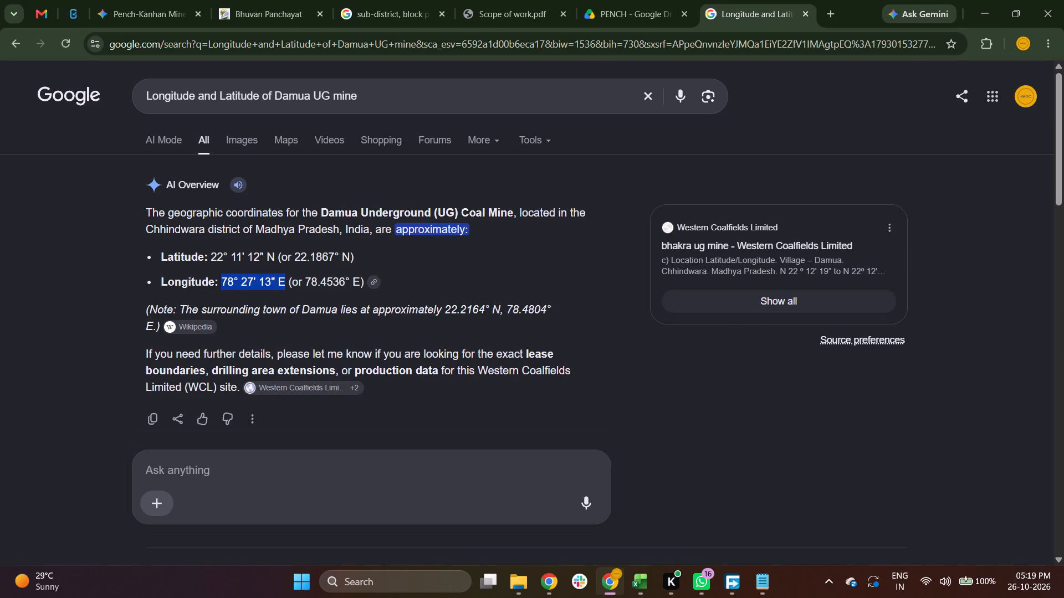
pyautogui.hotkey('alt', 'Tab')
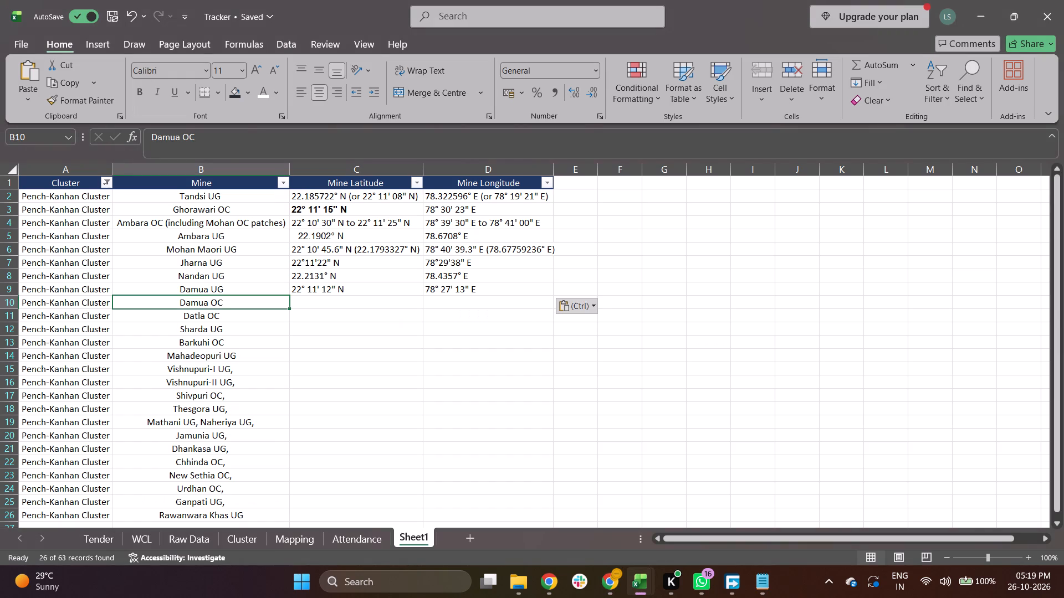
pyautogui.hotkey('ctrl', 'c')
pyautogui.hotkey('alt', 'Tab')
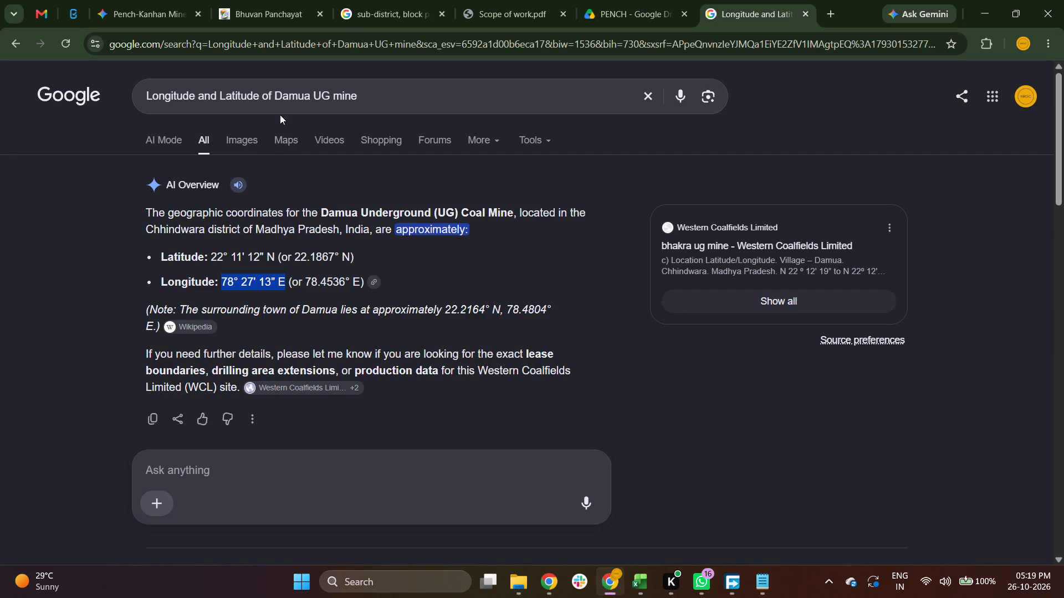
pyautogui.doubleClick(284, 99)
pyautogui.hotkey('shift', 'Right')
pyautogui.hotkey('shift', 'Right')
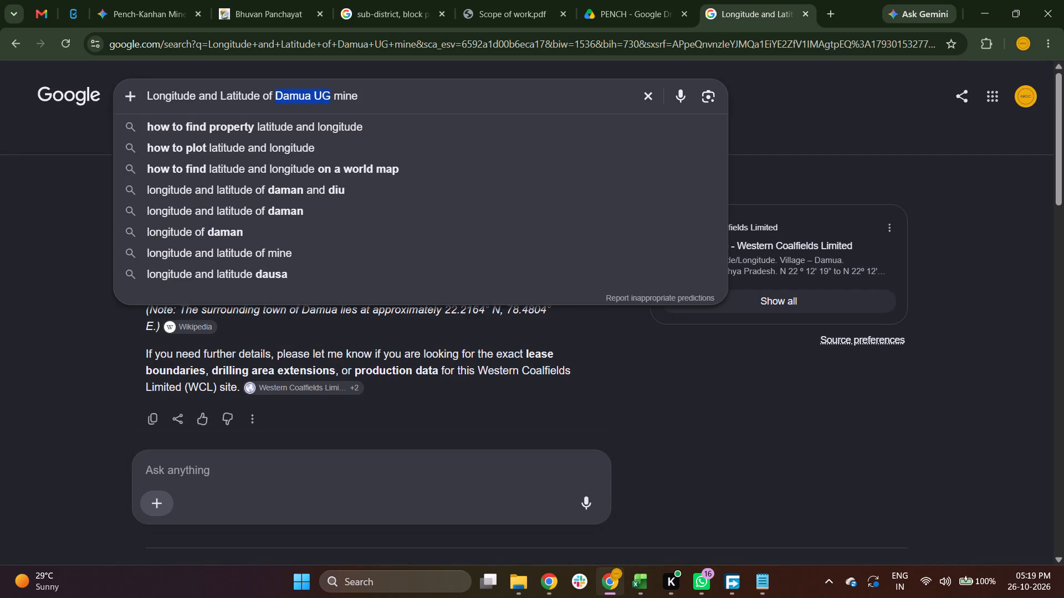
pyautogui.hotkey('ctrl', 'v')
pyautogui.press('Right')
pyautogui.press('BackSpace')
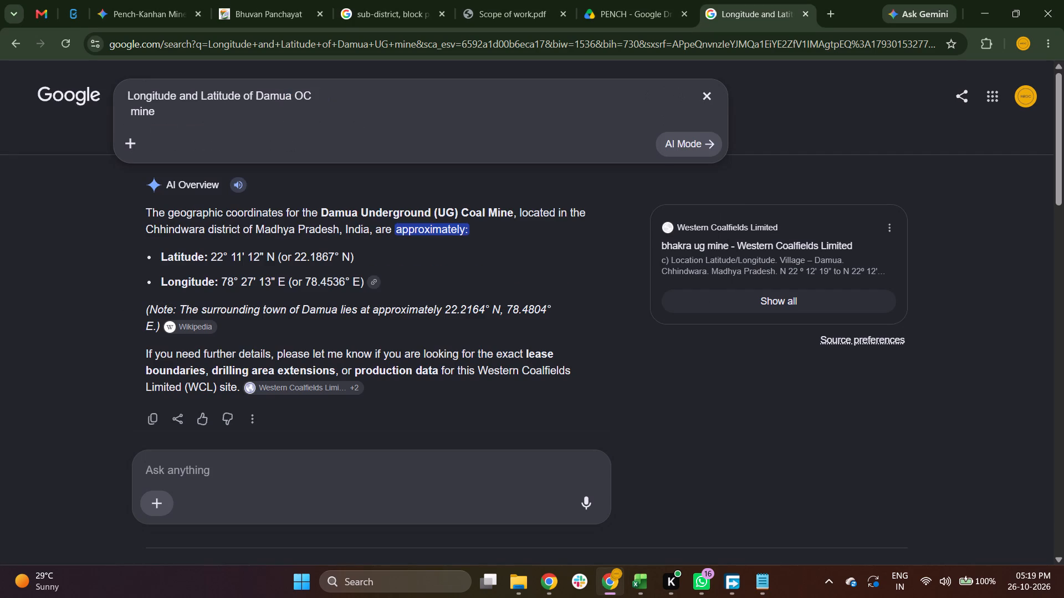
pyautogui.press('BackSpace')
pyautogui.press('space')
pyautogui.press('Return')
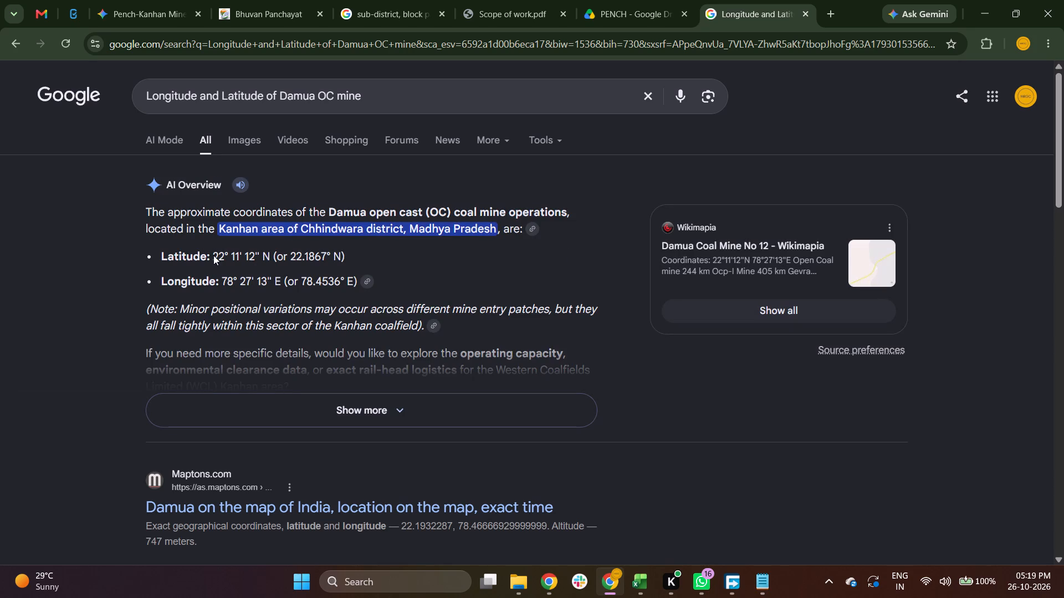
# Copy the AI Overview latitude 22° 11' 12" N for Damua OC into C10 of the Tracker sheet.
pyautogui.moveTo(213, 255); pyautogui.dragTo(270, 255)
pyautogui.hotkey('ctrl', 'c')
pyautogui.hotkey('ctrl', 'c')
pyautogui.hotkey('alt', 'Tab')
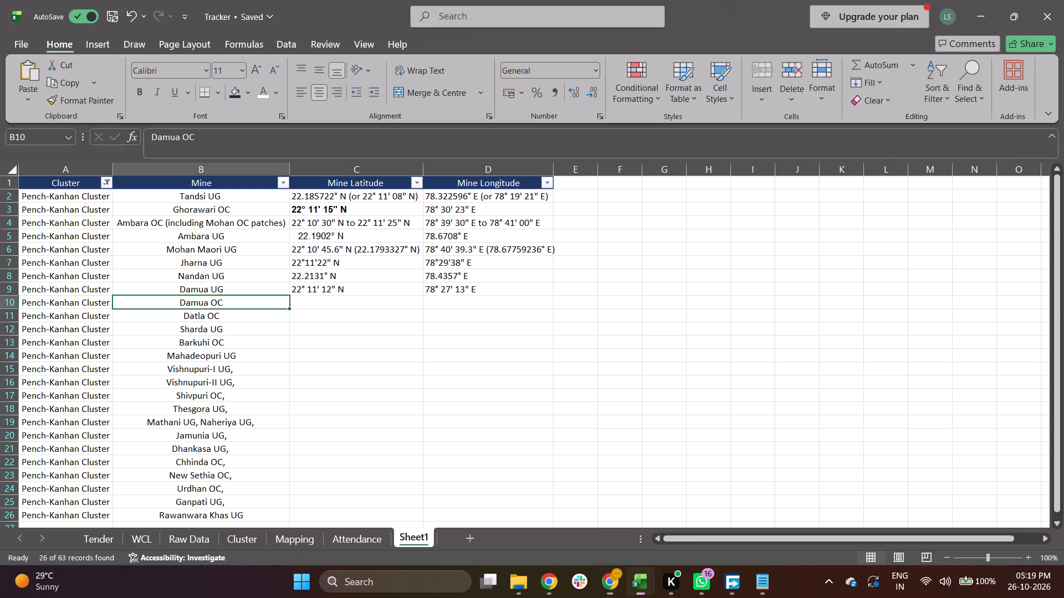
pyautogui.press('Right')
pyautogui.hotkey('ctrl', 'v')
# Copy the AI Overview longitude 78° 27' 13" E for Damua OC into D10 of the Tracker sheet.
pyautogui.press('Right')
pyautogui.hotkey('alt', 'Tab')
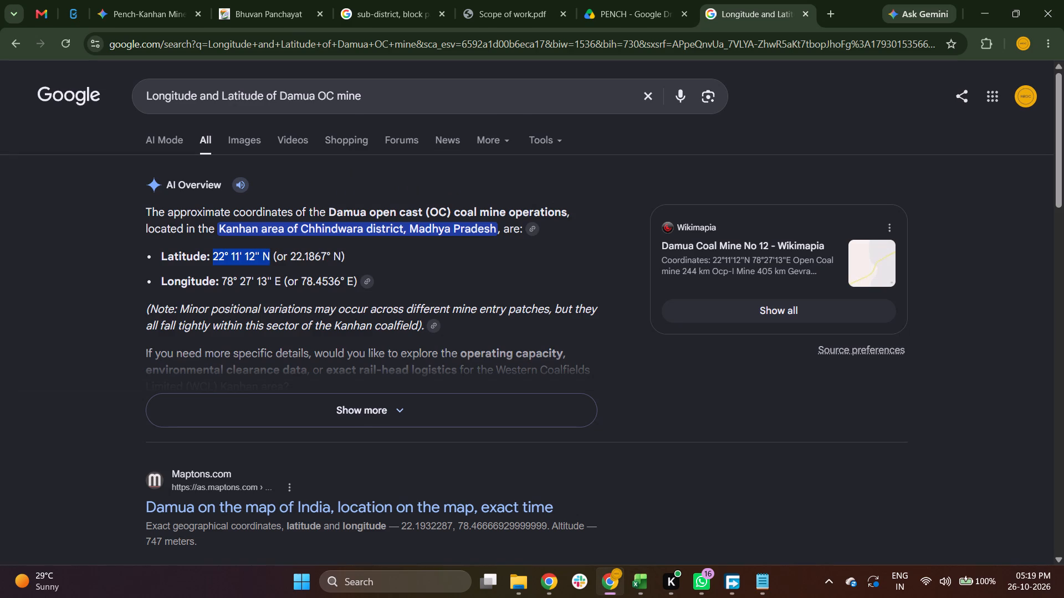
pyautogui.moveTo(221, 283); pyautogui.dragTo(281, 281)
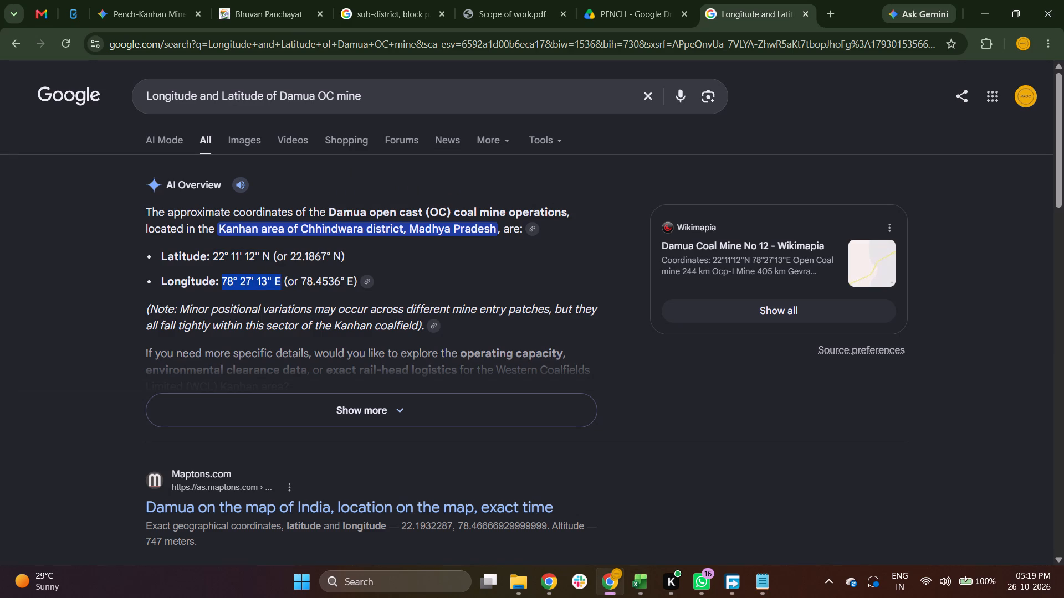
pyautogui.moveTo(281, 281); pyautogui.dragTo(280, 281)
pyautogui.hotkey('ctrl', 'c')
pyautogui.hotkey('ctrl', 'c')
pyautogui.hotkey('ctrl', 'c')
pyautogui.hotkey('alt', 'Tab')
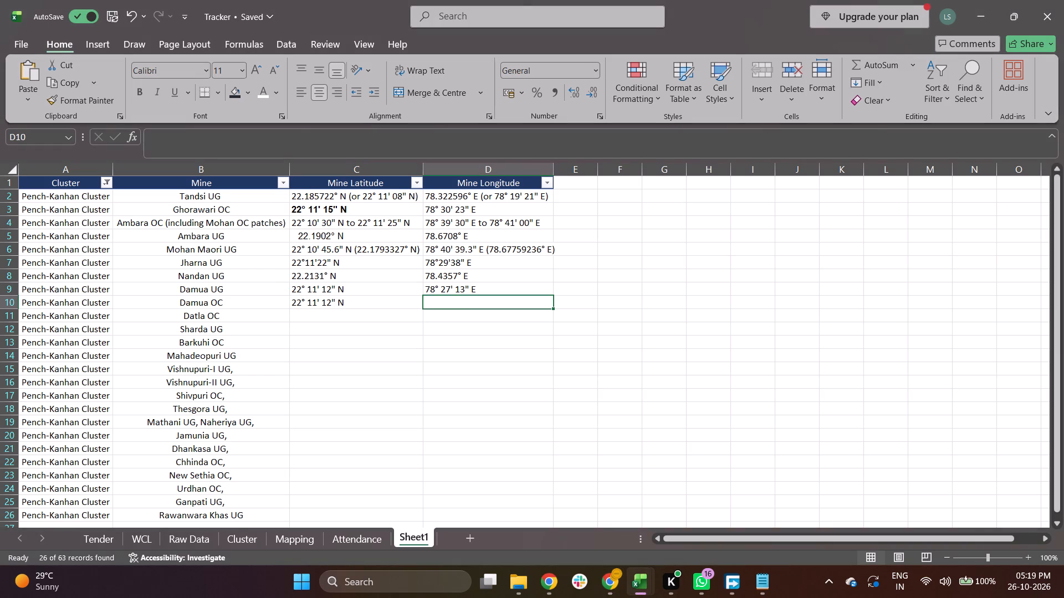
pyautogui.hotkey('ctrl', 'v')
# Replace the Damua OC latitude in C10 with the full AI Overview text 22° 11' 12" N (or 22.1867° N).
pyautogui.hotkey('alt', 'Tab')
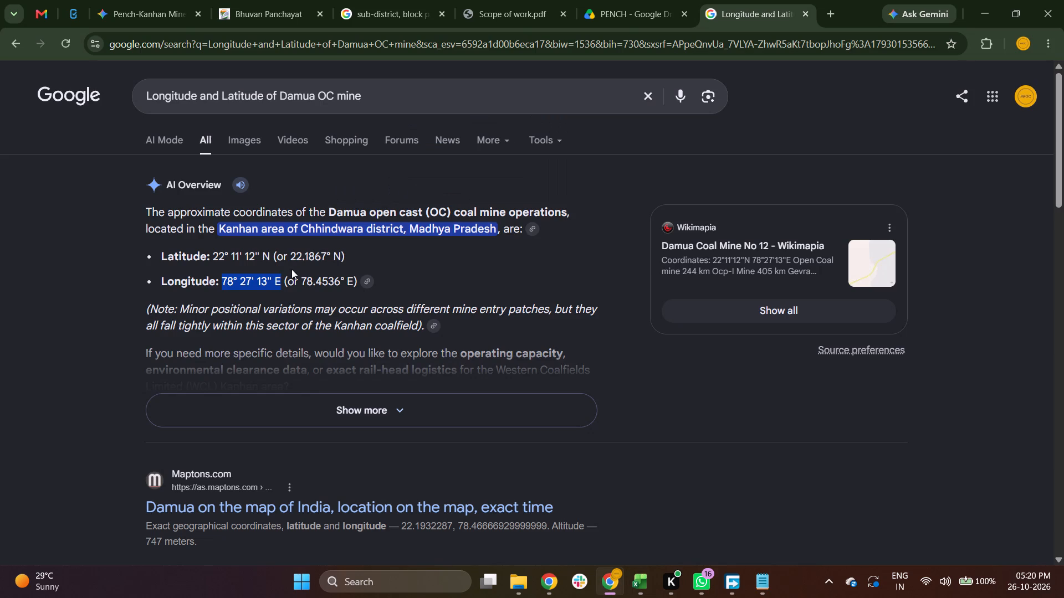
pyautogui.hotkey('alt', 'Tab')
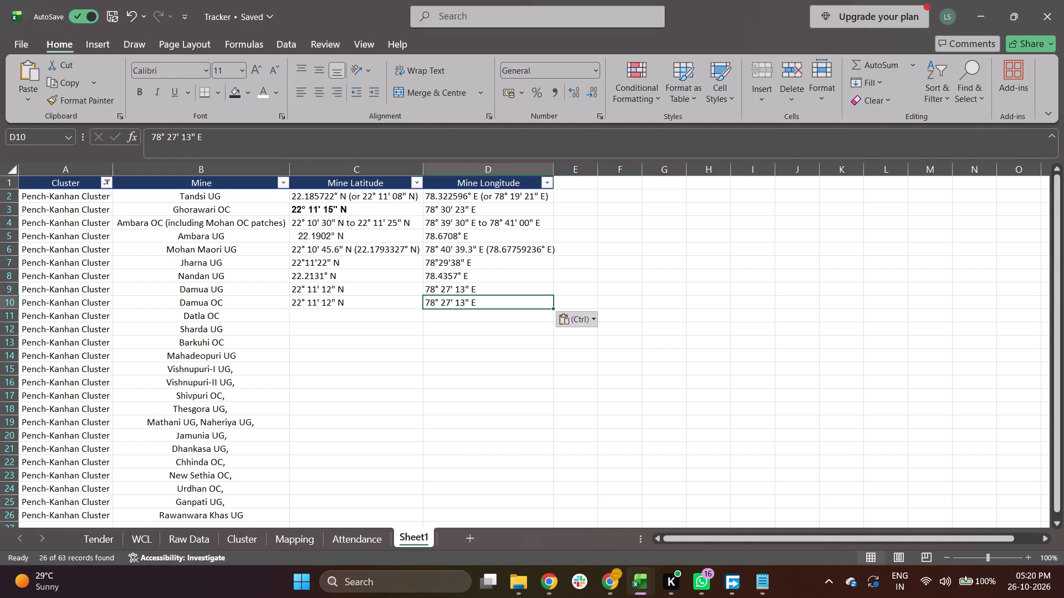
pyautogui.hotkey('alt', 'Tab')
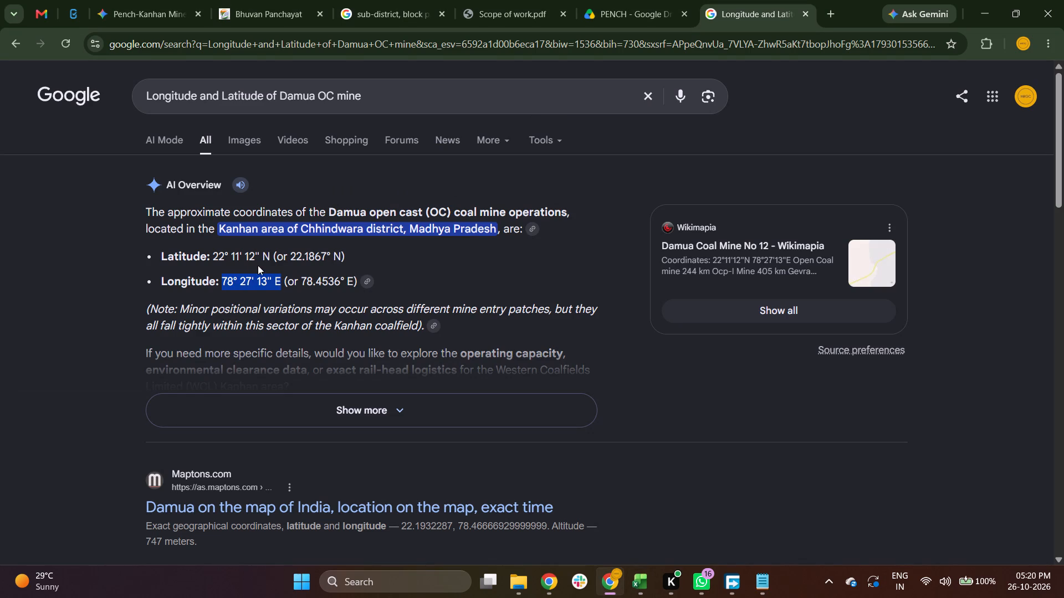
pyautogui.hotkey('alt', 'Tab')
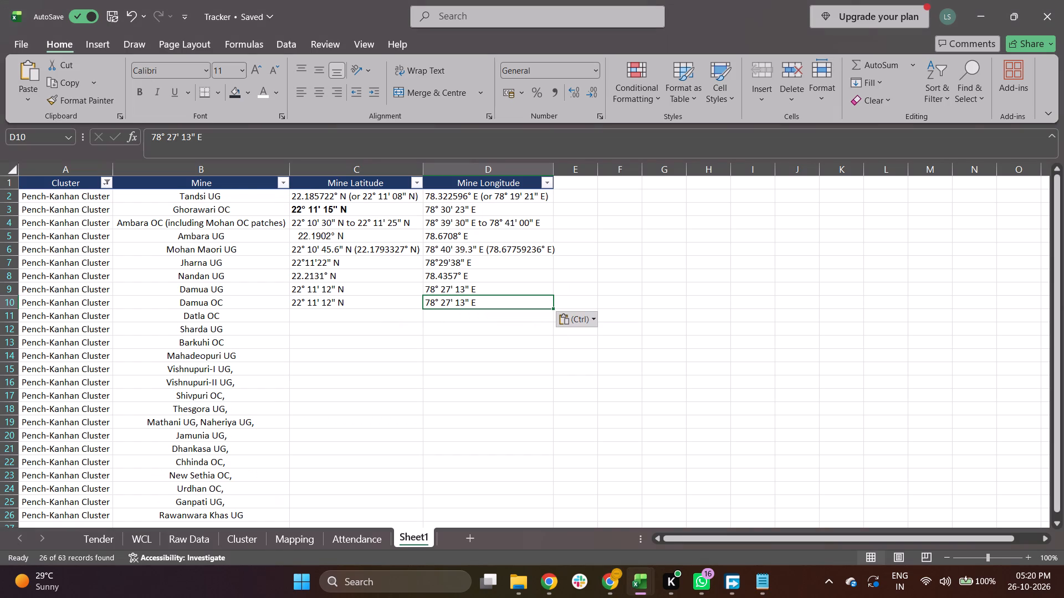
pyautogui.hotkey('alt', 'Tab')
pyautogui.click(213, 256)
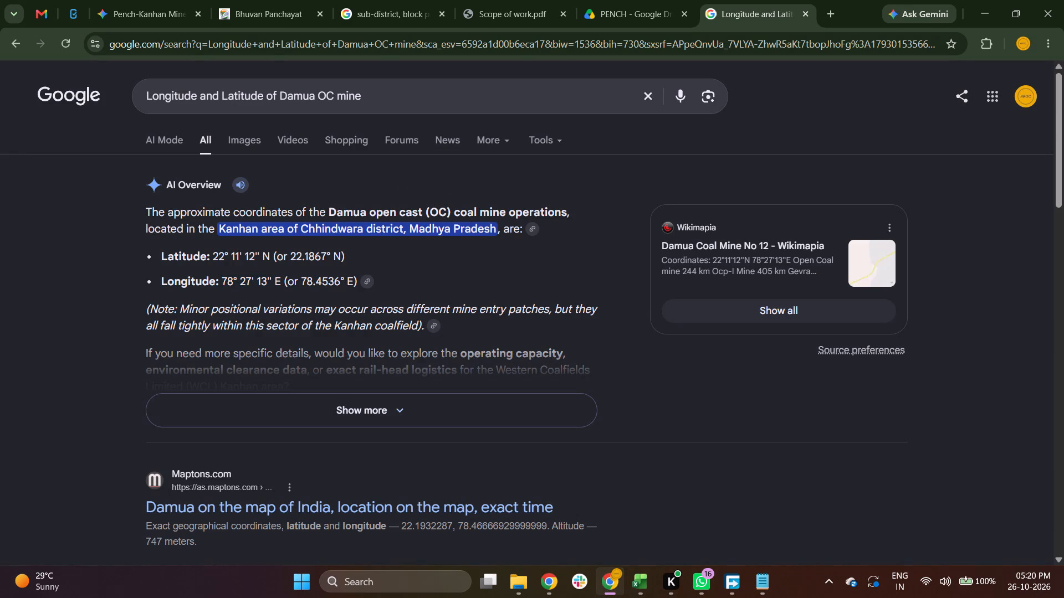
pyautogui.moveTo(213, 256); pyautogui.dragTo(347, 257)
pyautogui.hotkey('ctrl', 'c')
pyautogui.hotkey('ctrl', 'c')
pyautogui.hotkey('ctrl', 'c')
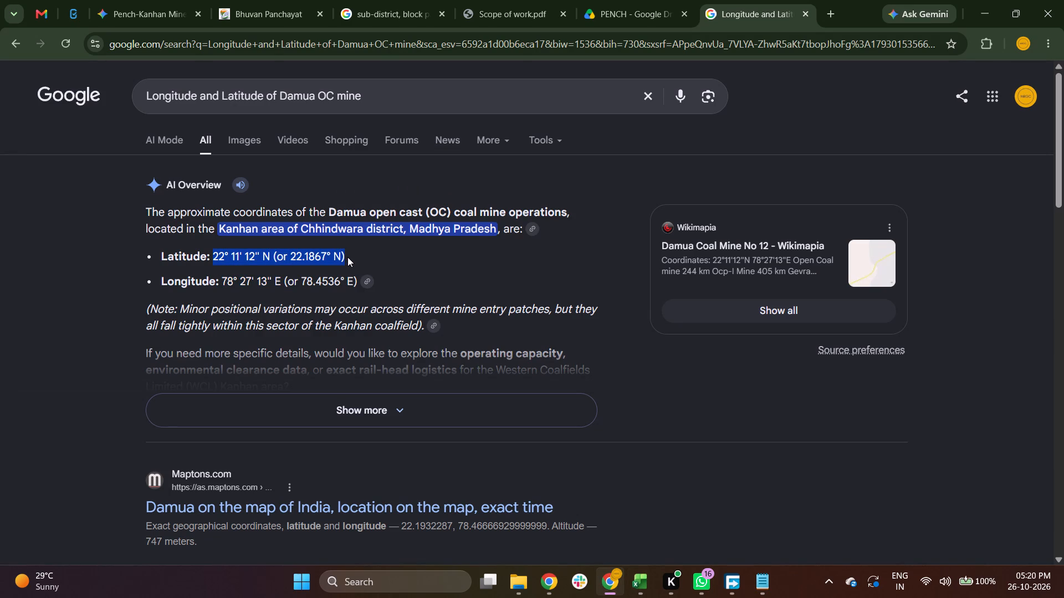
pyautogui.hotkey('ctrl', 'c')
pyautogui.hotkey('alt', 'Tab')
pyautogui.press('Left')
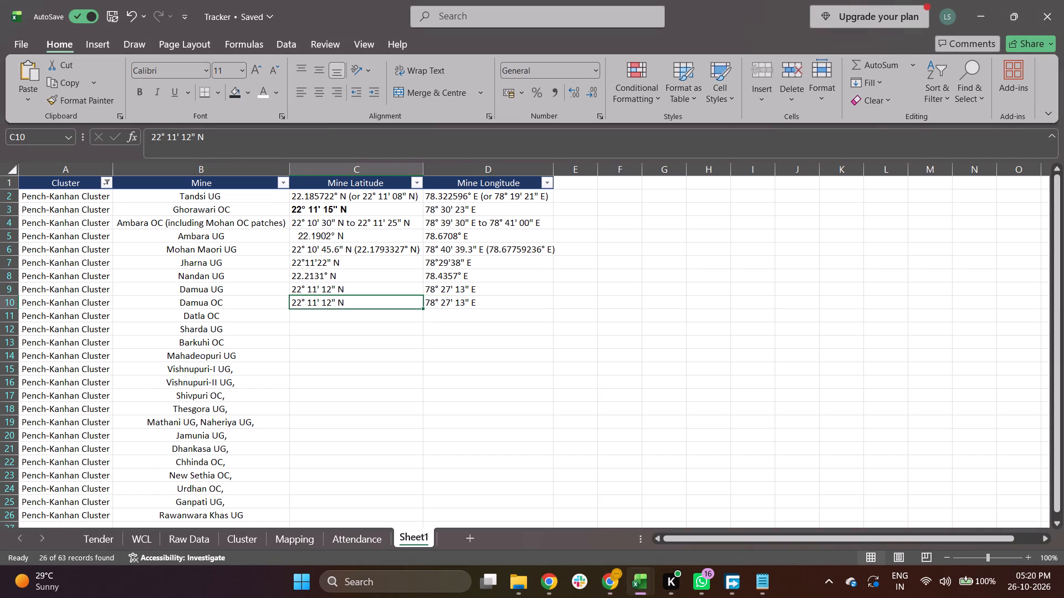
pyautogui.hotkey('ctrl', 'v')
# Replace the Damua OC longitude in D10 with the full AI Overview text 78° 27' 13" E (or 78.4536° E).
pyautogui.press('Right')
pyautogui.hotkey('alt', 'Tab')
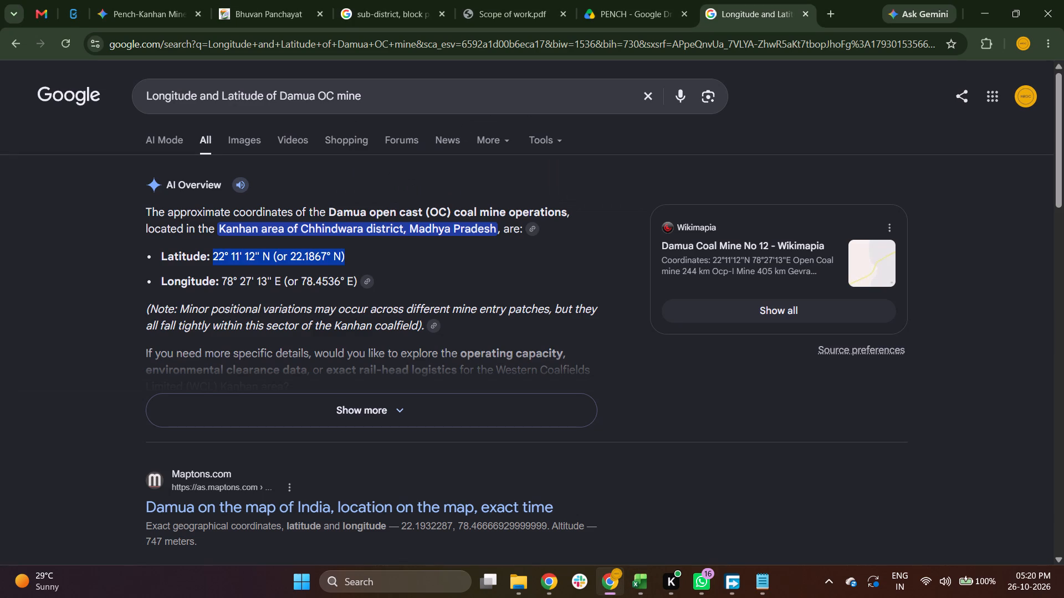
pyautogui.moveTo(222, 277); pyautogui.dragTo(354, 276)
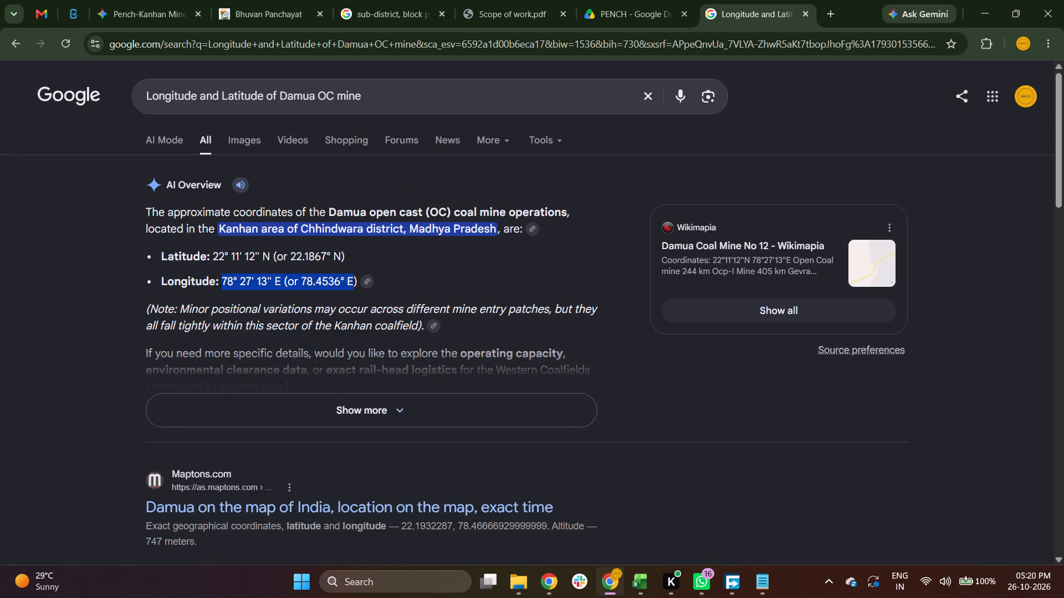
pyautogui.moveTo(354, 276); pyautogui.dragTo(356, 285)
pyautogui.hotkey('ctrl', 'c')
pyautogui.hotkey('ctrl', 'c')
pyautogui.hotkey('alt', 'Tab')
pyautogui.hotkey('ctrl', 'v')
# Return to the Damua UG search results and replace the latitude in C9 with 22° 11' 12" N (or 22.1867° N).
pyautogui.press('Up')
pyautogui.press('Left')
pyautogui.press('Left')
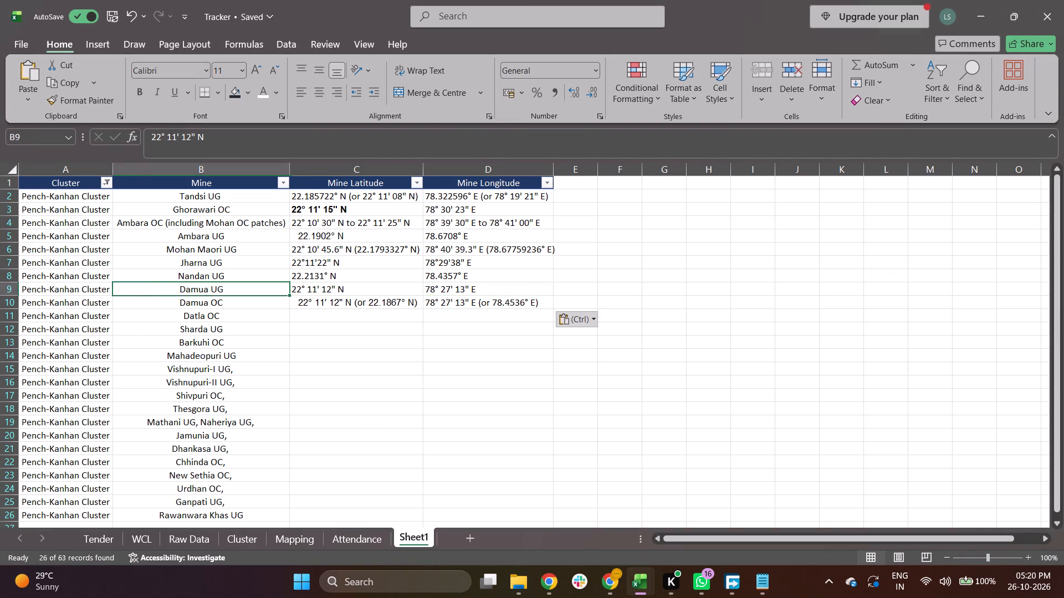
pyautogui.hotkey('alt', 'Tab')
pyautogui.hscroll(3, 8, 141)
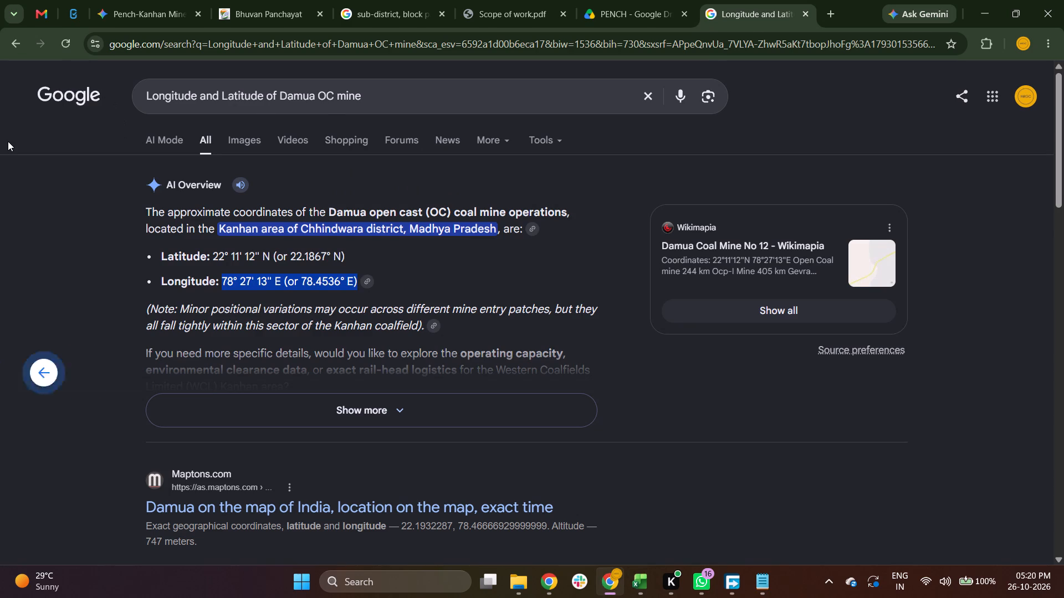
pyautogui.hscroll(1, 8, 141)
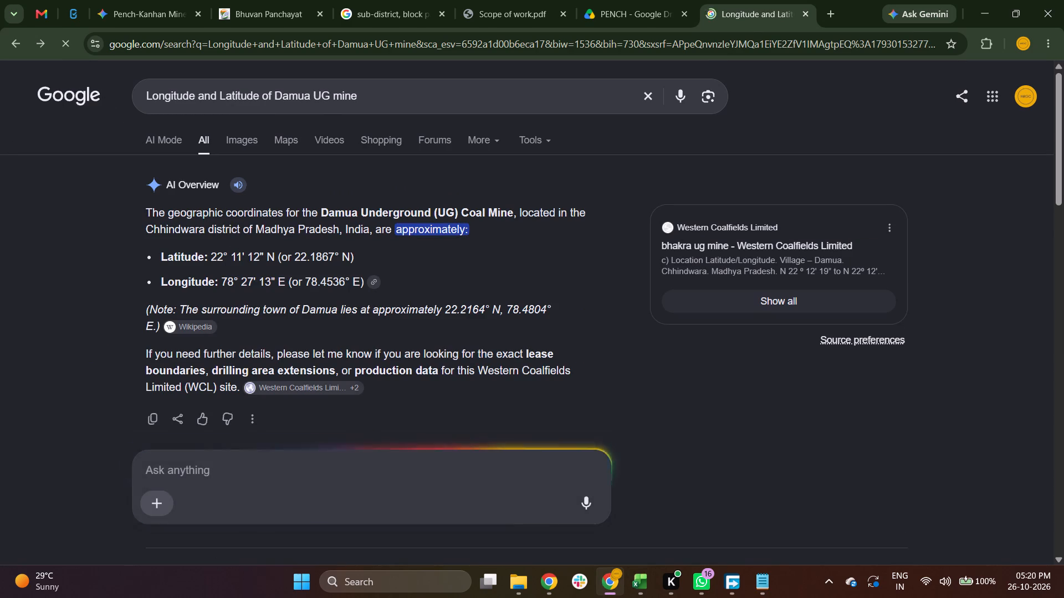
pyautogui.hotkey('alt', 'Tab')
pyautogui.hotkey('alt', 'Tab')
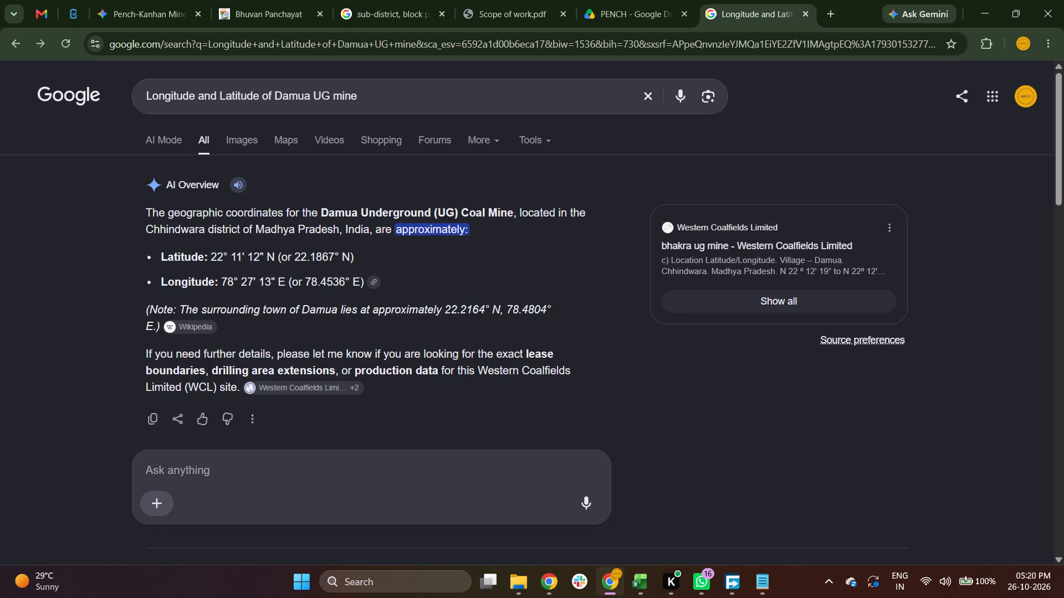
pyautogui.moveTo(211, 255); pyautogui.dragTo(353, 254)
pyautogui.hotkey('ctrl', 'c')
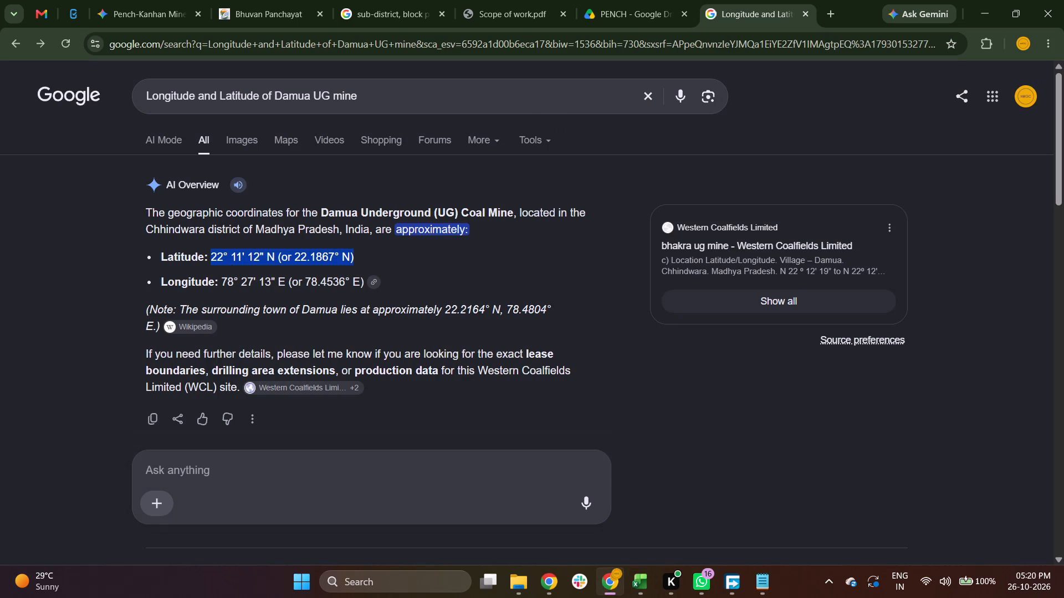
pyautogui.hotkey('ctrl', 'c')
pyautogui.hotkey('alt', 'Tab')
pyautogui.press('Right')
pyautogui.hotkey('ctrl', 'v')
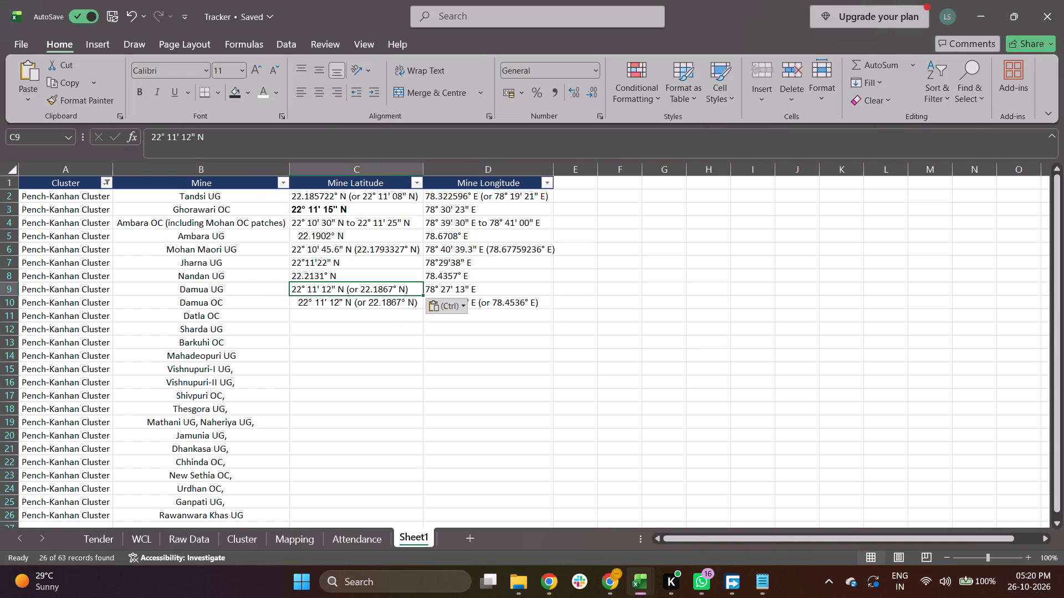
# Replace the Damua UG longitude in D9 with the full AI Overview text 78° 27' 13" E (or 78.4536° E).
pyautogui.hotkey('alt', 'Tab')
pyautogui.moveTo(221, 280); pyautogui.dragTo(364, 274)
pyautogui.hotkey('ctrl', 'c')
pyautogui.hotkey('ctrl', 'c')
pyautogui.hotkey('alt', 'Tab')
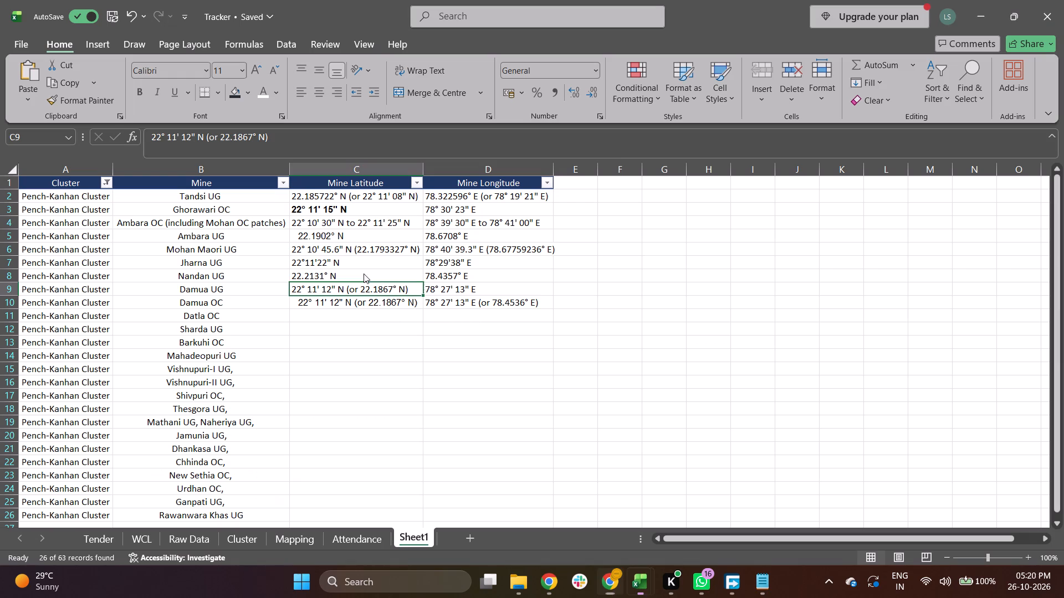
pyautogui.press('Right')
pyautogui.hotkey('ctrl', 'v')
# Return to the Nandan UG search results and replace the latitude in C8 with 22.2131° N (22° 12' 47.16" N).
pyautogui.press('Left')
pyautogui.hotkey('alt', 'Tab')
pyautogui.hscroll(7, 208, 322)
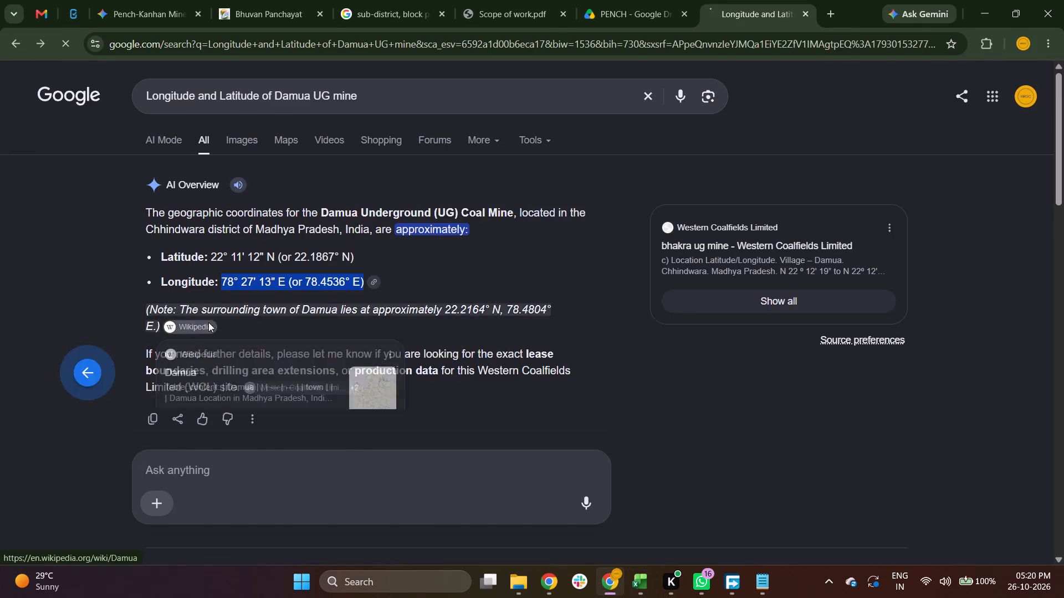
pyautogui.moveTo(212, 218); pyautogui.dragTo(356, 226)
pyautogui.hotkey('ctrl', 'c')
pyautogui.hotkey('ctrl', 'c')
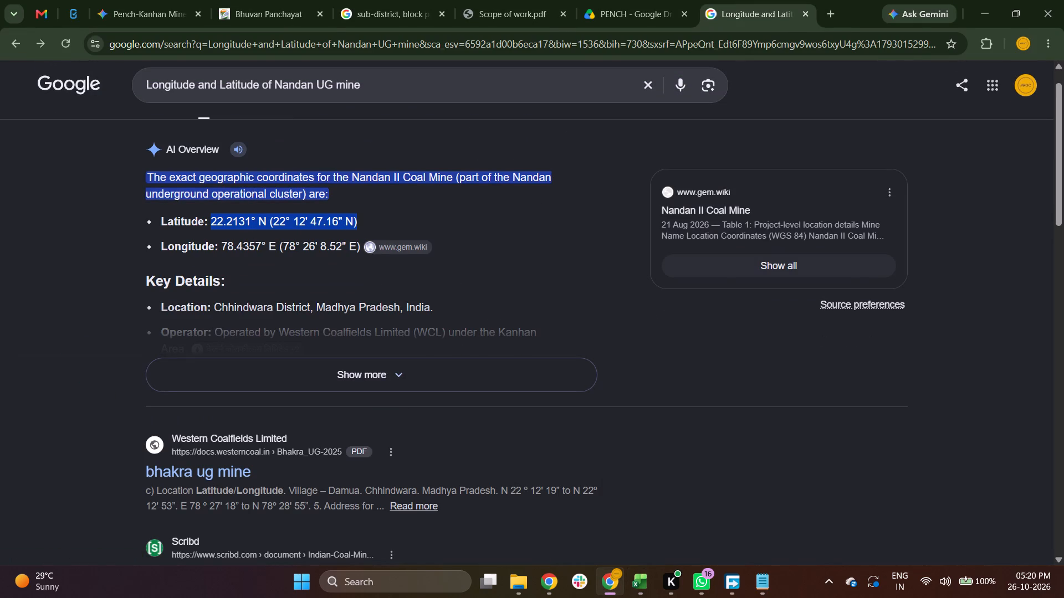
pyautogui.hotkey('alt', 'Tab')
pyautogui.press('Up')
pyautogui.hotkey('ctrl', 'v')
# Replace the Nandan UG longitude in D8 with the full AI Overview text 78.4357° E (78° 26' 8.52" E).
pyautogui.press('Right')
pyautogui.hotkey('alt', 'Tab')
pyautogui.moveTo(221, 247); pyautogui.dragTo(359, 250)
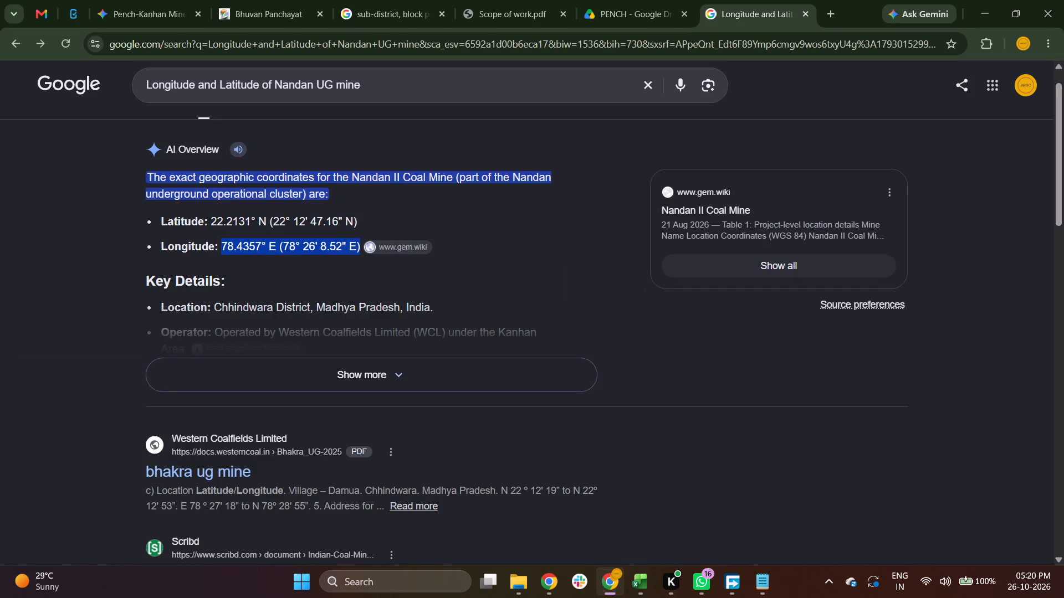
pyautogui.moveTo(359, 250); pyautogui.dragTo(358, 252)
pyautogui.hotkey('shift', 'Right')
pyautogui.hotkey('ctrl', 'c')
pyautogui.hotkey('ctrl', 'c')
pyautogui.hotkey('alt', 'Tab')
pyautogui.hotkey('ctrl', 'v')
# Return to the Jharna UG search results and compare the AI Overview coordinates with row 7 of the Tracker sheet.
pyautogui.press('Up')
pyautogui.press('Left')
pyautogui.press('Left')
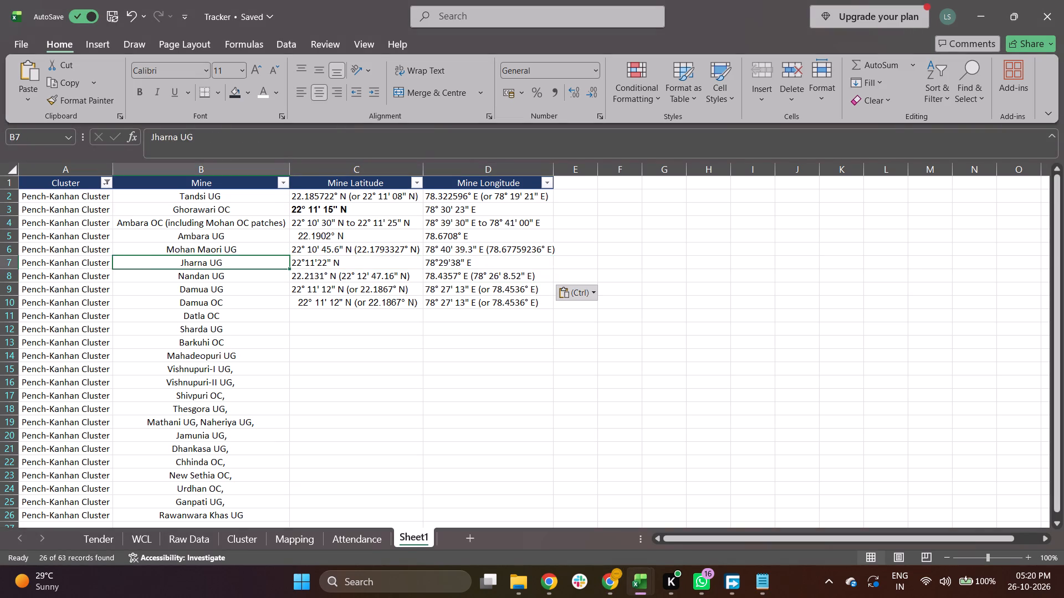
pyautogui.hotkey('alt', 'Tab')
pyautogui.hscroll(6, 174, 324)
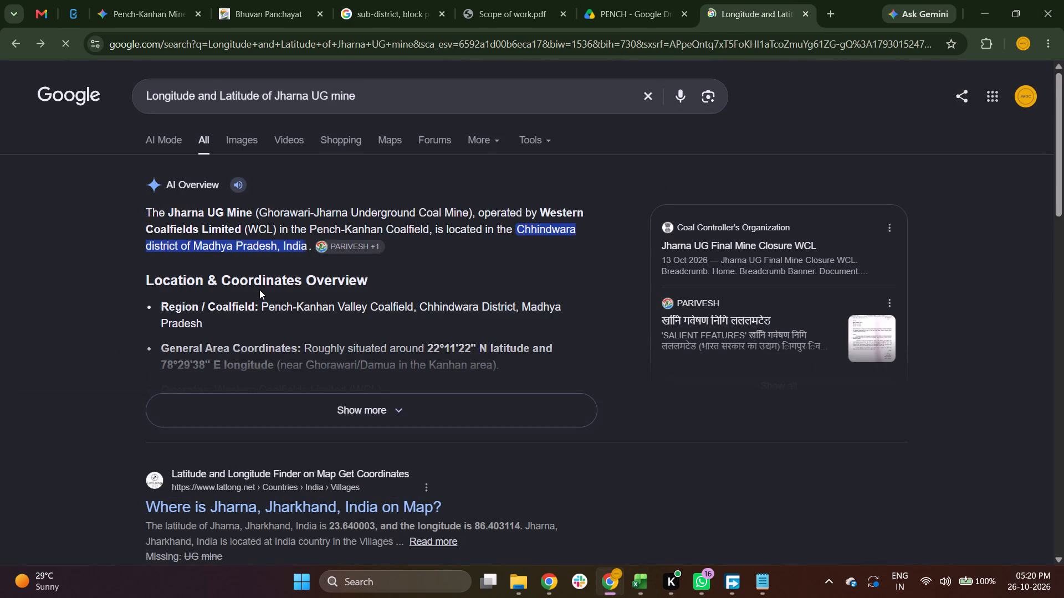
pyautogui.scroll(-1, 232, 308)
pyautogui.hotkey('alt', 'Tab')
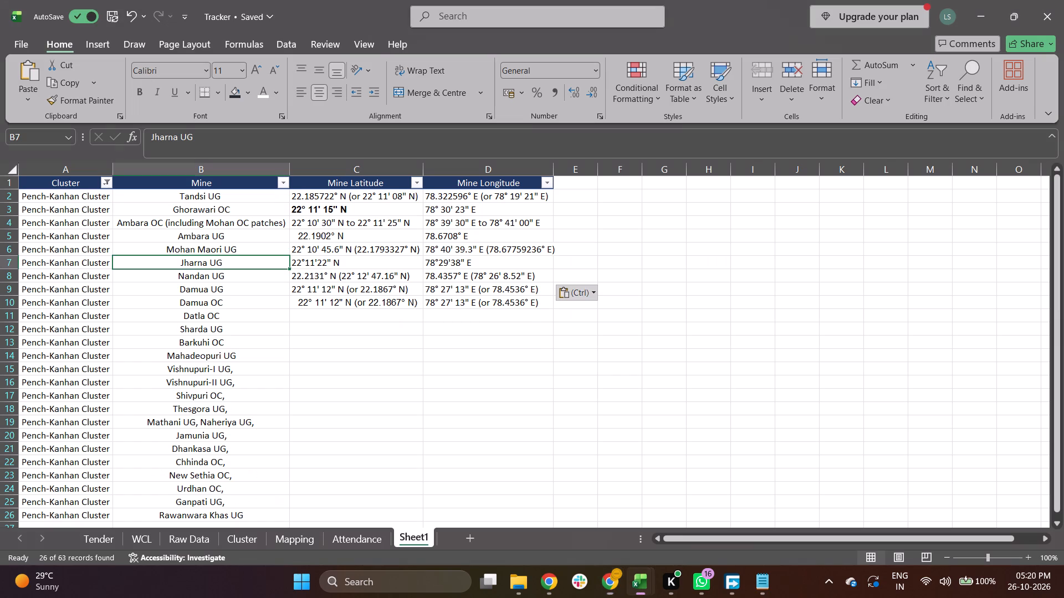
pyautogui.hotkey('alt', 'Tab')
pyautogui.hotkey('alt', 'Tab')
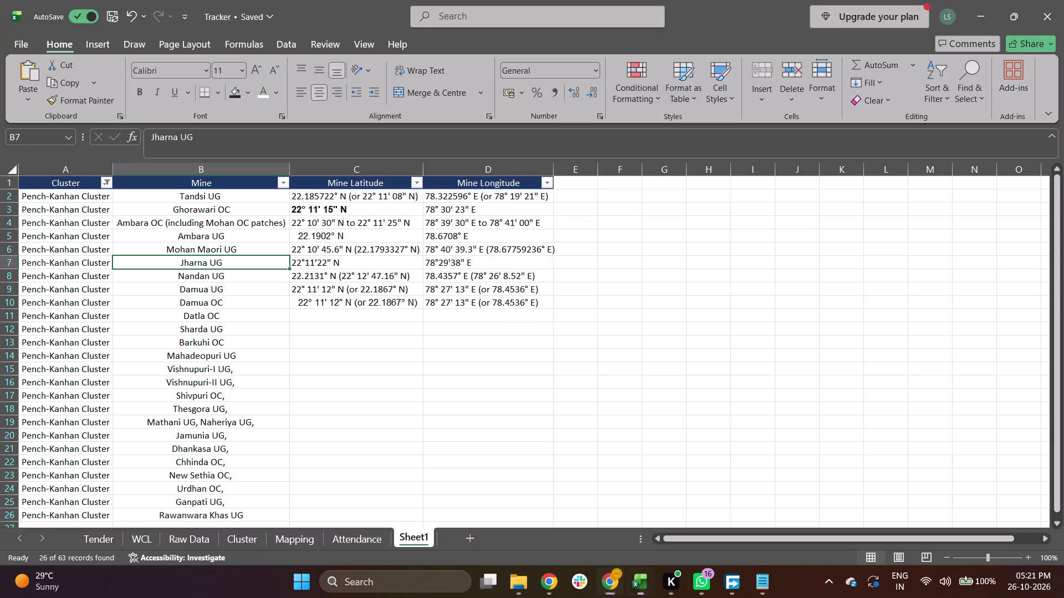
# Copy the mine name from B11 and search Google for "Longitude and Latitude of Datla OC mine", removing the pasted line break.
pyautogui.scroll(-1, 244, 316)
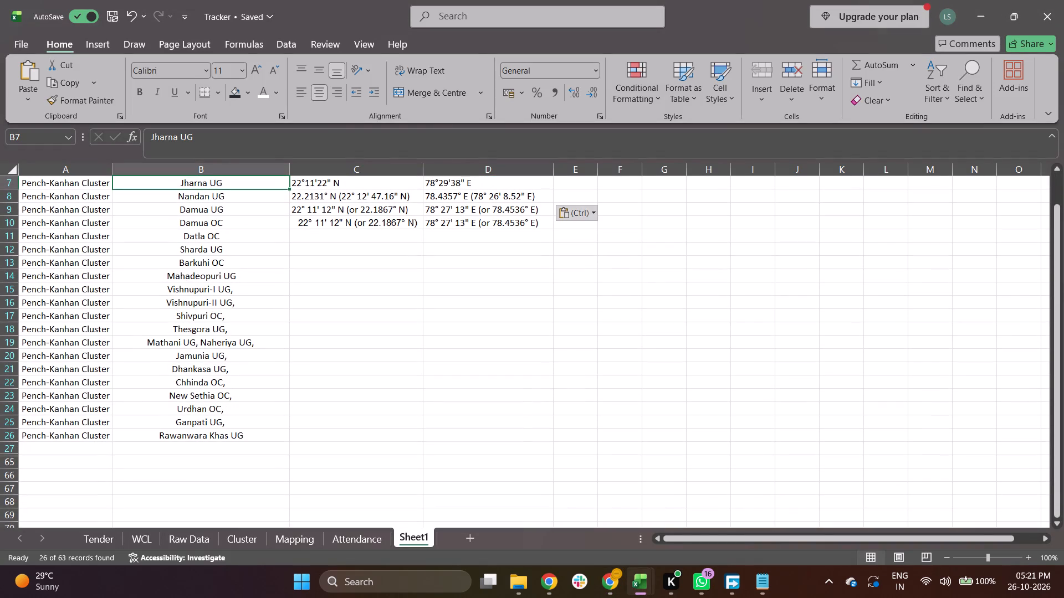
pyautogui.click(223, 237)
pyautogui.hotkey('ctrl', 'c')
pyautogui.hotkey('alt', 'Tab')
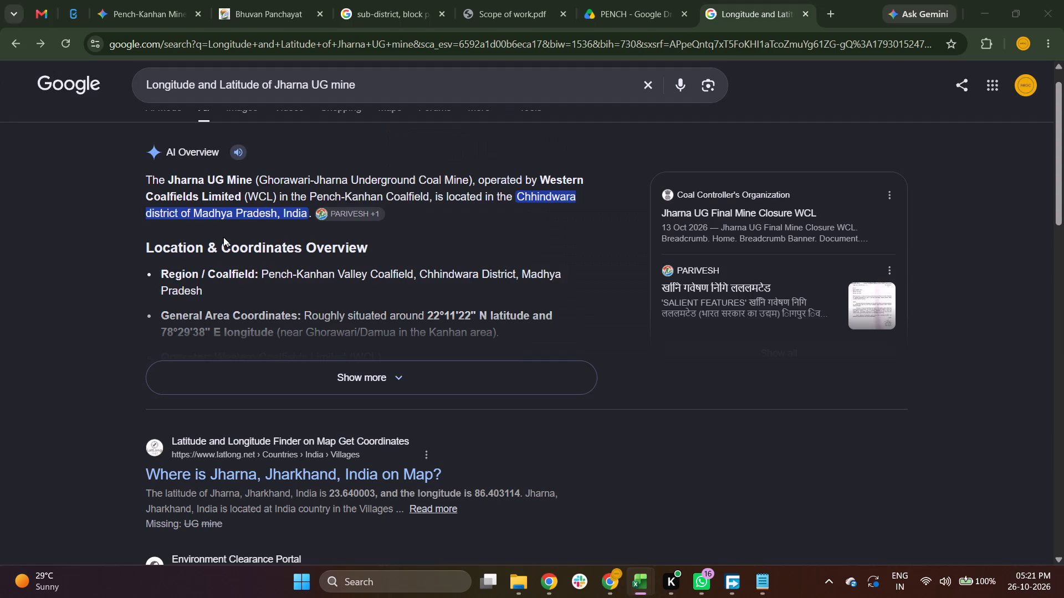
pyautogui.doubleClick(300, 85)
pyautogui.hotkey('shift', 'Right')
pyautogui.hotkey('shift', 'Right')
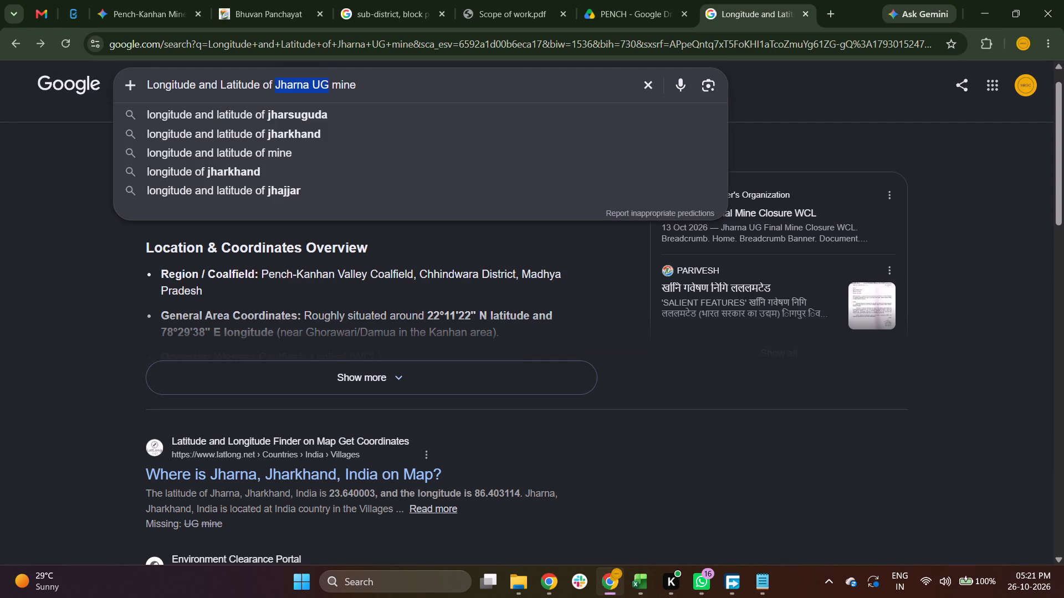
pyautogui.hotkey('ctrl', 'v')
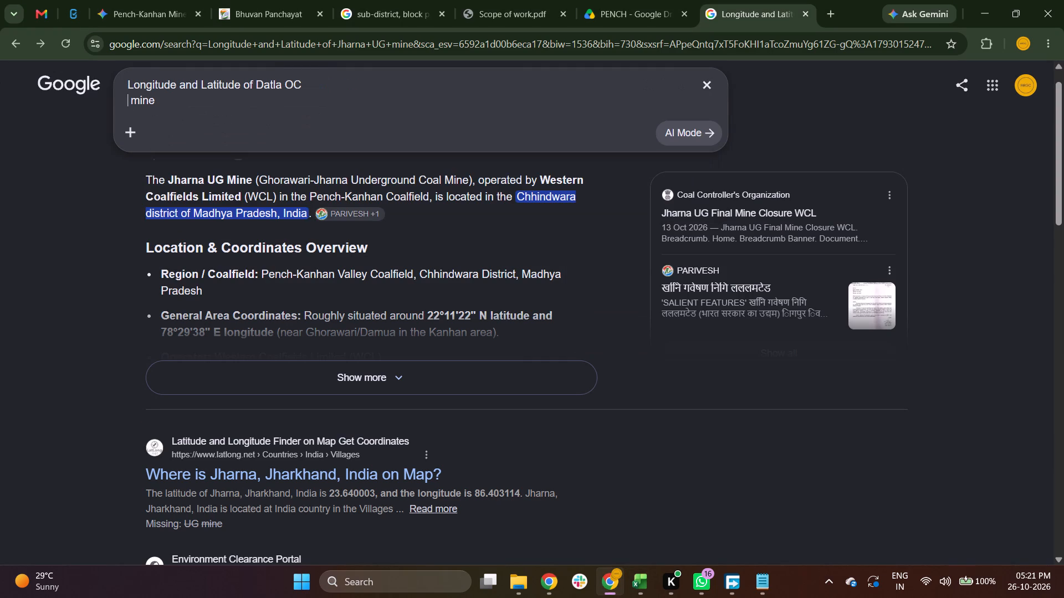
pyautogui.press('Right')
pyautogui.press('BackSpace')
pyautogui.press('BackSpace')
pyautogui.press('space')
pyautogui.press('Return')
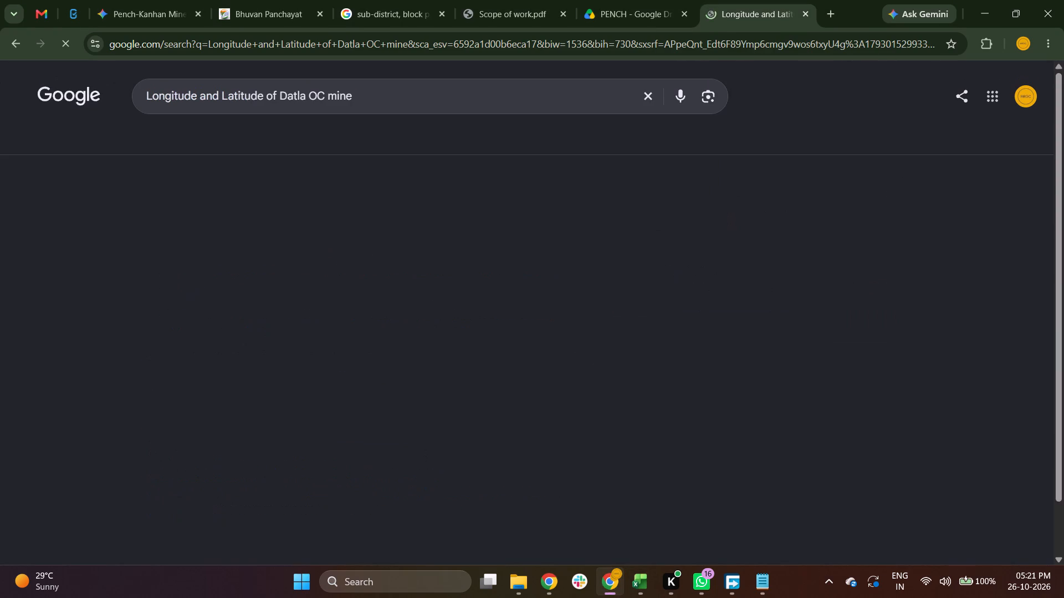
# Copy the AI Overview latitude range 22° 07' 56.55" N to 22° 08' 04.67" N for Datla OC into C11 of the Tracker sheet.
pyautogui.scroll(-1, 371, 318)
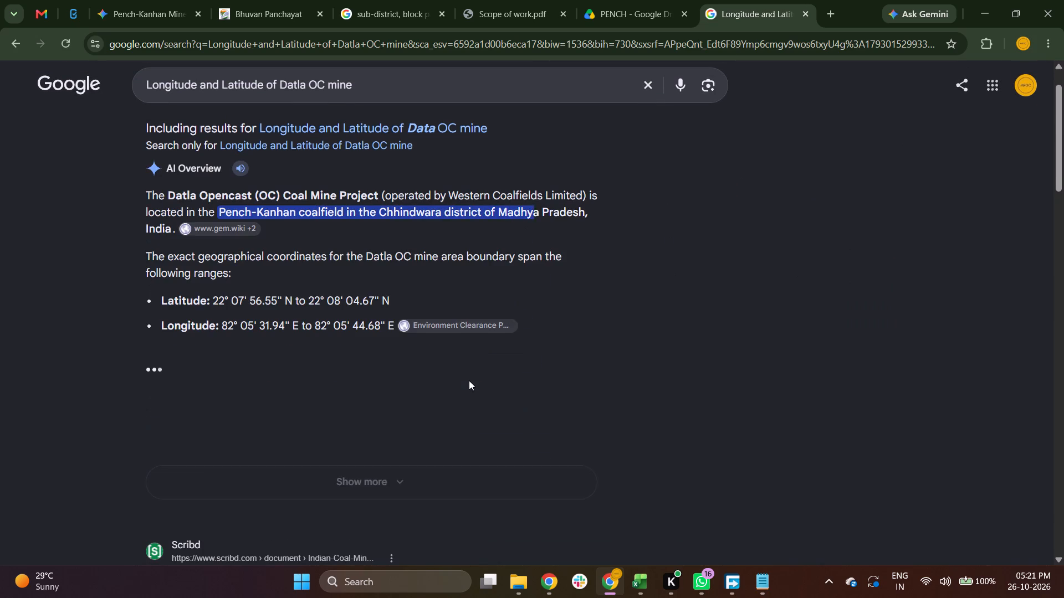
pyautogui.scroll(-1, 469, 380)
pyautogui.moveTo(213, 272); pyautogui.dragTo(390, 267)
pyautogui.hotkey('ctrl', 'c')
pyautogui.hotkey('ctrl', 'c')
pyautogui.hotkey('alt', 'Tab')
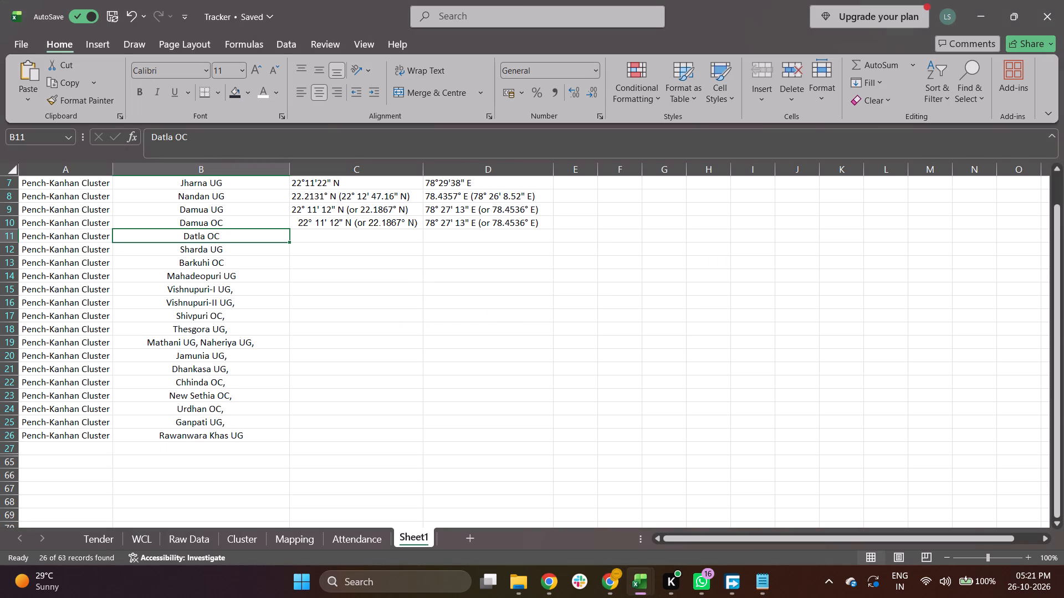
pyautogui.press('Right')
pyautogui.hotkey('ctrl', 'v')
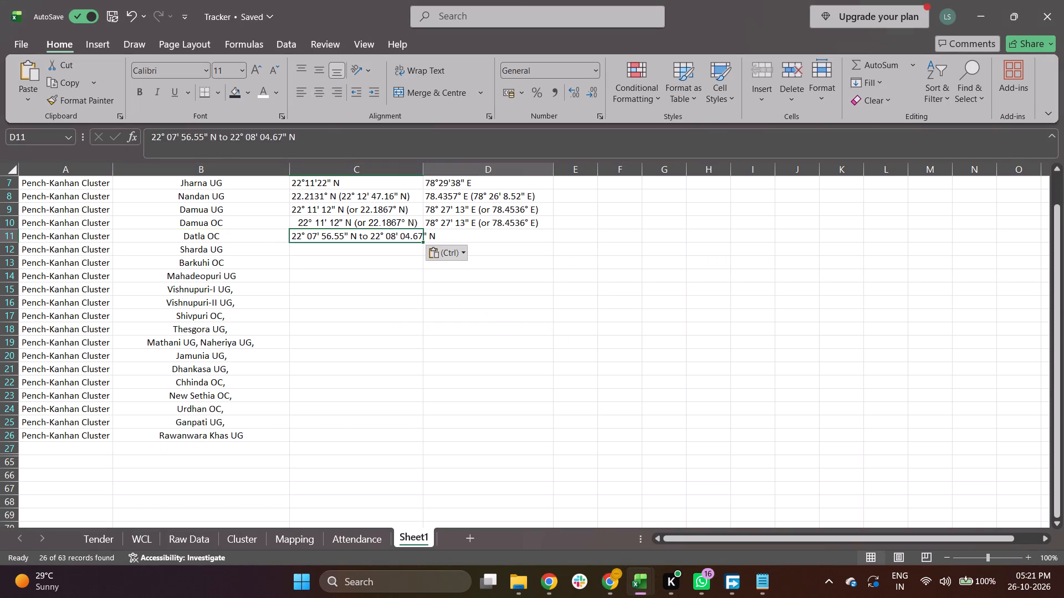
# Copy the AI Overview longitude range 82° 05' 31.94" E to 82° 05' 44.68" E for Datla OC, with D11 selected in the Tracker sheet.
pyautogui.press('Right')
pyautogui.hotkey('alt', 'Tab')
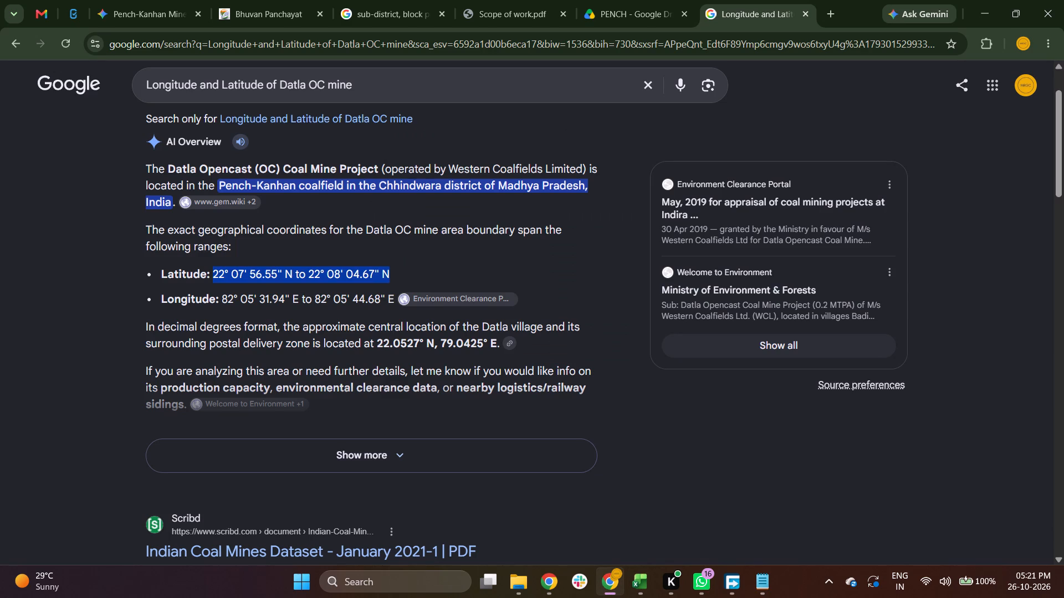
pyautogui.moveTo(222, 297); pyautogui.dragTo(391, 296)
pyautogui.hotkey('ctrl', 'c')
pyautogui.hotkey('ctrl', 'c')
pyautogui.hotkey('ctrl', 'c')
pyautogui.hotkey('alt', 'Tab')
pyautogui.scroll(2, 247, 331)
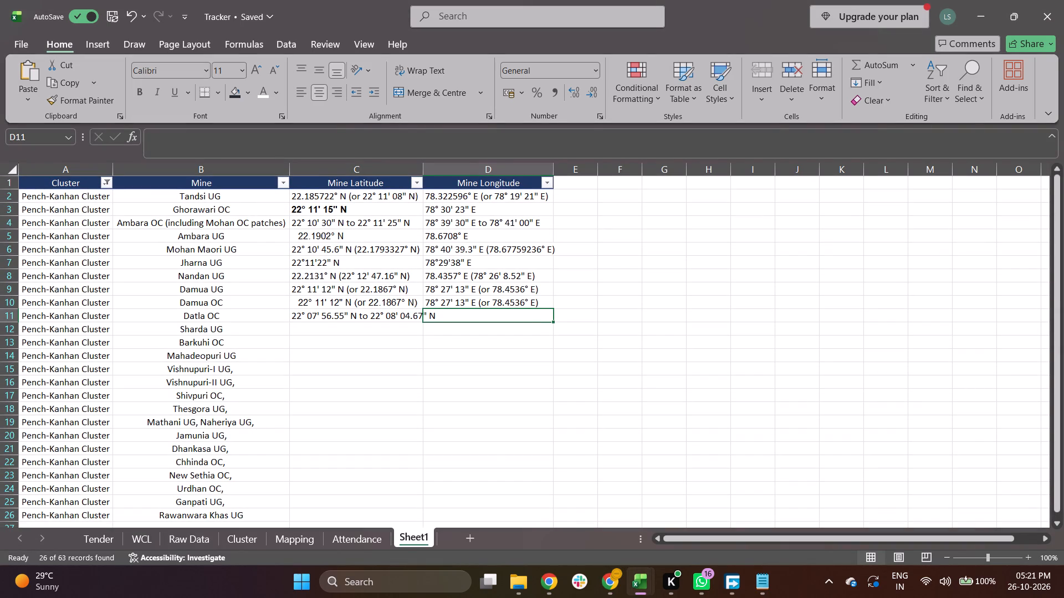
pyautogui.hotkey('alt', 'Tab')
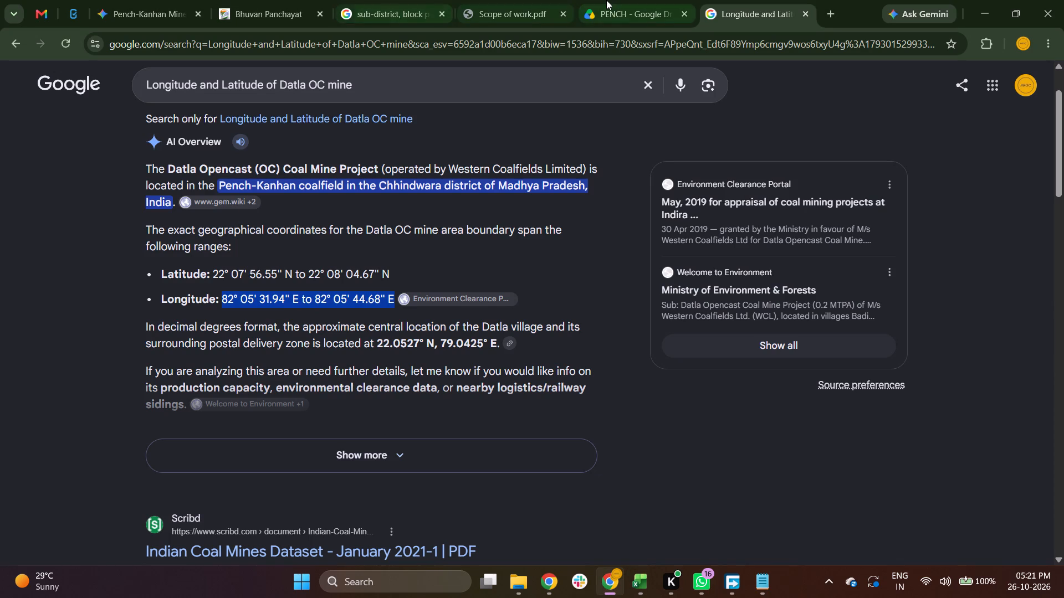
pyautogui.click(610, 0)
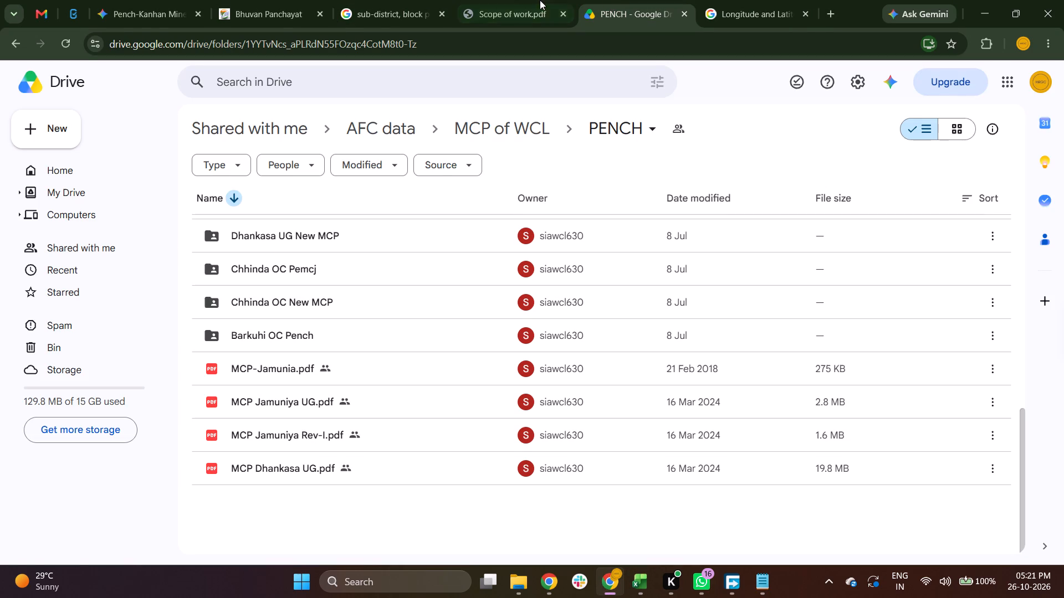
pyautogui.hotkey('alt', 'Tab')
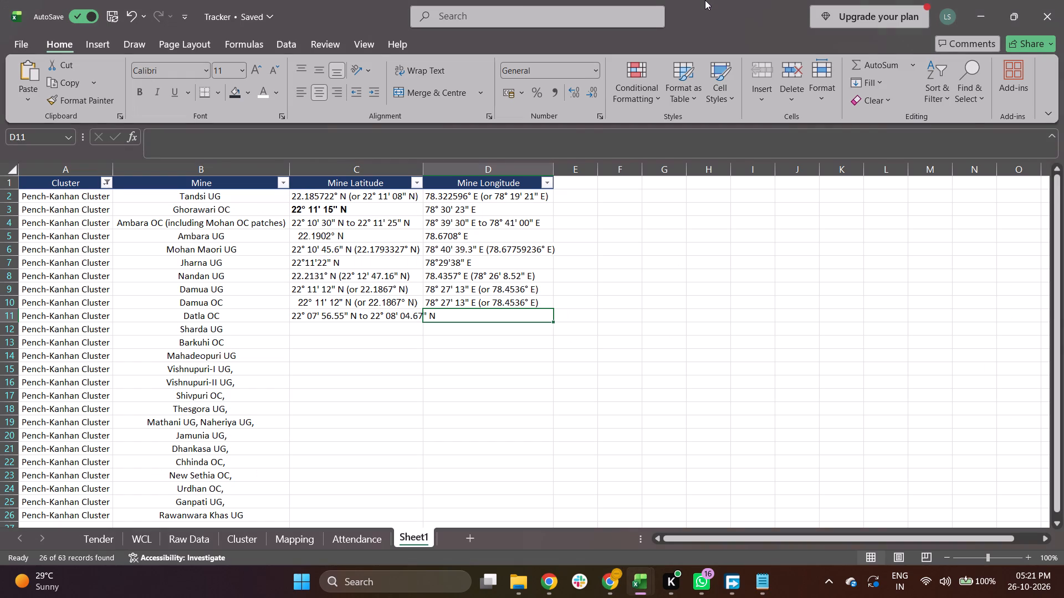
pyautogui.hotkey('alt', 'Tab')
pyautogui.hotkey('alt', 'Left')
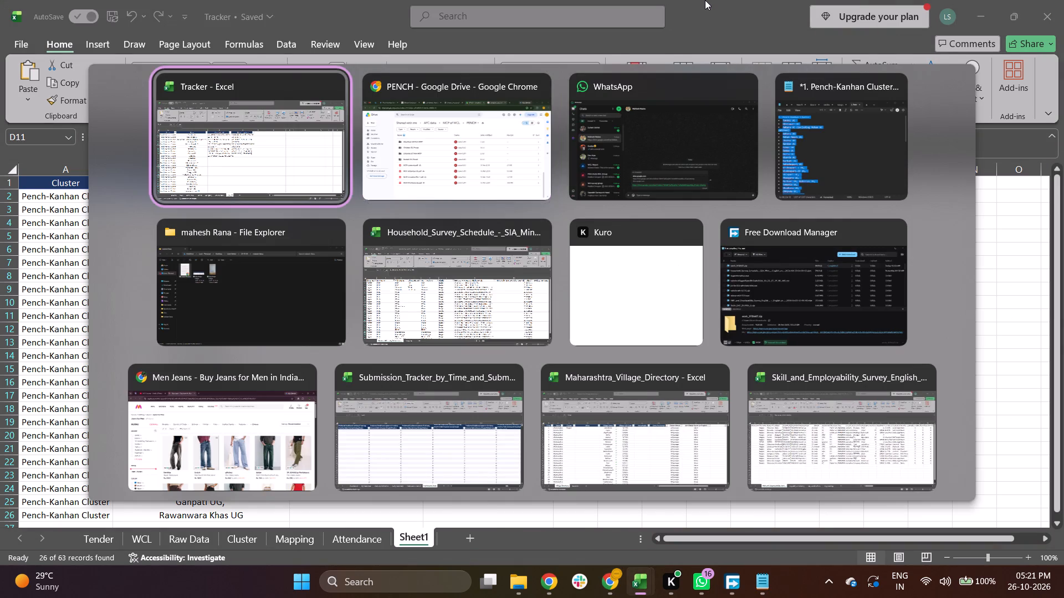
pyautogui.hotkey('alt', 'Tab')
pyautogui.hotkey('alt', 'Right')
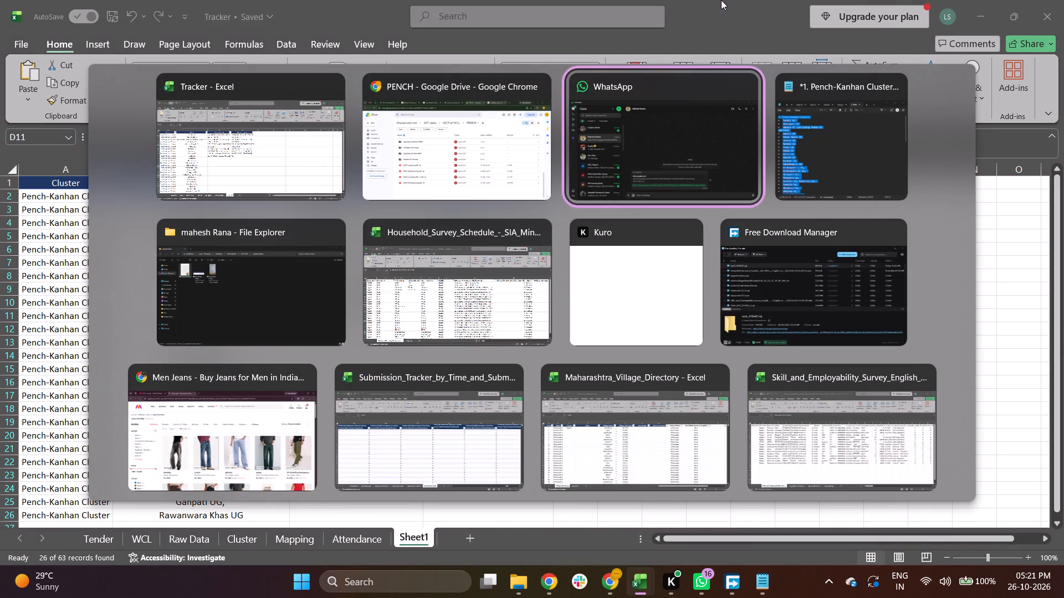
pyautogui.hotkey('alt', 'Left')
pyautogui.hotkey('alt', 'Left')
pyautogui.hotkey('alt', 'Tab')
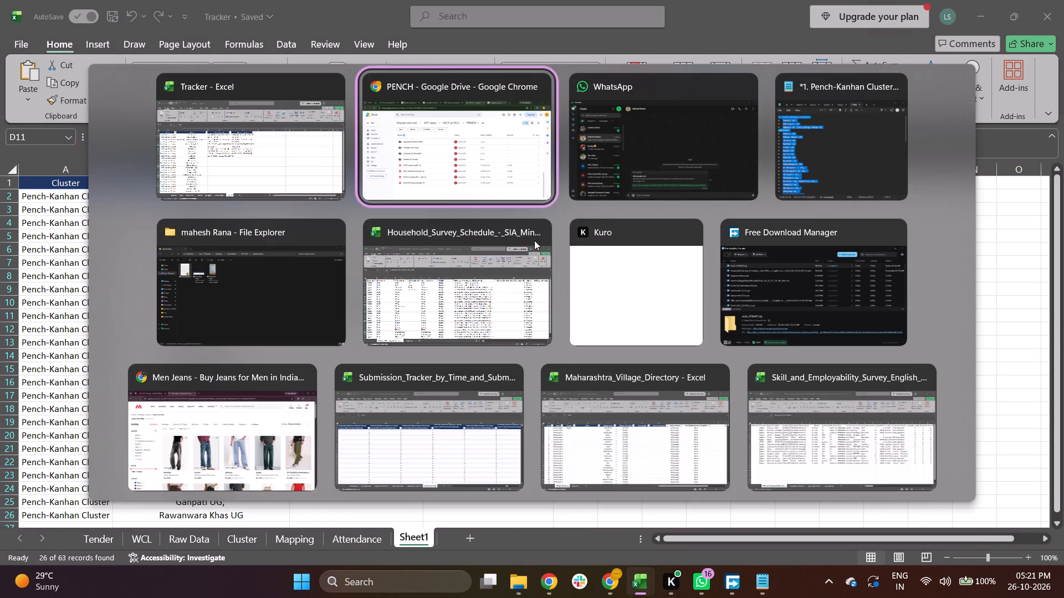
# Copy the Datla OC longitude range 82° 05' 31.94" E to 82° 05' 44.68" E from the AI Overview into D11 of the Tracker sheet.
pyautogui.click(754, 0)
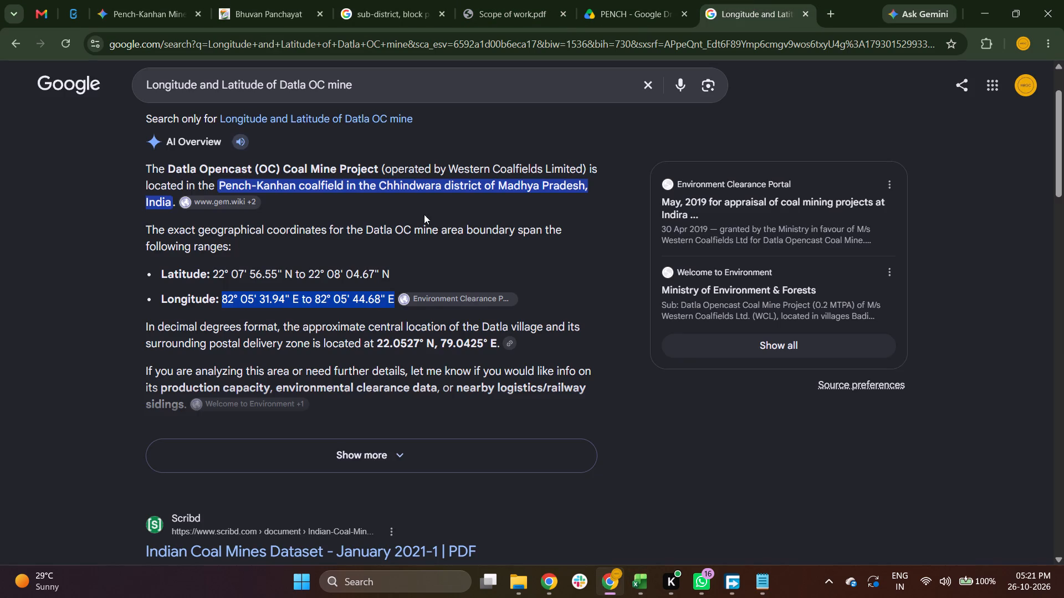
pyautogui.hotkey('ctrl', 'c')
pyautogui.hotkey('ctrl', 'c')
pyautogui.hotkey('ctrl', 'c')
pyautogui.hotkey('alt', 'Tab')
pyautogui.hotkey('alt', 'Right')
pyautogui.hotkey('alt', 'Left')
pyautogui.hotkey('alt', 'Left')
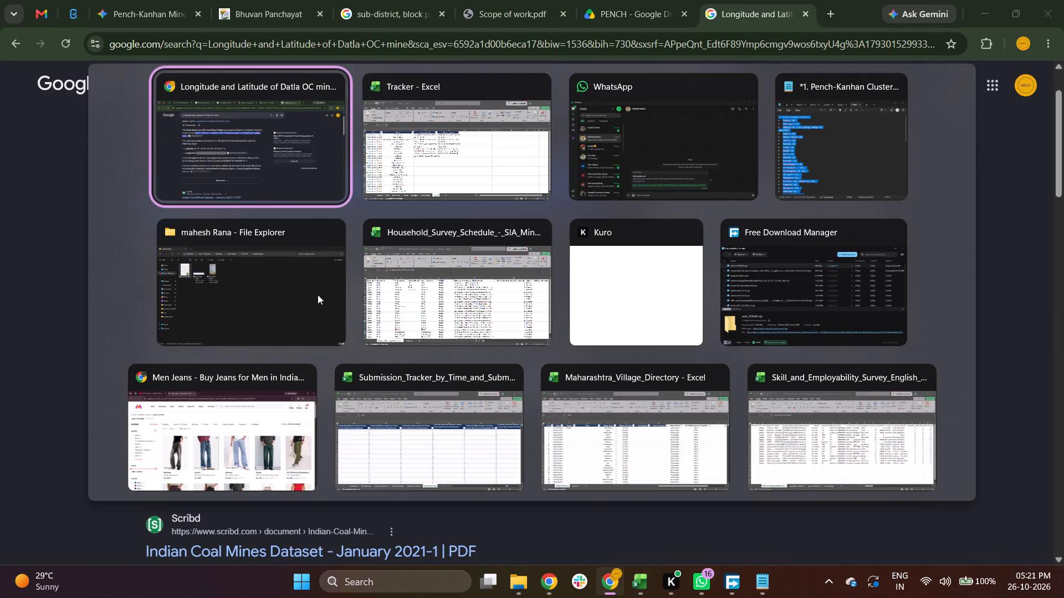
pyautogui.hotkey('alt', 'Right')
pyautogui.hotkey('alt', 'Left')
pyautogui.hotkey('alt', 'Right')
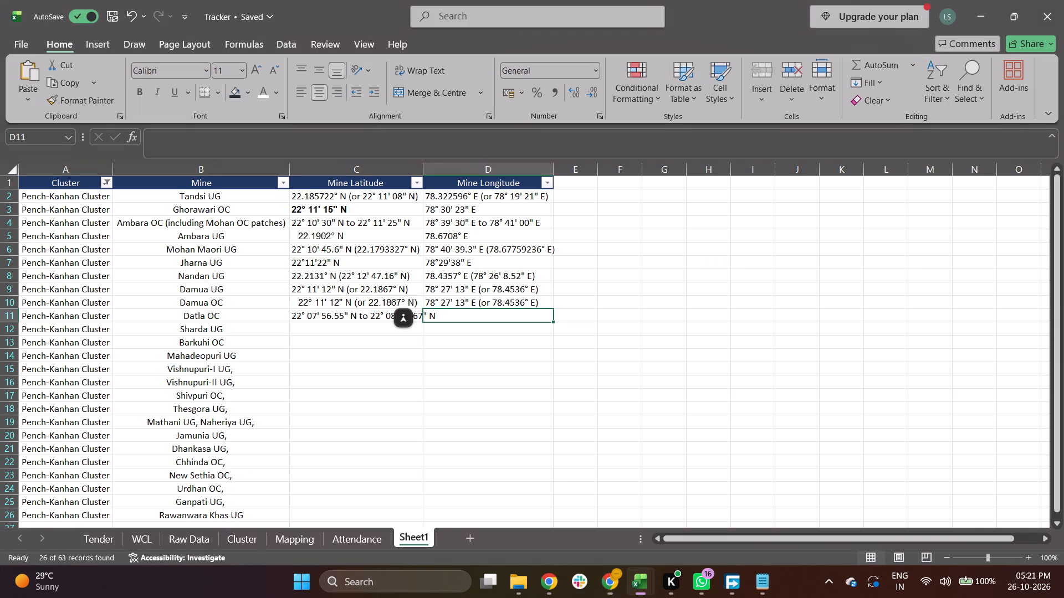
pyautogui.hotkey('ctrl', 'v')
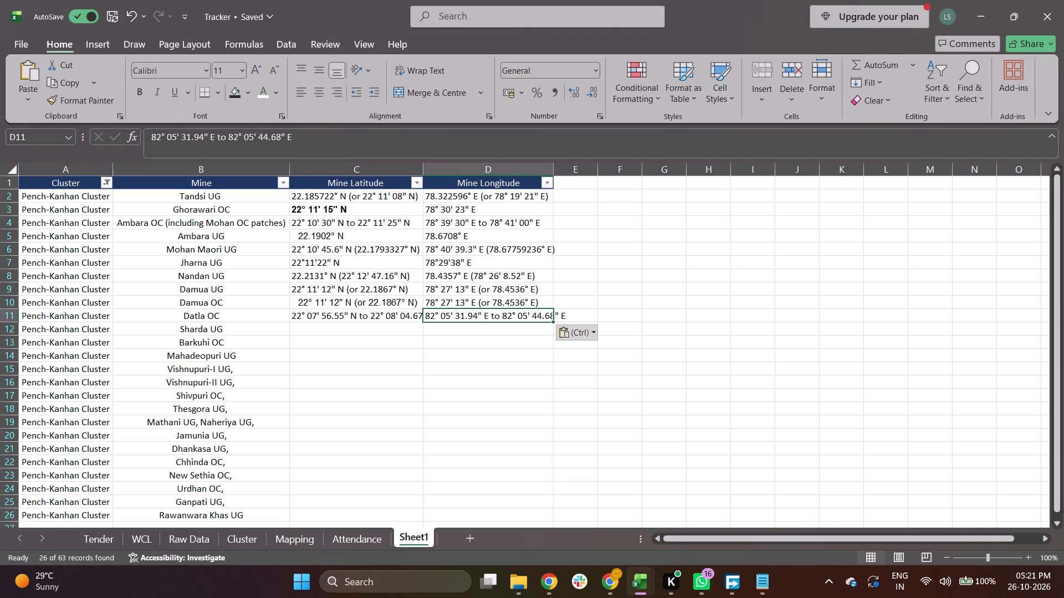
# Review the Datla OC latitude and longitude entries in row 11 of the Tracker sheet.
pyautogui.press('Down')
pyautogui.press('Left')
pyautogui.press('Left')
pyautogui.press('Up')
pyautogui.press('Right')
pyautogui.press('Right')
pyautogui.press('Right')
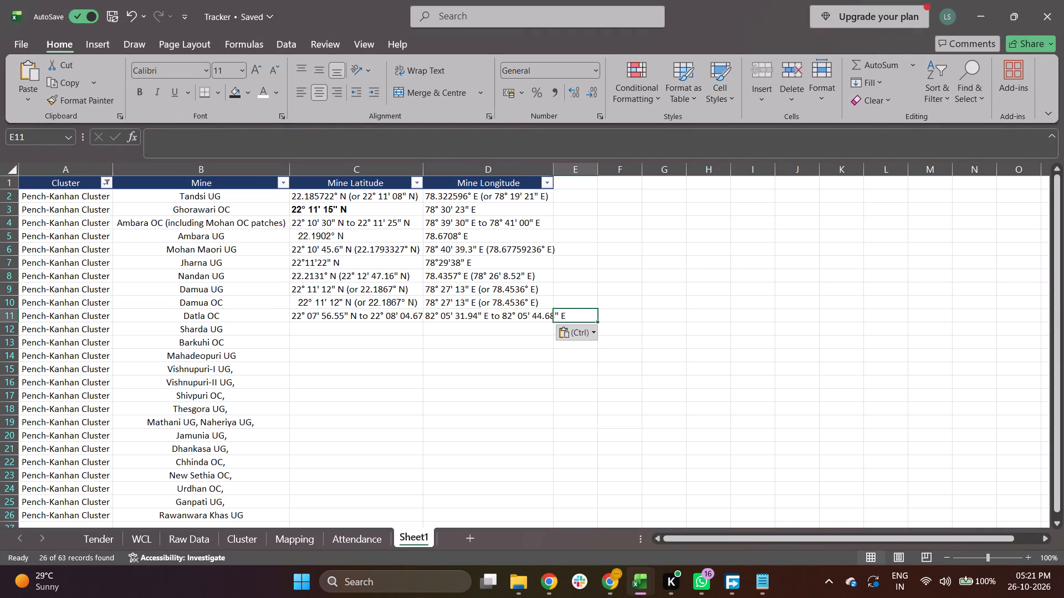
pyautogui.press('Down')
pyautogui.press('Left')
pyautogui.press('Left')
pyautogui.press('Left')
pyautogui.press('Right')
pyautogui.press('Up')
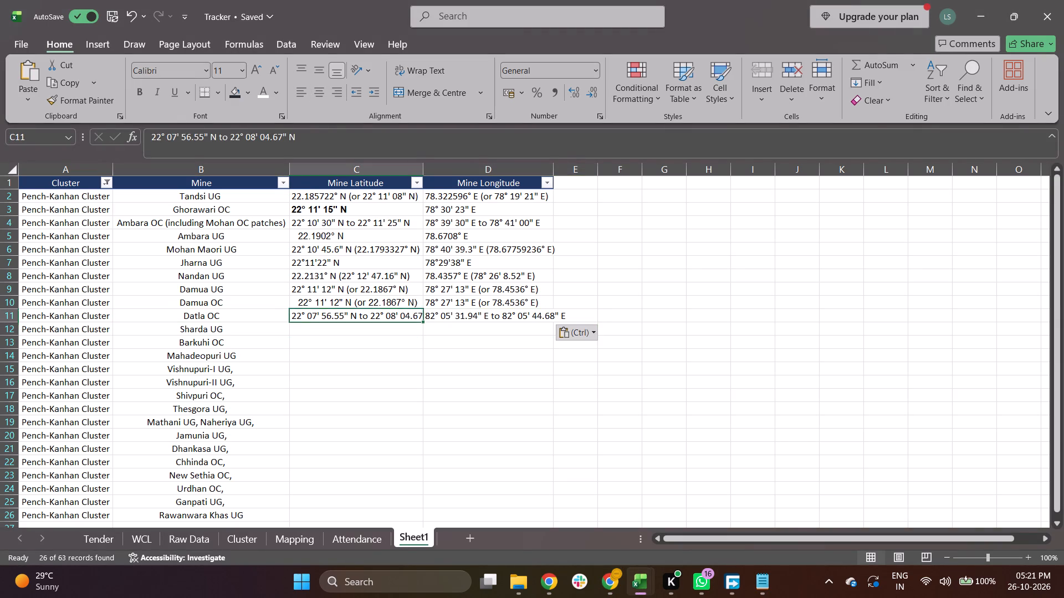
pyautogui.press('Right')
pyautogui.press('Down')
pyautogui.press('Left')
# Copy the mine name from B12 and search Google for "Longitude and Latitude of Sharda UG mine", removing the pasted line break.
pyautogui.hotkey('alt', 'Tab')
pyautogui.hotkey('alt', 'Left')
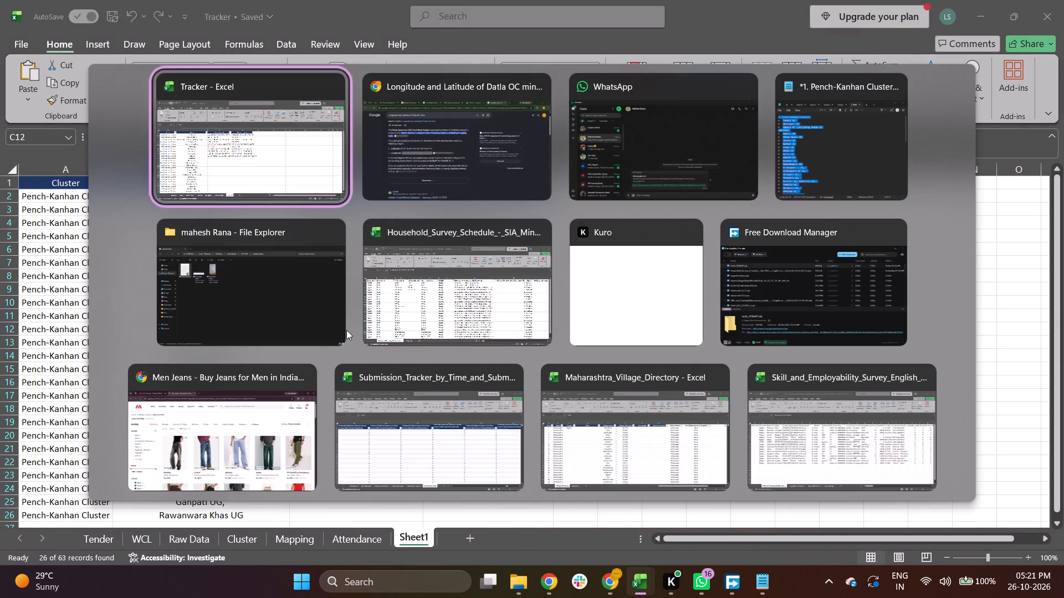
pyautogui.press('Left')
pyautogui.hotkey('ctrl', 'c')
pyautogui.hotkey('alt', 'Tab')
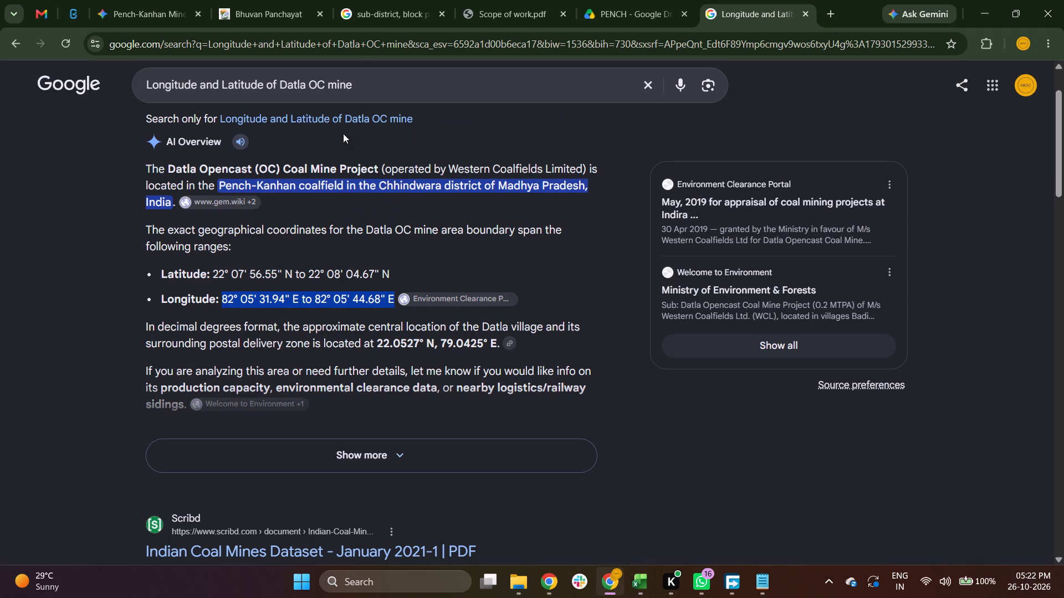
pyautogui.doubleClick(293, 84)
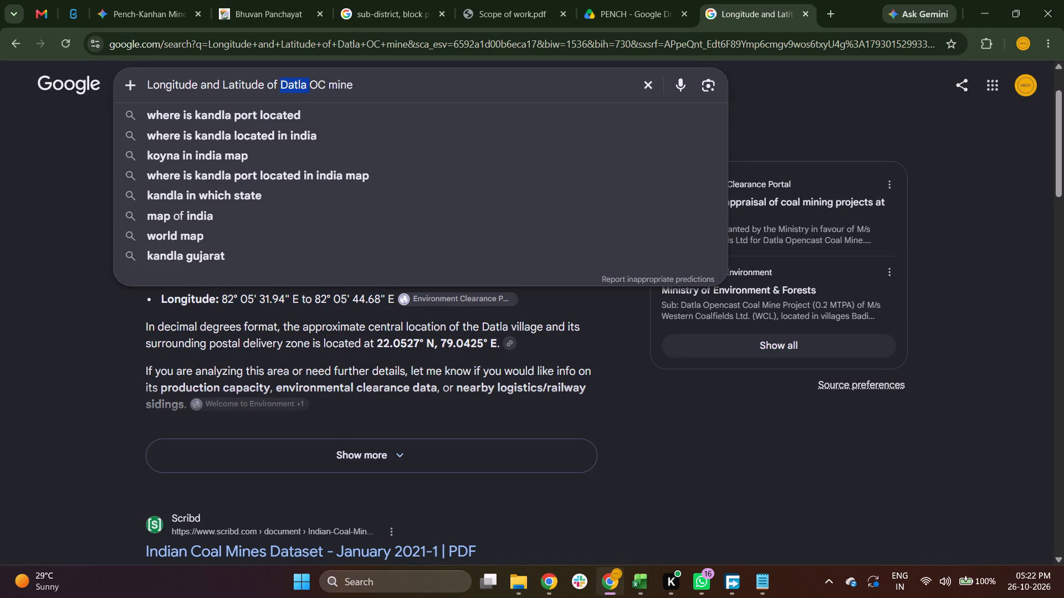
pyautogui.hotkey('shift', 'Right')
pyautogui.hotkey('shift', 'Right')
pyautogui.hotkey('ctrl', 'v')
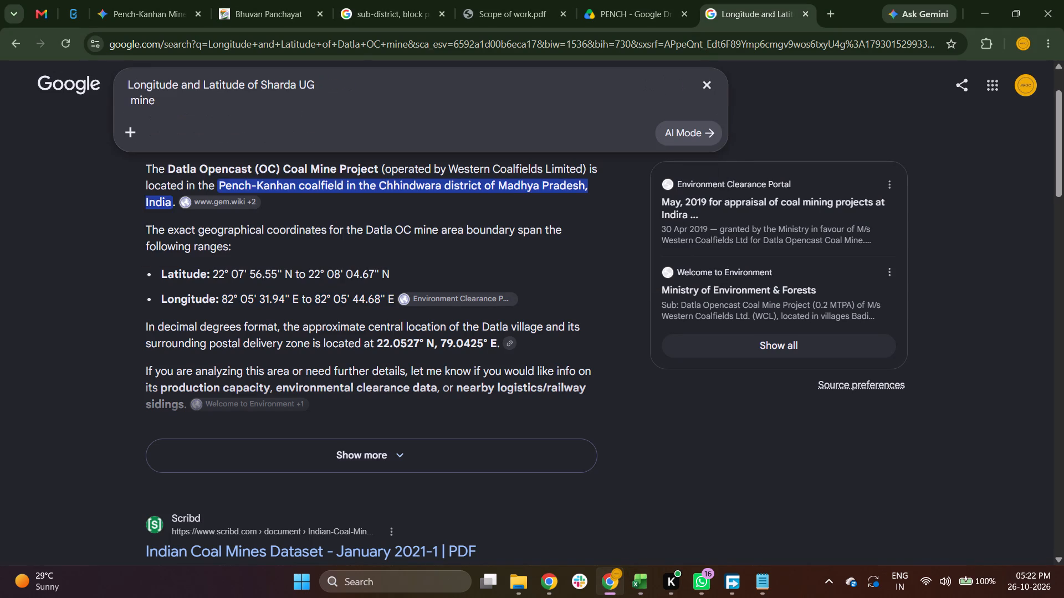
pyautogui.press('Right')
pyautogui.press('\\')
pyautogui.press('BackSpace')
pyautogui.press('BackSpace')
pyautogui.press('BackSpace')
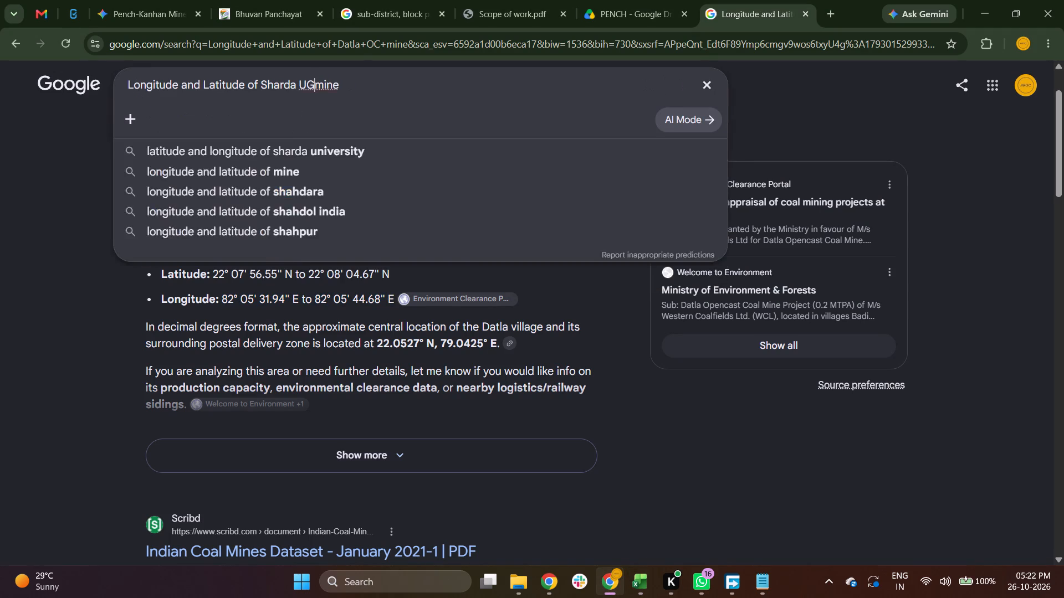
pyautogui.press('space')
pyautogui.press('Return')
pyautogui.hotkey('alt', 'Tab')
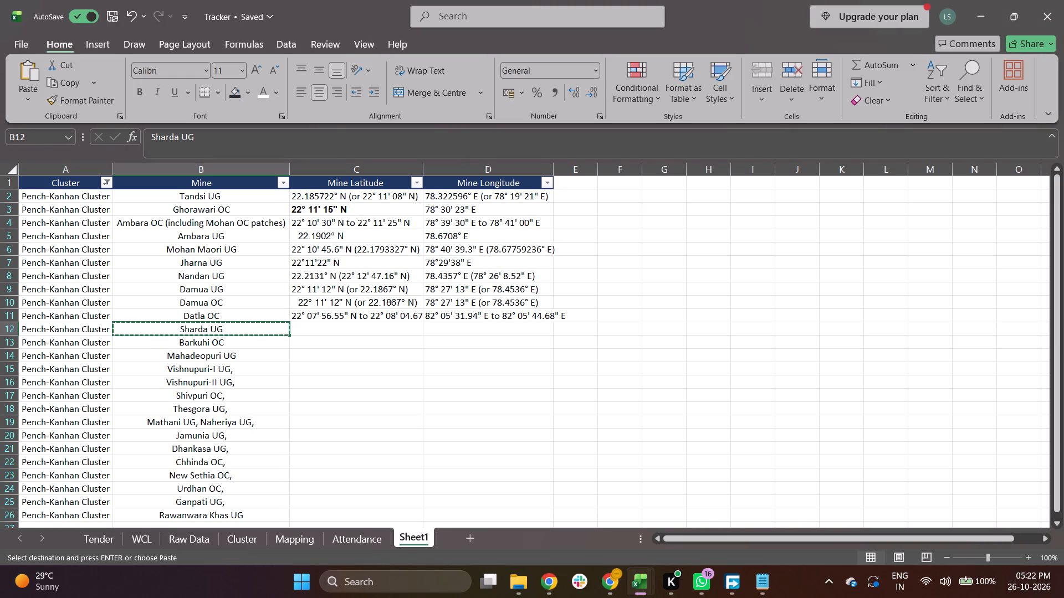
pyautogui.hotkey('alt', 'Tab')
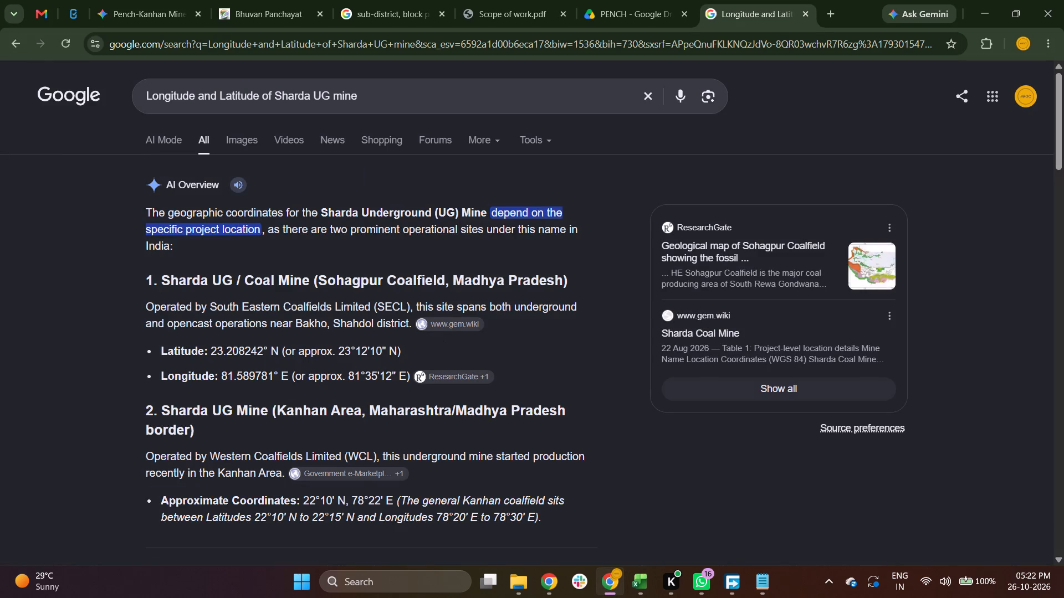
# Copy the first-listed Sharda UG latitude, 23.208242° N (or approx. 23°12'10" N), from the AI Overview into C12 of the Tracker sheet.
pyautogui.moveTo(210, 349); pyautogui.dragTo(397, 341)
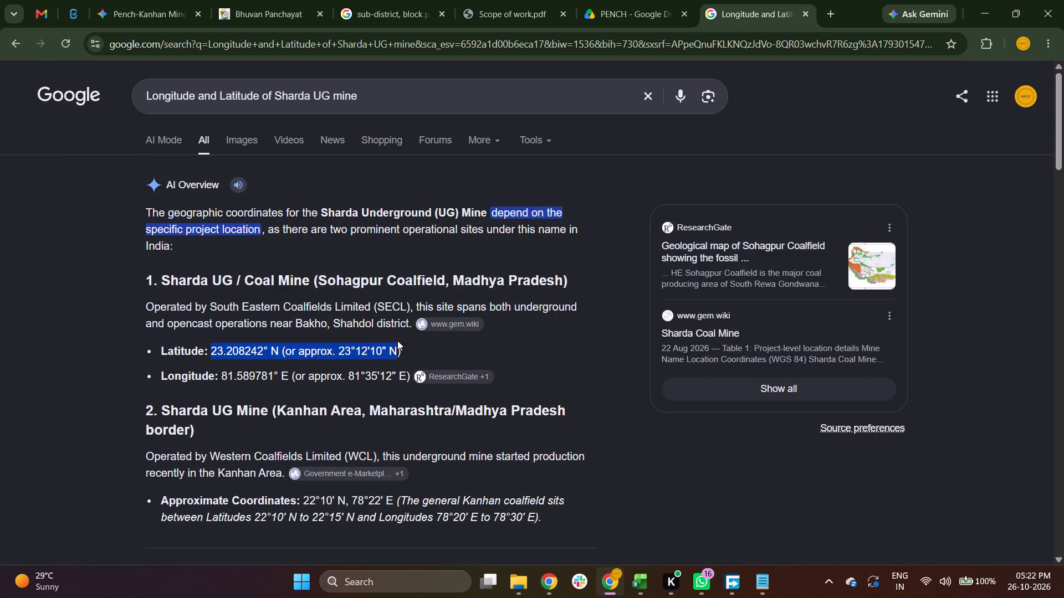
pyautogui.moveTo(397, 341); pyautogui.dragTo(402, 348)
pyautogui.hotkey('ctrl', 'c')
pyautogui.hotkey('ctrl', 'c')
pyautogui.hotkey('ctrl', 'c')
pyautogui.hotkey('alt', 'Tab')
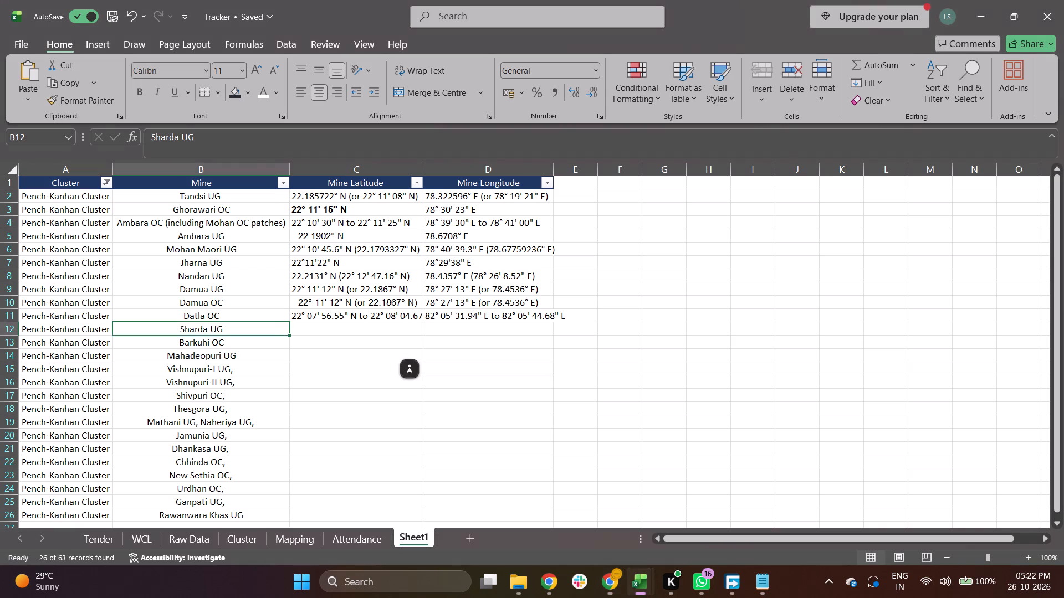
pyautogui.press('Right')
pyautogui.hotkey('ctrl', 'v')
pyautogui.press('Right')
# Copy the first-listed Sharda UG longitude, 81.589781° E (or approx. 81°35'12" E), from the AI Overview into D12 of the Tracker sheet.
pyautogui.hotkey('alt', 'Tab')
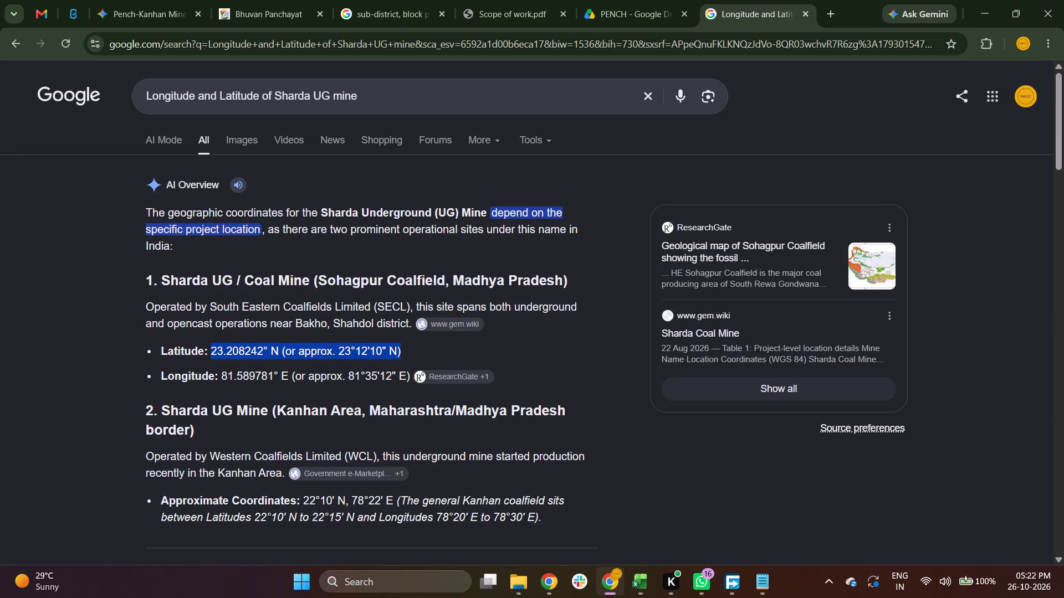
pyautogui.moveTo(221, 372); pyautogui.dragTo(406, 369)
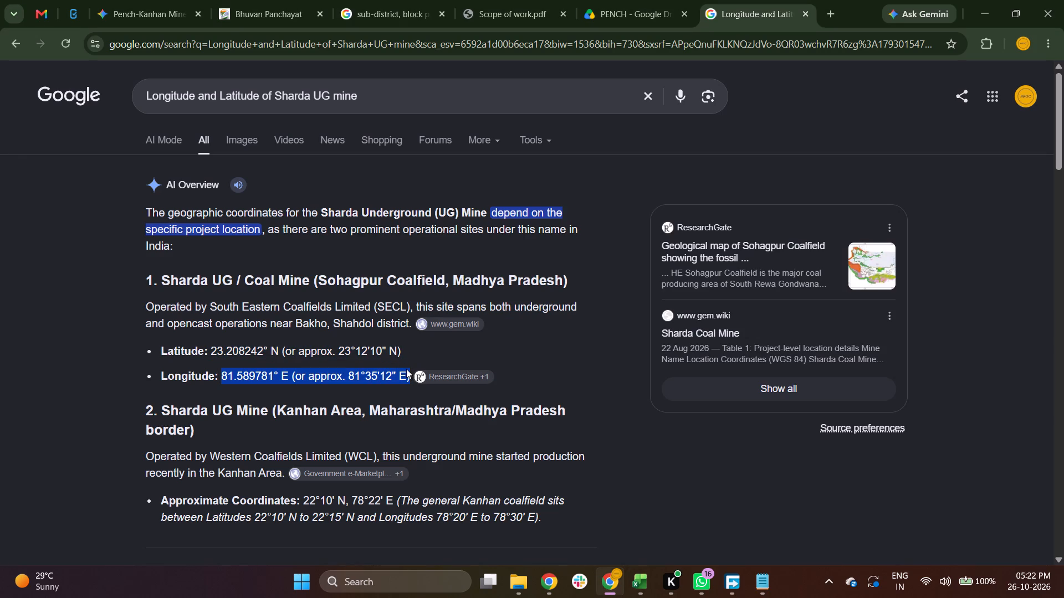
pyautogui.moveTo(406, 369); pyautogui.dragTo(408, 372)
pyautogui.hotkey('ctrl', 'c')
pyautogui.hotkey('ctrl', 'c')
pyautogui.hotkey('alt', 'Tab')
pyautogui.hotkey('ctrl', 'v')
pyautogui.press('Down')
pyautogui.press('Left')
pyautogui.press('Left')
pyautogui.press('Left')
# Examine both Sharda UG locations in the AI Overview and compare their coordinates with the entries in the Tracker sheet.
pyautogui.hotkey('alt', 'Tab')
pyautogui.scroll(-2, 524, 315)
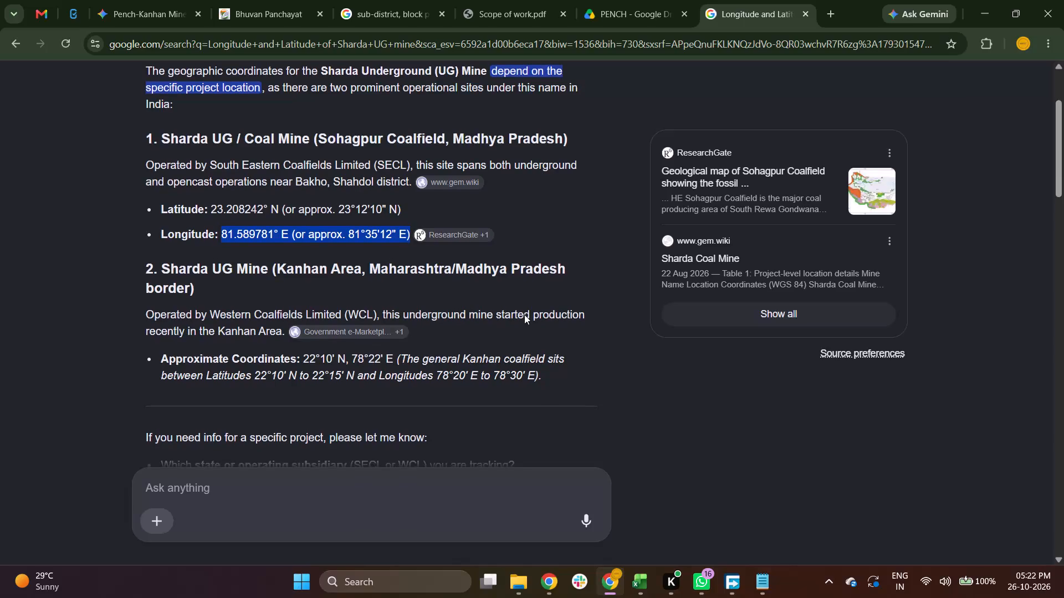
pyautogui.scroll(-2, 524, 315)
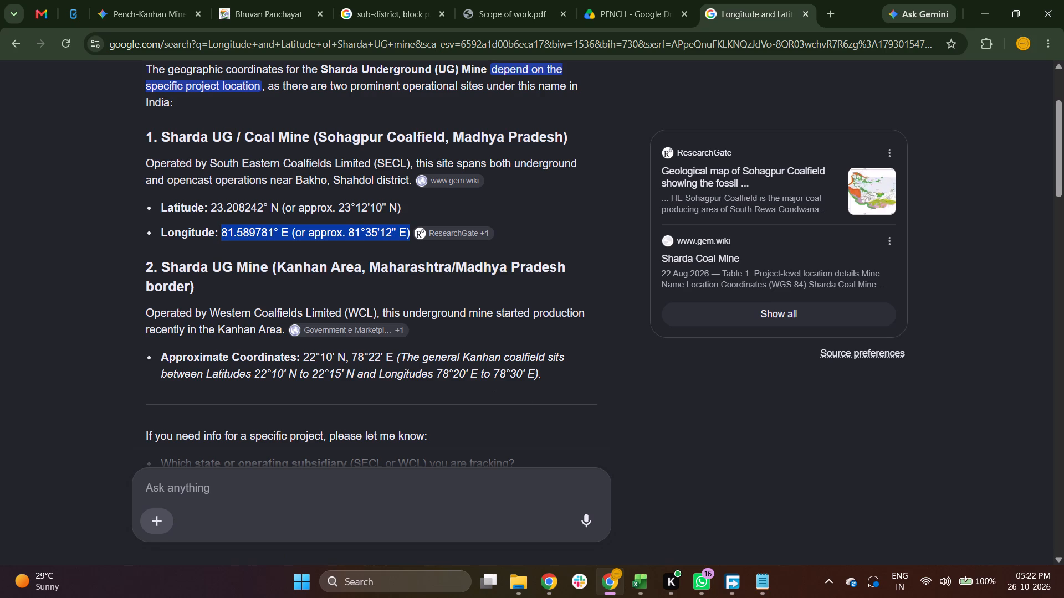
pyautogui.hotkey('alt', 'Tab')
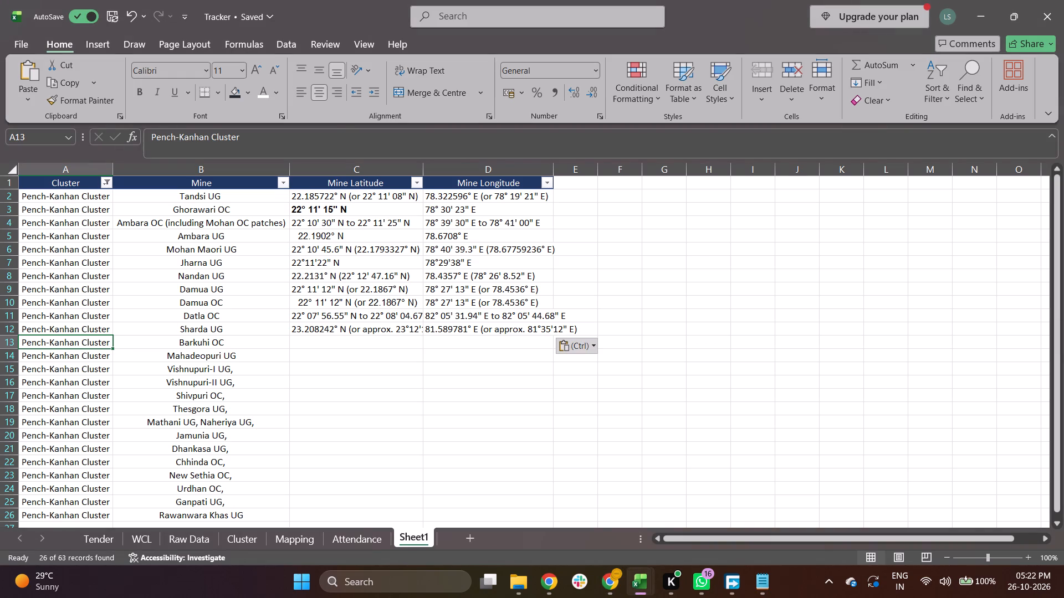
pyautogui.press('Right')
pyautogui.press('Right')
pyautogui.hotkey('alt', 'Tab')
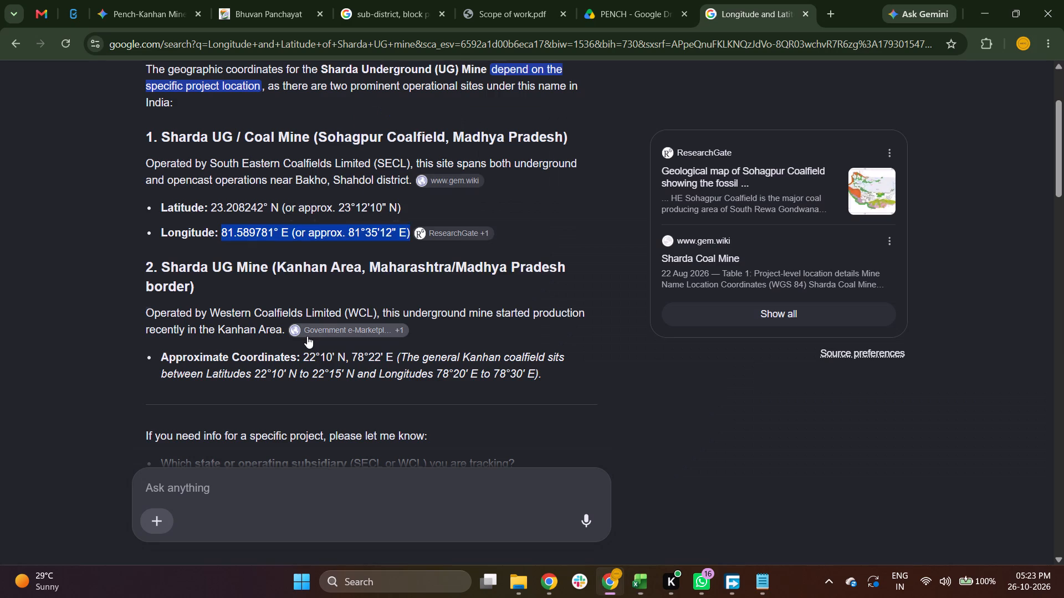
pyautogui.click(203, 237)
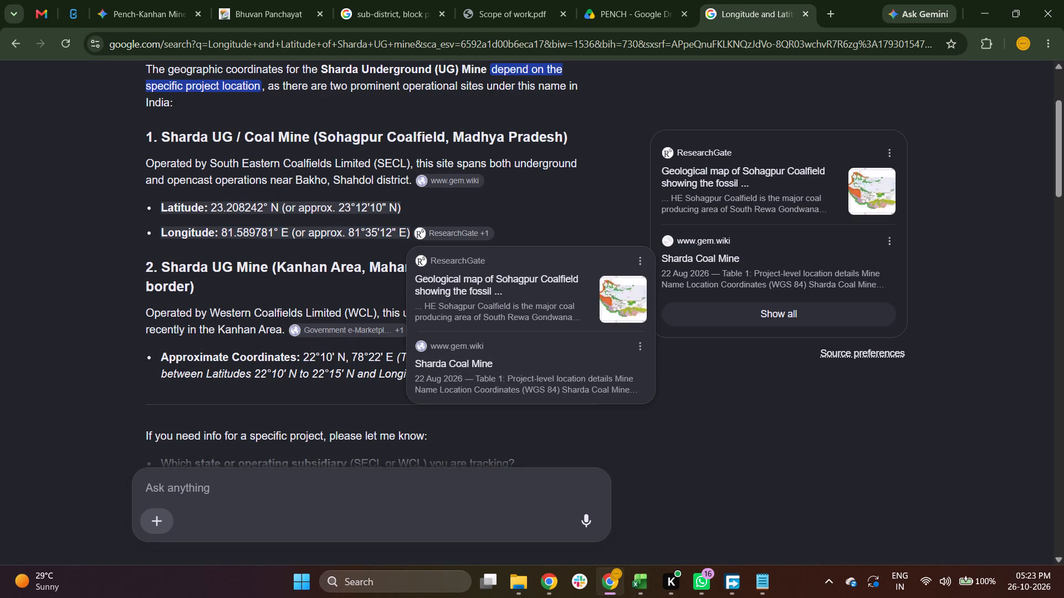
pyautogui.scroll(-1, 217, 308)
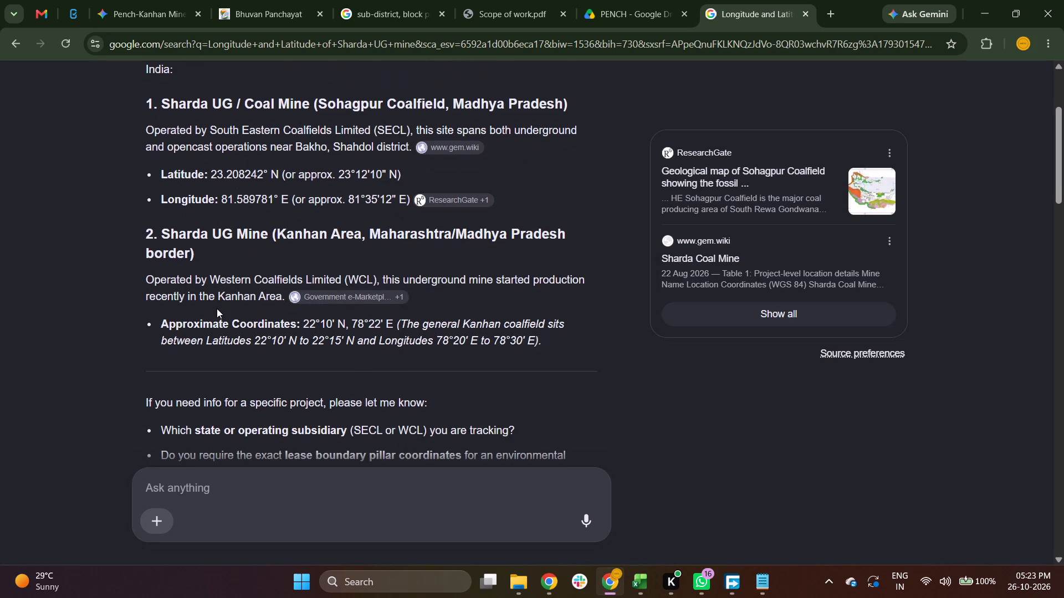
pyautogui.hotkey('alt', 'Tab')
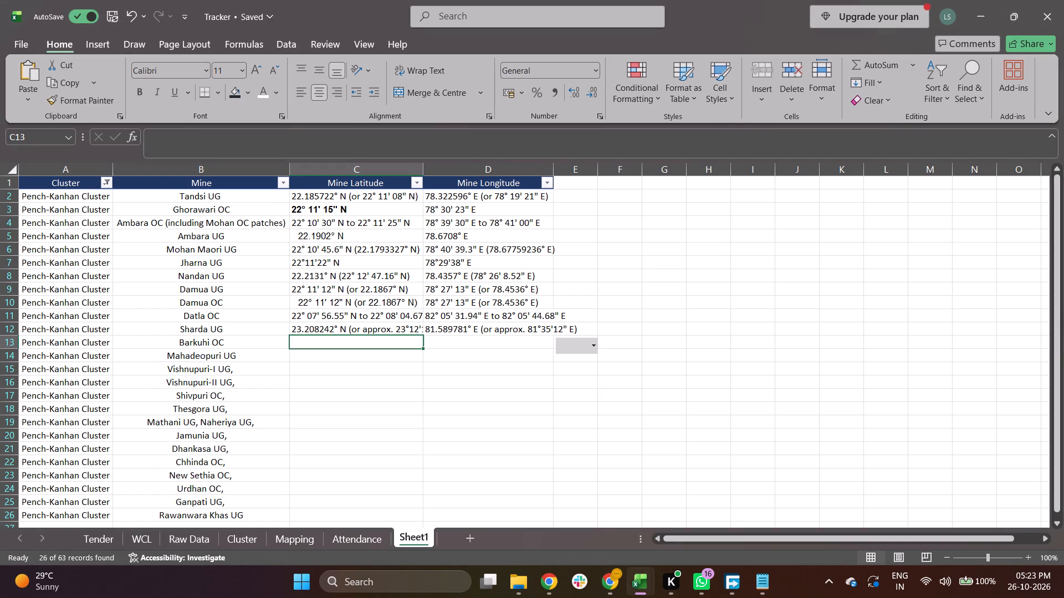
pyautogui.hotkey('alt', 'Tab')
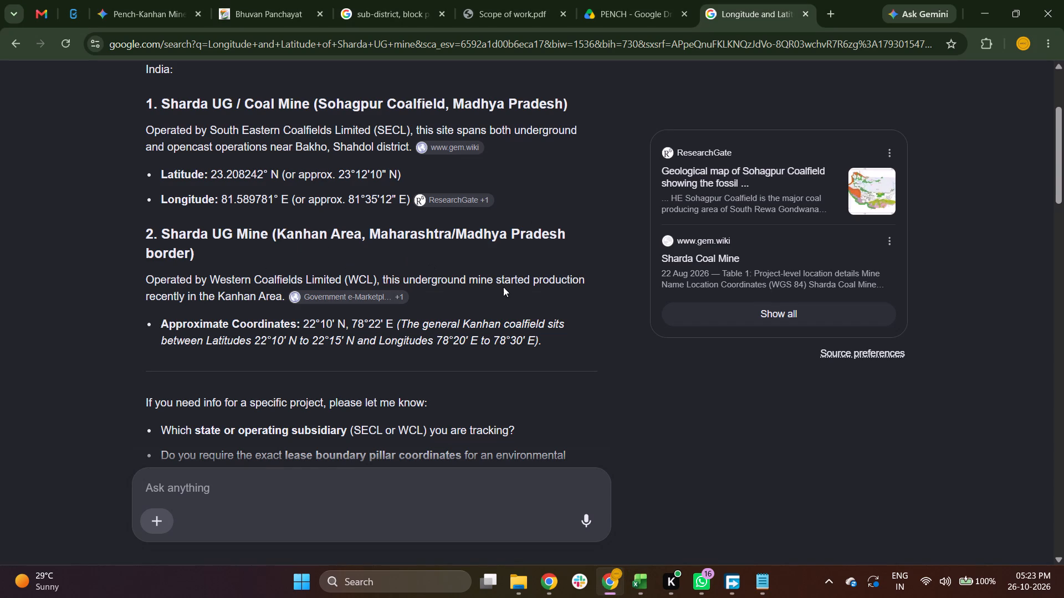
# Copy the mine name from B13 and search Google for "Longitude and Latitude of Barkuhi OC mine", removing the pasted line break.
pyautogui.hotkey('alt', 'Tab')
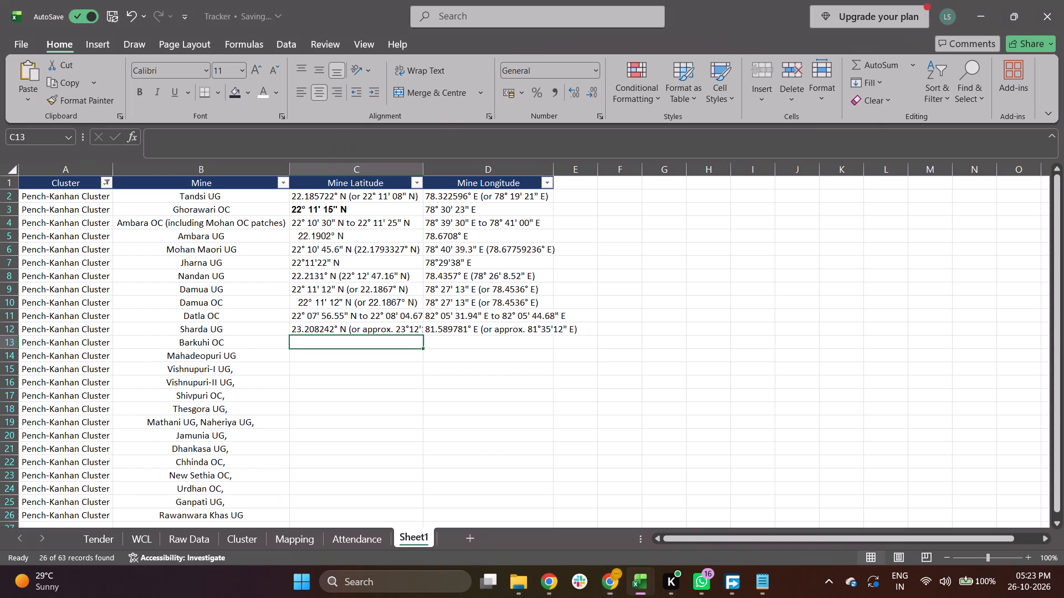
pyautogui.hotkey('alt', 'Tab')
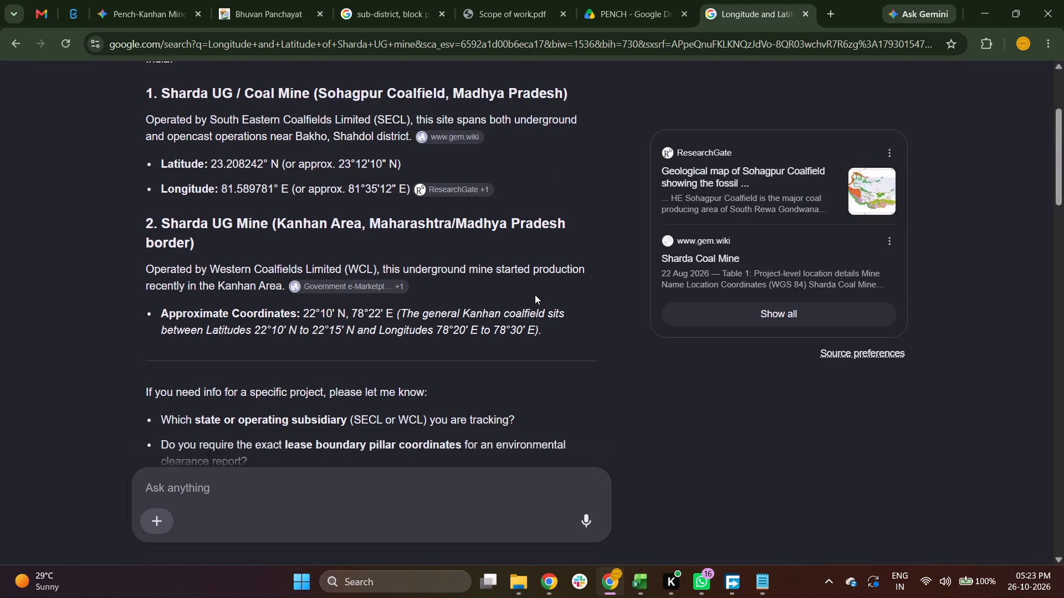
pyautogui.hotkey('alt', 'Tab')
pyautogui.press('Left')
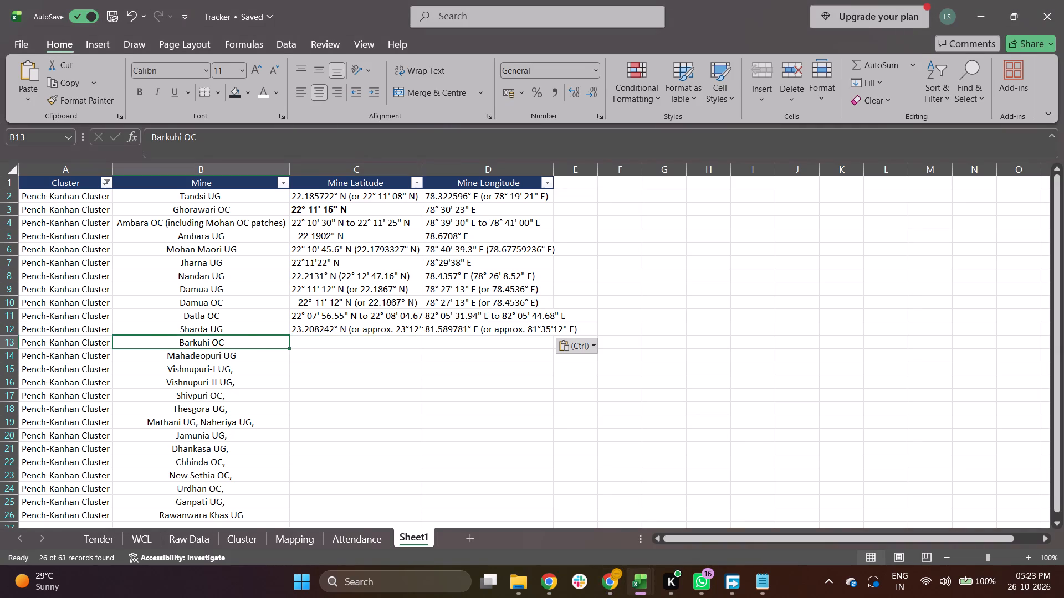
pyautogui.hotkey('ctrl', 'c')
pyautogui.hotkey('alt', 'Tab')
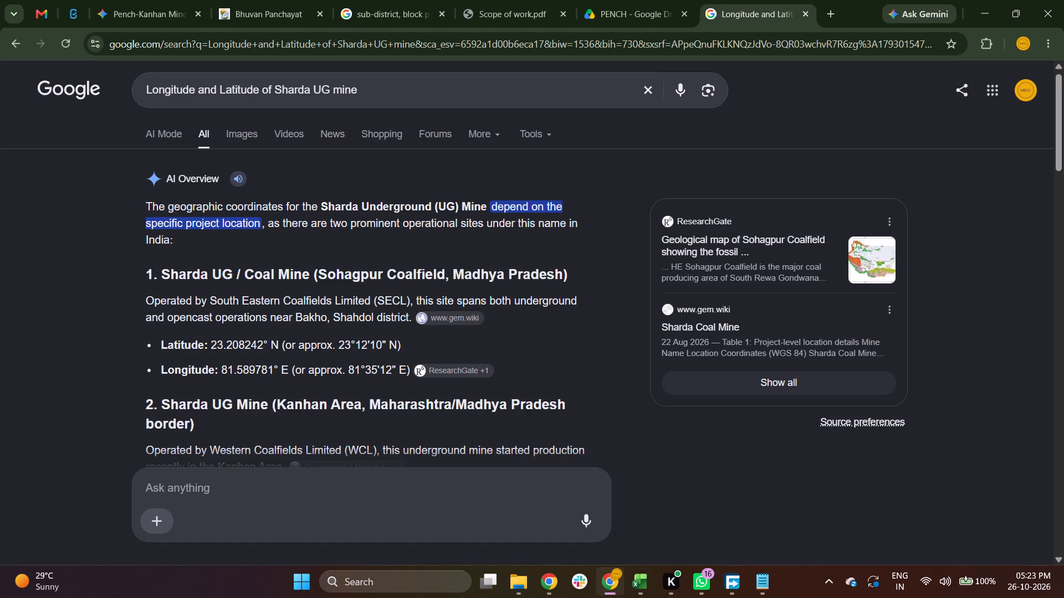
pyautogui.doubleClick(277, 85)
pyautogui.hotkey('shift', 'Right')
pyautogui.hotkey('shift', 'Right')
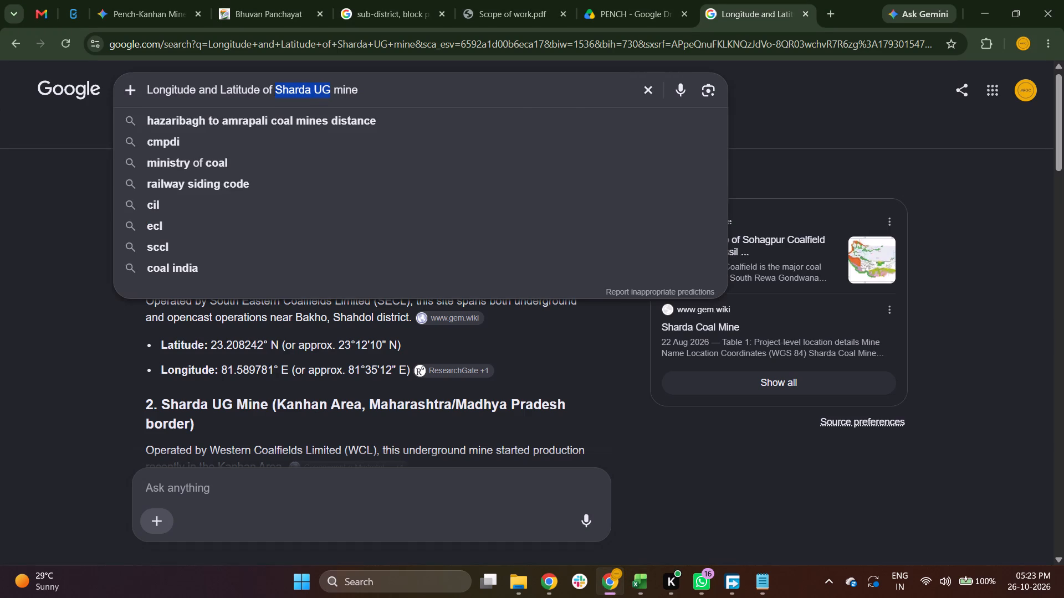
pyautogui.hotkey('ctrl', 'v')
pyautogui.press('Right')
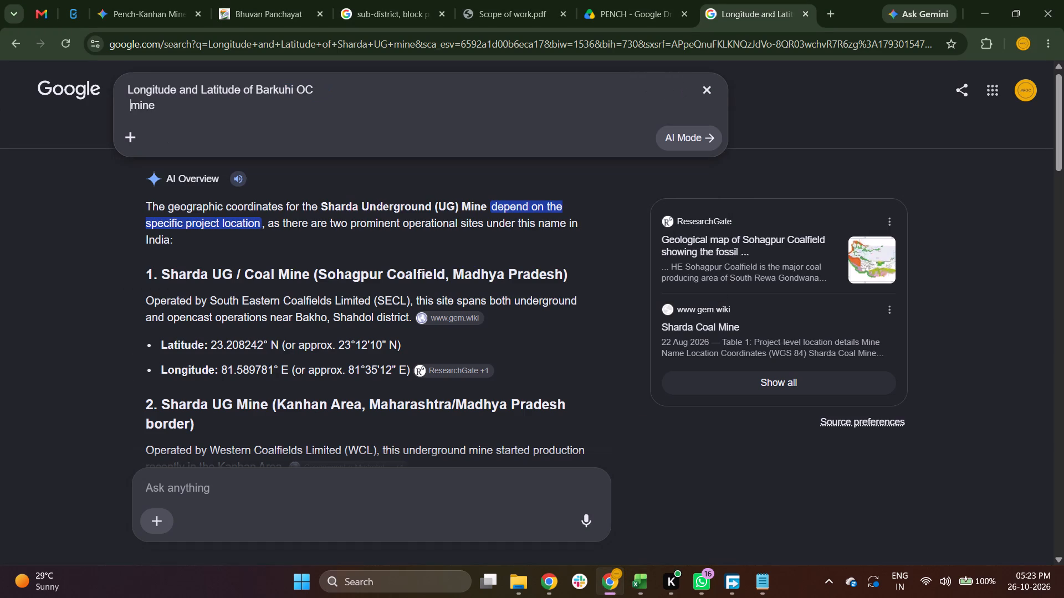
pyautogui.press('BackSpace')
pyautogui.press('BackSpace')
pyautogui.press('space')
pyautogui.press('Return')
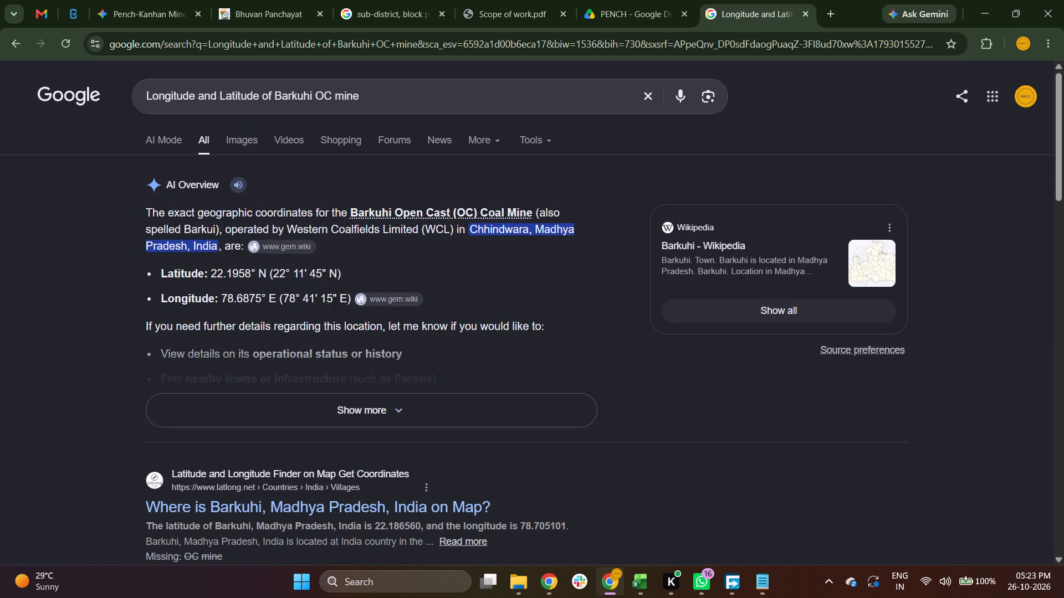
# Copy the Barkuhi OC latitude, 22.1958° N (22° 11' 45" N), from the AI Overview into C13 of the Tracker sheet.
pyautogui.moveTo(211, 270); pyautogui.dragTo(340, 275)
pyautogui.hotkey('ctrl', 'c')
pyautogui.hotkey('ctrl', 'c')
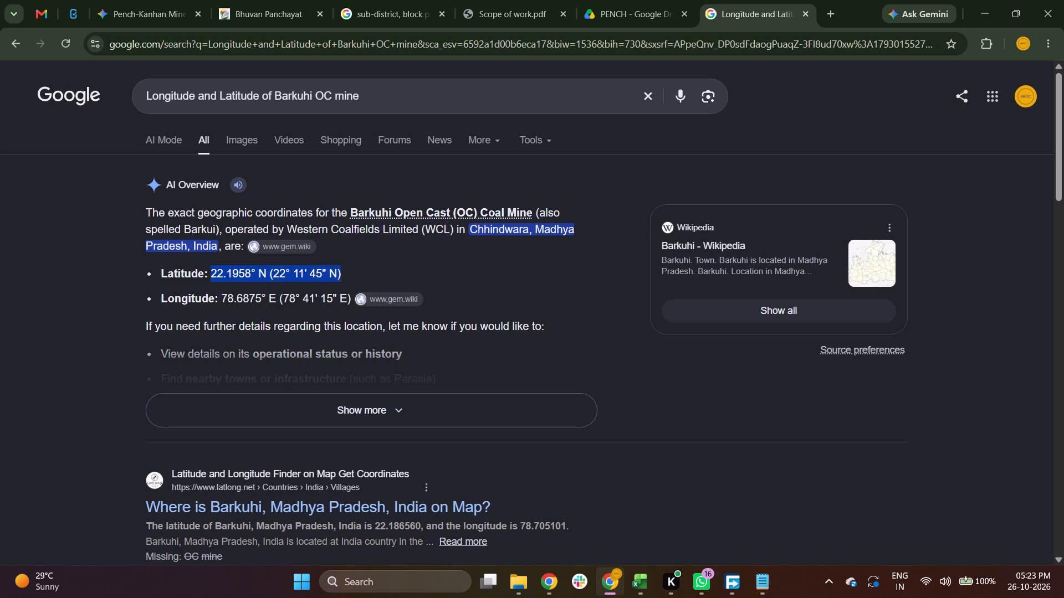
pyautogui.hotkey('ctrl', 'c')
pyautogui.hotkey('ctrl', 'c')
pyautogui.hotkey('alt', 'Tab')
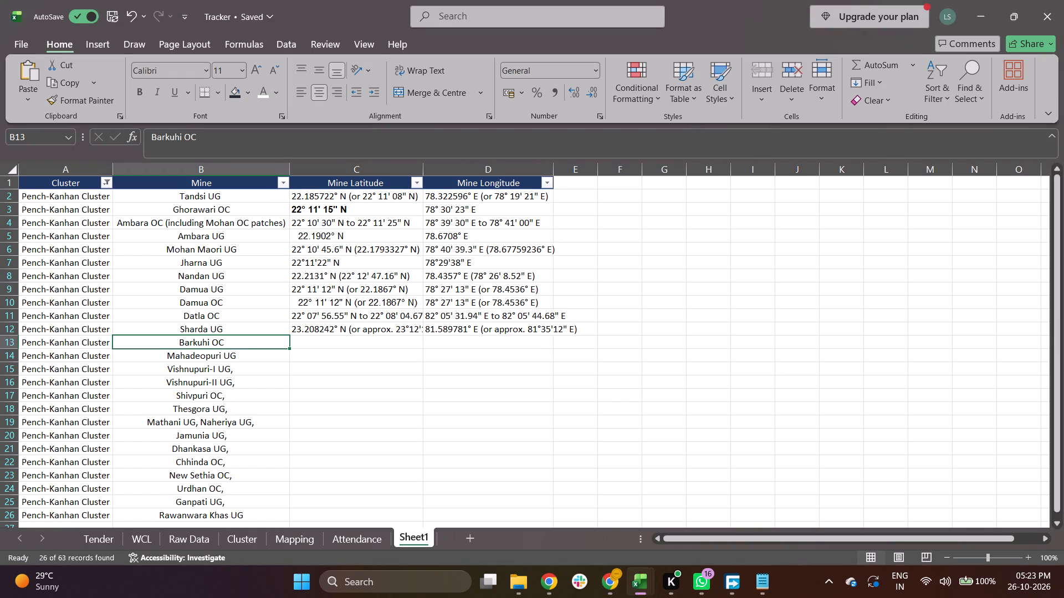
pyautogui.press('Tab')
pyautogui.hotkey('ctrl', 'v')
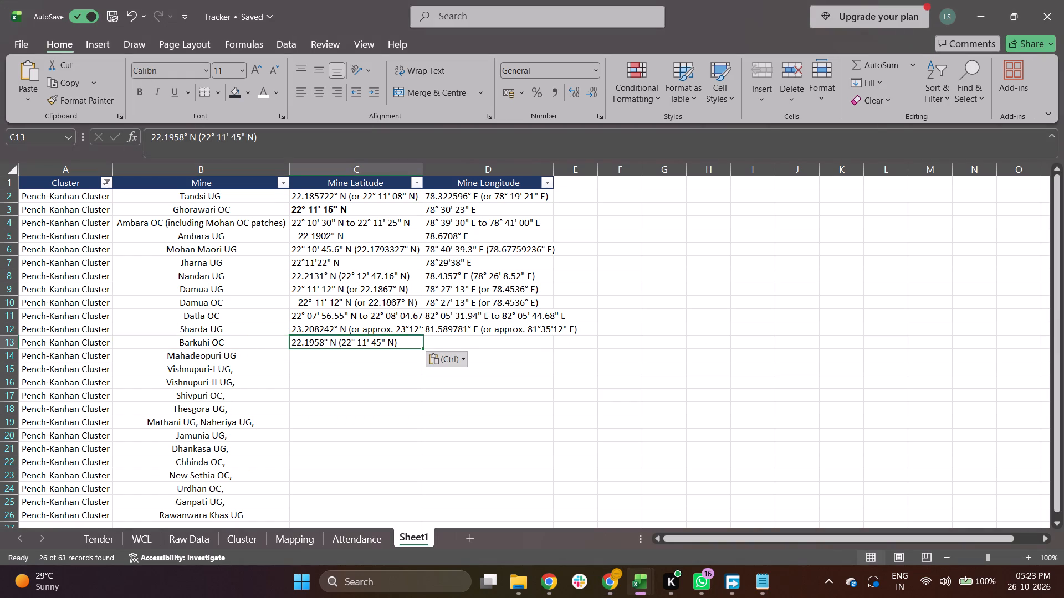
# Copy the Barkuhi OC longitude, 78.6875° E (78° 41' 15" E), from the AI Overview into D13 of the Tracker sheet.
pyautogui.press('Right')
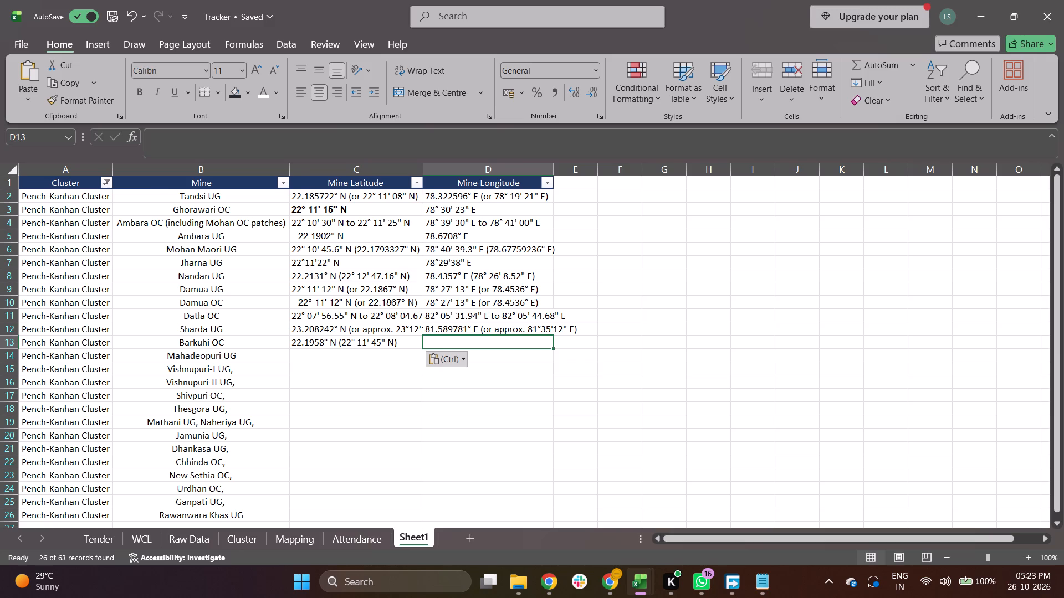
pyautogui.hotkey('alt', 'Tab')
pyautogui.moveTo(222, 297); pyautogui.dragTo(236, 297)
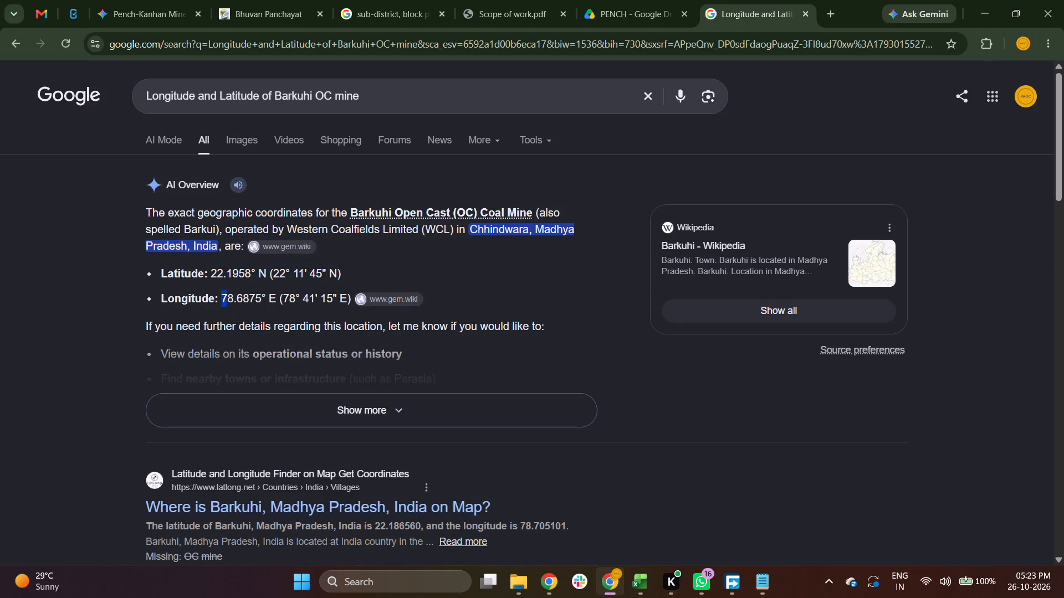
pyautogui.moveTo(236, 297); pyautogui.dragTo(349, 304)
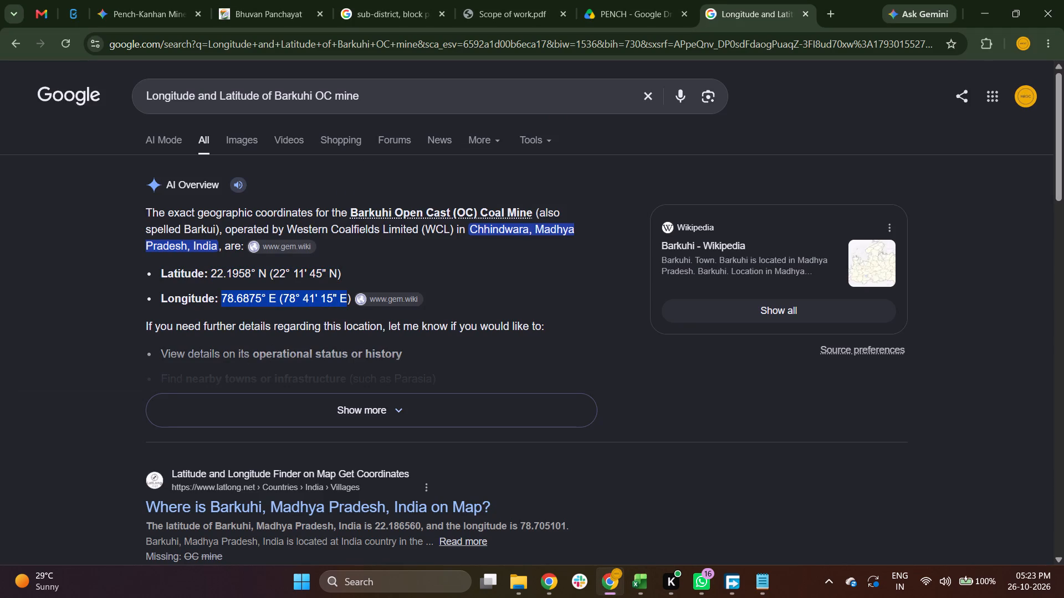
pyautogui.moveTo(349, 304); pyautogui.dragTo(349, 298)
pyautogui.hotkey('ctrl', 'c')
pyautogui.hotkey('ctrl', 'c')
pyautogui.hotkey('ctrl', 'c')
pyautogui.hotkey('alt', 'Tab')
pyautogui.hotkey('ctrl', 'v')
# Copy the mine name from B14 and search Google for "Longitude and Latitude of Mahadeopuri UG mine", removing the pasted line break.
pyautogui.press('Down')
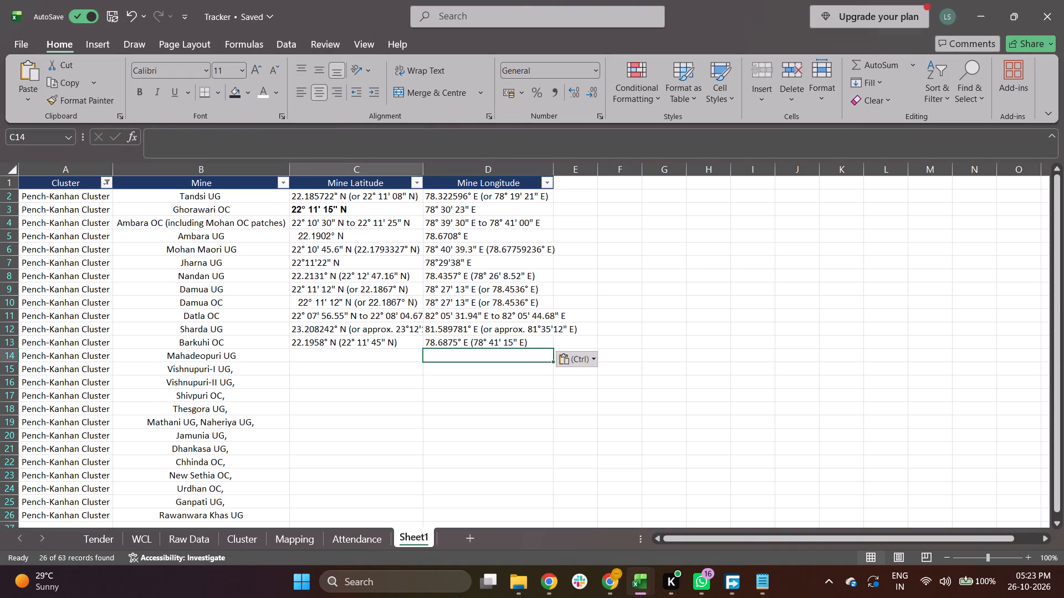
pyautogui.press('Left')
pyautogui.press('Left')
pyautogui.press('Left')
pyautogui.press('Right')
pyautogui.hotkey('ctrl', 'c')
pyautogui.hotkey('alt', 'Tab')
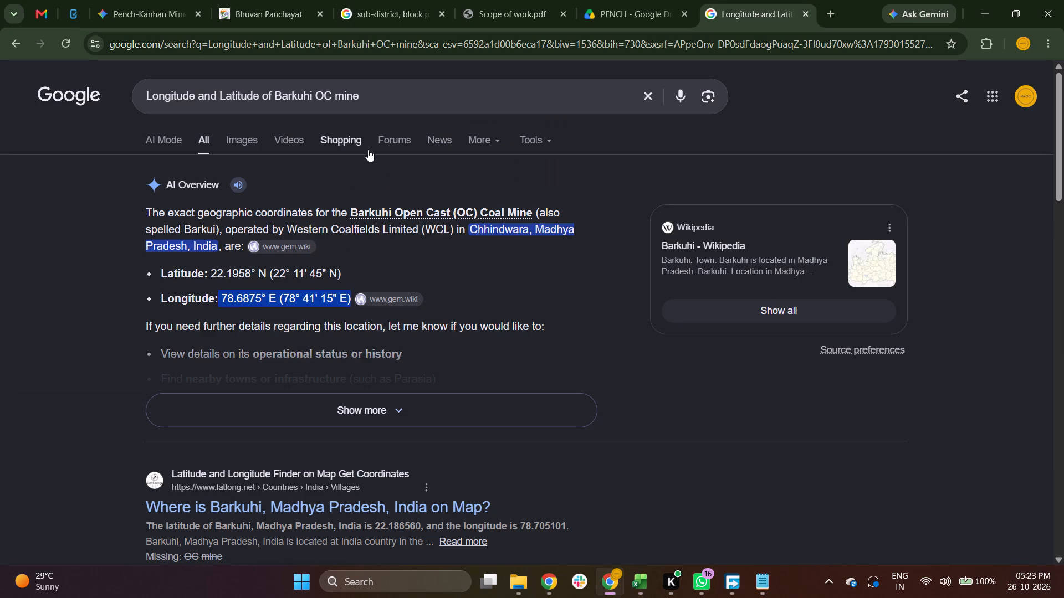
pyautogui.doubleClick(282, 96)
pyautogui.hotkey('shift', 'Right')
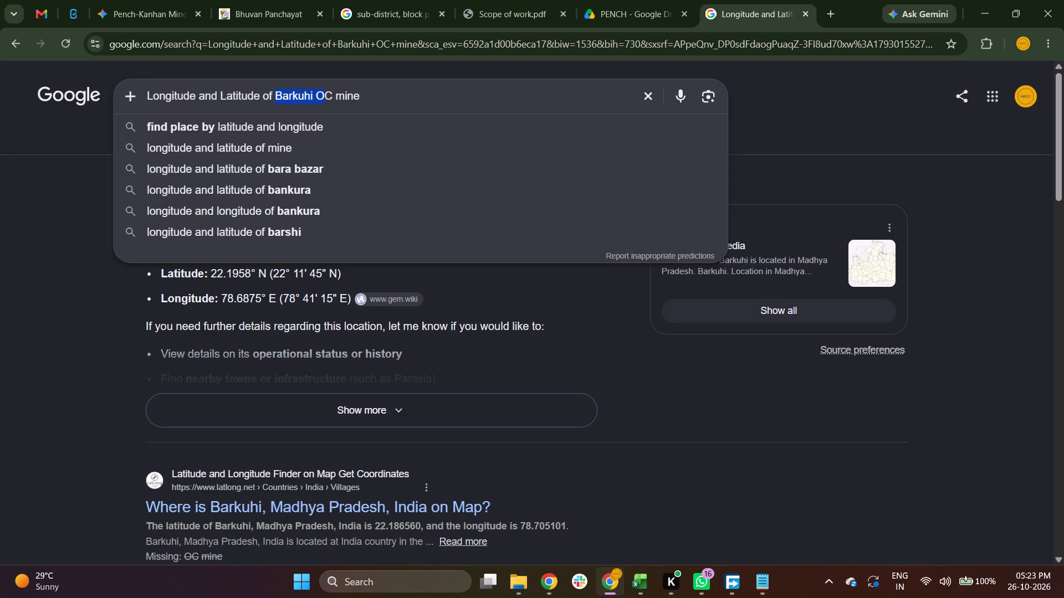
pyautogui.hotkey('shift', 'Right')
pyautogui.hotkey('ctrl', 'v')
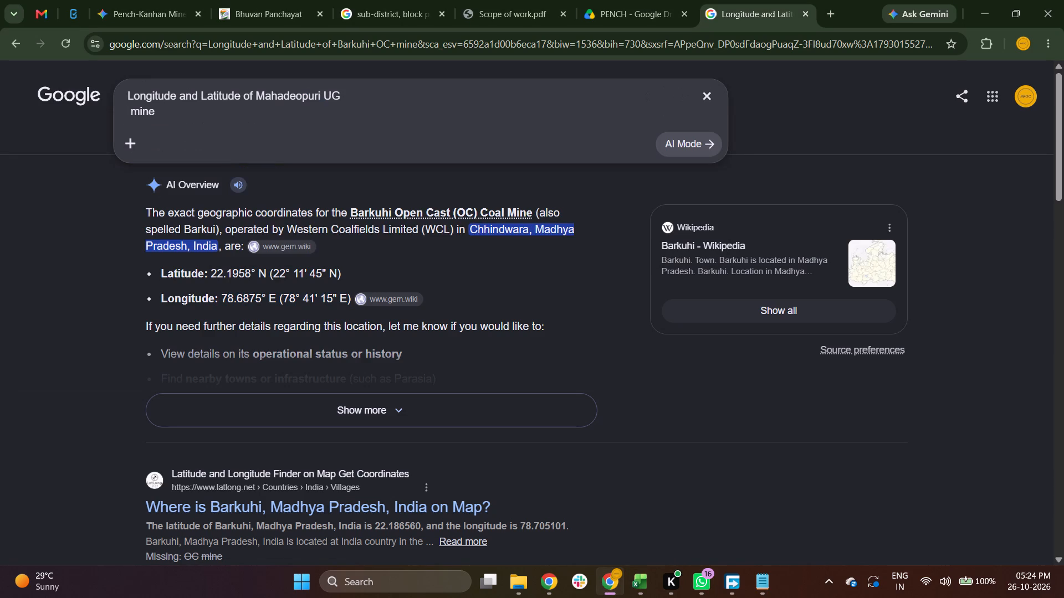
pyautogui.press('Right')
pyautogui.press('BackSpace')
pyautogui.press('BackSpace')
pyautogui.press('space')
pyautogui.hotkey('shift', 'Return')
pyautogui.press('BackSpace')
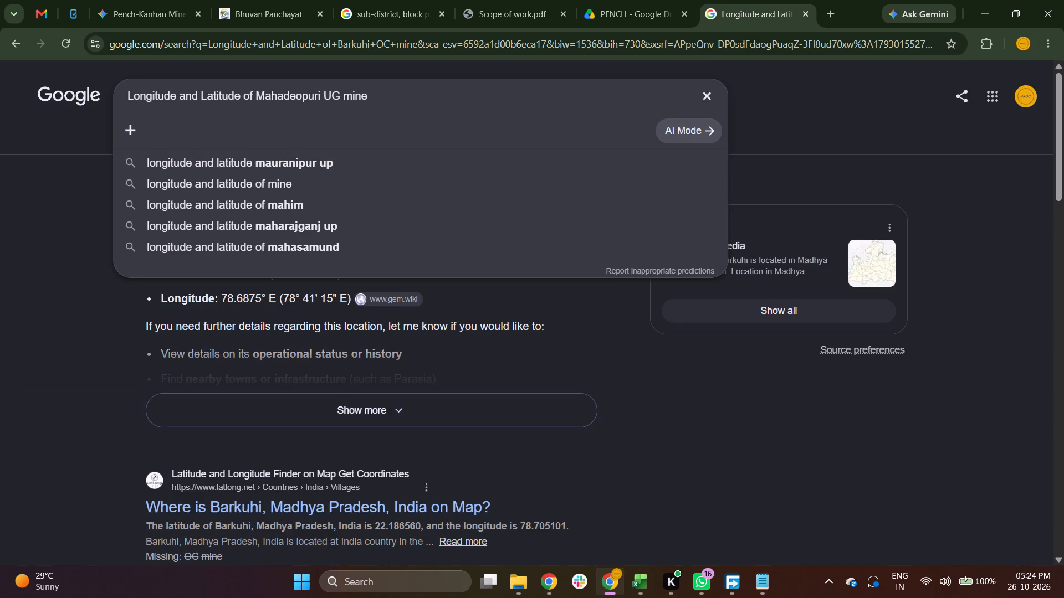
pyautogui.press('Return')
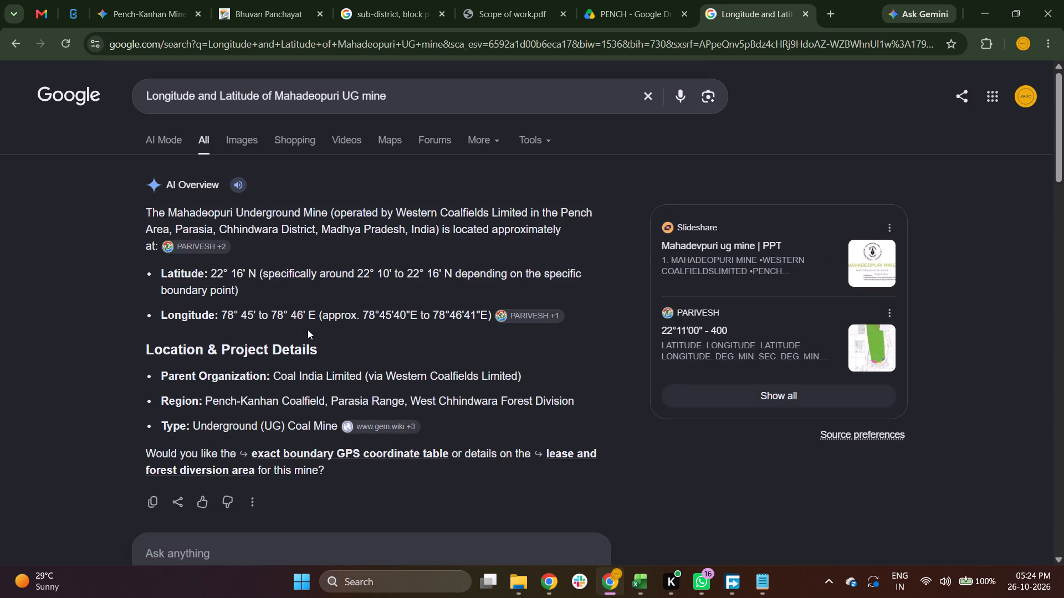
# Copy only the main Mahadeopuri UG latitude, 22° 16' N, from the AI Overview into C14 of the Tracker sheet.
pyautogui.moveTo(212, 272); pyautogui.dragTo(252, 274)
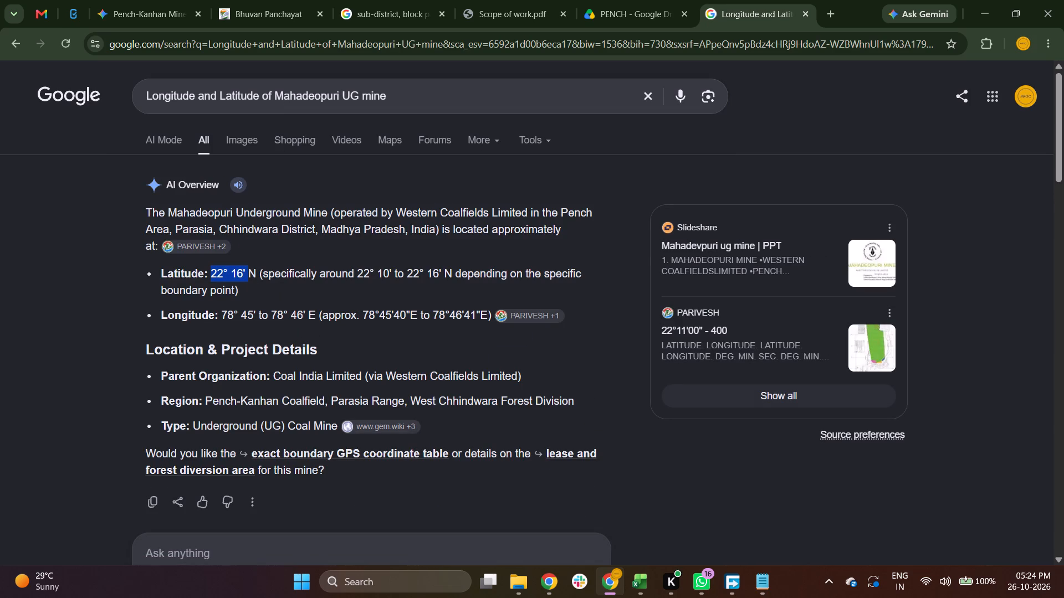
pyautogui.moveTo(252, 274); pyautogui.dragTo(255, 272)
pyautogui.hotkey('ctrl', 'c')
pyautogui.hotkey('ctrl', 'c')
pyautogui.hotkey('ctrl', 'c')
pyautogui.hotkey('alt', 'Tab')
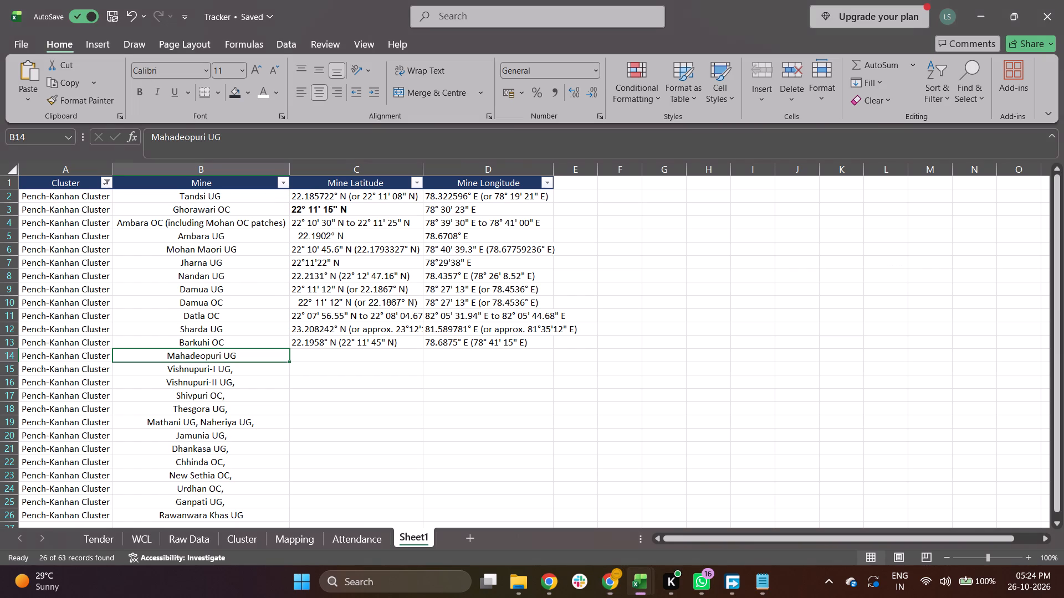
pyautogui.press('Right')
pyautogui.hotkey('ctrl', 'v')
# Copy the Mahadeopuri UG longitude range, 78° 45' to 78° 46' E, from the AI Overview into D14 of the Tracker sheet.
pyautogui.press('Right')
pyautogui.hotkey('alt', 'Tab')
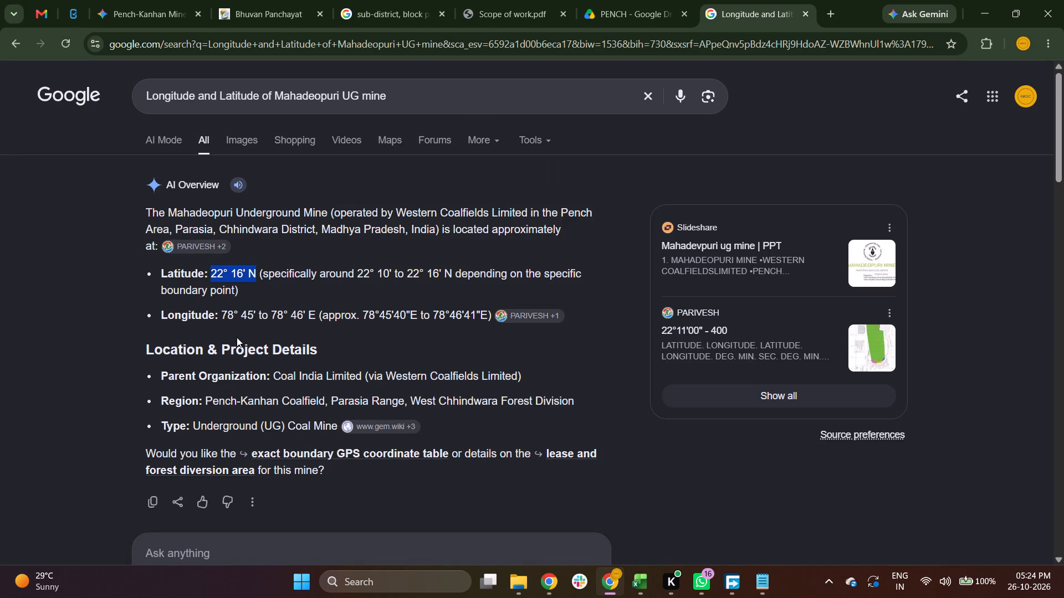
pyautogui.moveTo(221, 310); pyautogui.dragTo(230, 309)
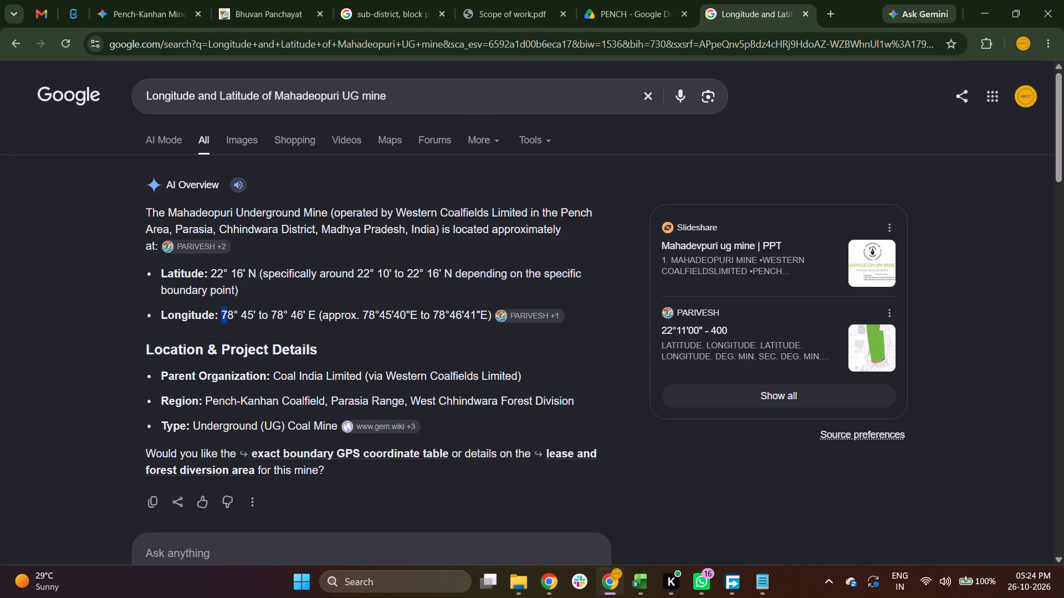
pyautogui.moveTo(230, 309); pyautogui.dragTo(314, 312)
pyautogui.hotkey('ctrl', 'c')
pyautogui.hotkey('ctrl', 'c')
pyautogui.hotkey('ctrl', 'c')
pyautogui.hotkey('ctrl', 'c')
pyautogui.hotkey('alt', 'Tab')
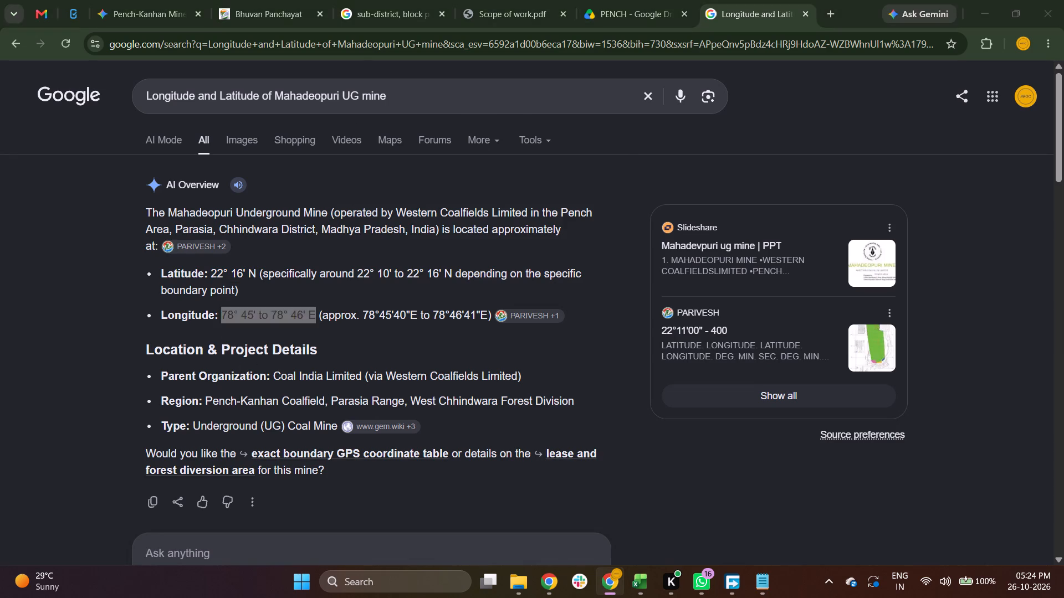
pyautogui.hotkey('ctrl', 'v')
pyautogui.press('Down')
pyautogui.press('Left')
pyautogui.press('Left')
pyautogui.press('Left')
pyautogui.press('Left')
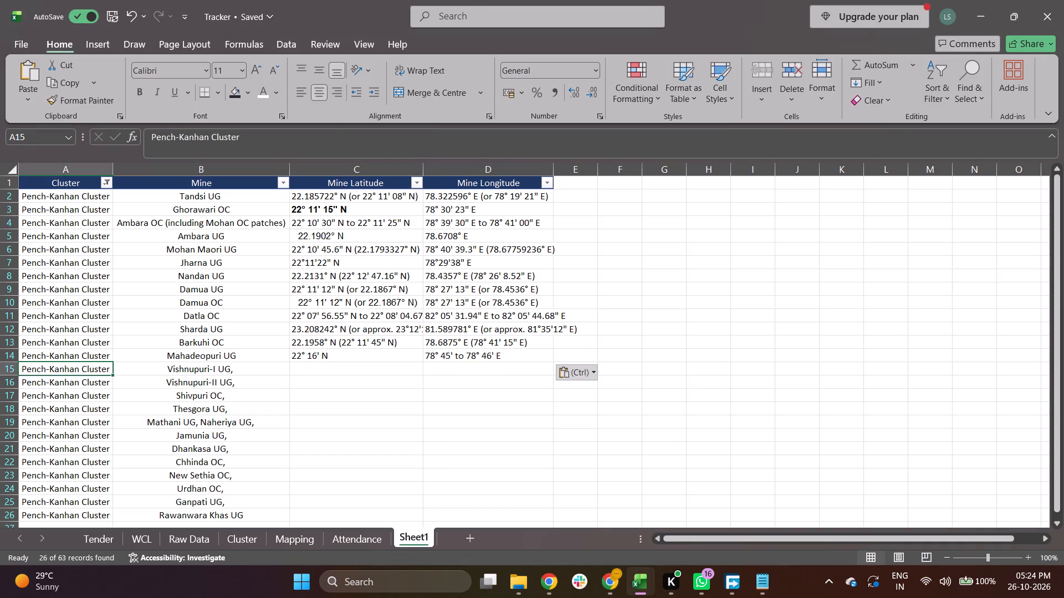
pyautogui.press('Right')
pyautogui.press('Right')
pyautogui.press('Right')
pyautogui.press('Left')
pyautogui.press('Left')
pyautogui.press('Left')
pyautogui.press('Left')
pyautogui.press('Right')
pyautogui.press('Up')
pyautogui.press('Up')
pyautogui.press('Up')
pyautogui.press('Up')
pyautogui.press('Up')
pyautogui.press('Up')
pyautogui.press('Up')
pyautogui.press('Up')
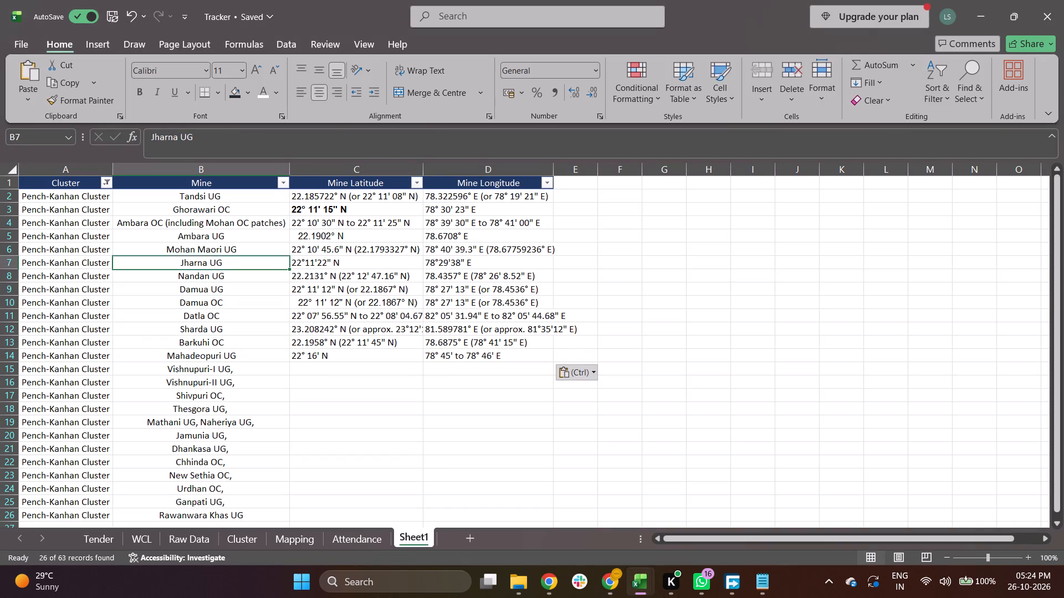
pyautogui.press('Up')
pyautogui.press('Up')
pyautogui.press('Up')
pyautogui.press('Up')
pyautogui.press('Left')
pyautogui.press('Up')
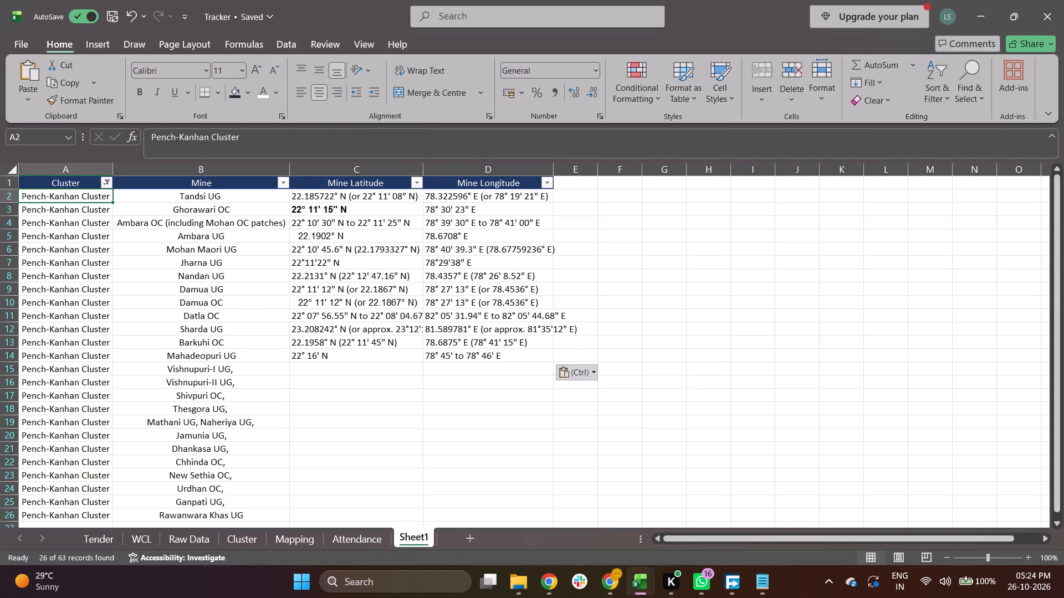
pyautogui.hotkey('shift', 'Right')
pyautogui.hotkey('ctrl', 'shift', 'Down')
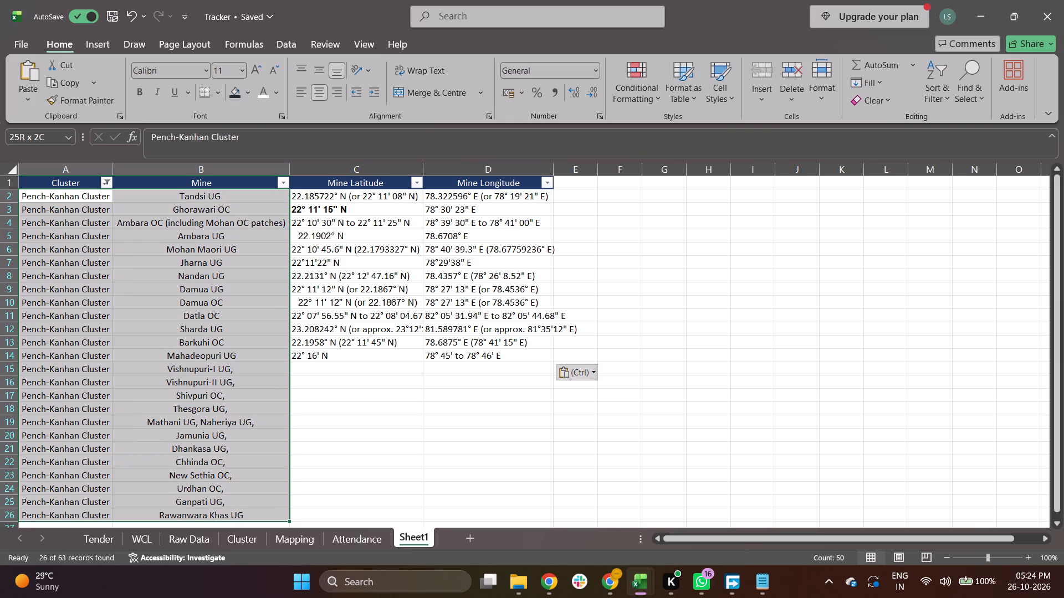
pyautogui.press('Up')
pyautogui.hotkey('shift', 'Right')
pyautogui.hotkey('ctrl', 'shift', 'Down')
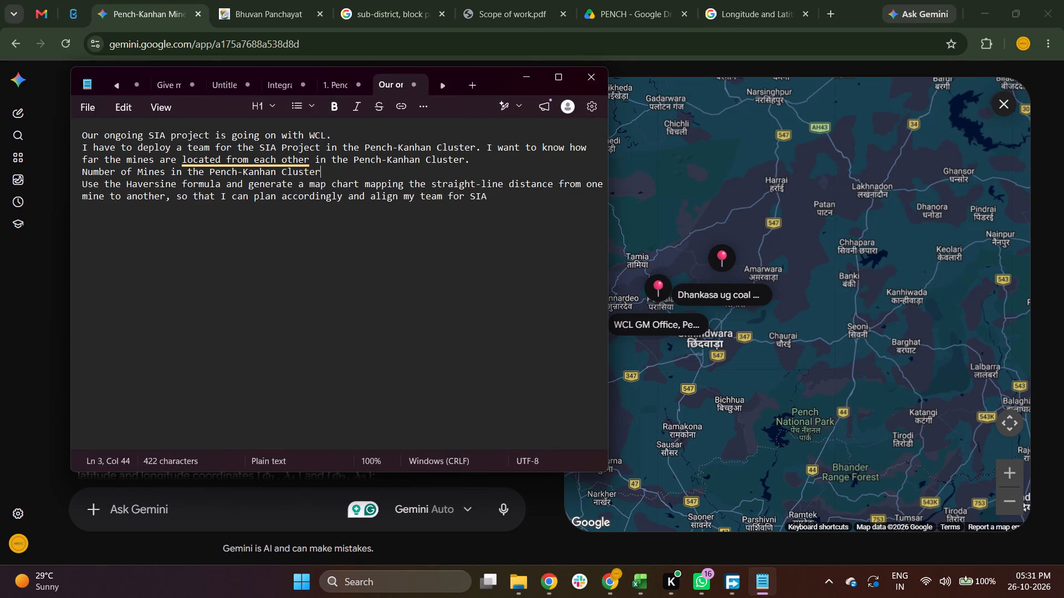
# Separate the WCL sentence, the deployment paragraph, the mines heading and the Haversine instruction with blank lines.
pyautogui.press('Up')
pyautogui.press('Down')
pyautogui.press('Left')
pyautogui.press('Left')
pyautogui.press('Left')
pyautogui.press('Left')
pyautogui.press('Left')
pyautogui.press('Left')
pyautogui.press('Left')
pyautogui.press('Left')
pyautogui.press('Left')
pyautogui.press('Left')
pyautogui.press('Left')
pyautogui.press('Left')
pyautogui.press('Left')
pyautogui.press('Left')
pyautogui.press('Left')
pyautogui.press('Left')
pyautogui.press('Left')
pyautogui.press('Left')
pyautogui.press('Left')
pyautogui.press('Left')
pyautogui.press('Left')
pyautogui.press('Left')
pyautogui.press('Left')
pyautogui.press('Left')
pyautogui.press('Left')
pyautogui.press('Left')
pyautogui.press('Left')
pyautogui.press('Left')
pyautogui.press('Left')
pyautogui.press('Left')
pyautogui.press('Left')
pyautogui.press('Left')
pyautogui.press('Left')
pyautogui.press('Left')
pyautogui.press('Left')
pyautogui.press('Left')
pyautogui.press('Left')
pyautogui.press('Left')
pyautogui.press('Left')
pyautogui.press('Left')
pyautogui.press('Left')
pyautogui.press('Left')
pyautogui.press('Return')
pyautogui.press('Up')
pyautogui.press('Up')
pyautogui.press('Up')
pyautogui.press('Return')
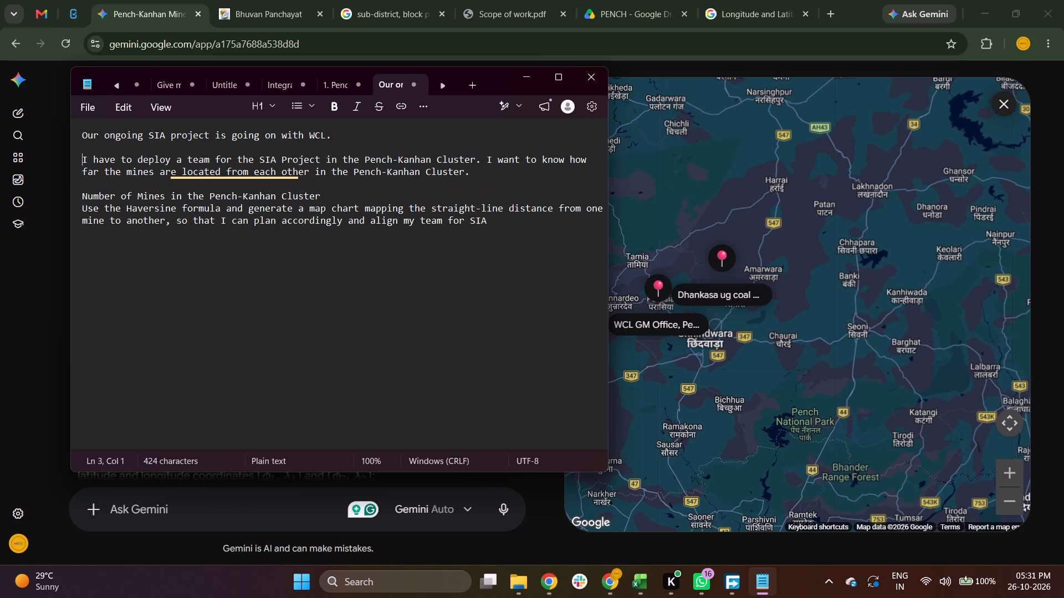
pyautogui.press('Up')
pyautogui.press('Down')
pyautogui.press('Down')
pyautogui.press('Down')
pyautogui.press('Down')
pyautogui.press('Down')
pyautogui.press('Return')
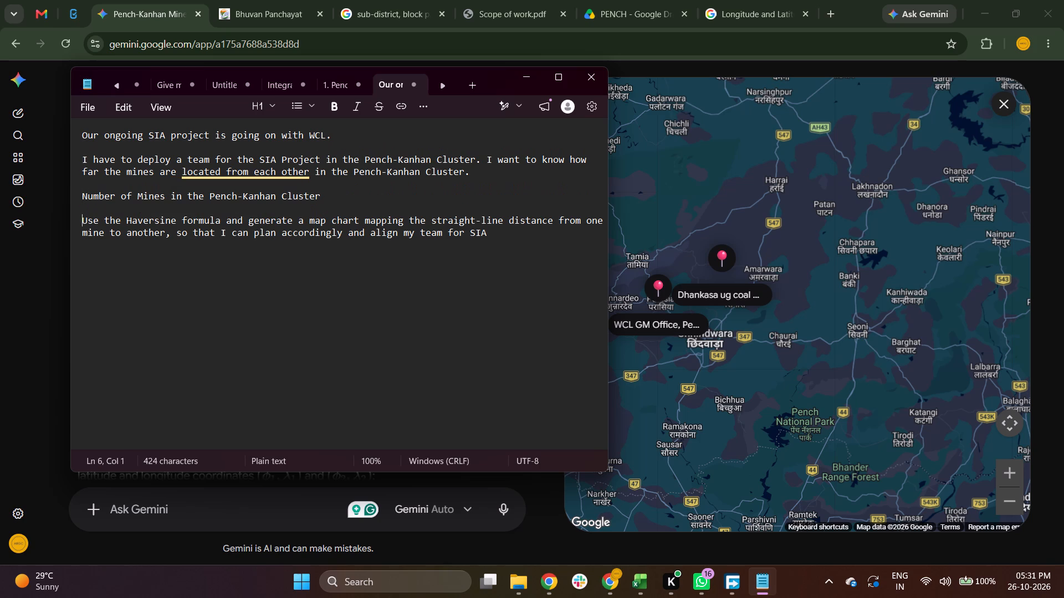
# Start a list under the "Number of Mines in the Pench-Kanhan Cluster" heading with an asterisk.
pyautogui.press('Up')
pyautogui.press('*')
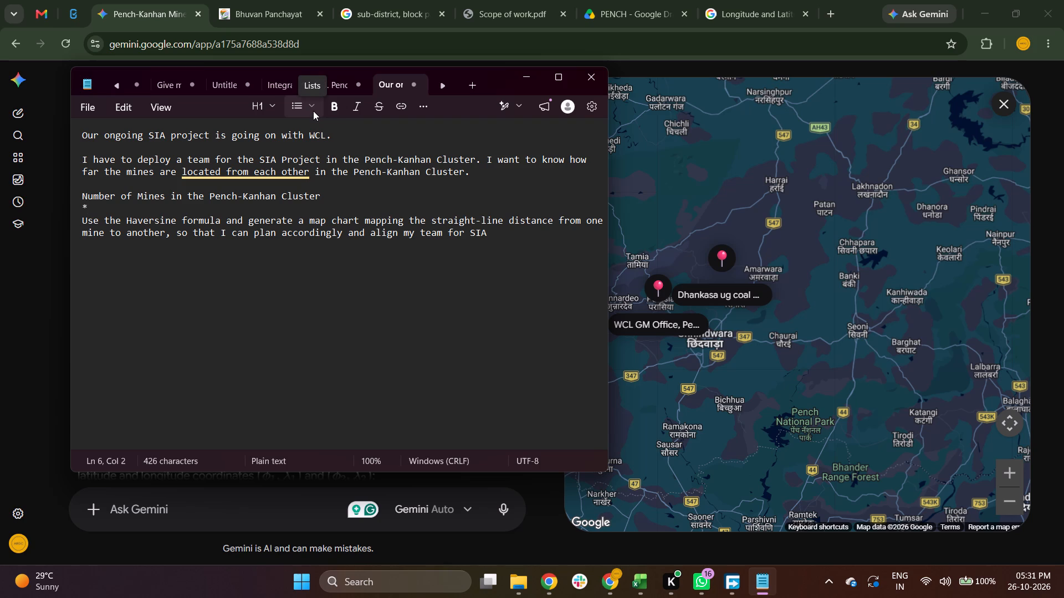
# Copy Tandsi UG, Ghorawari OC and Ambara OC (including Mohan OC patches) from the cluster list note into the prompt after the asterisk.
pyautogui.click(339, 83)
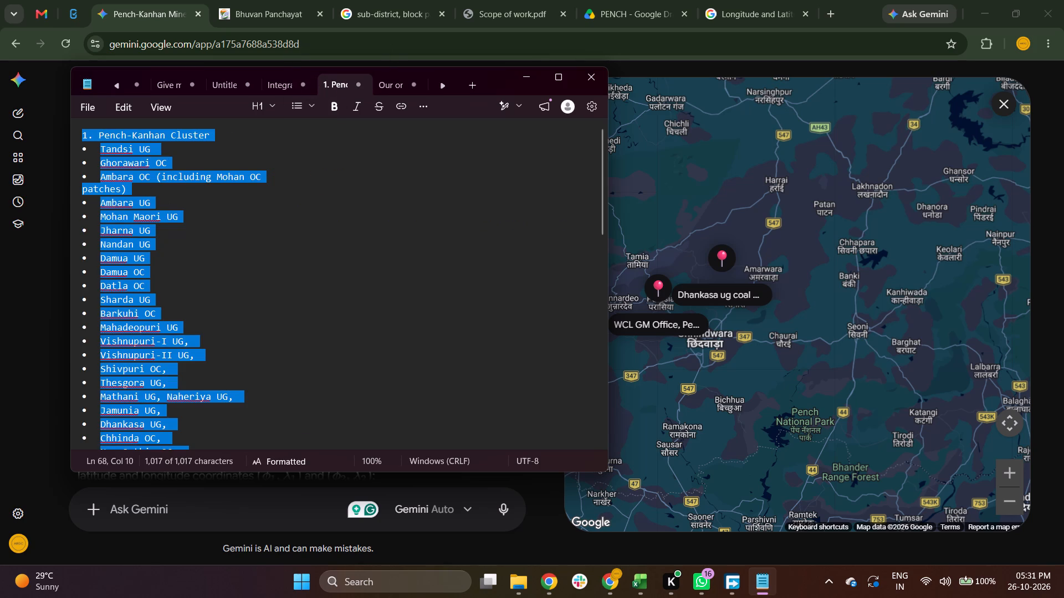
pyautogui.click(167, 150)
pyautogui.moveTo(100, 149); pyautogui.dragTo(135, 167)
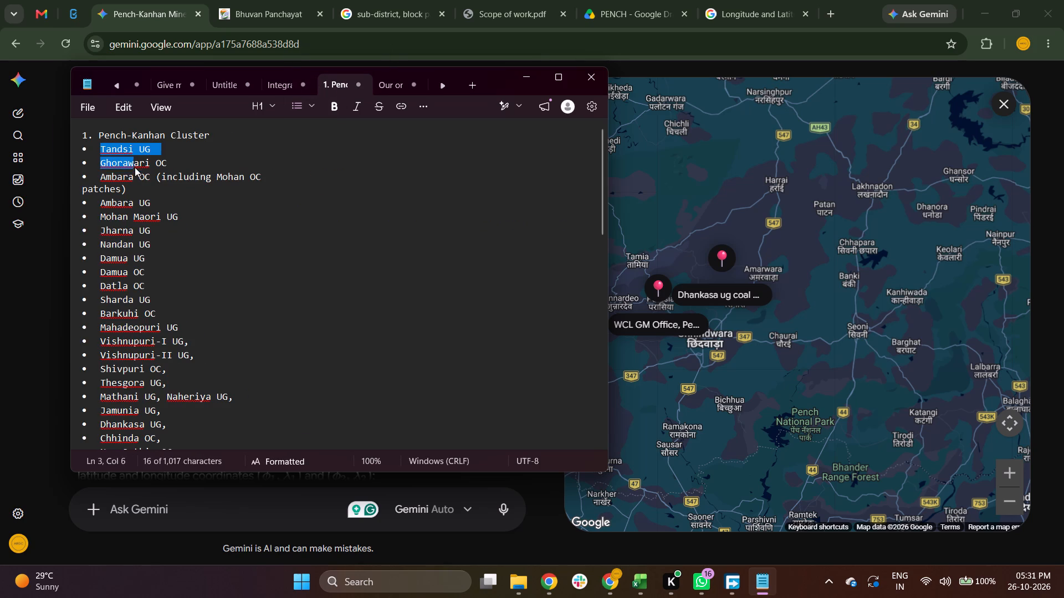
pyautogui.moveTo(135, 167); pyautogui.dragTo(158, 188)
pyautogui.hotkey('ctrl', 'c')
pyautogui.hotkey('ctrl', 'c')
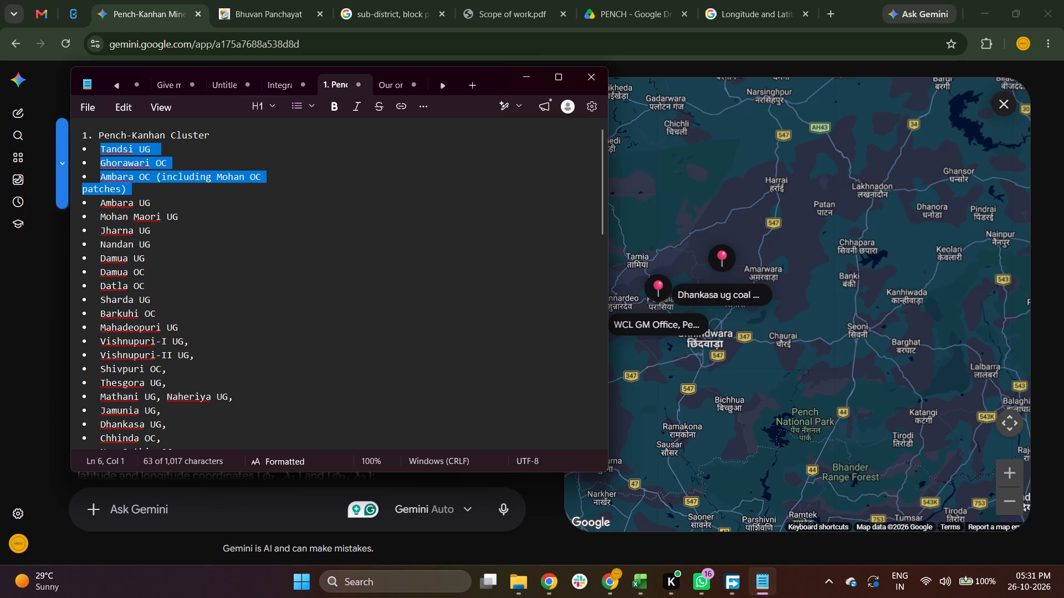
pyautogui.click(390, 94)
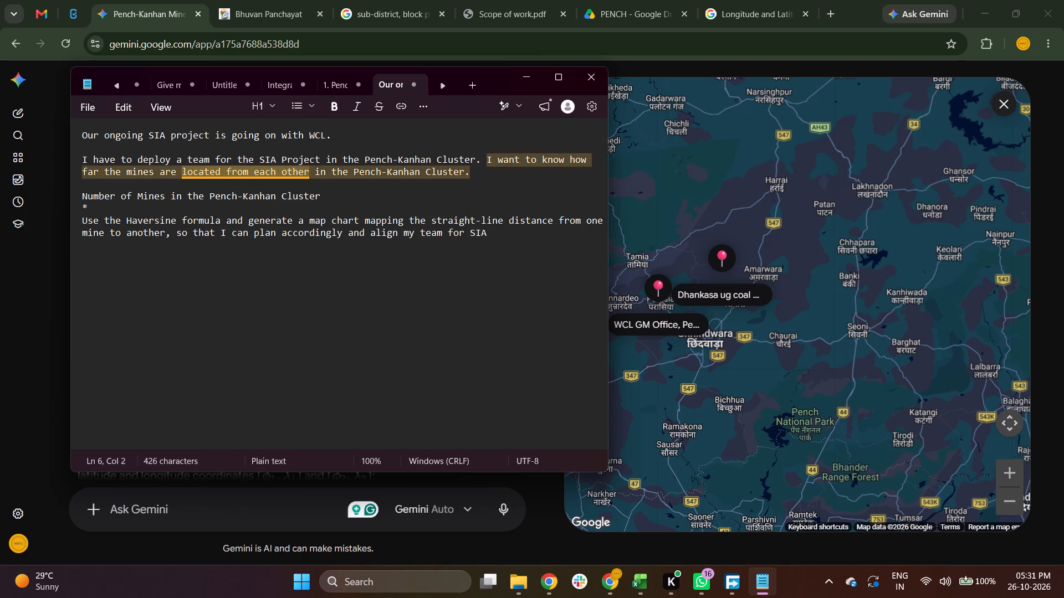
pyautogui.hotkey('ctrl', 'v')
# Add an asterisk in front of Ghorawari OC and Ambara OC in the prompt's mine list.
pyautogui.click(87, 229)
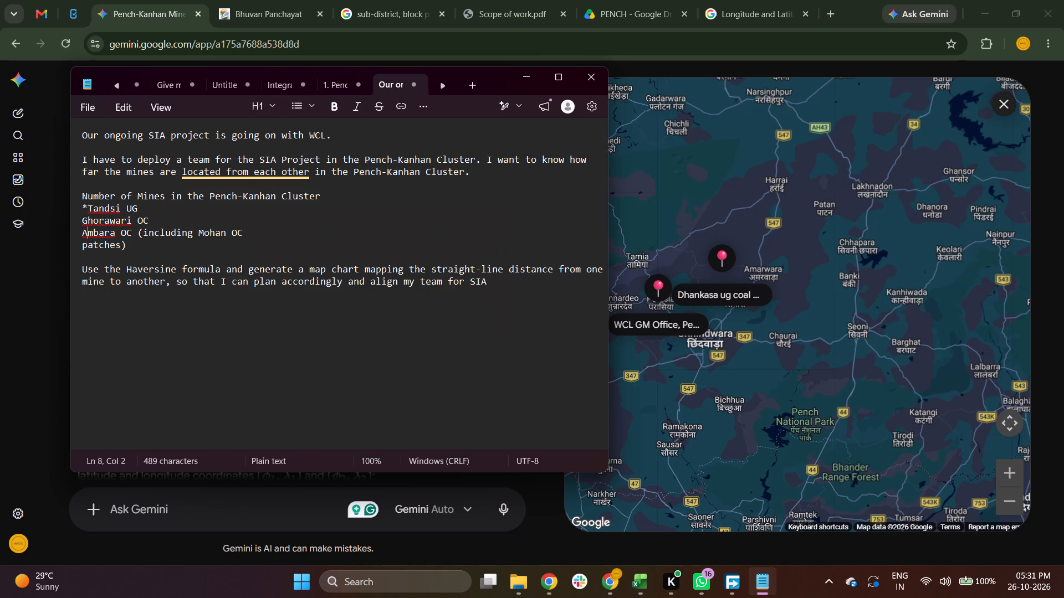
pyautogui.press('Left')
pyautogui.press('Up')
pyautogui.press('*')
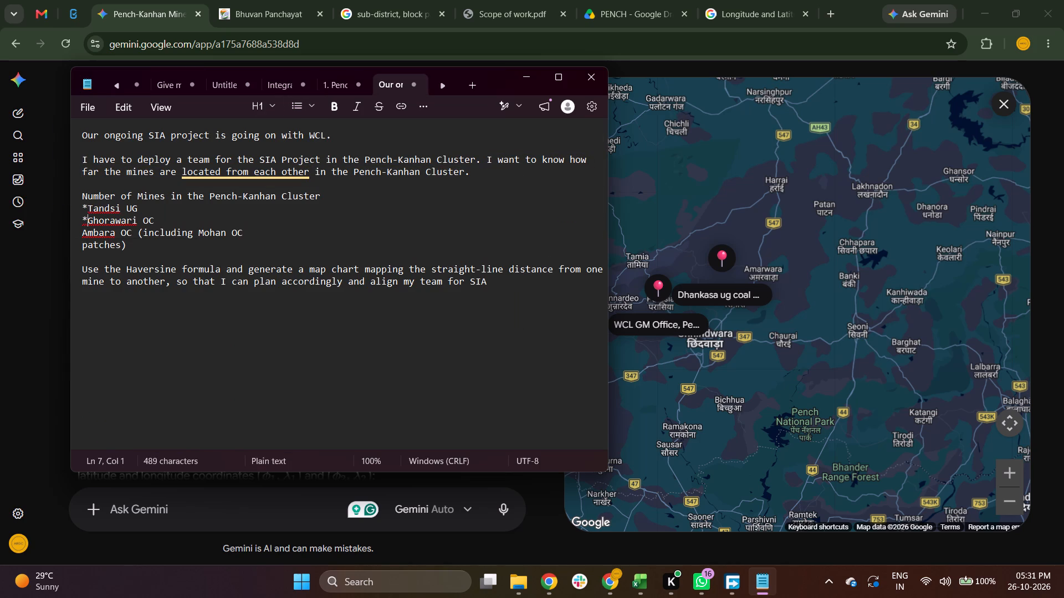
pyautogui.press('Down')
pyautogui.press('Left')
pyautogui.press('*')
# Join the stray "patches)" line onto the Ambara OC entry, separated by a space.
pyautogui.press('Down')
pyautogui.press('Left')
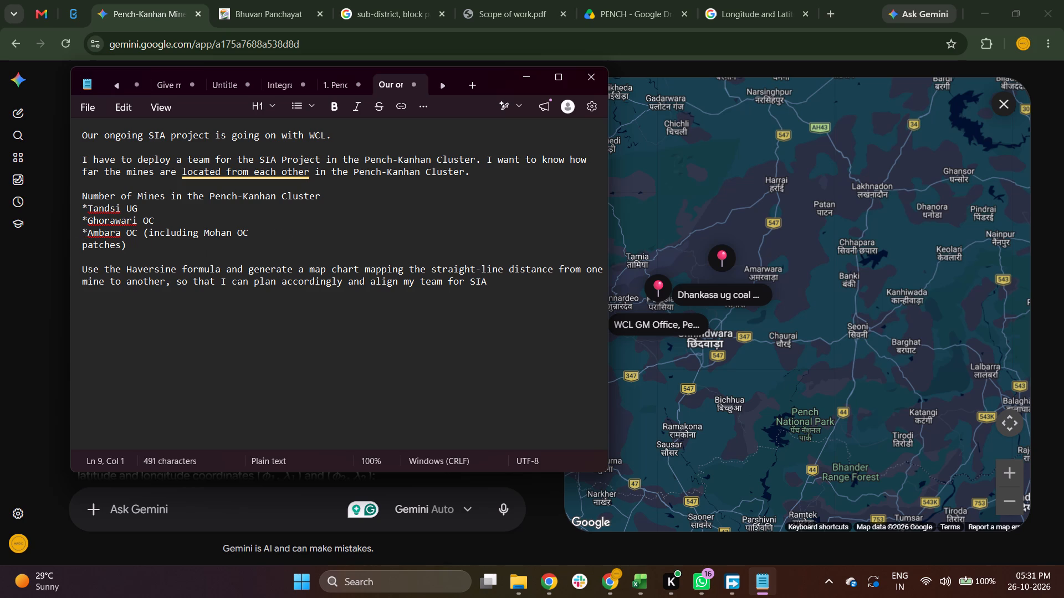
pyautogui.press('BackSpace')
pyautogui.press('space')
# Add an asterisk below Ambara OC and copy in the remaining Pench-Kanhan mines, Ambara UG through Rawanwara Khas UG, from the cluster list note.
pyautogui.press('Down')
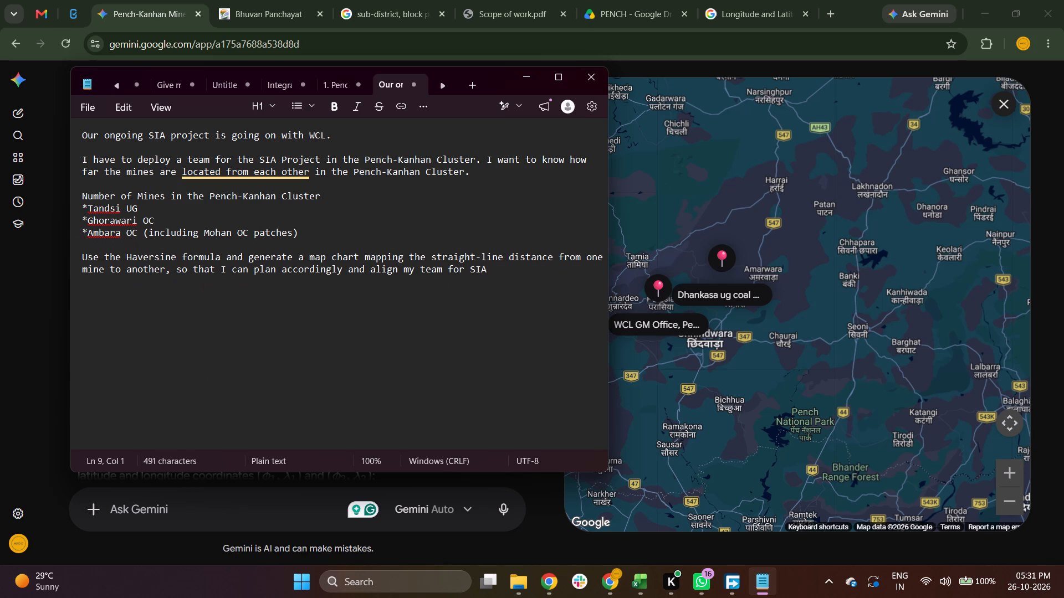
pyautogui.press('*')
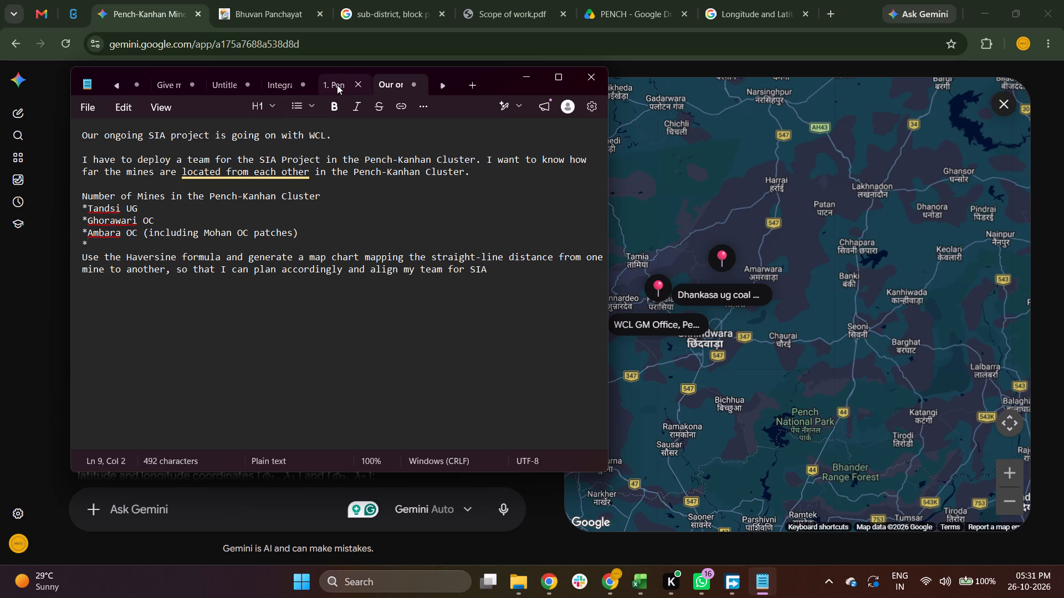
pyautogui.click(337, 85)
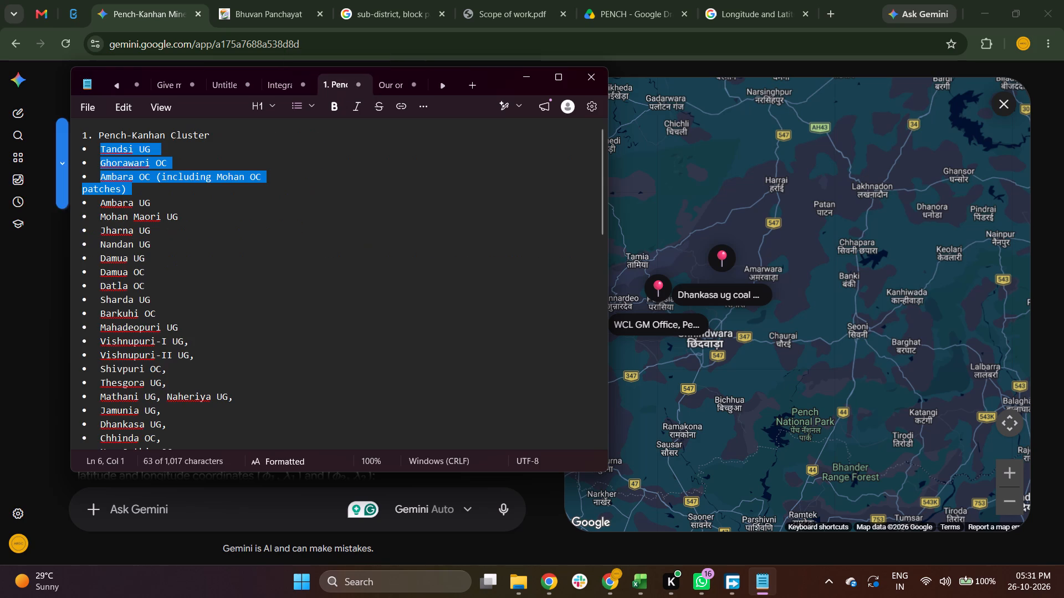
pyautogui.moveTo(100, 205); pyautogui.dragTo(181, 378)
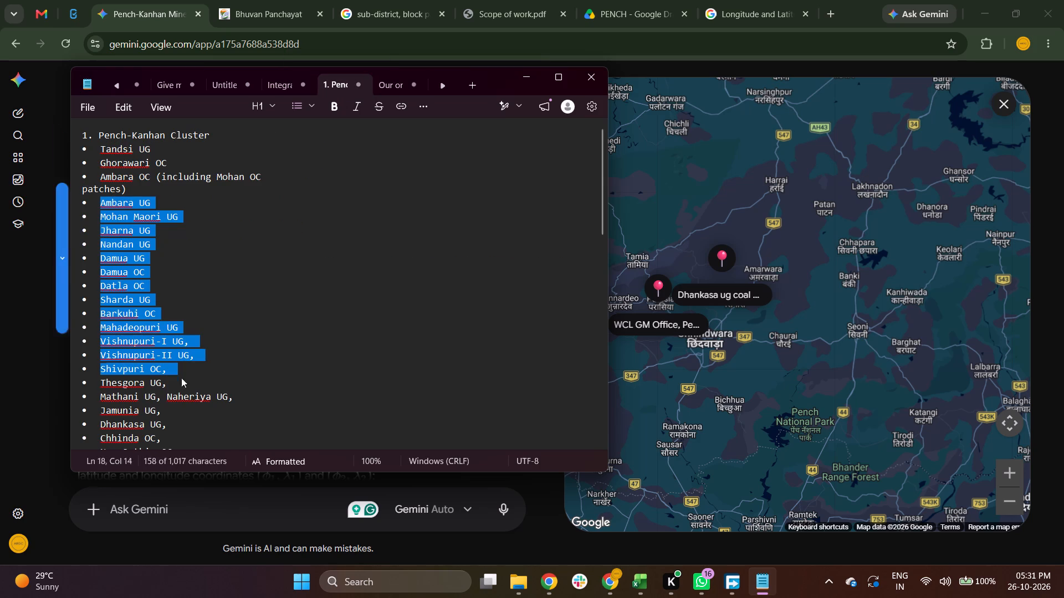
pyautogui.moveTo(181, 378); pyautogui.dragTo(192, 452)
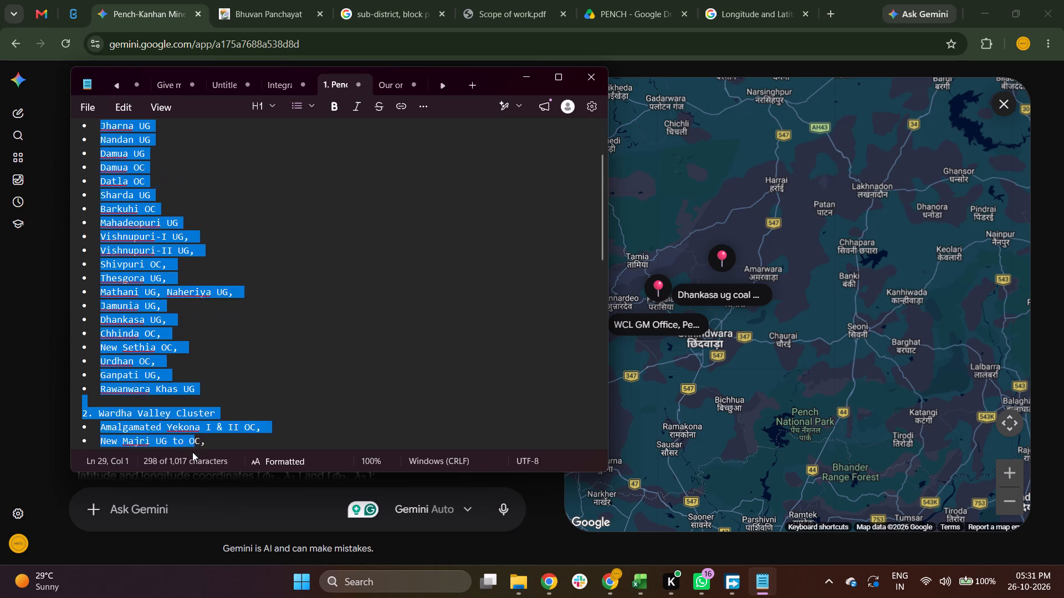
pyautogui.moveTo(192, 452); pyautogui.dragTo(201, 275)
pyautogui.hotkey('ctrl', 'c')
pyautogui.hotkey('ctrl', 'c')
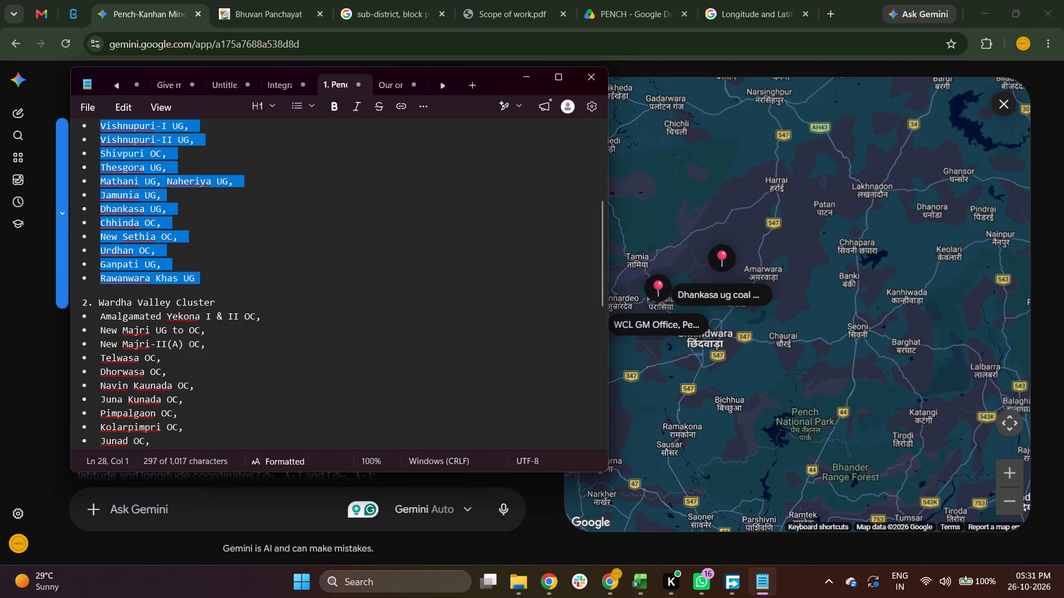
pyautogui.click(395, 84)
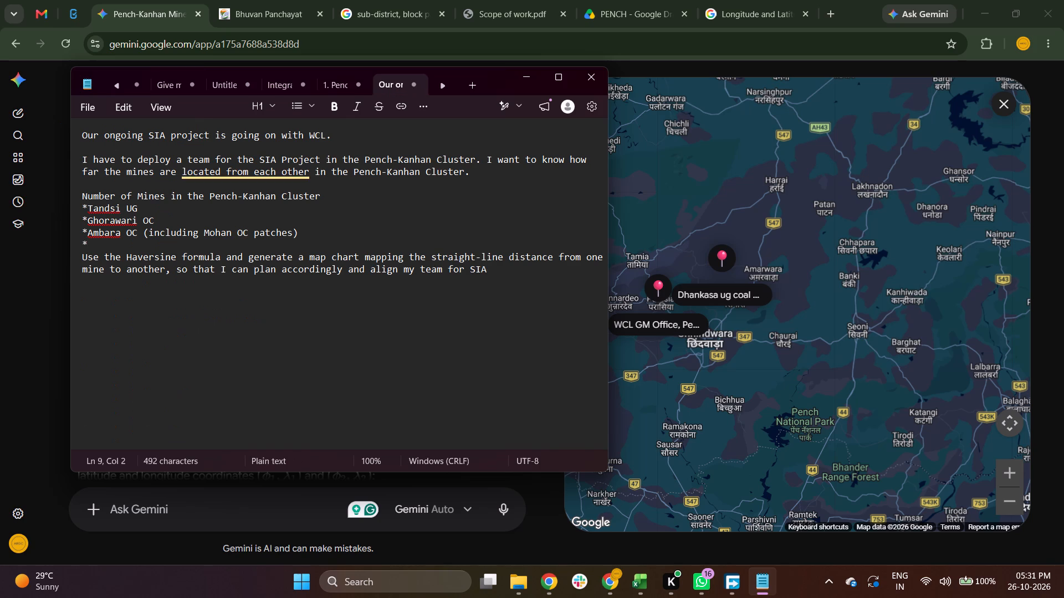
pyautogui.hotkey('ctrl', 'v')
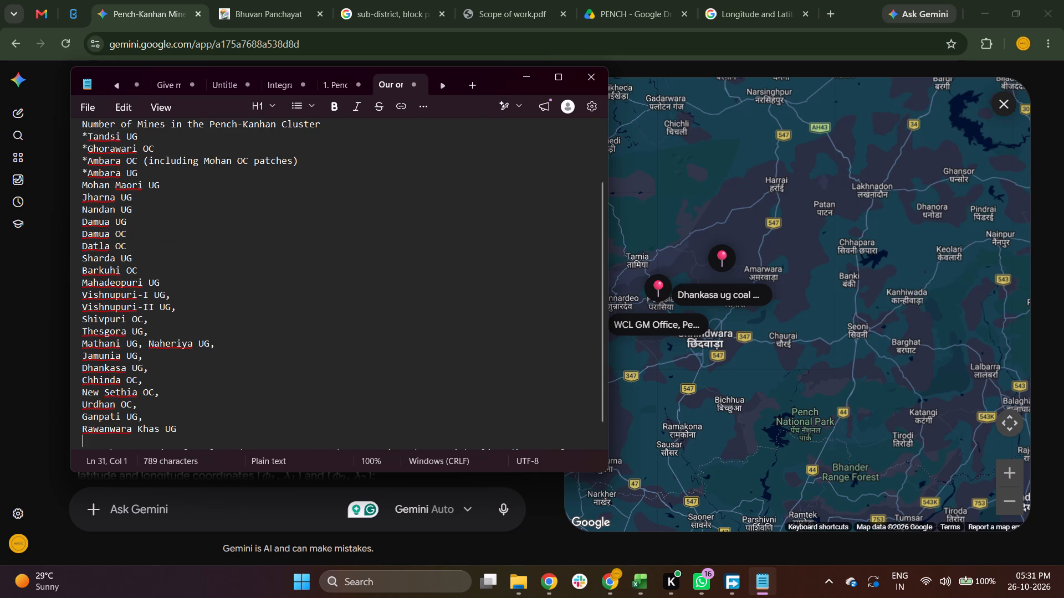
# Add an asterisk in front of Mohan Maori UG, Jharna UG, Nandan UG and Damua UG.
pyautogui.click(80, 183)
pyautogui.click(88, 184)
pyautogui.press('Left')
pyautogui.press('*')
pyautogui.press('Up')
pyautogui.press('Down')
pyautogui.press('Down')
pyautogui.press('Left')
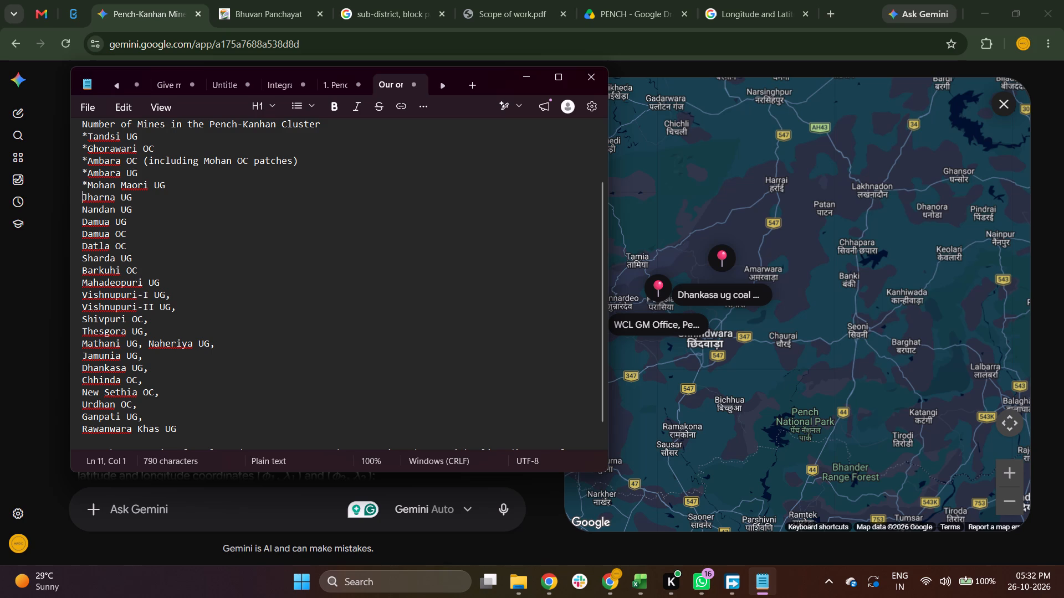
pyautogui.press('*')
pyautogui.press('Down')
pyautogui.press('Left')
pyautogui.press('*')
pyautogui.press('Down')
pyautogui.press('Left')
pyautogui.press('*')
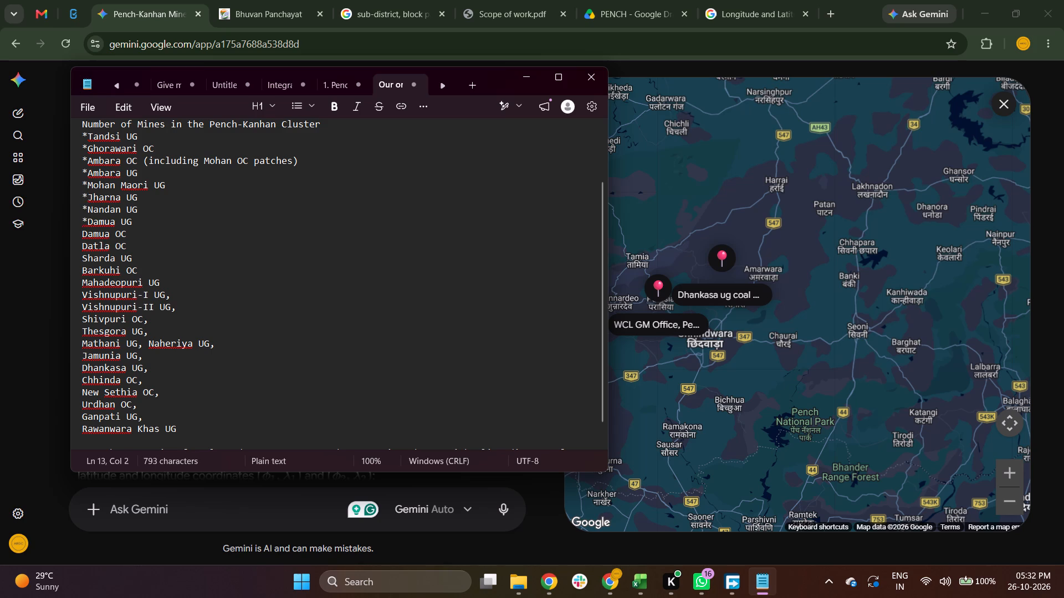
# Add an asterisk in front of Damua OC, Datla OC, Sharda UG and Barkuhi OC.
pyautogui.press('Down')
pyautogui.press('Left')
pyautogui.press('*')
pyautogui.press('Down')
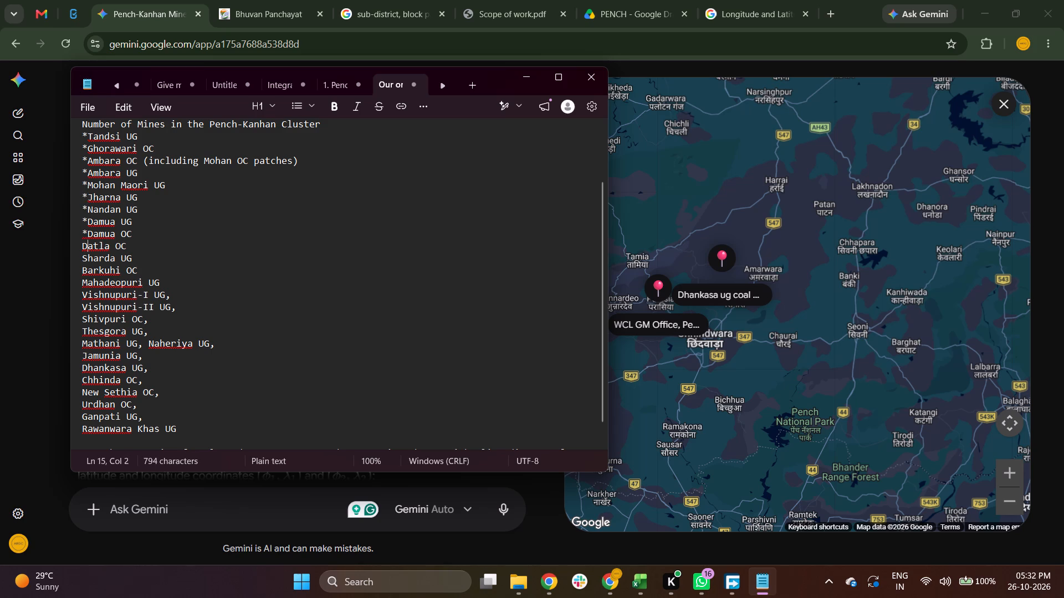
pyautogui.press('Left')
pyautogui.press('*')
pyautogui.press('Down')
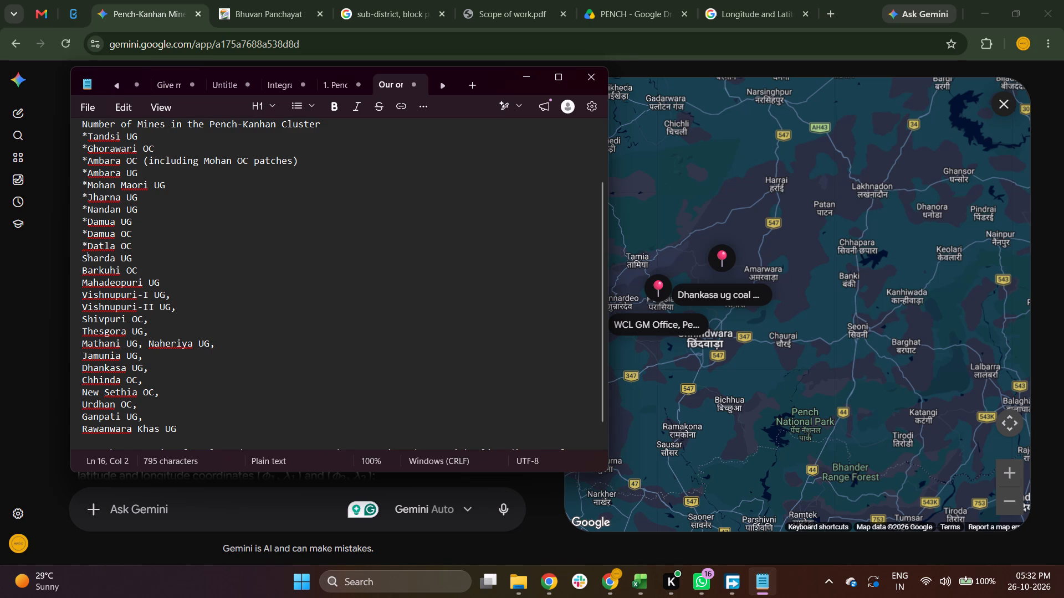
pyautogui.press('Left')
pyautogui.press('*')
pyautogui.press('Down')
pyautogui.press('Left')
pyautogui.press('*')
# Add an asterisk in front of Mahadeopuri UG, Vishnupuri-I UG, Vishnupuri-II UG and Shivpuri OC.
pyautogui.press('Down')
pyautogui.press('Left')
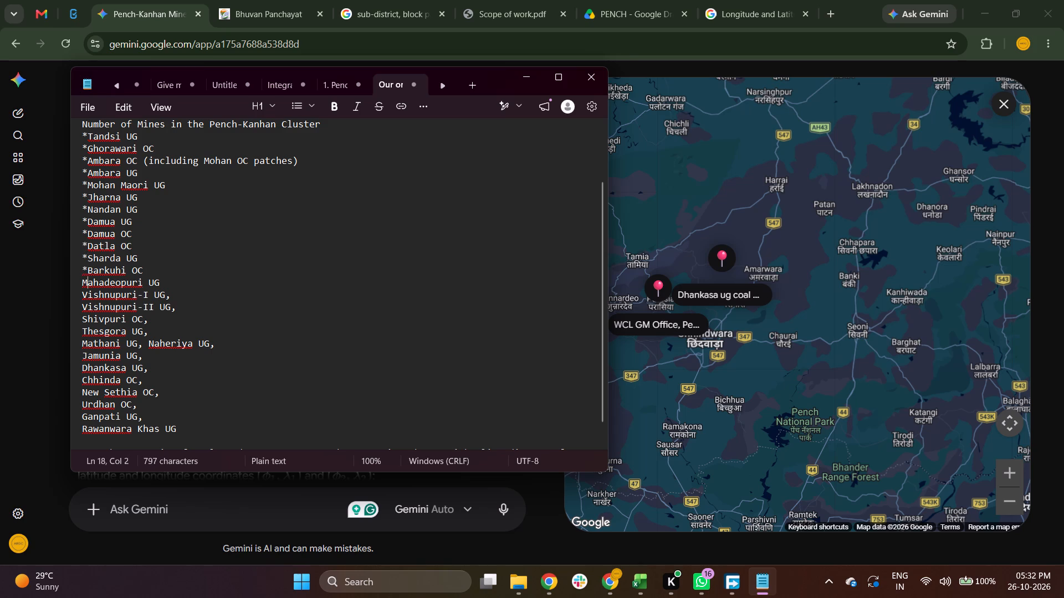
pyautogui.press('*')
pyautogui.press('Down')
pyautogui.press('Left')
pyautogui.press('*')
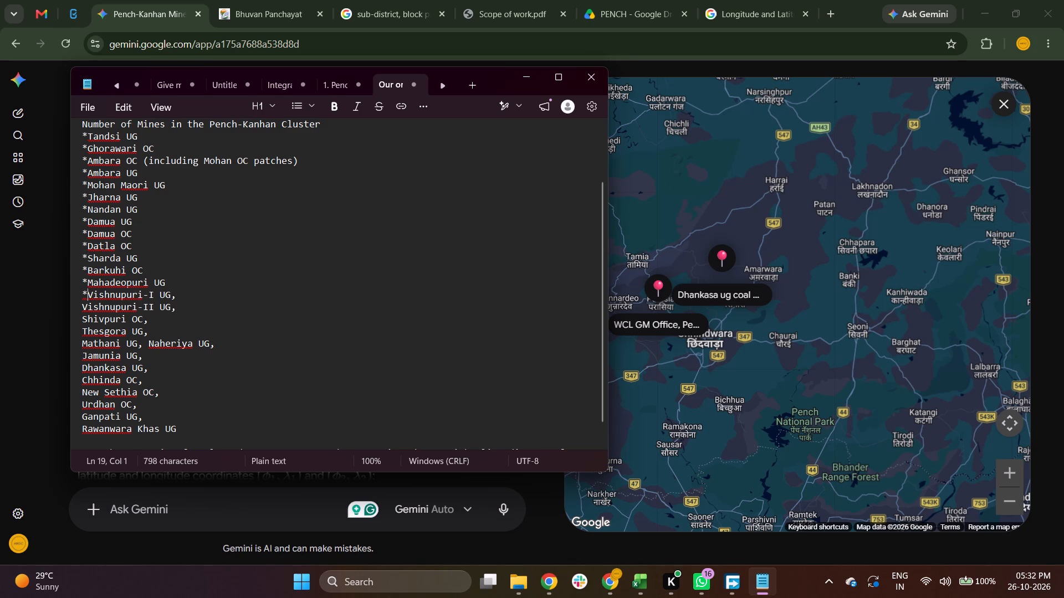
pyautogui.press('Down')
pyautogui.press('Left')
pyautogui.press('*')
pyautogui.press('Down')
pyautogui.press('Left')
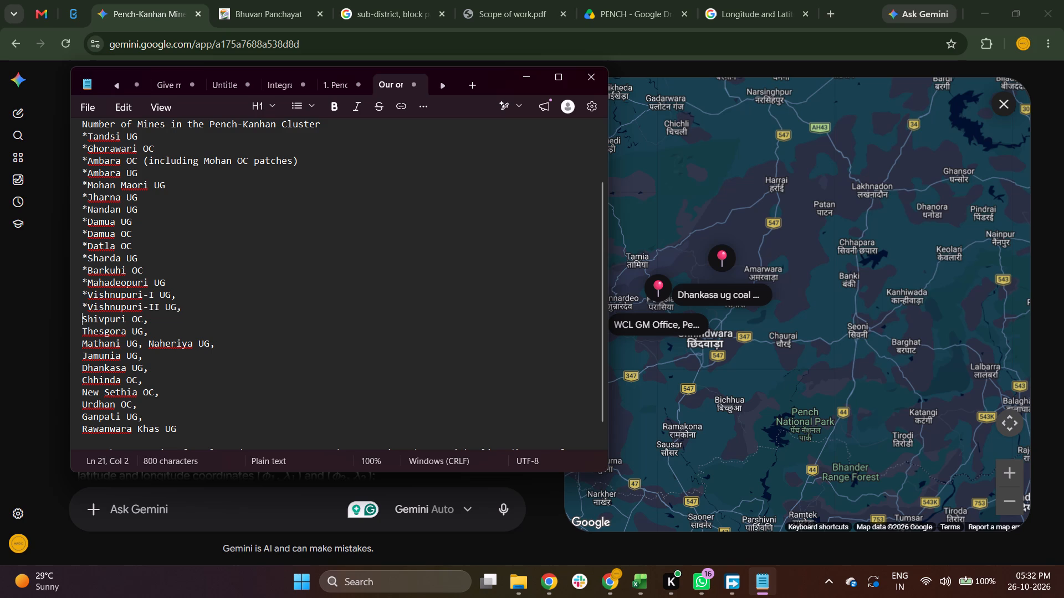
pyautogui.press('*')
# Add an asterisk in front of the Thesgora UG, Mathani UG/Naheriya UG, Jamunia UG and Dhankasa UG lines.
pyautogui.press('Down')
pyautogui.press('Left')
pyautogui.press('*')
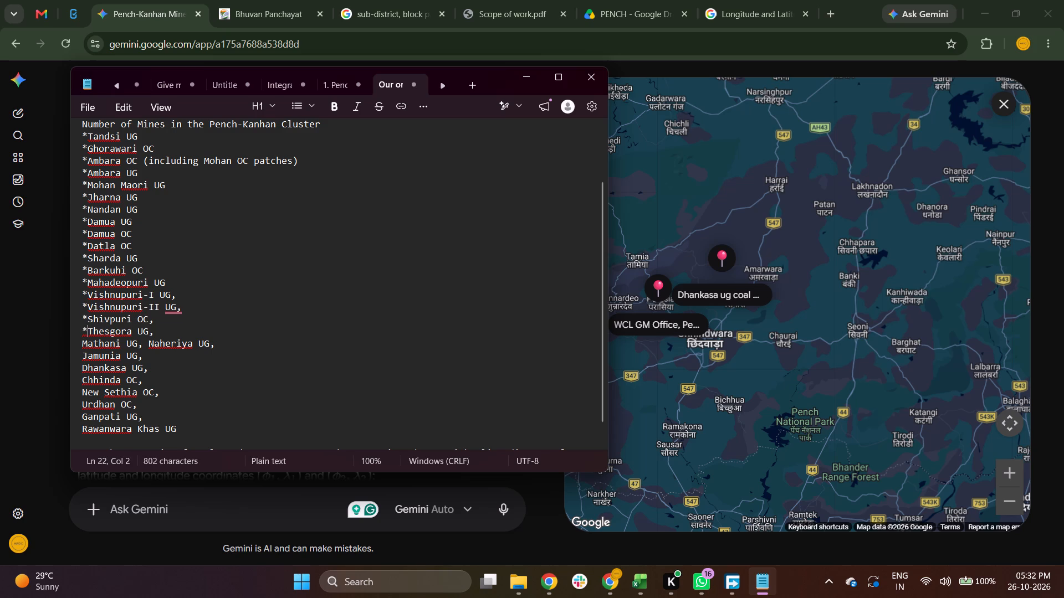
pyautogui.press('Down')
pyautogui.press('Left')
pyautogui.press('*')
pyautogui.press('Down')
pyautogui.press('Left')
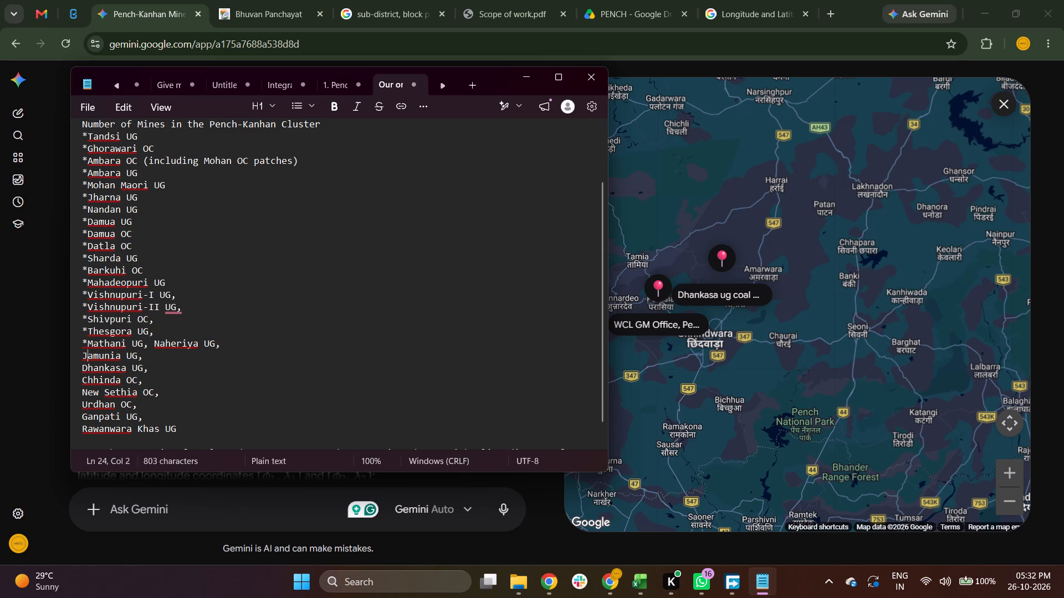
pyautogui.press('*')
pyautogui.press('Down')
pyautogui.press('Left')
pyautogui.press('*')
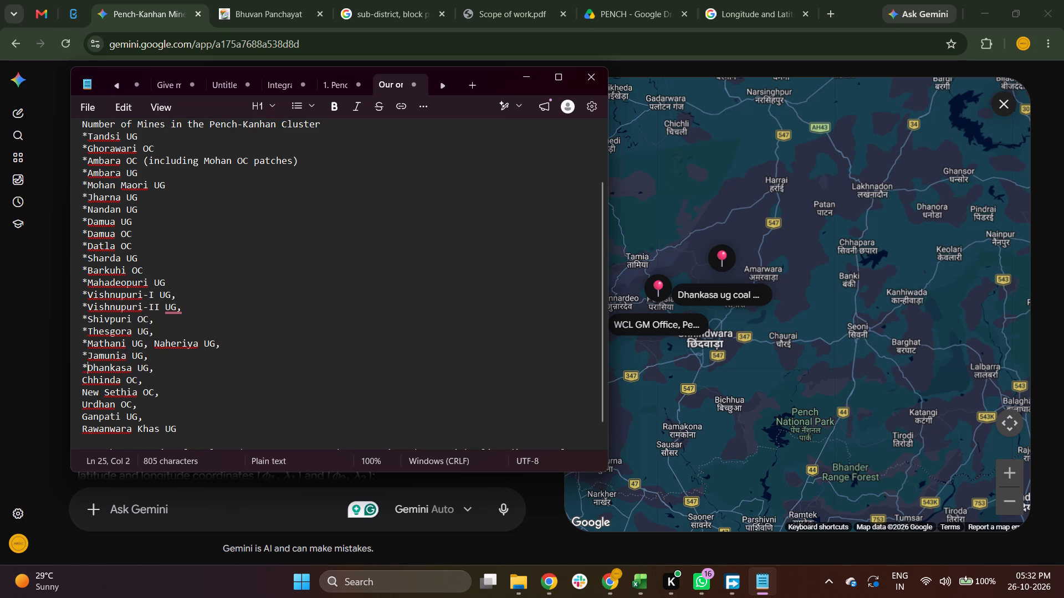
# Add an asterisk in front of Chhinda OC, New Sethia OC, Urdhan OC, Ganpati UG and Rawanwara Khas UG.
pyautogui.press('Down')
pyautogui.press('Left')
pyautogui.press('*')
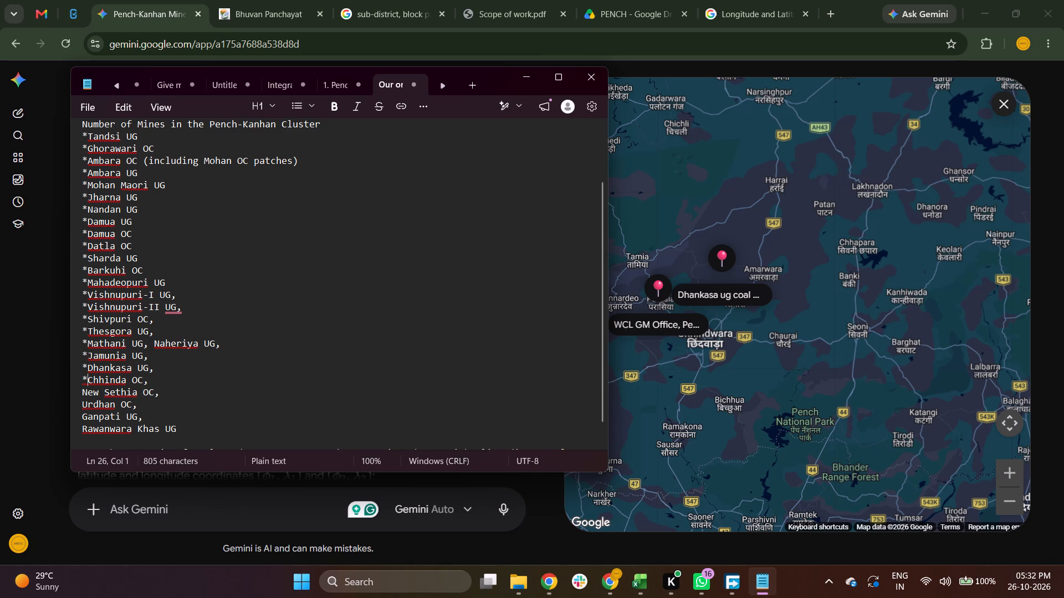
pyautogui.press('Down')
pyautogui.press('Left')
pyautogui.press('*')
pyautogui.press('Down')
pyautogui.press('Left')
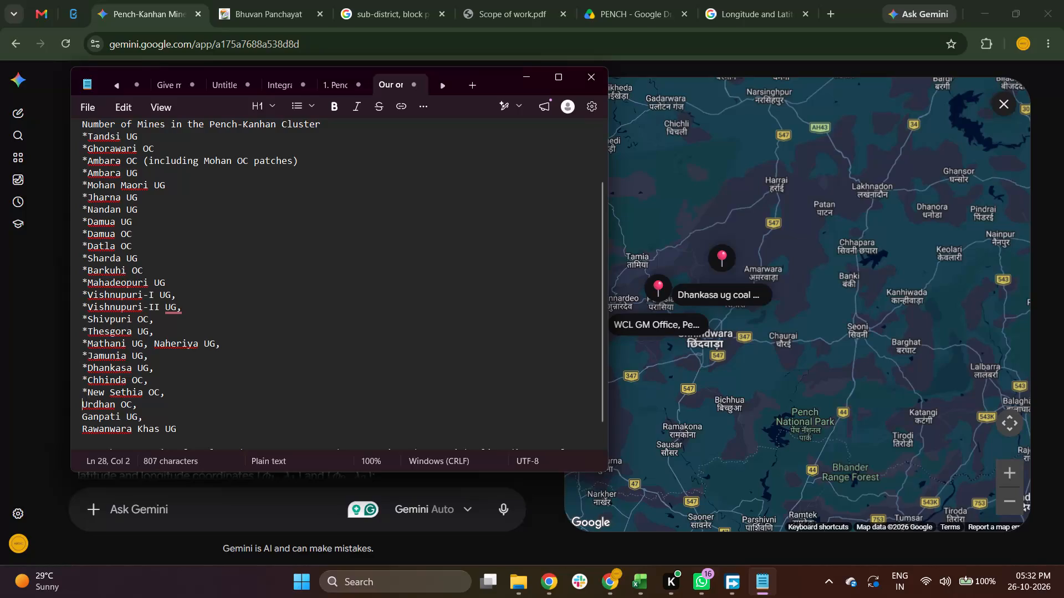
pyautogui.press('*')
pyautogui.press('Down')
pyautogui.press('Left')
pyautogui.press('*')
pyautogui.press('Down')
pyautogui.press('Left')
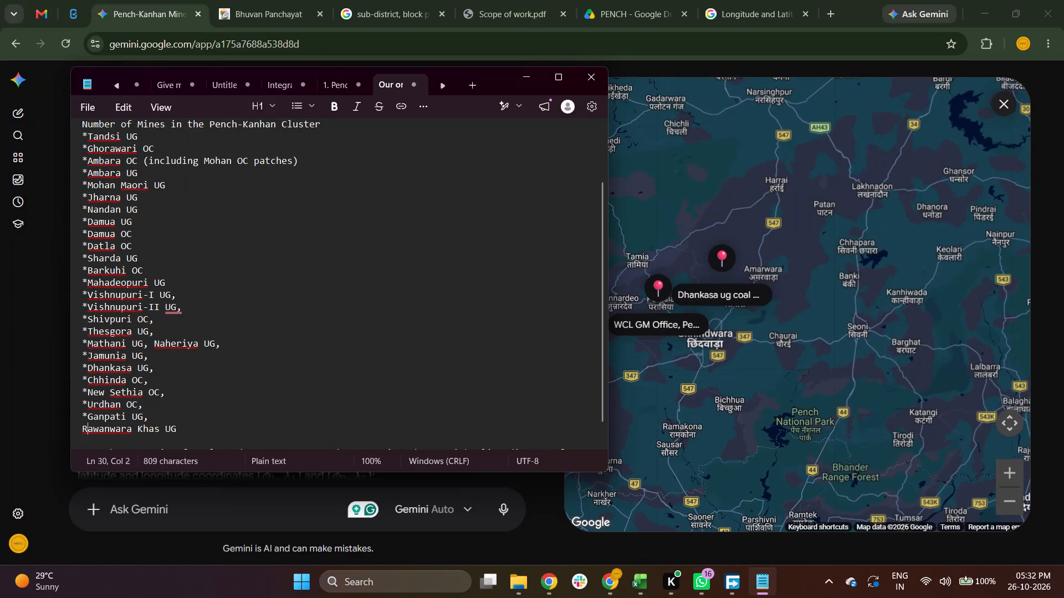
pyautogui.press('*')
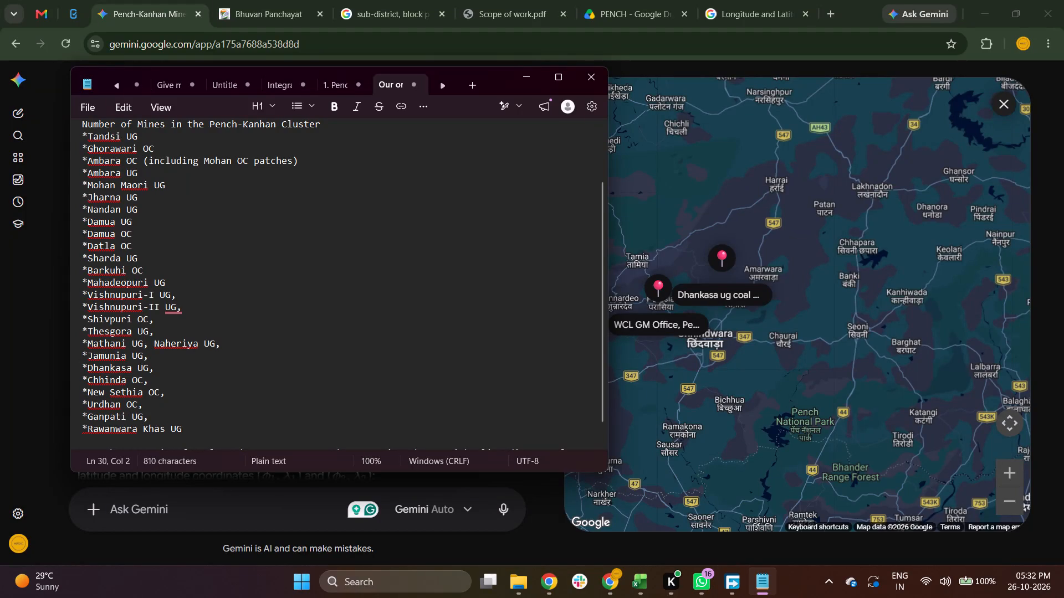
# Read through the whole prompt, from the SIA project introduction and the mine list to the closing Haversine instruction.
pyautogui.scroll(-2, 245, 300)
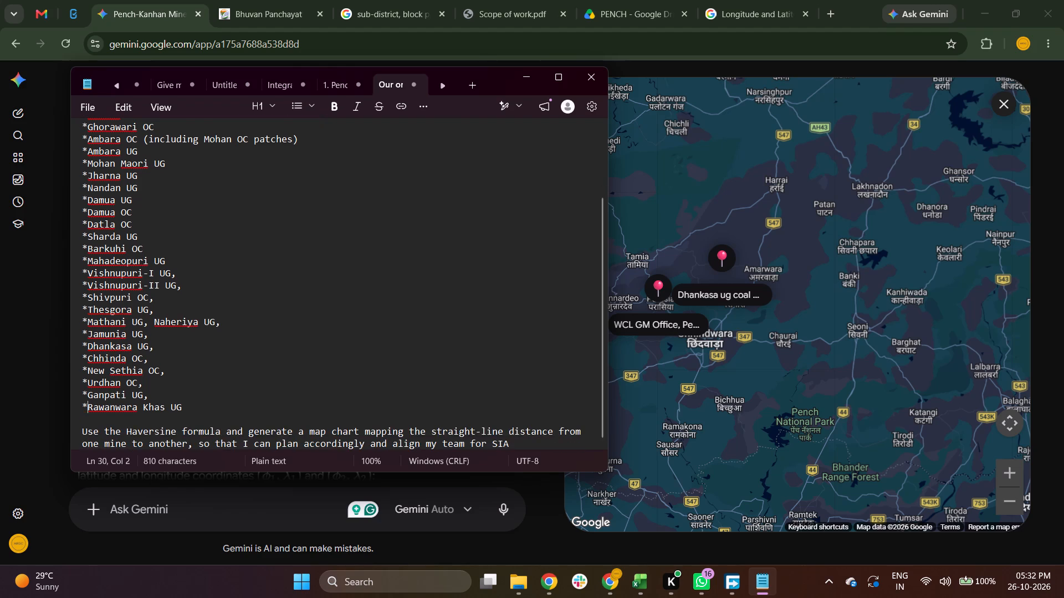
pyautogui.scroll(-2, 245, 300)
pyautogui.scroll(1, 245, 300)
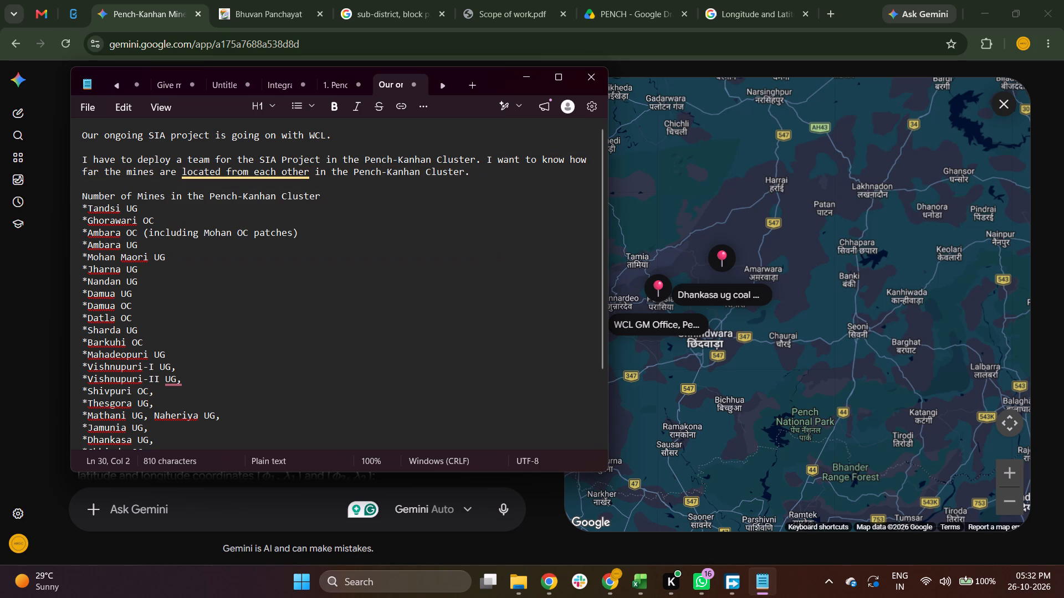
pyautogui.scroll(-1, 372, 315)
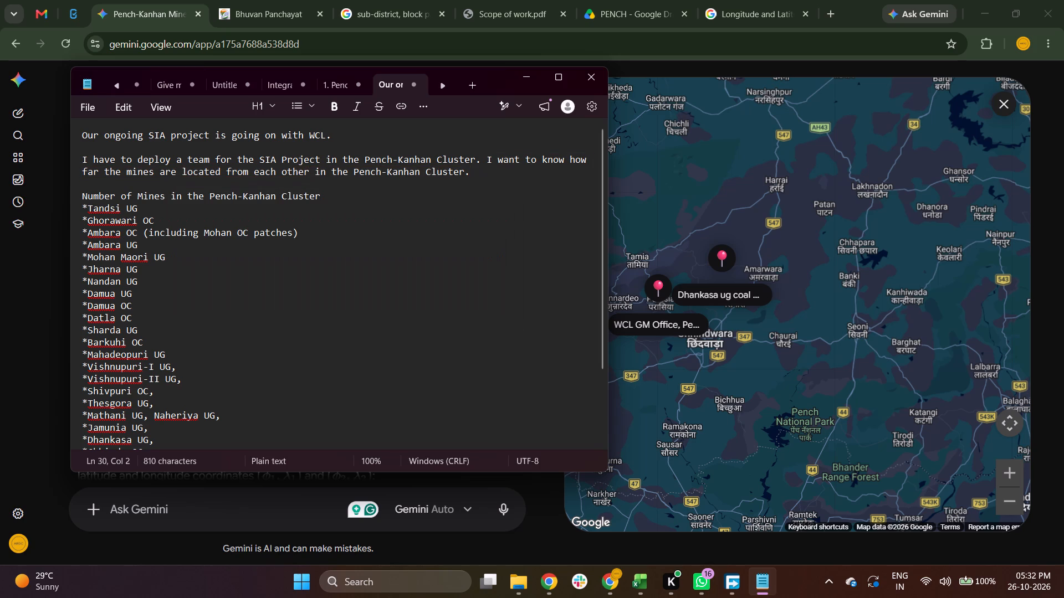
pyautogui.scroll(-1, 372, 315)
pyautogui.scroll(-1, 421, 360)
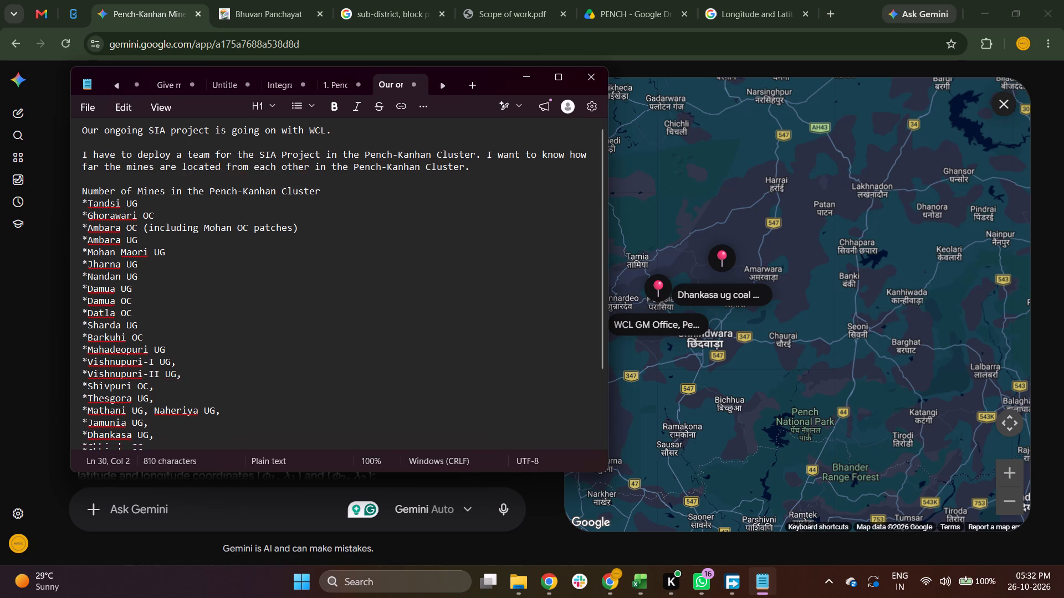
pyautogui.scroll(-2, 421, 360)
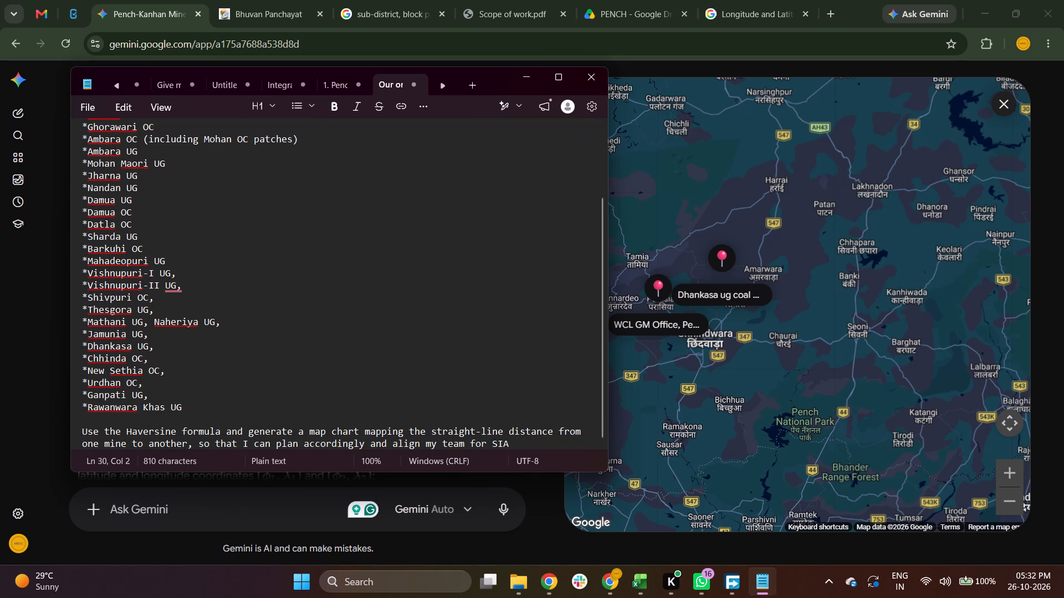
pyautogui.scroll(-1, 231, 358)
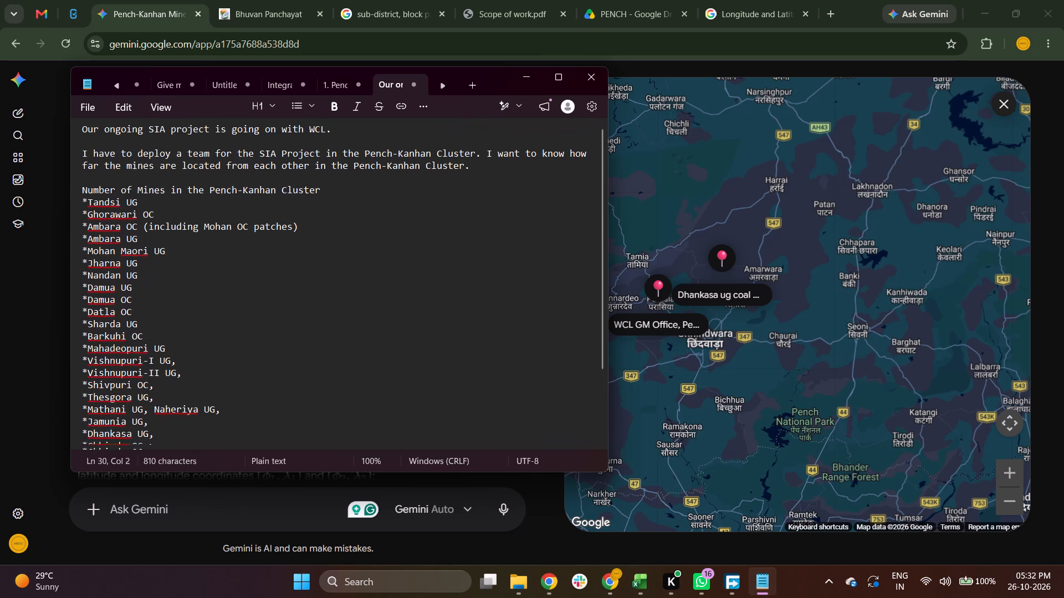
pyautogui.scroll(-1, 231, 358)
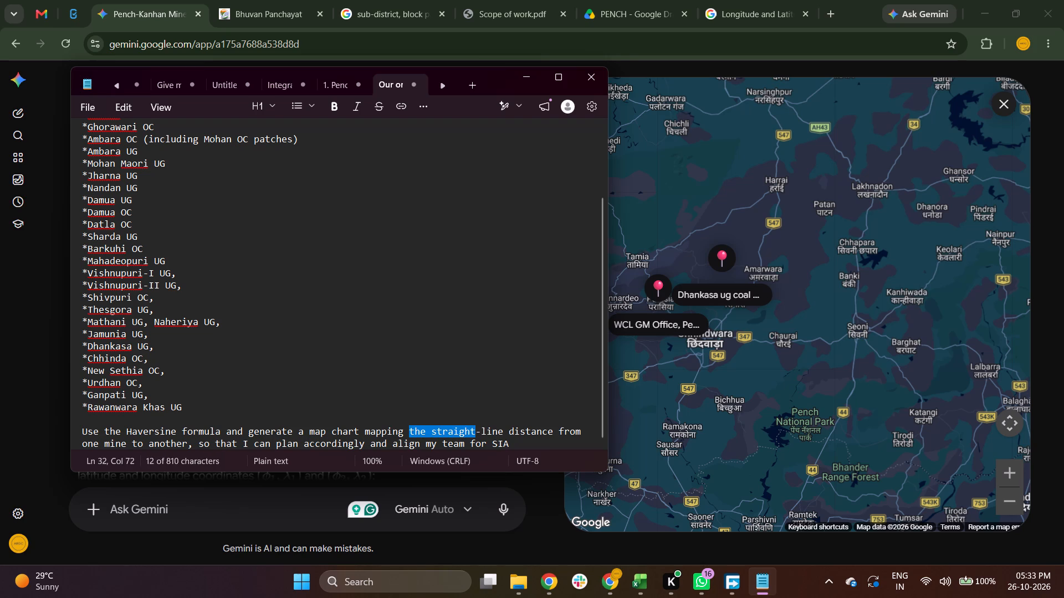
pyautogui.moveTo(478, 427); pyautogui.dragTo(503, 432)
pyautogui.write('all the')
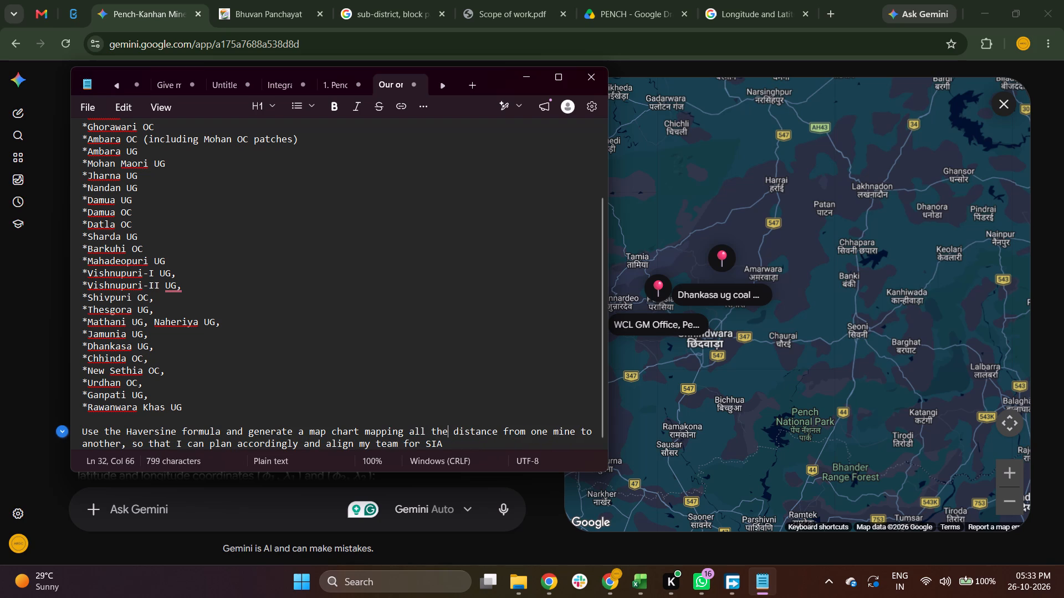
pyautogui.press('space')
pyautogui.write('mine')
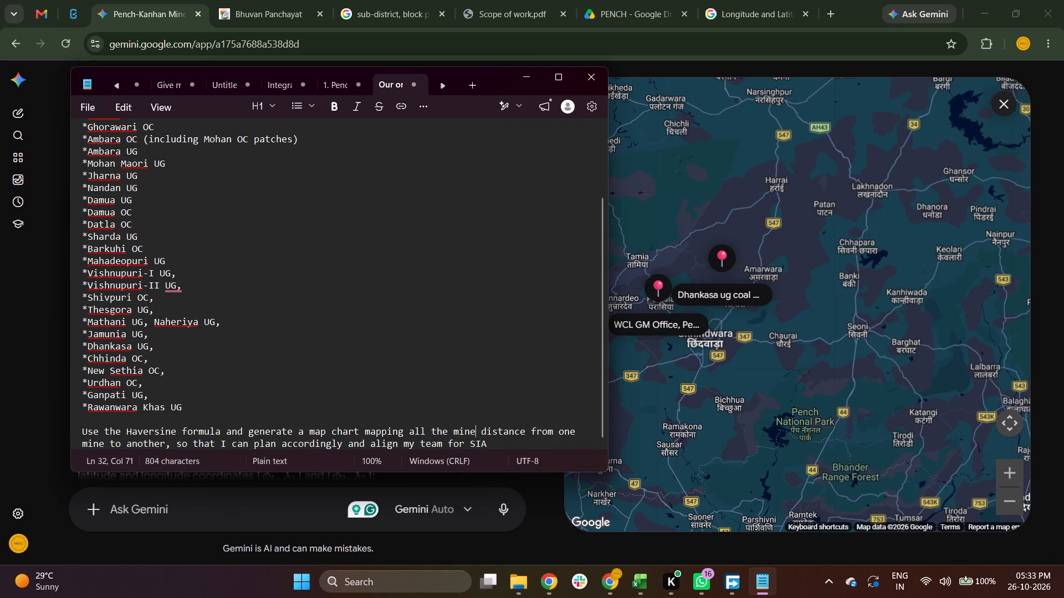
pyautogui.write("'s")
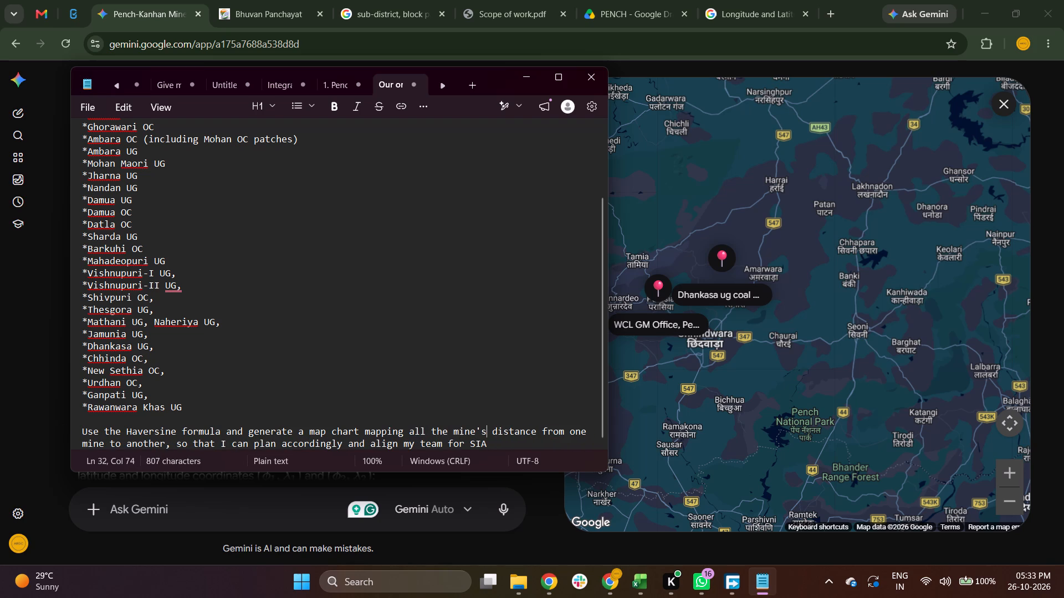
# End the Haversine sentence with a period after "one mine to another" and split the remaining text into a separate paragraph.
pyautogui.scroll(-1, 529, 434)
pyautogui.click(178, 444)
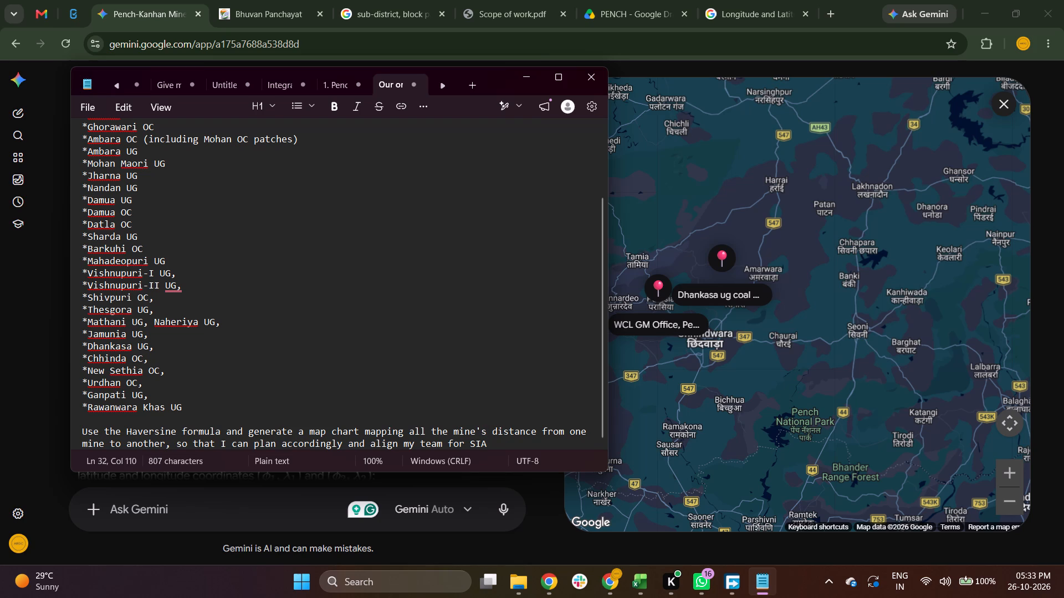
pyautogui.press('Left')
pyautogui.press('Left')
pyautogui.press('Right')
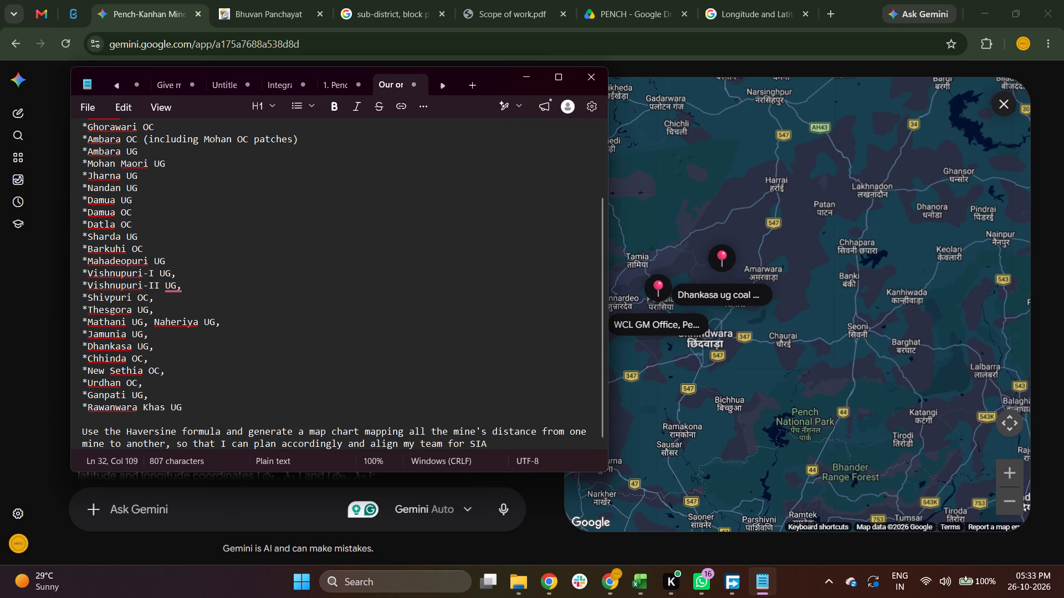
pyautogui.press('BackSpace')
pyautogui.press('.')
pyautogui.press('Return')
pyautogui.press('Return')
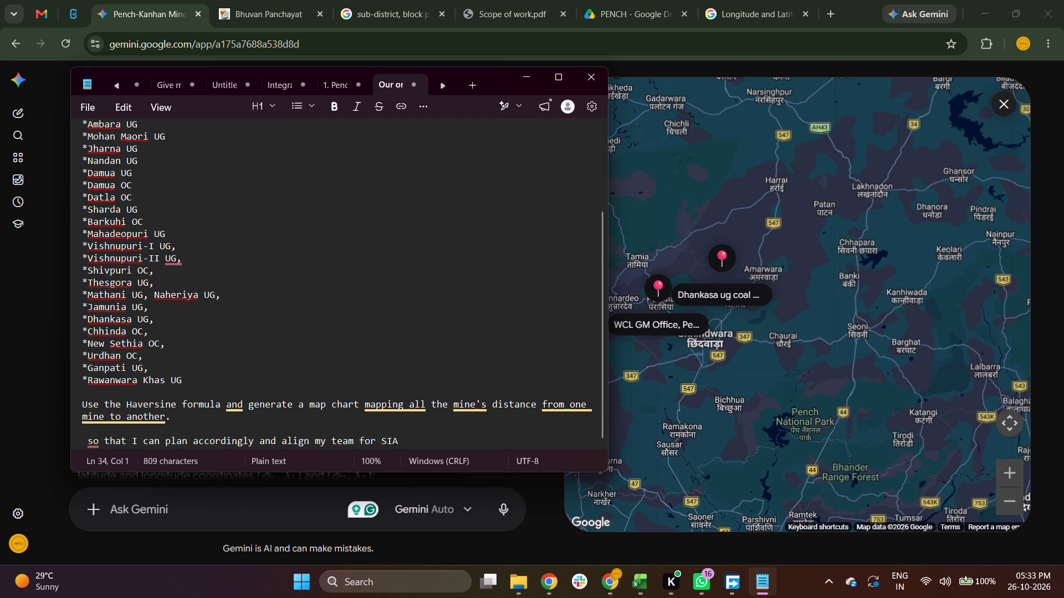
# Insert the line "So we can have a clear picture how far are mine's actually located with each other." above the planning clause.
pyautogui.write('So we')
pyautogui.press('space')
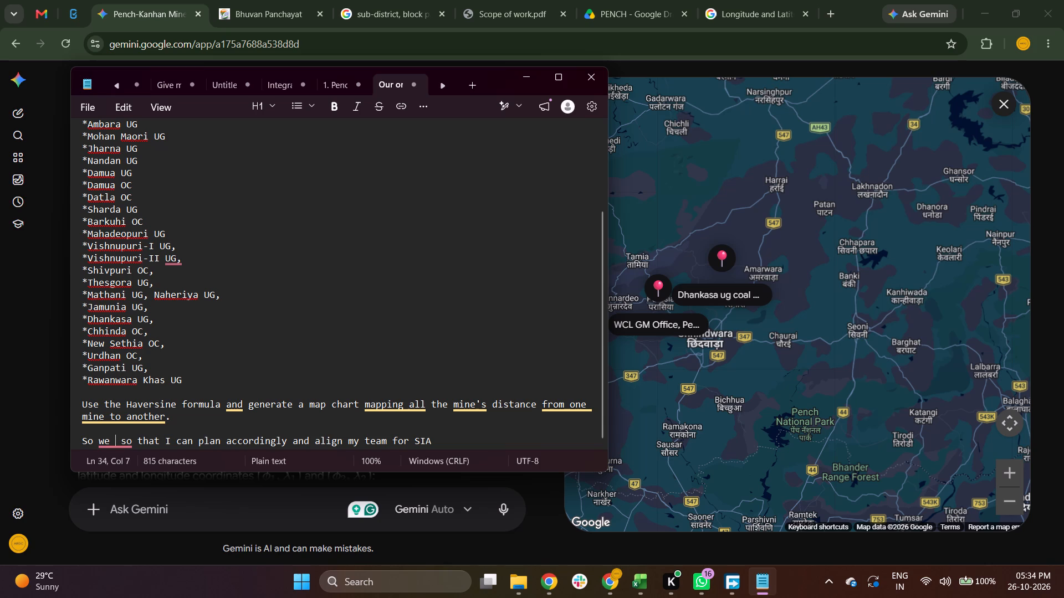
pyautogui.write('can have')
pyautogui.press('space')
pyautogui.write('a clear picture how')
pyautogui.press('space')
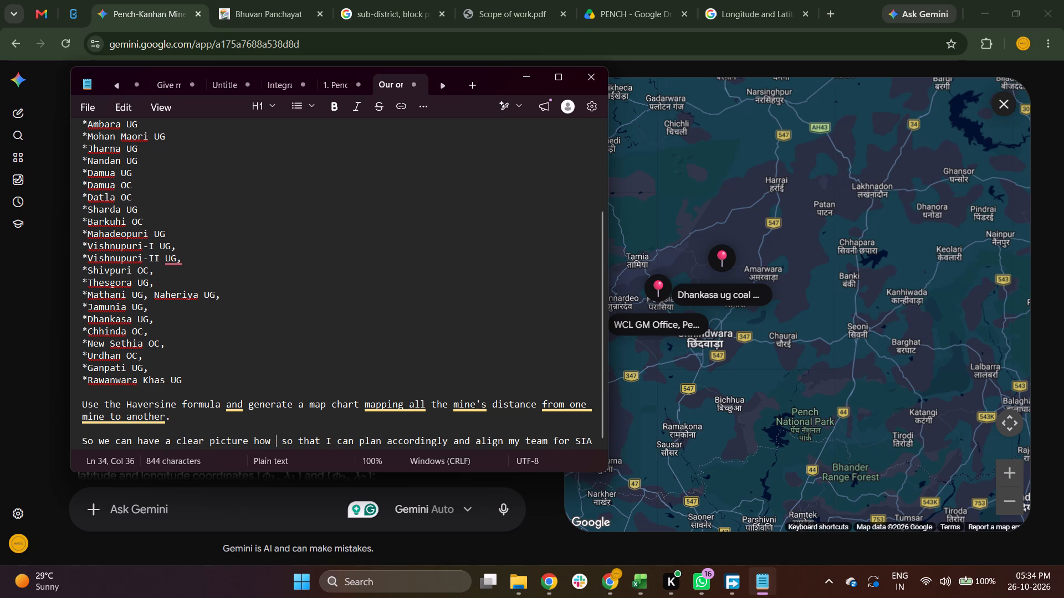
pyautogui.write("far are mine's actually located with each o")
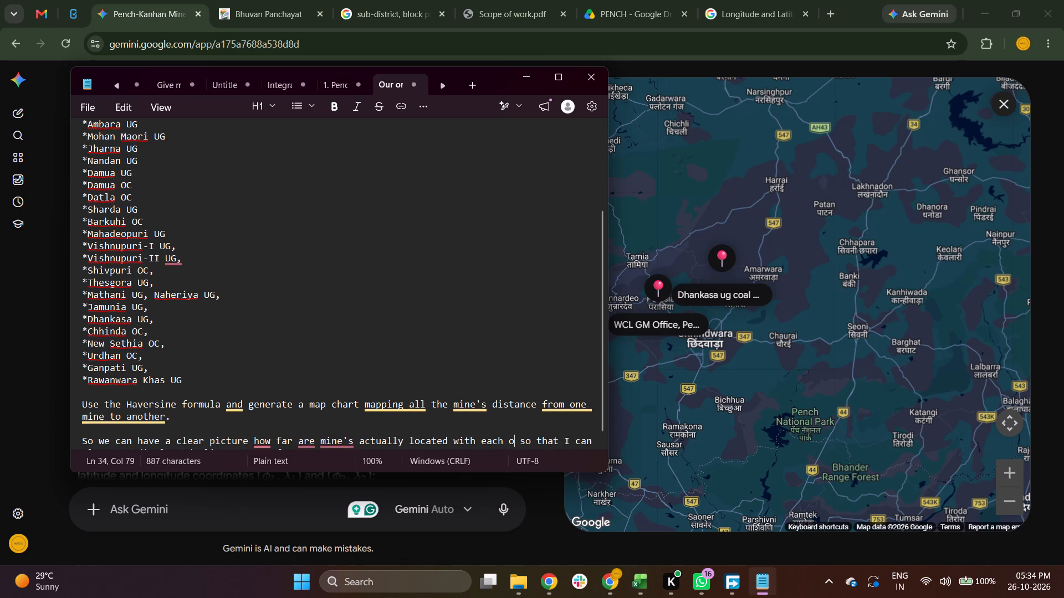
pyautogui.write('ther')
pyautogui.press('.')
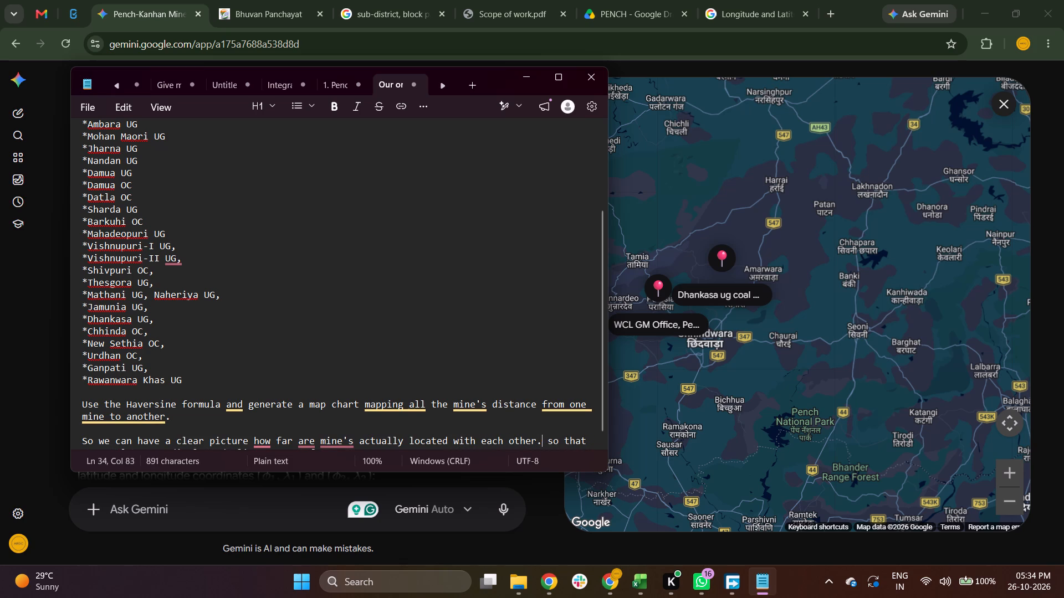
pyautogui.press('Return')
pyautogui.scroll(-1, 242, 341)
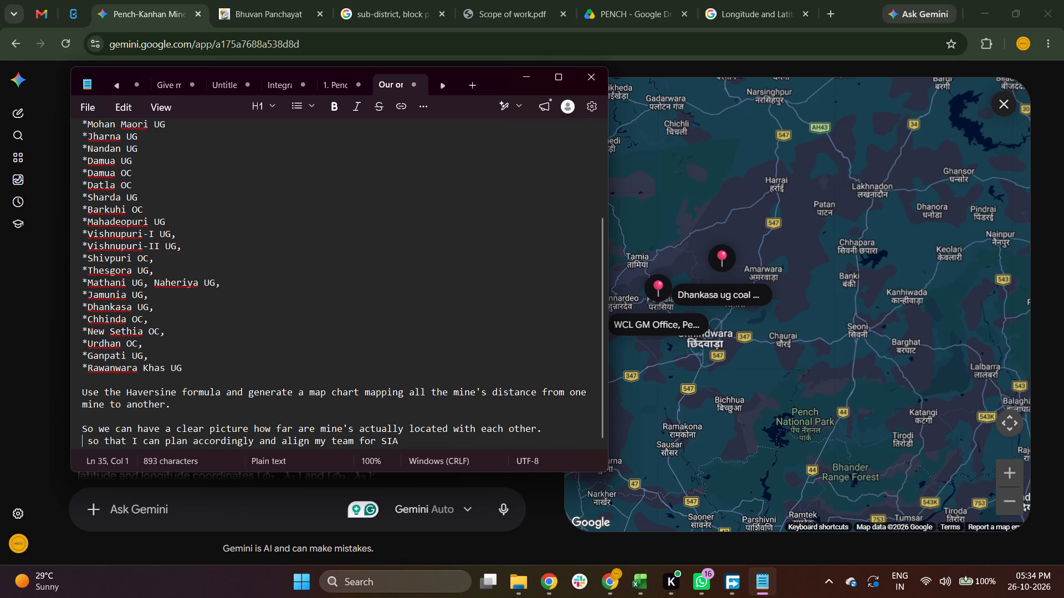
pyautogui.scroll(-1, 242, 341)
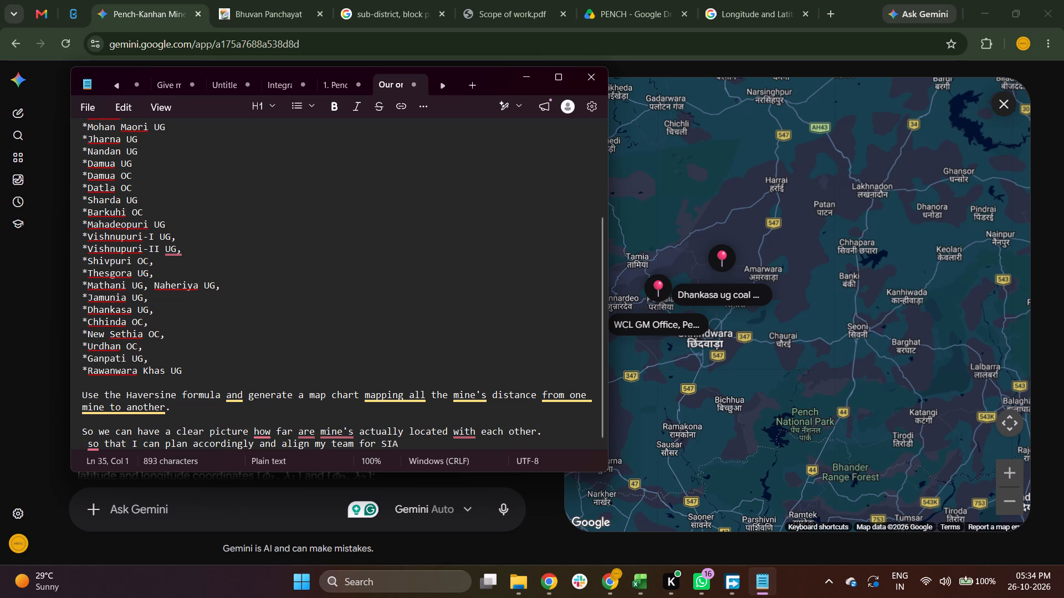
pyautogui.scroll(1, 207, 288)
pyautogui.scroll(-1, 207, 288)
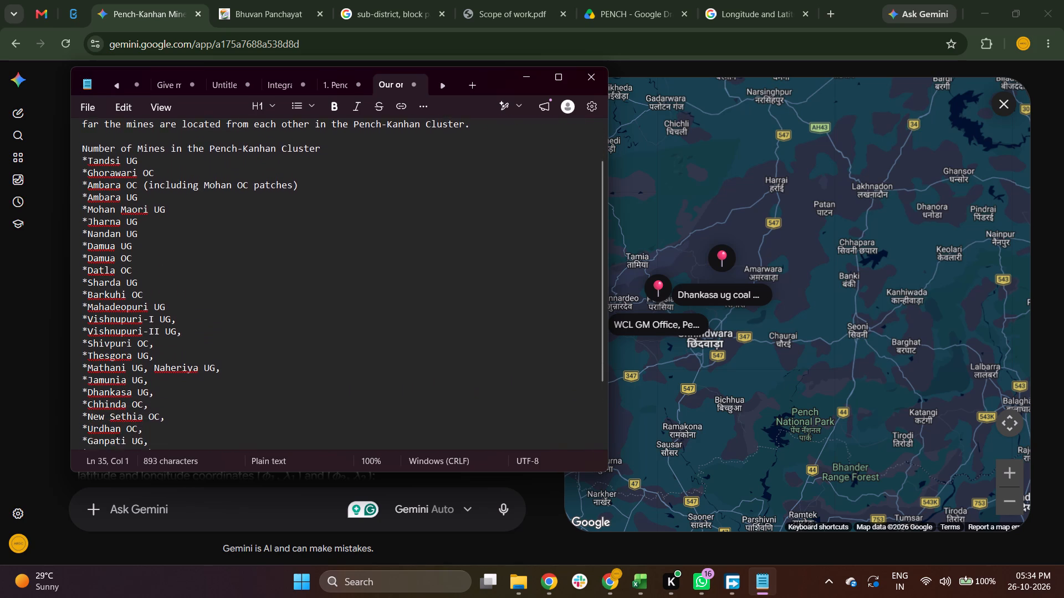
pyautogui.scroll(-1, 207, 288)
pyautogui.scroll(-1, 186, 340)
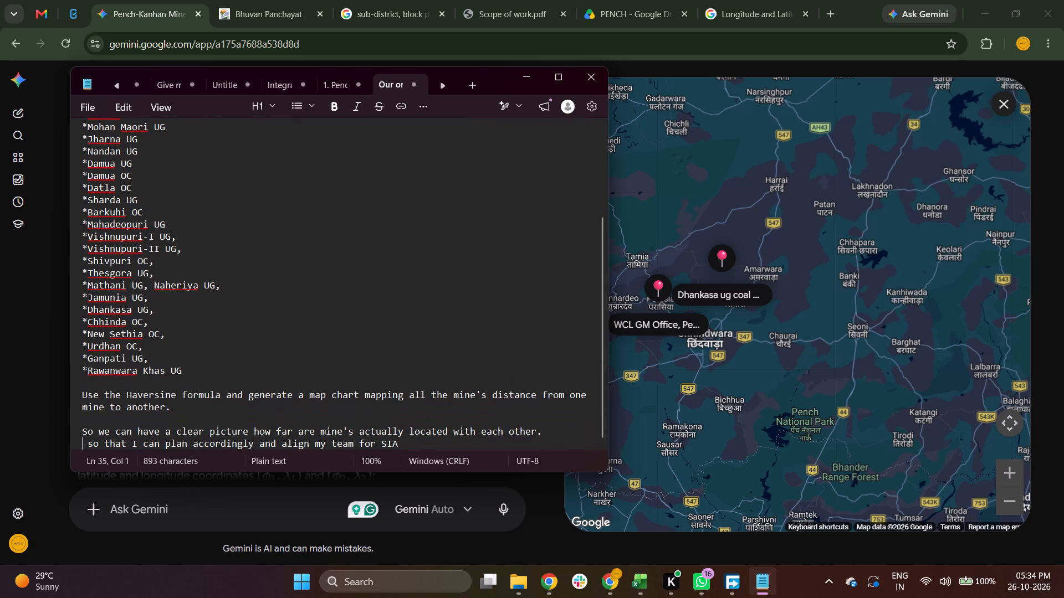
pyautogui.scroll(-1, 141, 429)
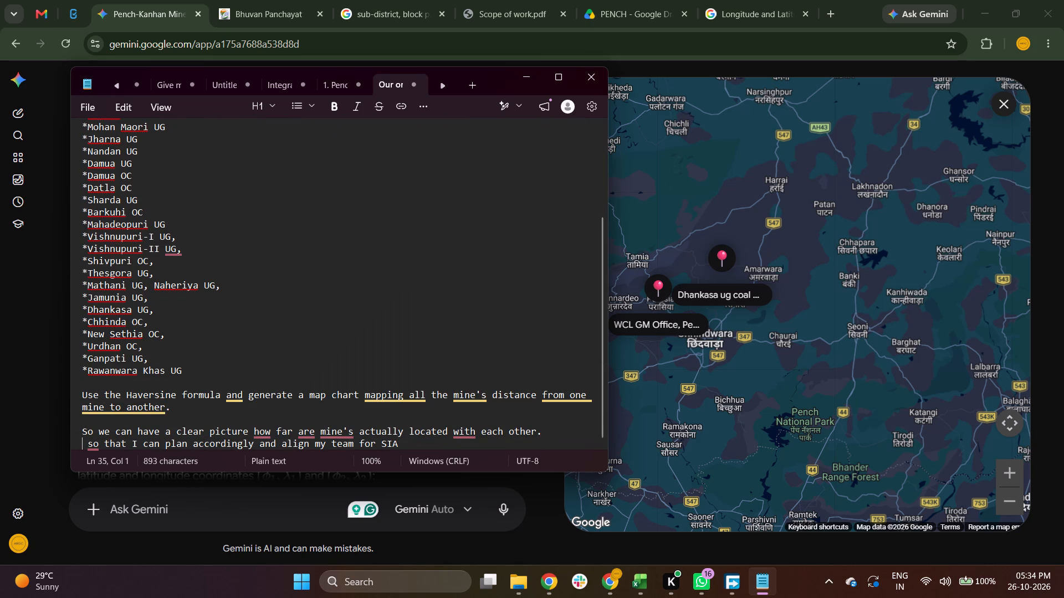
pyautogui.click(289, 470)
pyautogui.hotkey('ctrl', 'v')
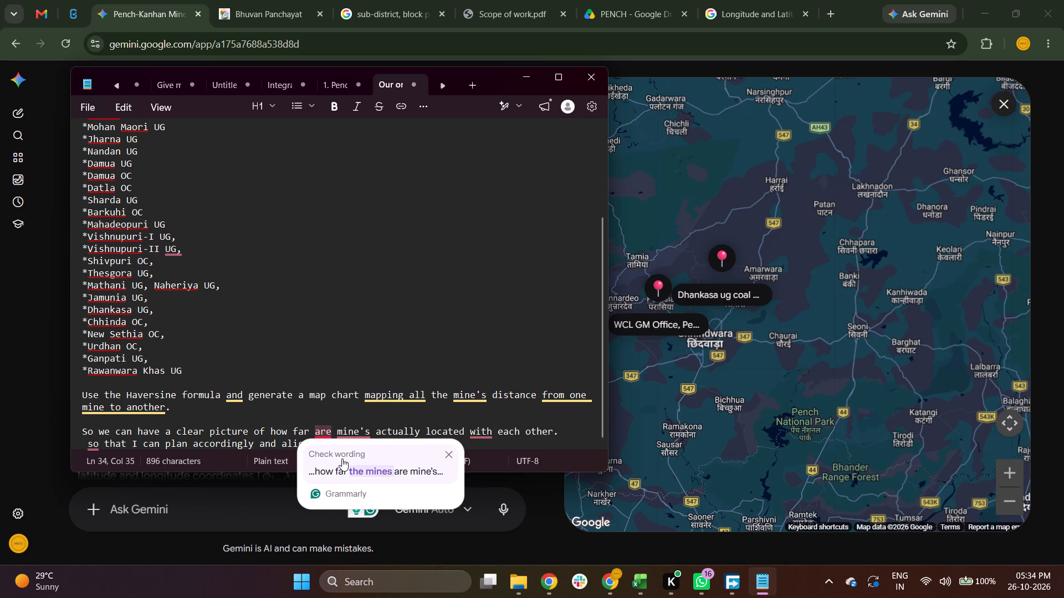
pyautogui.click(342, 458)
pyautogui.hotkey('ctrl', 'v')
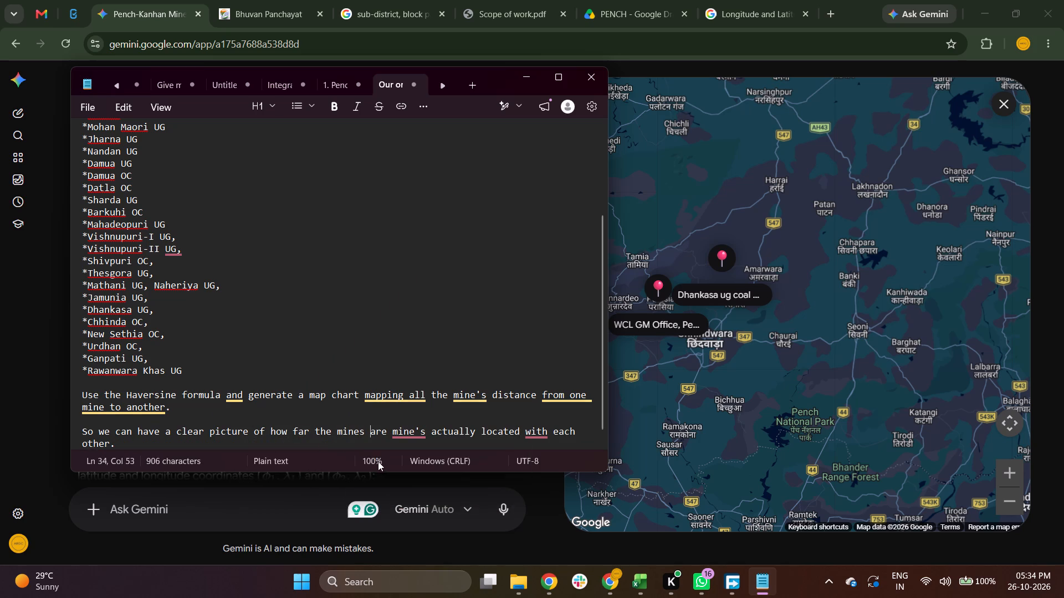
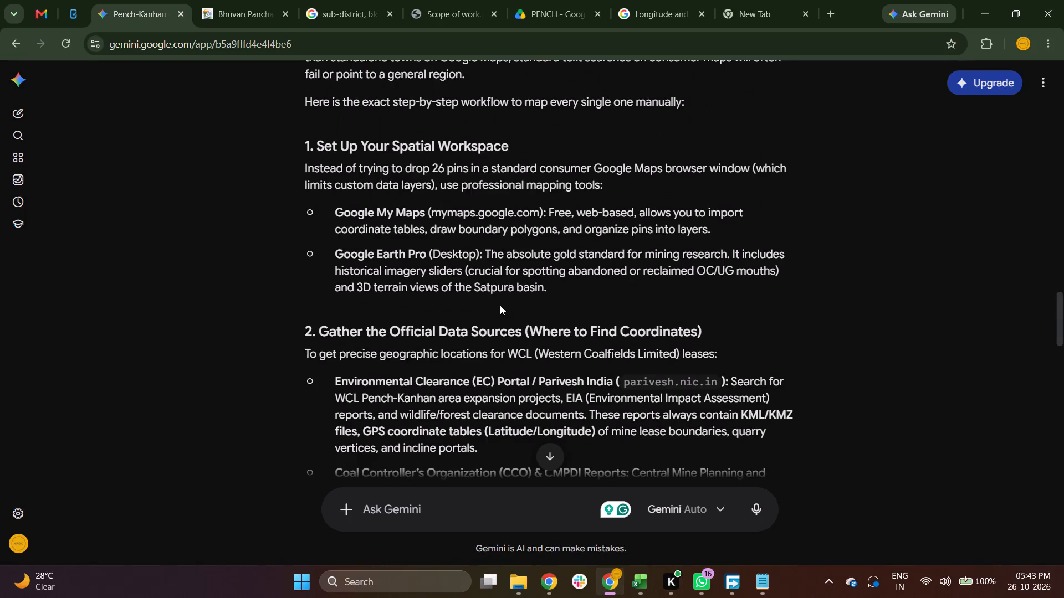
# Search for google maps in the blank tab, open Google Maps and dismiss the Ask Maps introduction.
pyautogui.click(794, 10)
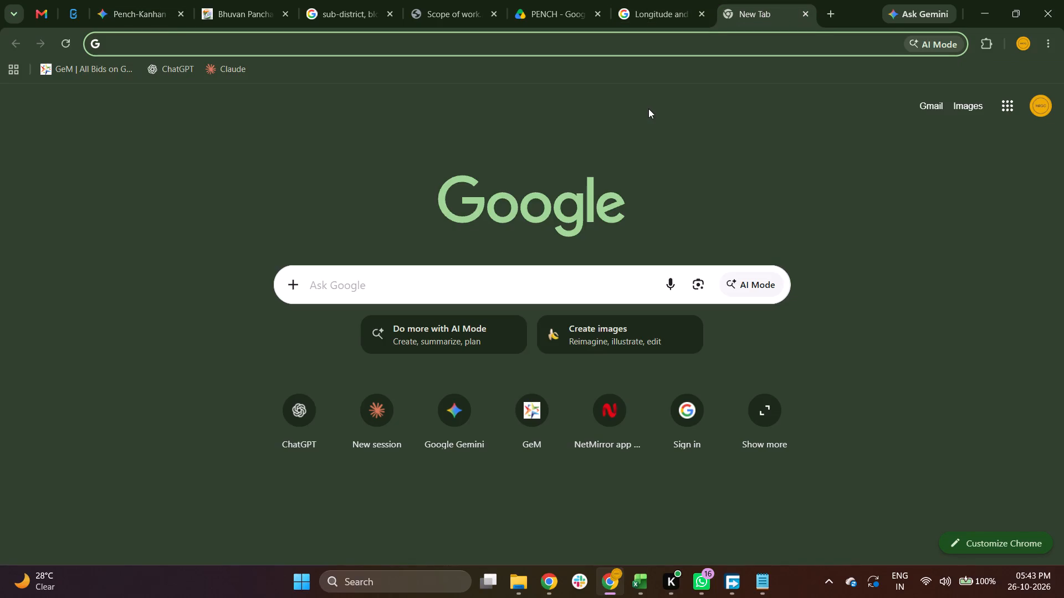
pyautogui.write('google maps')
pyautogui.press('Return')
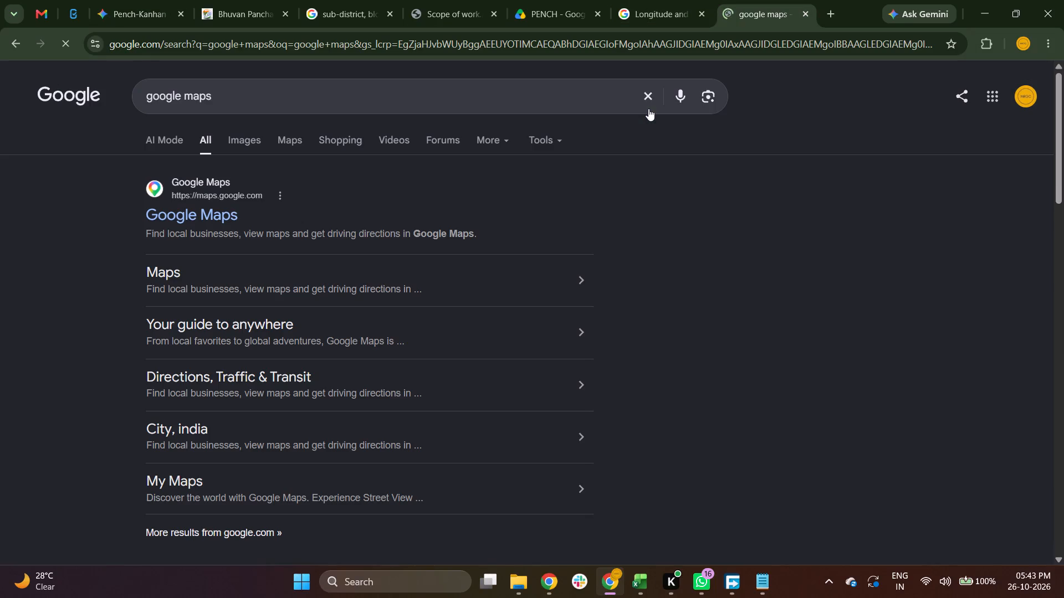
pyautogui.click(202, 205)
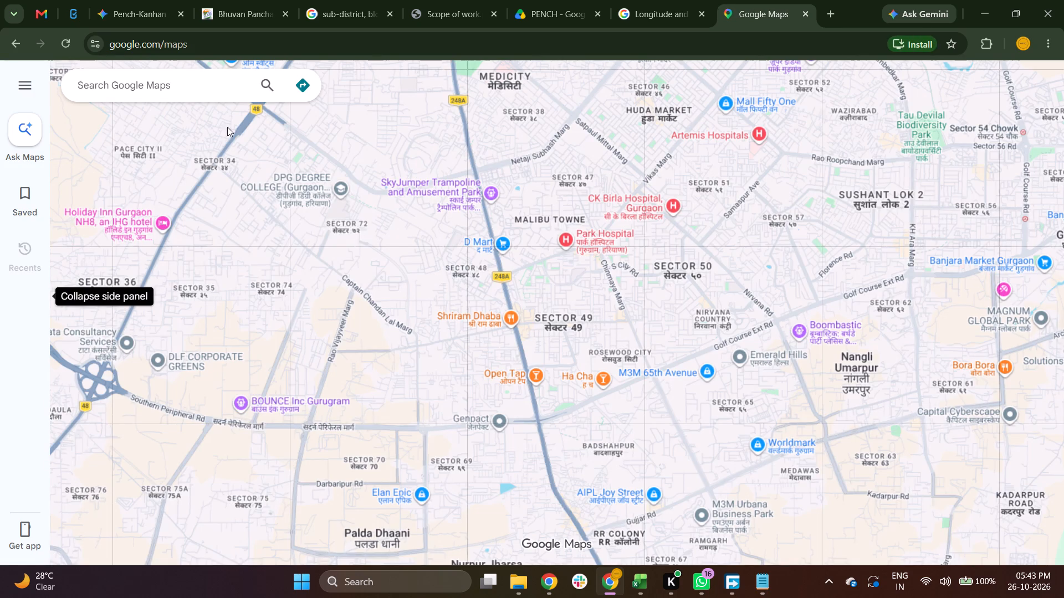
pyautogui.click(205, 99)
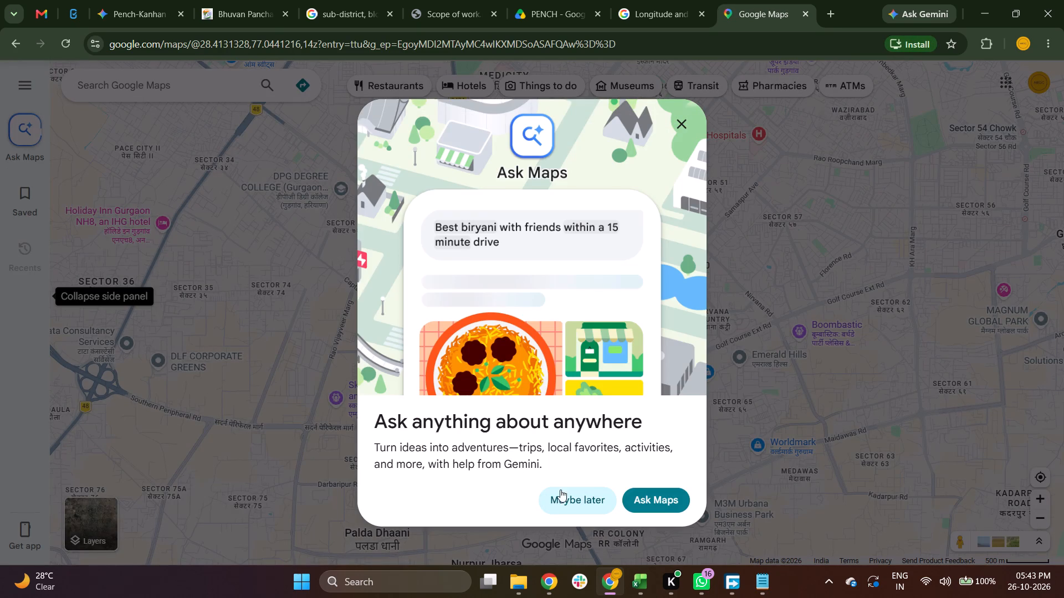
pyautogui.click(567, 493)
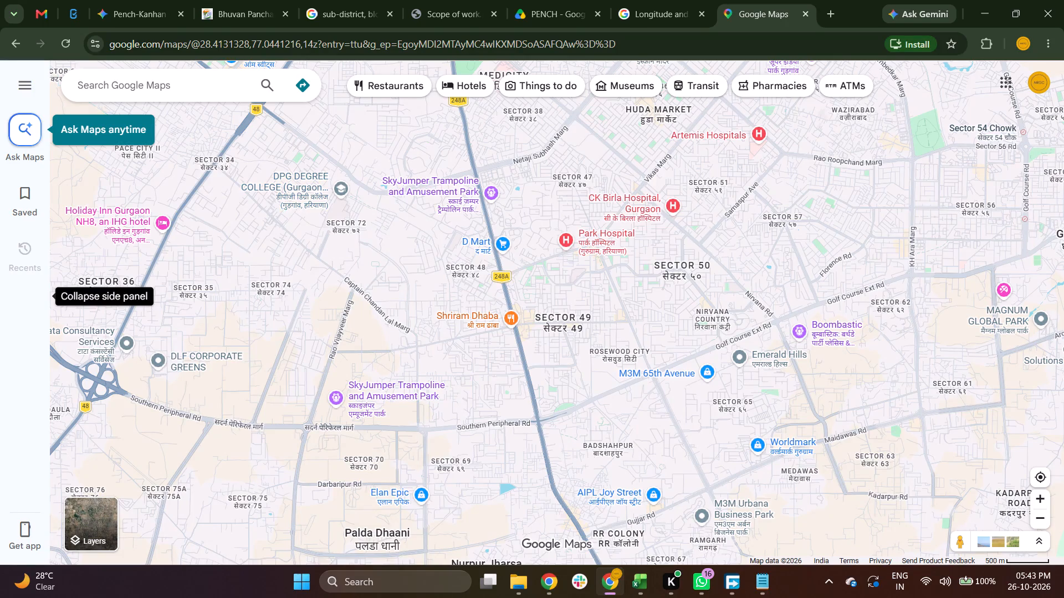
# Check the Notepad mine list for the first mine and search Google Maps for "tandsi coal mine".
pyautogui.hotkey('alt', 'Tab')
pyautogui.hotkey('alt', 'Right')
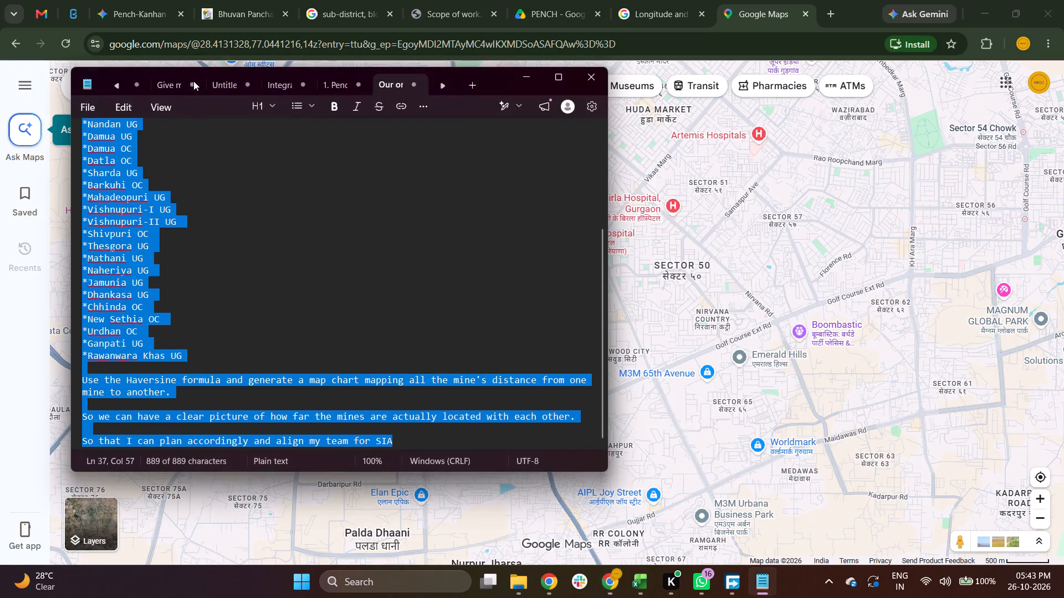
pyautogui.click(270, 182)
pyautogui.scroll(2, 270, 182)
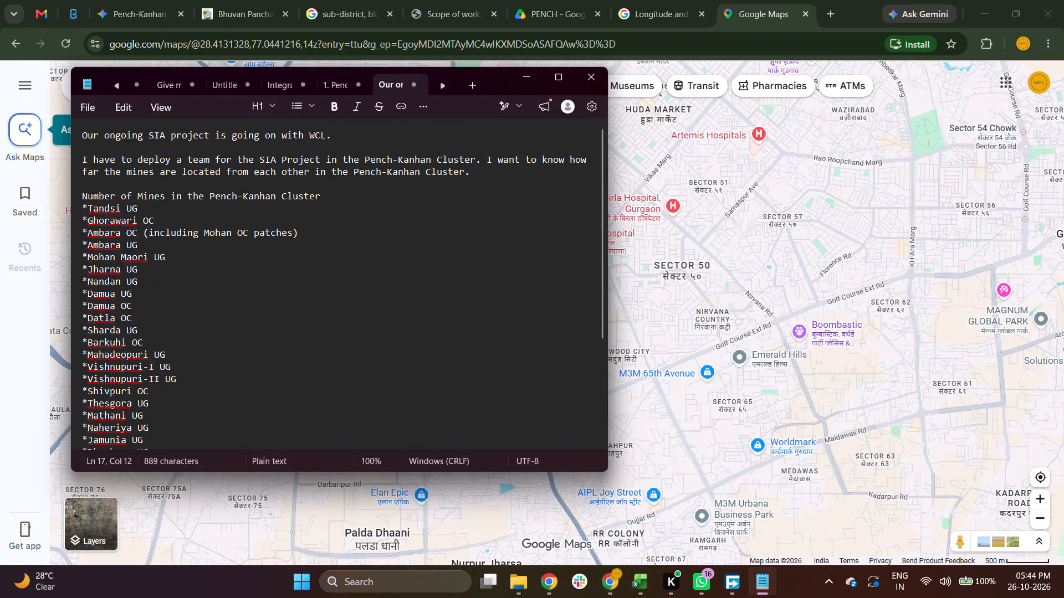
pyautogui.hotkey('alt', 'Tab')
pyautogui.click(214, 82)
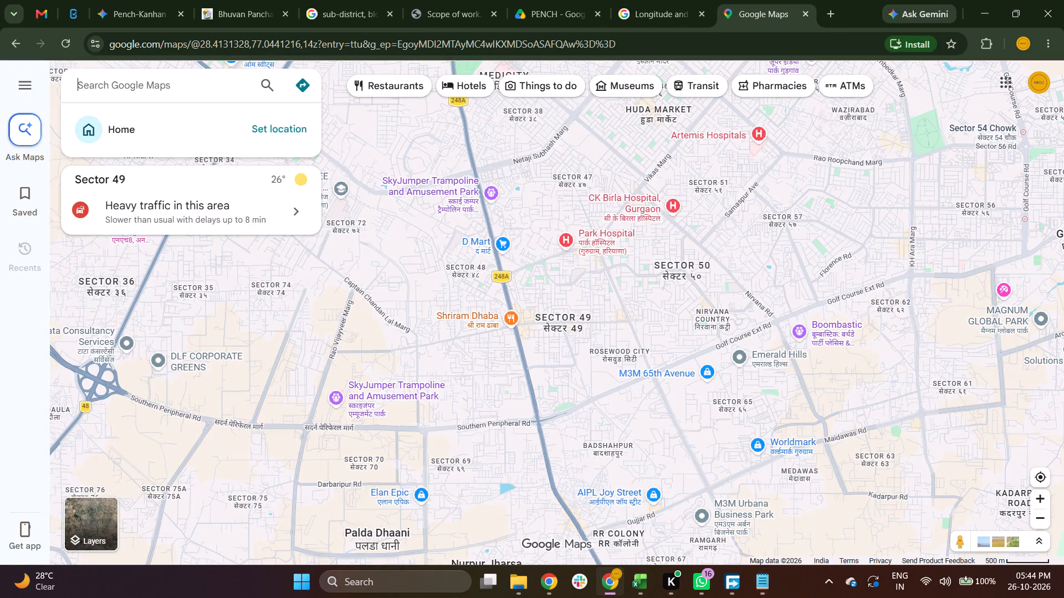
pyautogui.write('Tandsi')
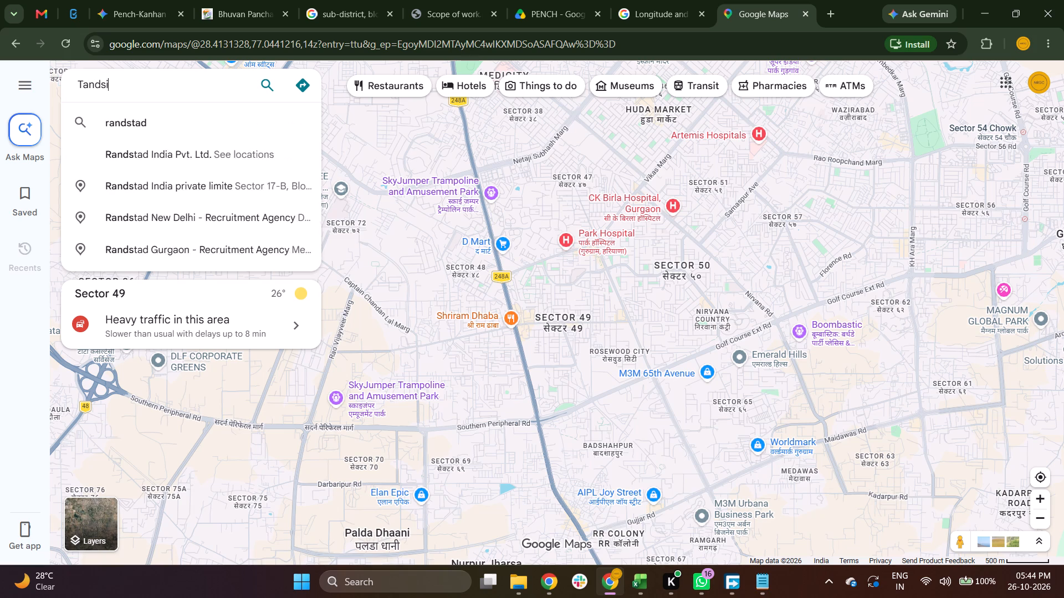
pyautogui.press('space')
pyautogui.hotkey('shift', 'u')
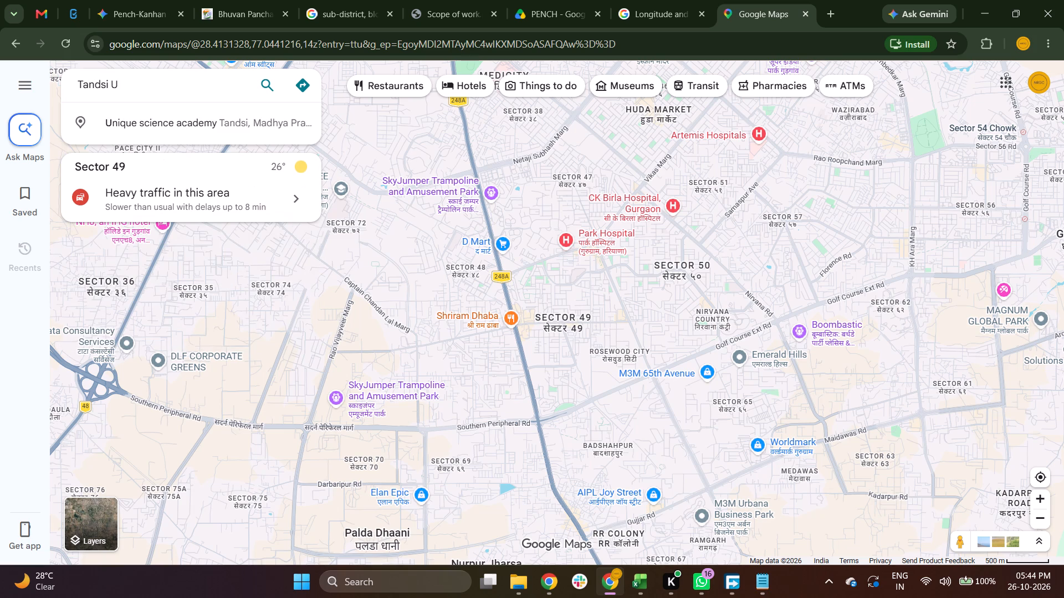
pyautogui.hotkey('shift', 'g')
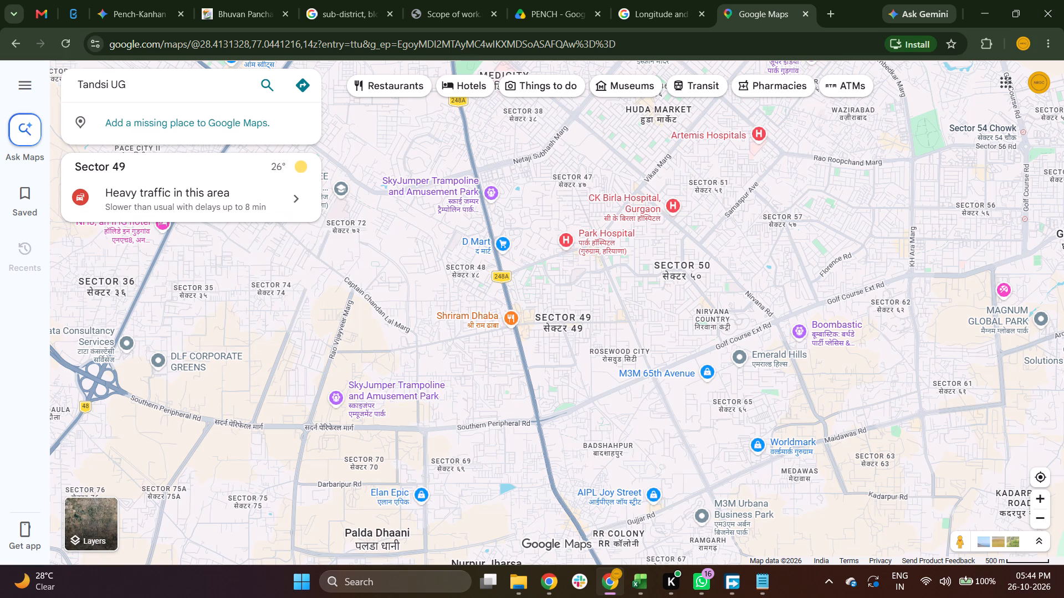
pyautogui.press('BackSpace')
pyautogui.press('BackSpace')
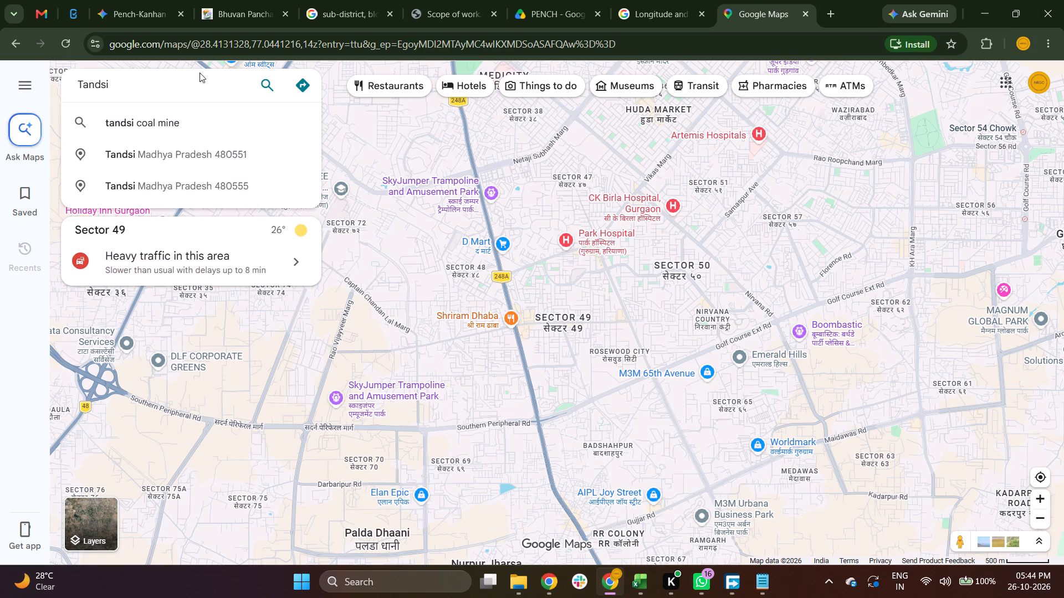
pyautogui.click(176, 122)
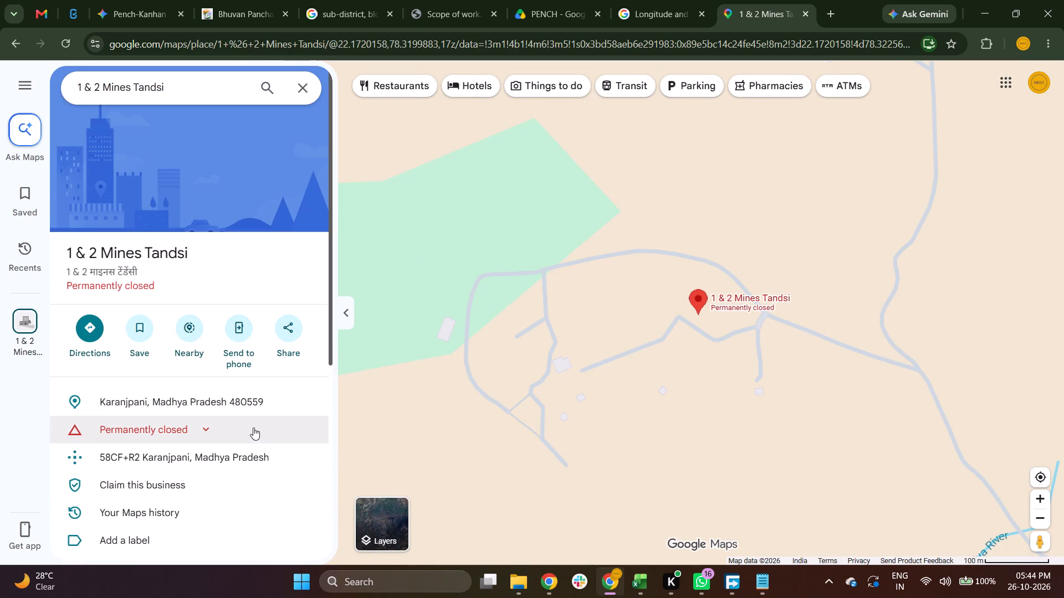
# Look through the place details of 1 & 2 Mines Tandsi.
pyautogui.scroll(-1, 254, 430)
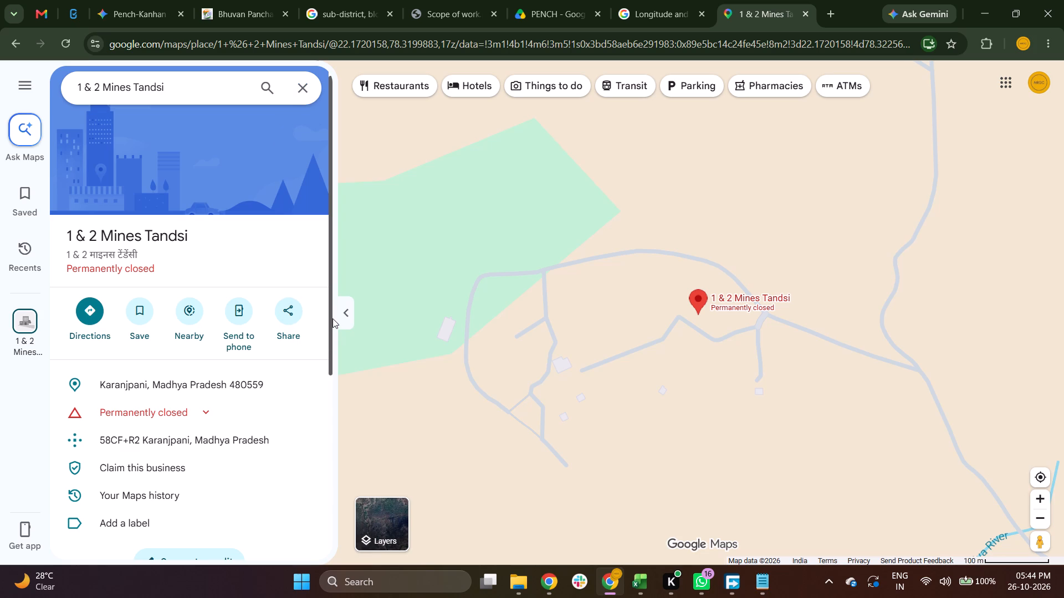
pyautogui.moveTo(332, 317); pyautogui.dragTo(335, 466)
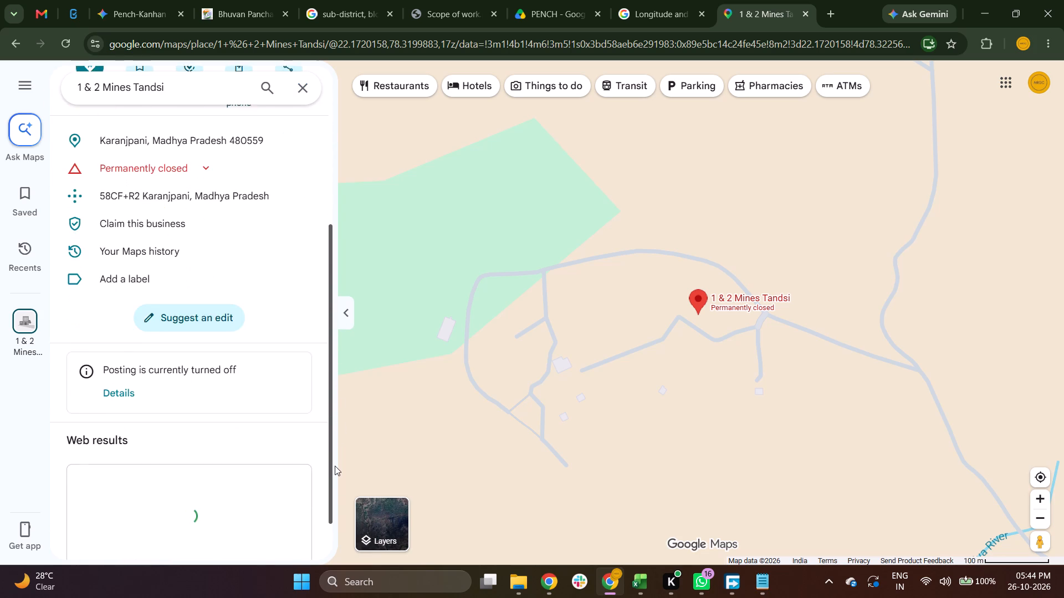
pyautogui.moveTo(335, 466); pyautogui.dragTo(330, 358)
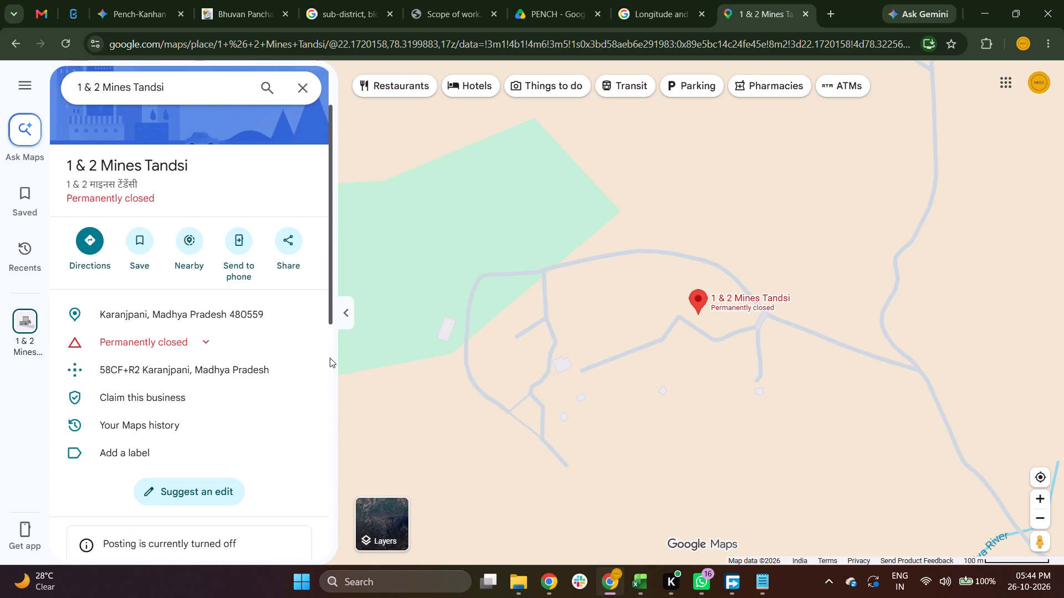
pyautogui.moveTo(330, 358); pyautogui.dragTo(334, 370)
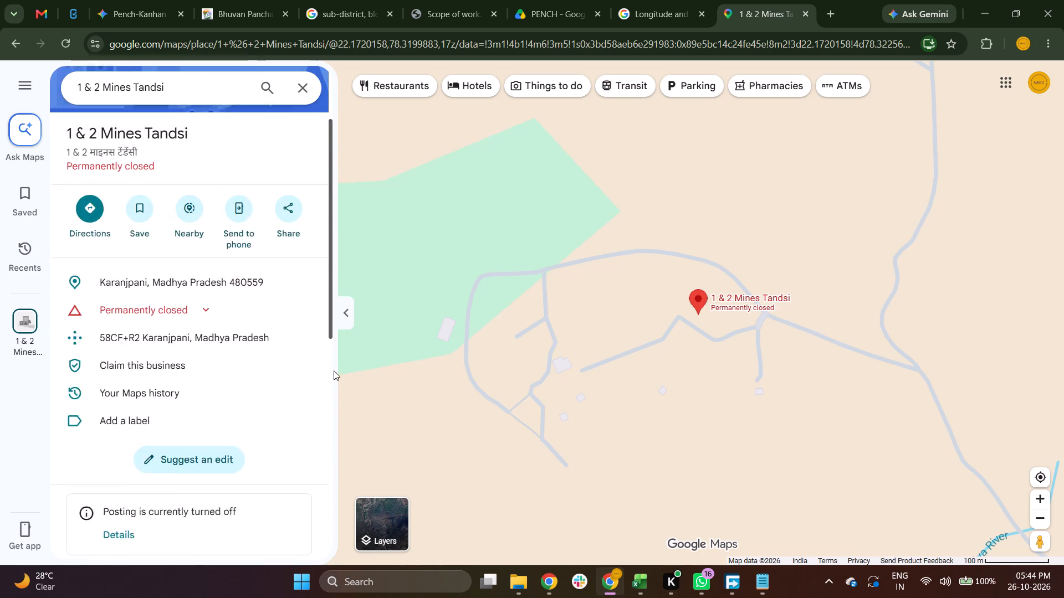
pyautogui.moveTo(334, 370); pyautogui.dragTo(340, 281)
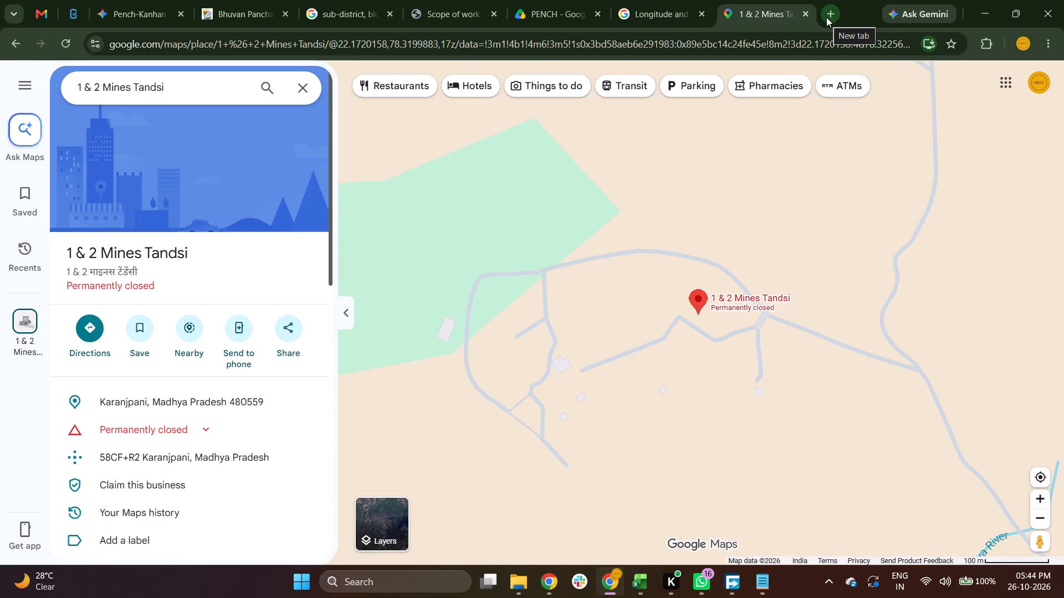
# Reword the Haversine sentence in Notepad as "Use the Haversine formula to generate a map chart showing the distance between all mines.".
pyautogui.hotkey('alt', 'Tab')
pyautogui.scroll(-1, 427, 282)
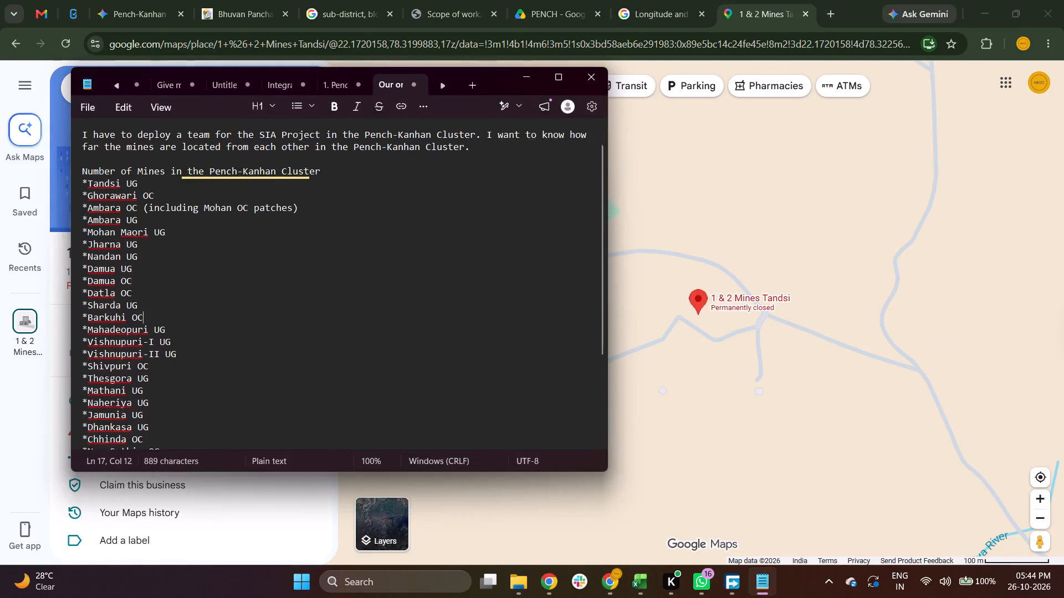
pyautogui.scroll(-2, 427, 282)
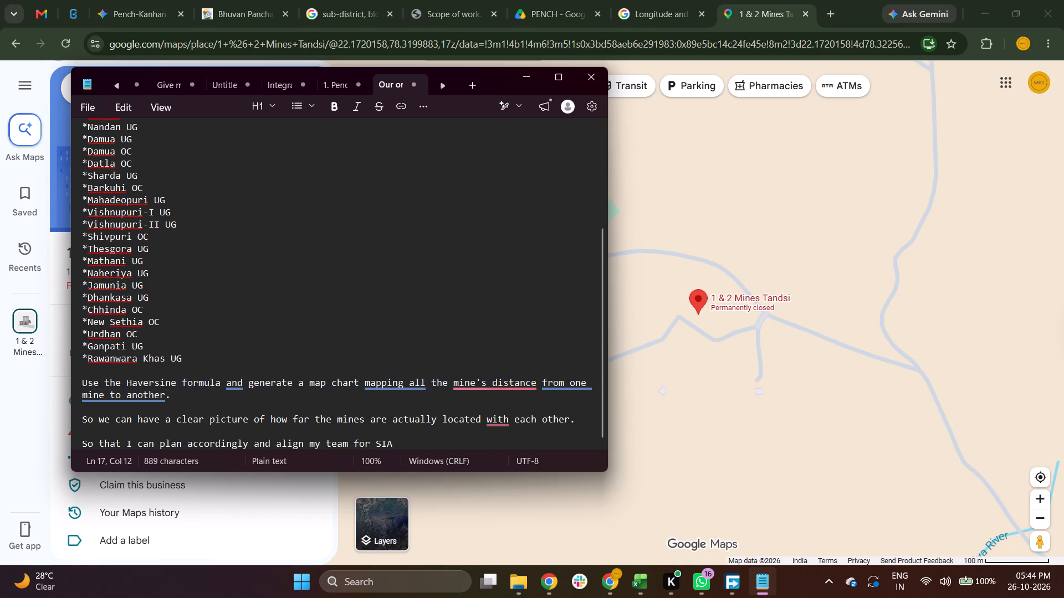
pyautogui.click(451, 445)
pyautogui.hotkey('ctrl', 'v')
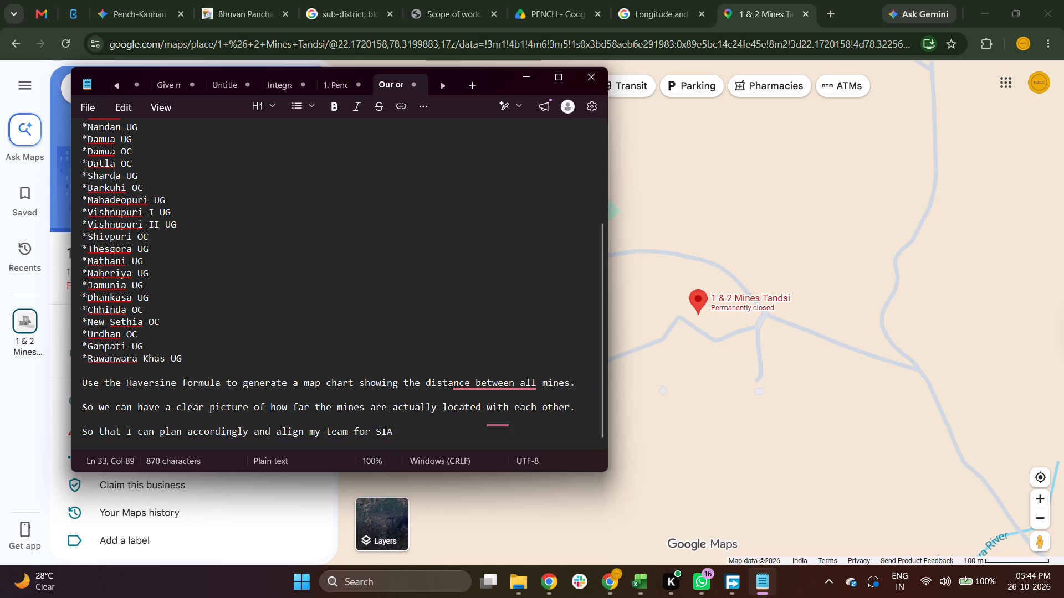
pyautogui.click(451, 425)
pyautogui.scroll(2, 308, 272)
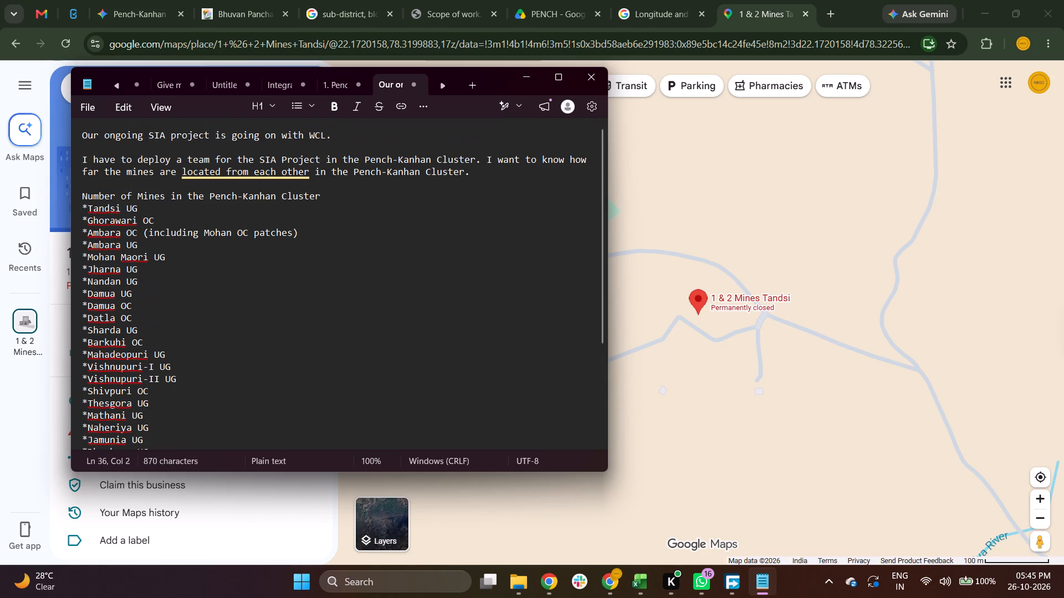
pyautogui.scroll(-1, 308, 272)
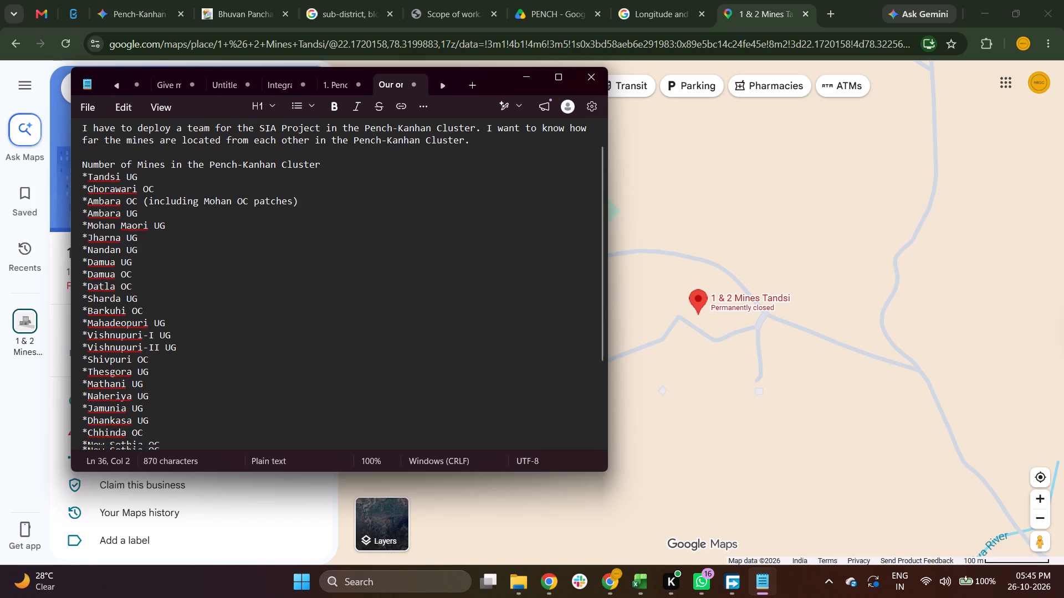
pyautogui.scroll(-2, 308, 272)
pyautogui.scroll(1, 308, 272)
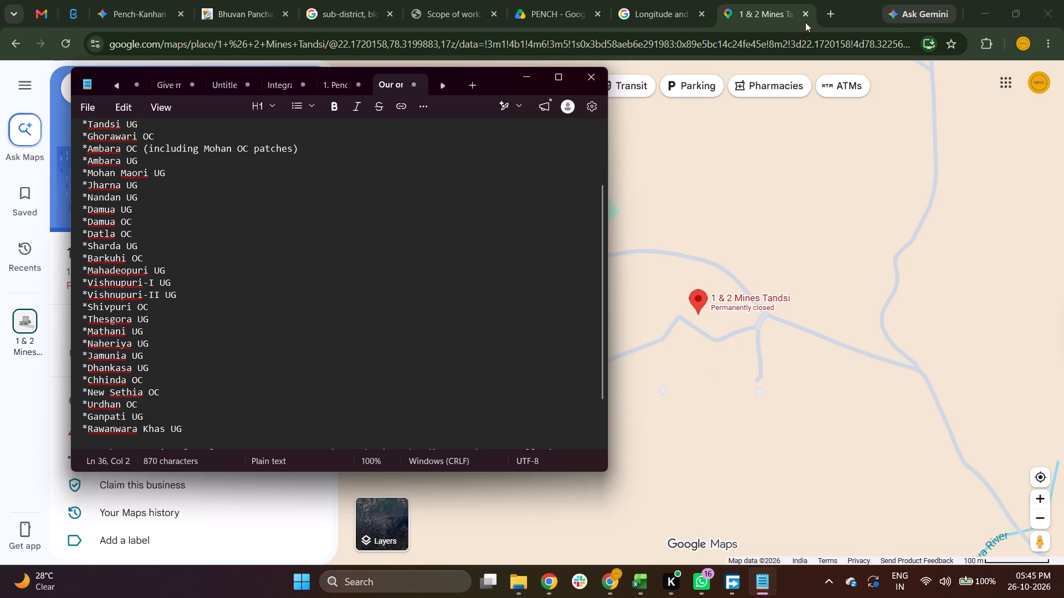
# Search for google earth in a new browser tab, open Google Earth and close the Google Maps tab.
pyautogui.click(833, 13)
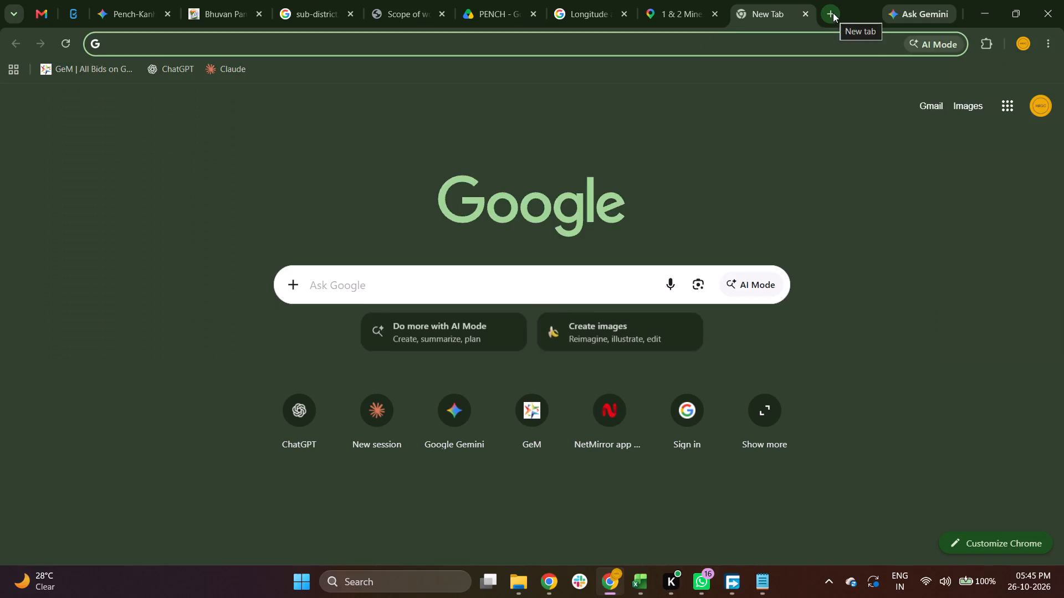
pyautogui.write('google earth')
pyautogui.press('Return')
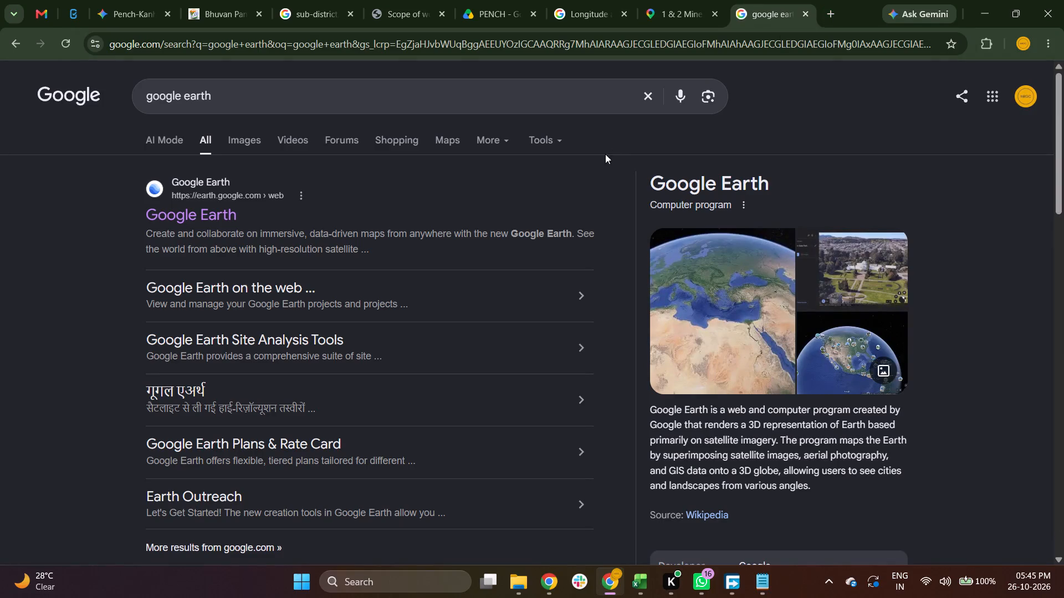
pyautogui.click(209, 221)
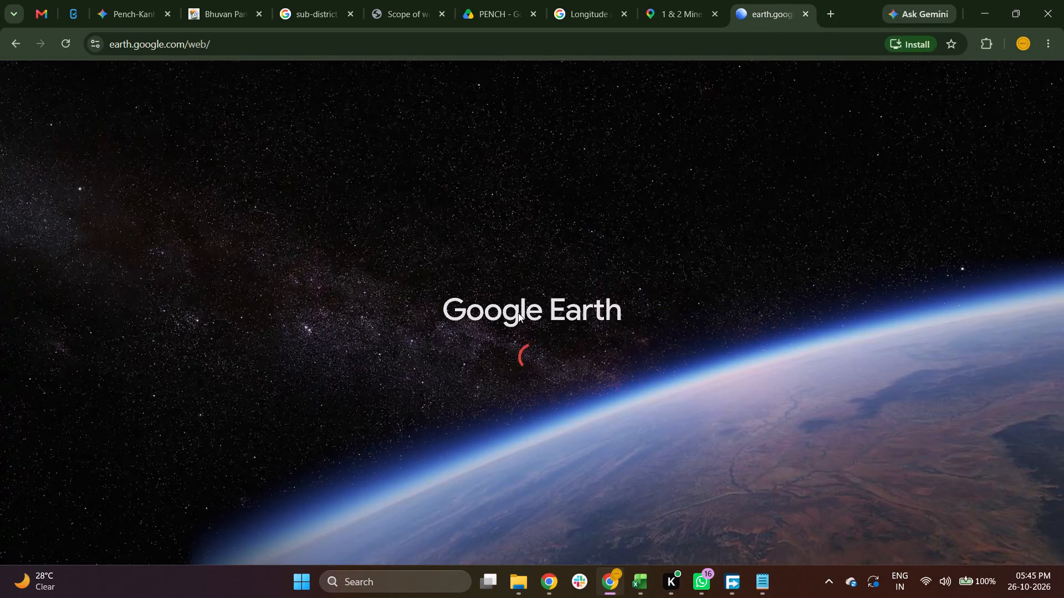
pyautogui.click(694, 0)
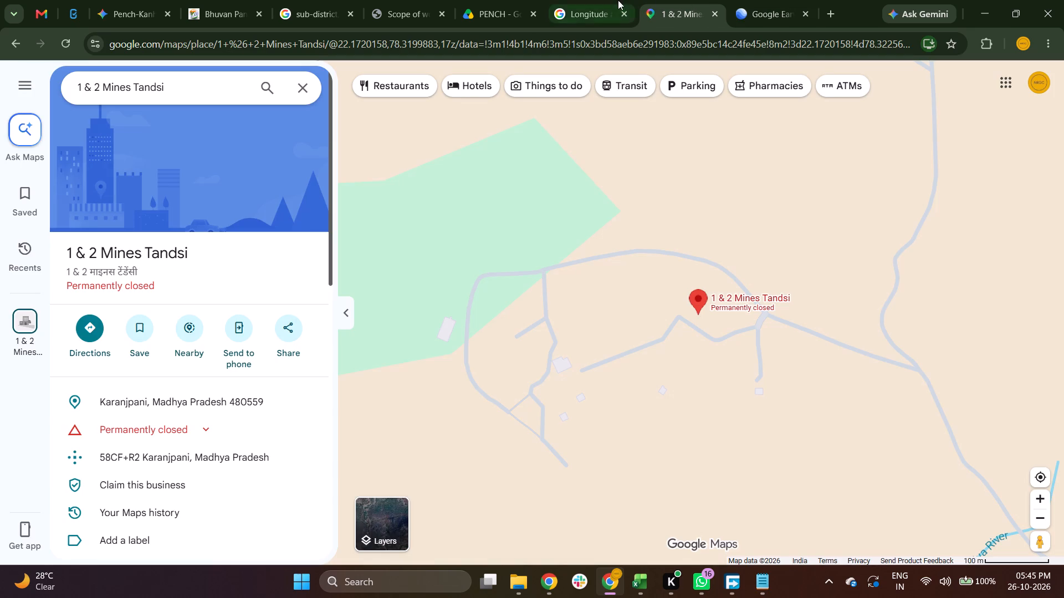
pyautogui.click(712, 13)
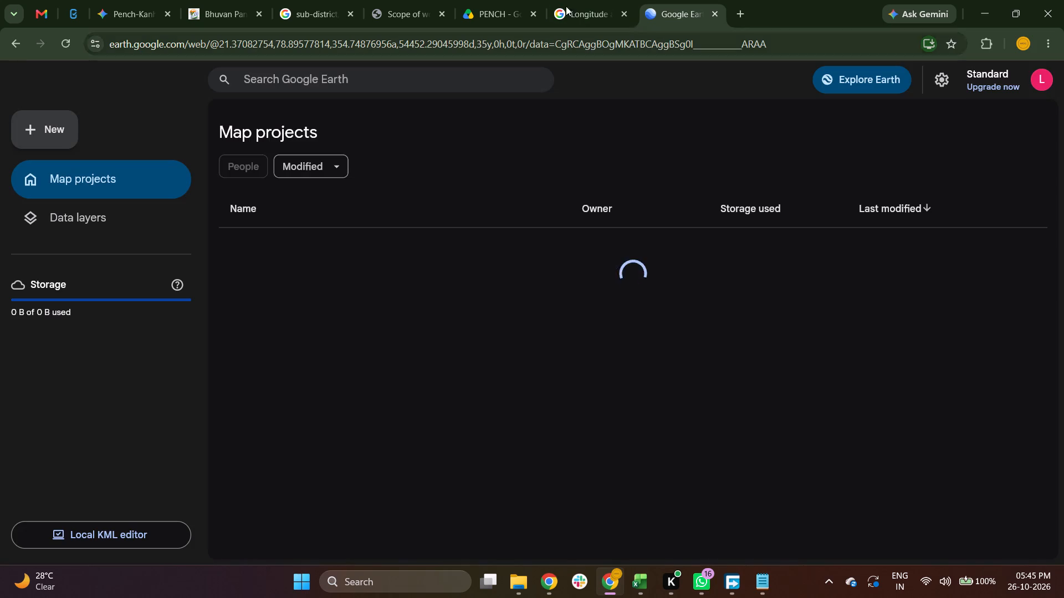
# Revisit the search results on the longitude and latitude of Mahadeopuri UG mine and examine the AI overview.
pyautogui.click(571, 3)
pyautogui.scroll(-1, 337, 374)
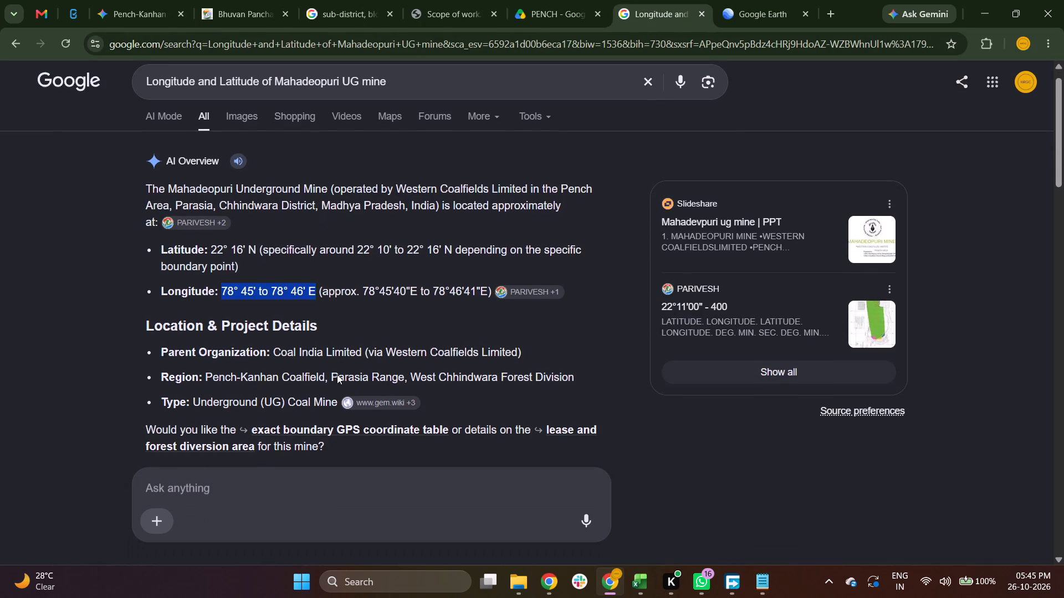
pyautogui.scroll(-1, 337, 374)
pyautogui.scroll(3, 337, 374)
pyautogui.scroll(-8, 337, 374)
pyautogui.scroll(8, 337, 374)
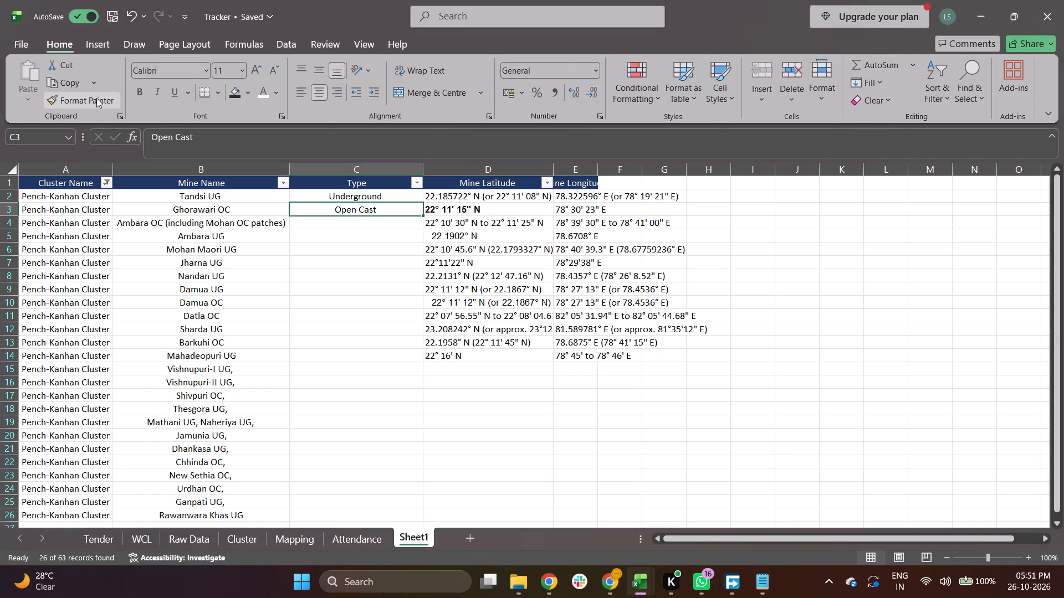
pyautogui.hotkey('ctrl', 'c')
pyautogui.press('Down')
pyautogui.hotkey('ctrl', 'v')
# Copy Underground into the Type cells of Ambara UG, Mohan Maori UG, Jharna UG, Nandan UG and Damua UG.
pyautogui.press('Up')
pyautogui.press('Up')
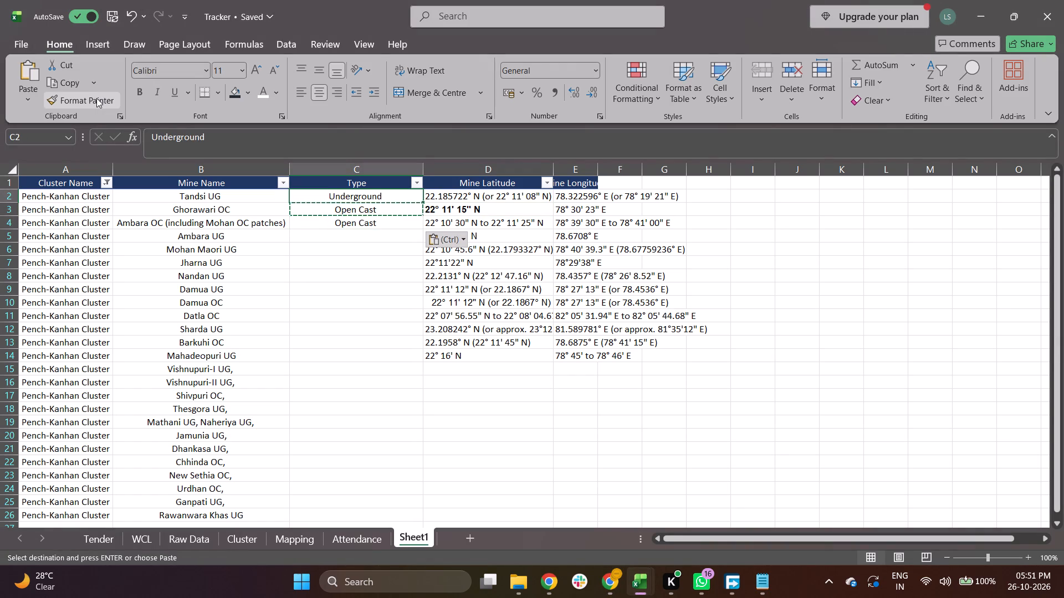
pyautogui.hotkey('ctrl', 'c')
pyautogui.press('Down')
pyautogui.press('Down')
pyautogui.press('Down')
pyautogui.hotkey('ctrl', 'v')
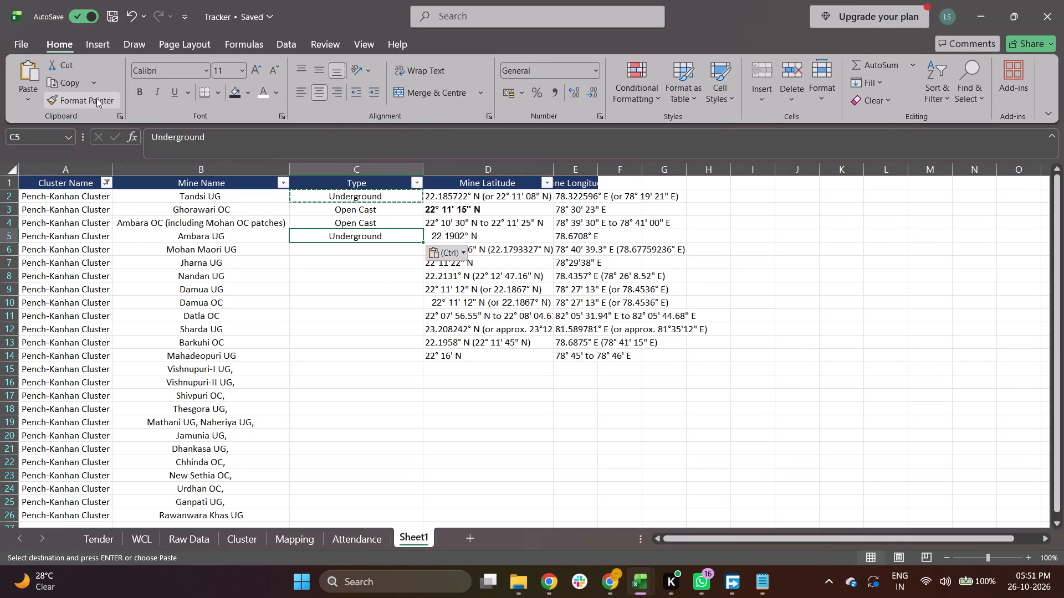
pyautogui.press('Down')
pyautogui.press('Up')
pyautogui.hotkey('ctrl', 'c')
pyautogui.press('Down')
pyautogui.hotkey('ctrl', 'v')
pyautogui.press('Down')
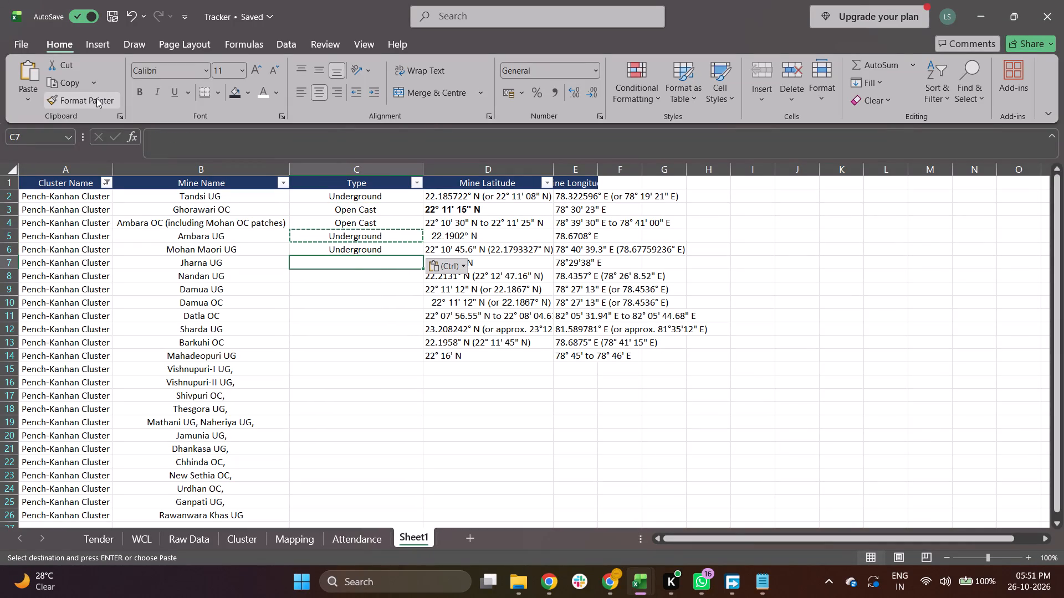
pyautogui.hotkey('ctrl', 'v')
pyautogui.press('Down')
pyautogui.hotkey('ctrl', 'v')
pyautogui.press('Down')
pyautogui.hotkey('ctrl', 'v')
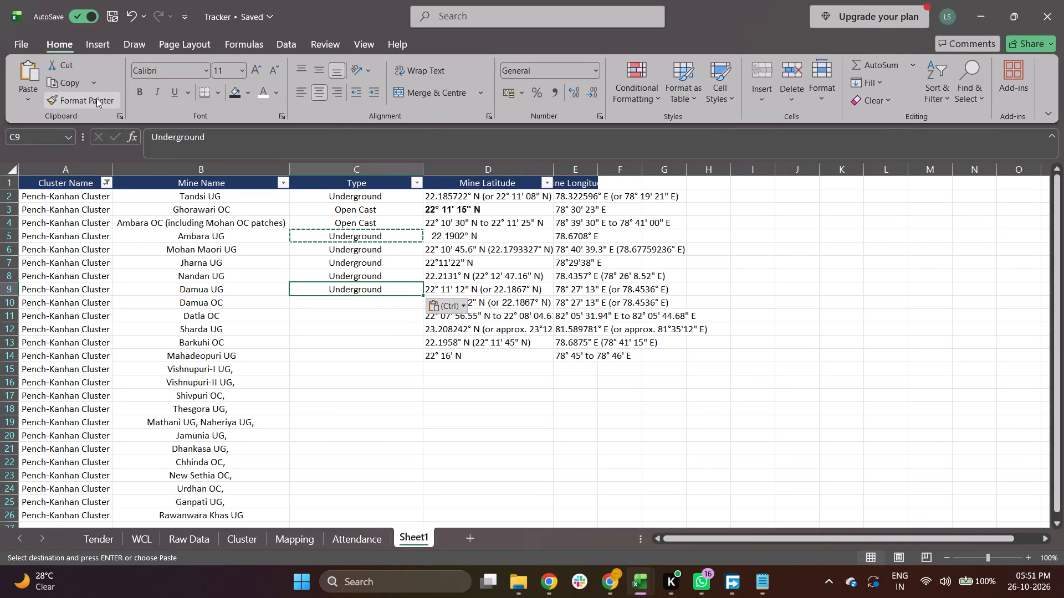
# Copy Open Cast into the Type cell of Damua OC.
pyautogui.press('Up')
pyautogui.press('Up')
pyautogui.press('Up')
pyautogui.press('Up')
pyautogui.press('Up')
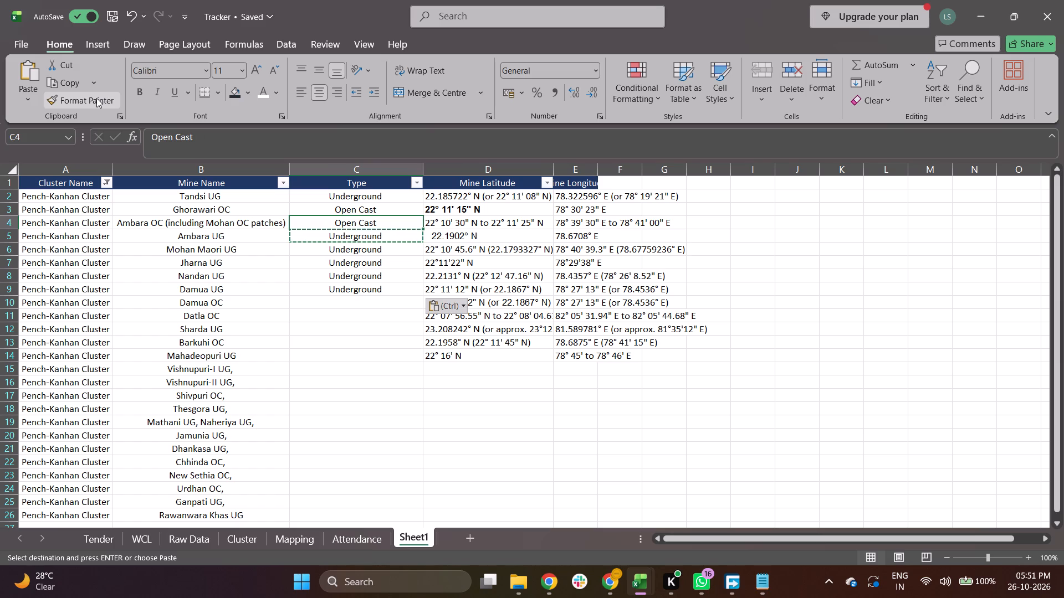
pyautogui.hotkey('ctrl', 'c')
pyautogui.press('Down')
pyautogui.press('Down')
pyautogui.press('Down')
pyautogui.press('Down')
pyautogui.press('Down')
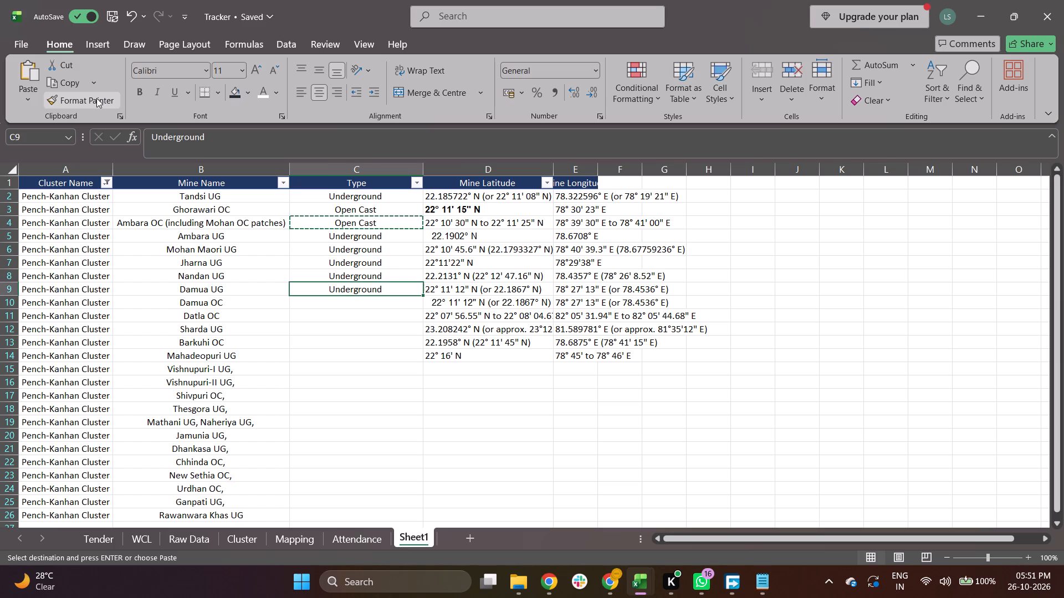
pyautogui.press('Down')
pyautogui.hotkey('ctrl', 'v')
# Filter the Mine Name column to the mines containing OC.
pyautogui.press('Left')
pyautogui.press('Left')
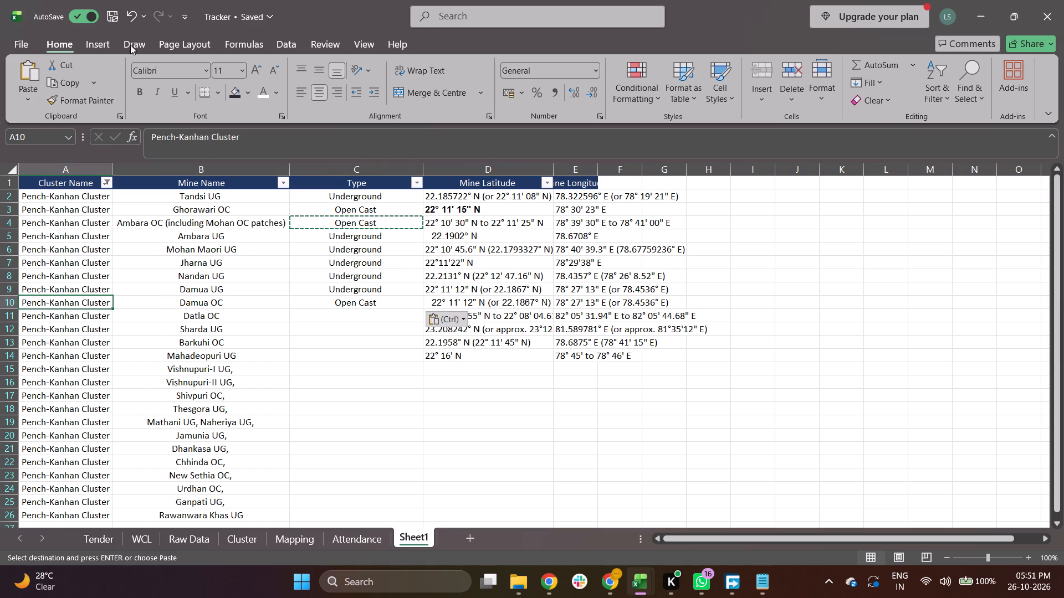
pyautogui.click(284, 183)
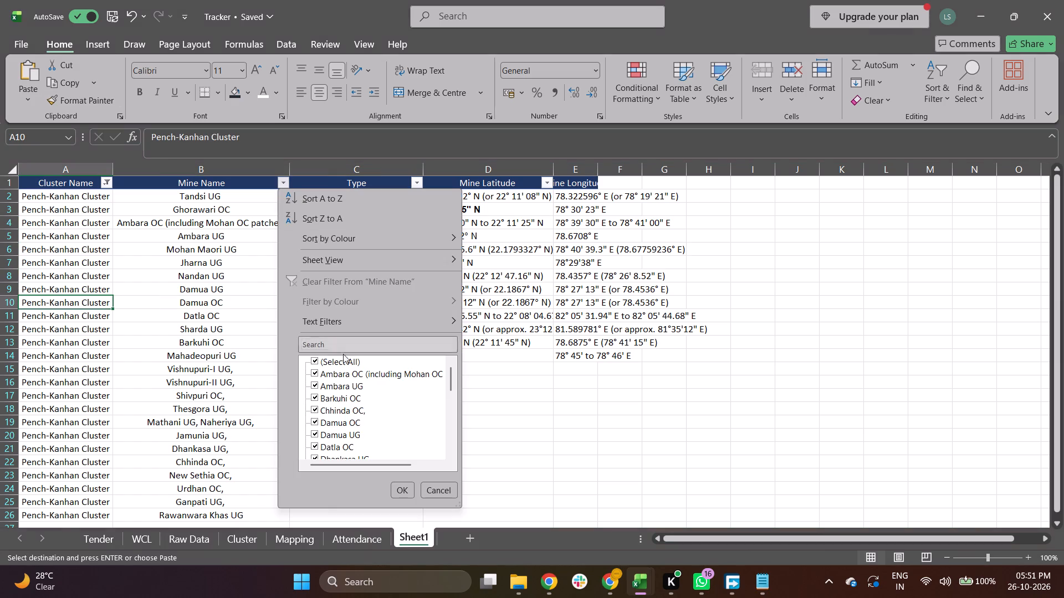
pyautogui.click(344, 349)
pyautogui.write('OC')
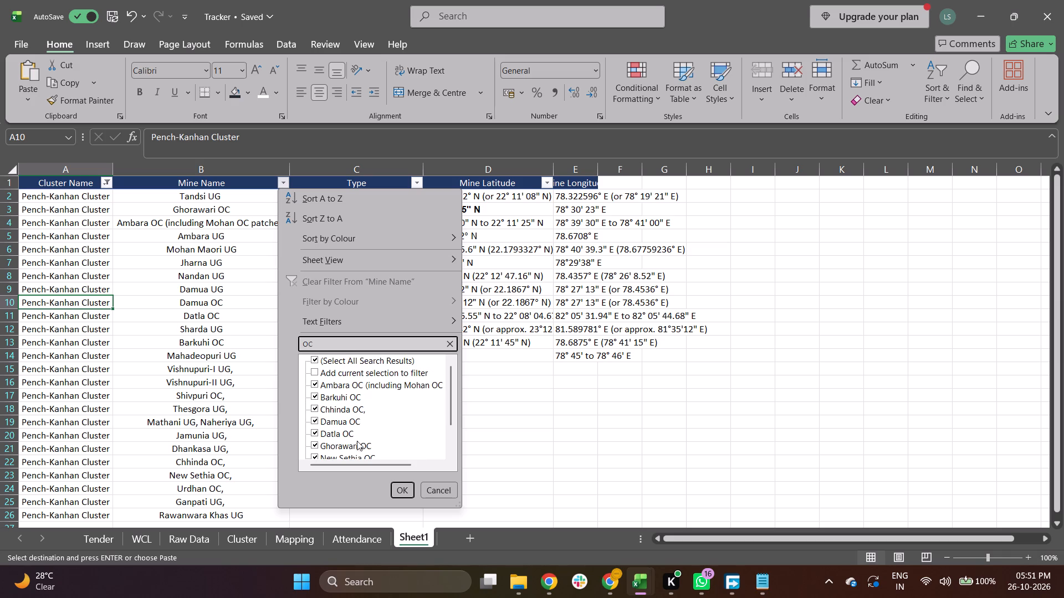
pyautogui.scroll(-6, 357, 447)
pyautogui.click(399, 489)
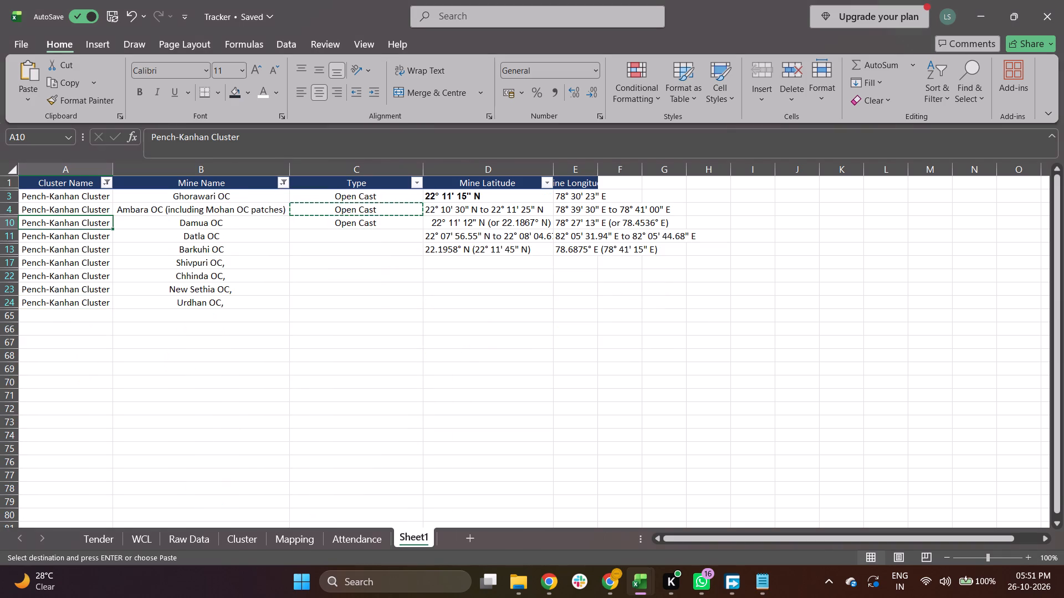
# Copy Open Cast into the remaining empty Type cells of the filtered OC mines, from Datla OC through Urdhan OC.
pyautogui.click(357, 223)
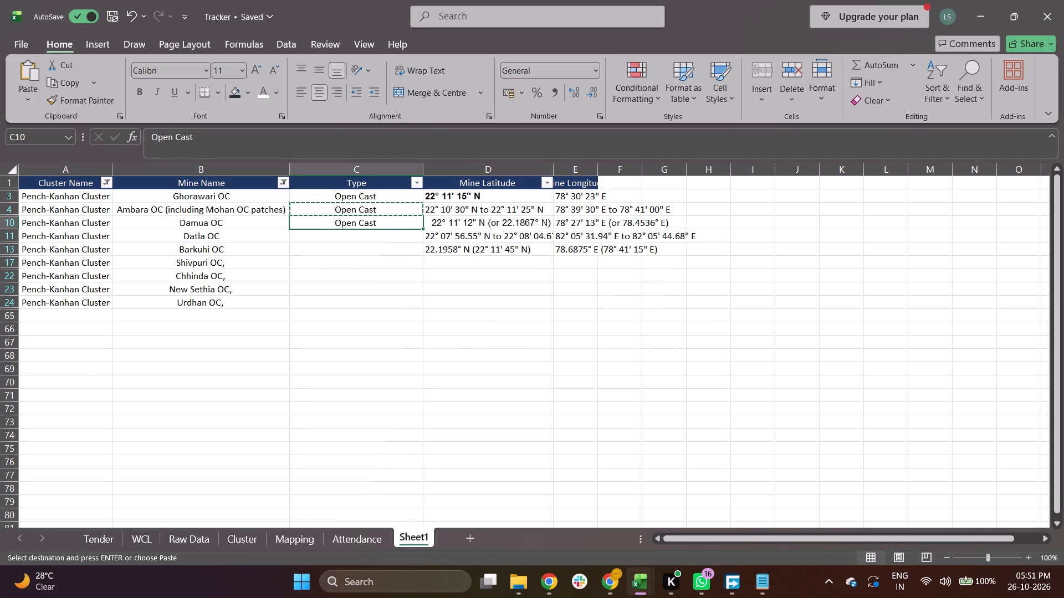
pyautogui.hotkey('ctrl', 'c')
pyautogui.press('Down')
pyautogui.hotkey('ctrl', 'v')
pyautogui.press('Down')
pyautogui.hotkey('ctrl', 'v')
pyautogui.press('Down')
pyautogui.hotkey('ctrl', 'v')
pyautogui.press('Down')
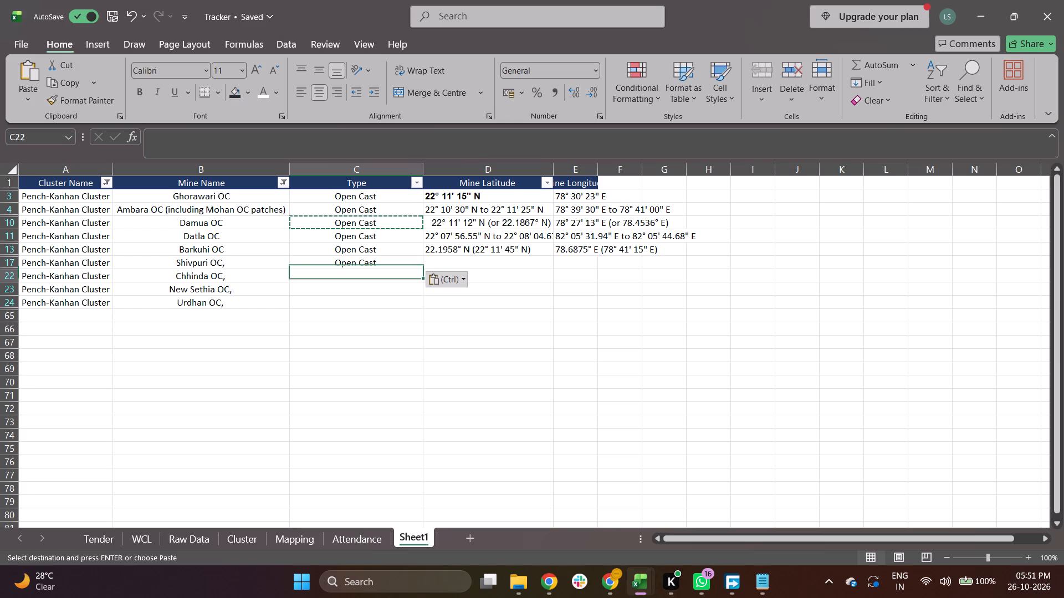
pyautogui.hotkey('ctrl', 'v')
pyautogui.press('Down')
pyautogui.hotkey('ctrl', 'v')
pyautogui.press('Down')
pyautogui.hotkey('ctrl', 'v')
# Change the Mine Name filter to show the mines containing UG.
pyautogui.press('Up')
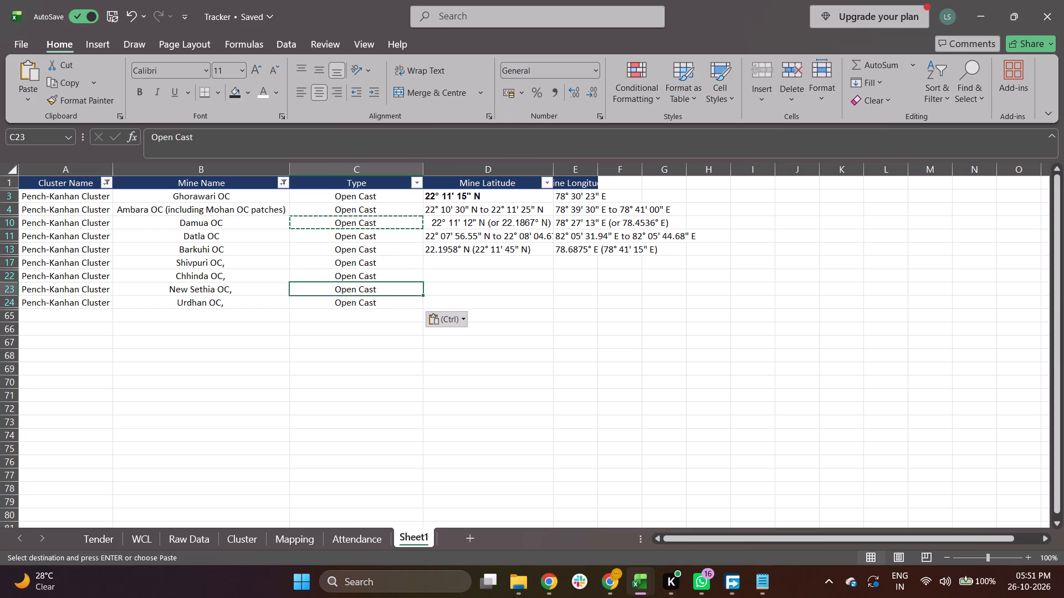
pyautogui.press('Up')
pyautogui.press('Up')
pyautogui.press('Up')
pyautogui.press('Up')
pyautogui.press('Up')
pyautogui.press('Up')
pyautogui.press('Up')
pyautogui.press('Up')
pyautogui.press('Left')
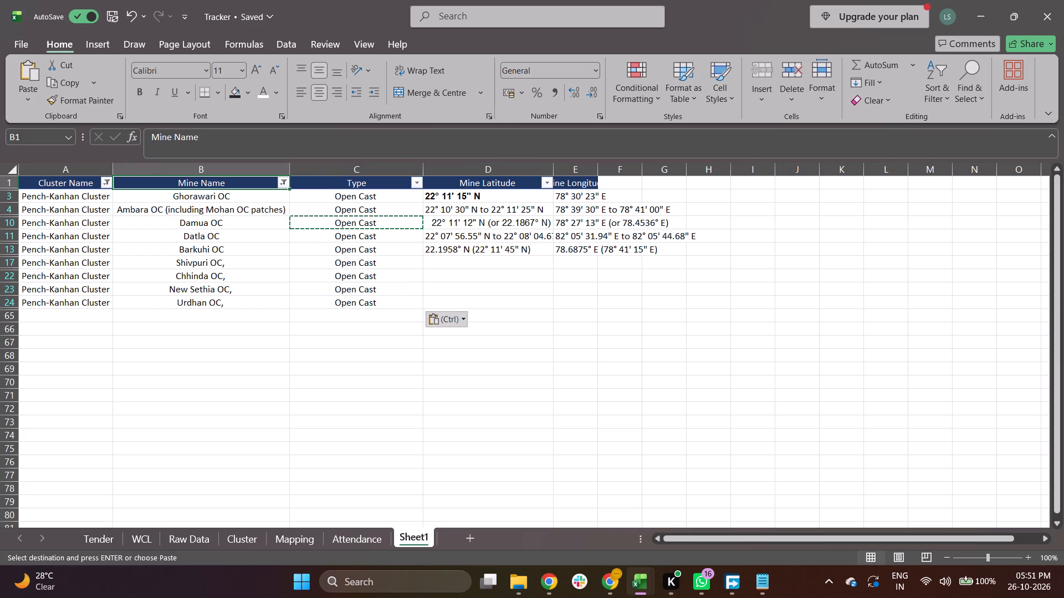
pyautogui.click(283, 182)
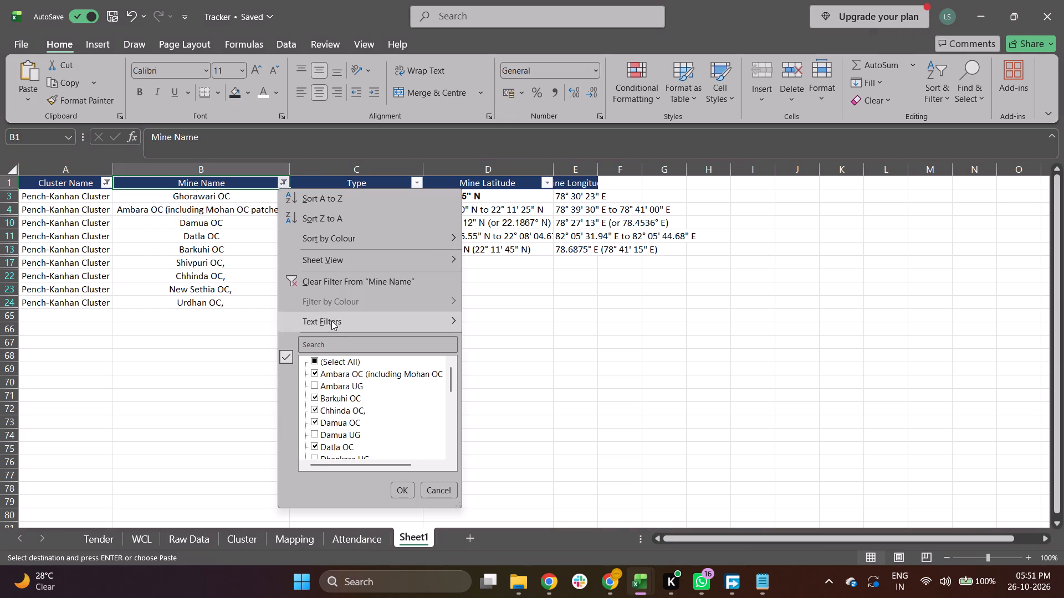
pyautogui.click(335, 342)
pyautogui.write('UG')
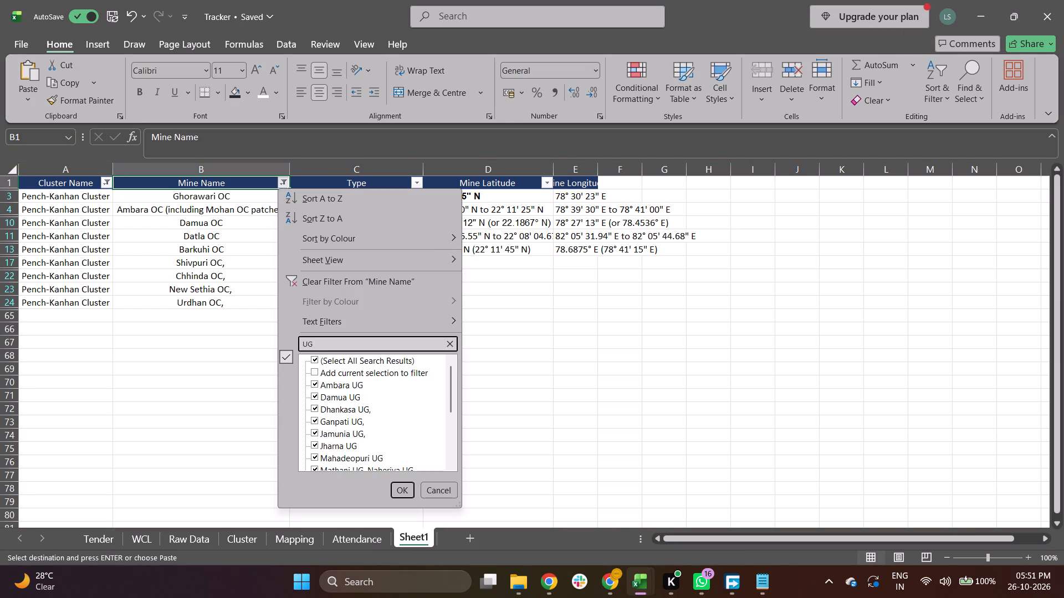
pyautogui.press('Return')
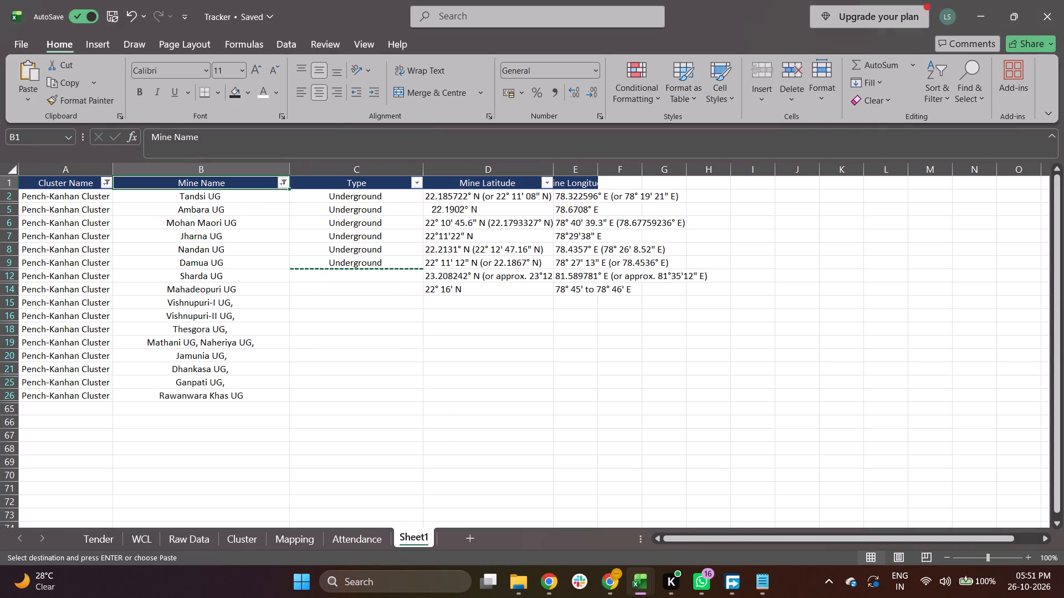
# Copy Underground into the remaining empty Type cells of the filtered UG mines, from Sharda UG through Rawanwara Khas UG.
pyautogui.click(357, 260)
pyautogui.hotkey('ctrl', 'c')
pyautogui.press('Down')
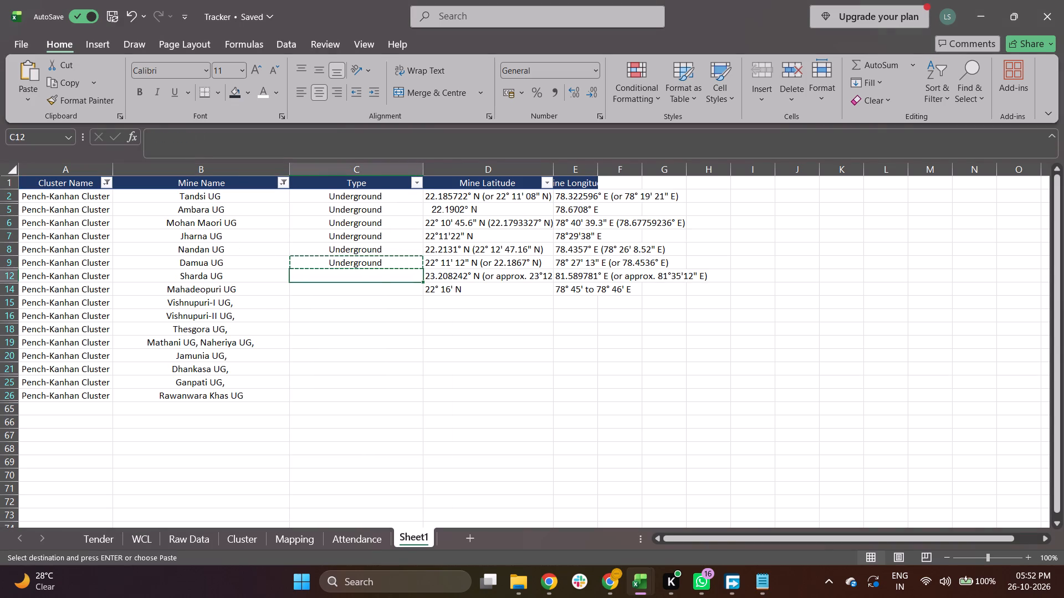
pyautogui.hotkey('ctrl', 'v')
pyautogui.press('Down')
pyautogui.hotkey('ctrl', 'v')
pyautogui.press('Down')
pyautogui.hotkey('ctrl', 'v')
pyautogui.press('Down')
pyautogui.hotkey('ctrl', 'v')
pyautogui.press('Down')
pyautogui.hotkey('ctrl', 'v')
pyautogui.press('Down')
pyautogui.hotkey('ctrl', 'v')
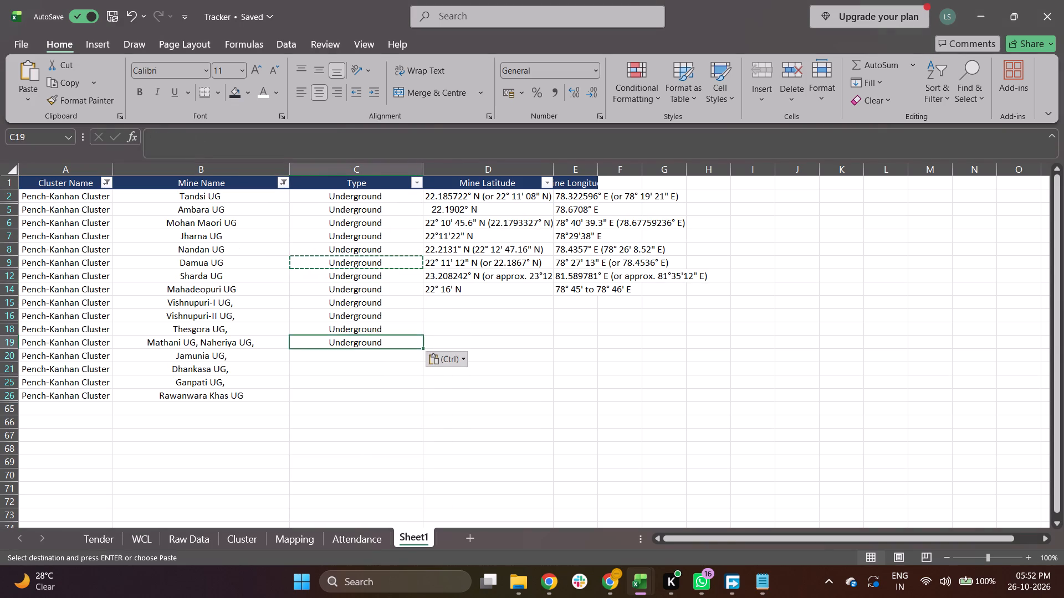
pyautogui.press('Down')
pyautogui.hotkey('ctrl', 'v')
pyautogui.press('Down')
pyautogui.hotkey('ctrl', 'v')
pyautogui.press('Down')
pyautogui.hotkey('ctrl', 'v')
pyautogui.press('Down')
pyautogui.hotkey('ctrl', 'v')
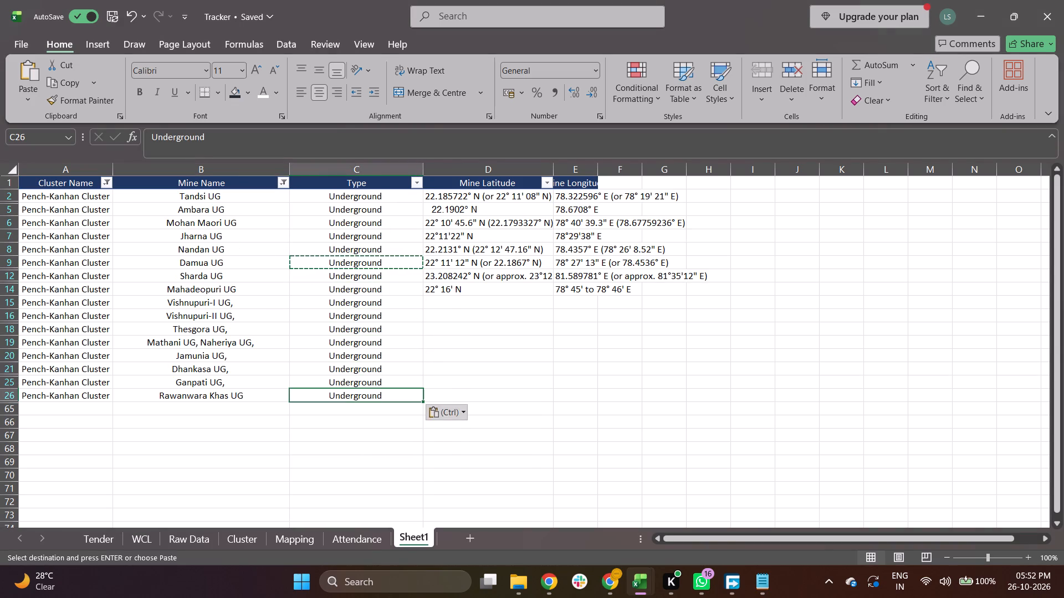
# Reset the Mine Name filter to show all mines of the Pench-Kanhan Cluster, both UG and OC.
pyautogui.press('Up')
pyautogui.press('Up')
pyautogui.press('Up')
pyautogui.press('Up')
pyautogui.press('Up')
pyautogui.press('Up')
pyautogui.press('Up')
pyautogui.press('Up')
pyautogui.press('Up')
pyautogui.press('Up')
pyautogui.press('Up')
pyautogui.press('Up')
pyautogui.press('Up')
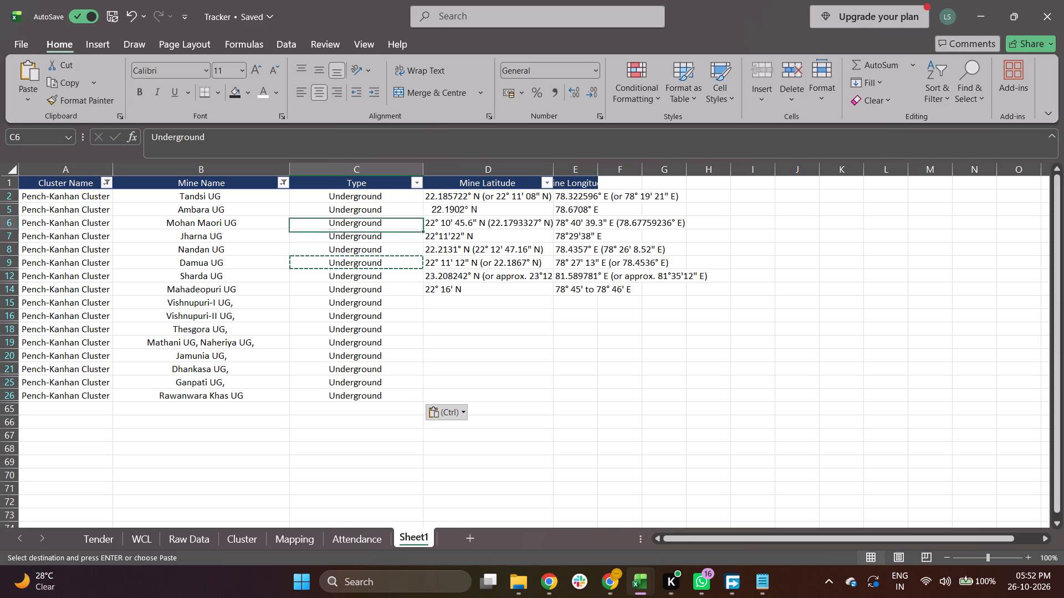
pyautogui.press('Up')
pyautogui.click(283, 181)
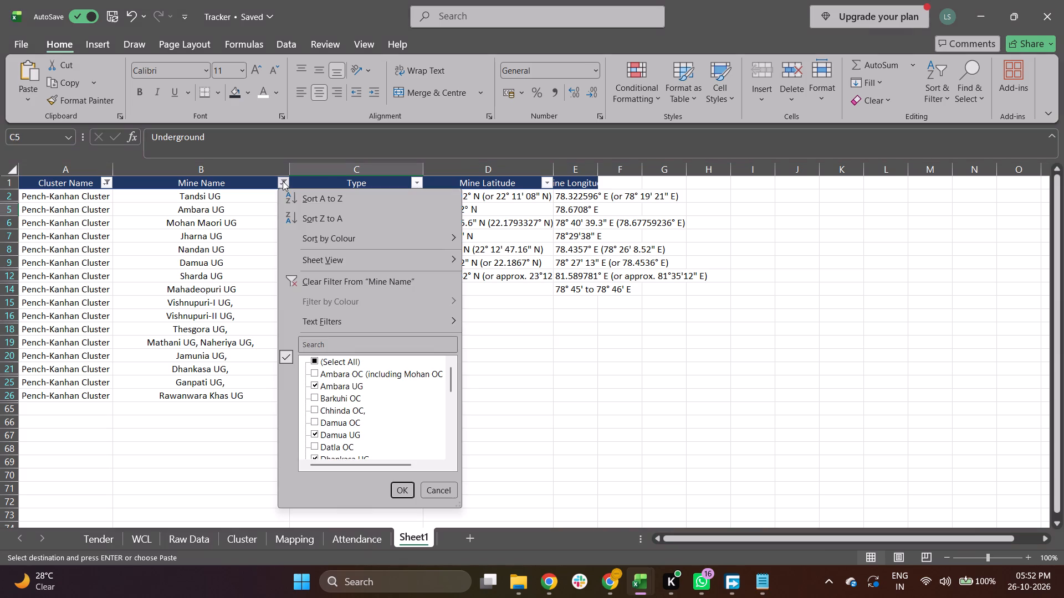
pyautogui.click(314, 361)
pyautogui.click(401, 488)
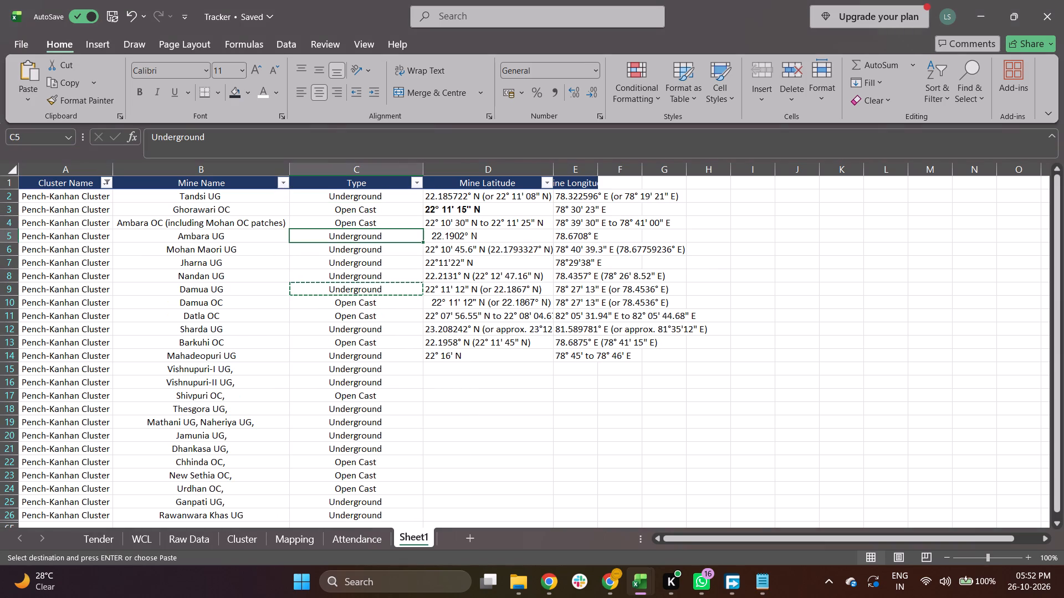
# Check down the latitude and longitude columns for the first mine still lacking coordinates.
pyautogui.click(391, 405)
pyautogui.press('Up')
pyautogui.press('Up')
pyautogui.press('Right')
pyautogui.press('Right')
pyautogui.press('Up')
pyautogui.press('Up')
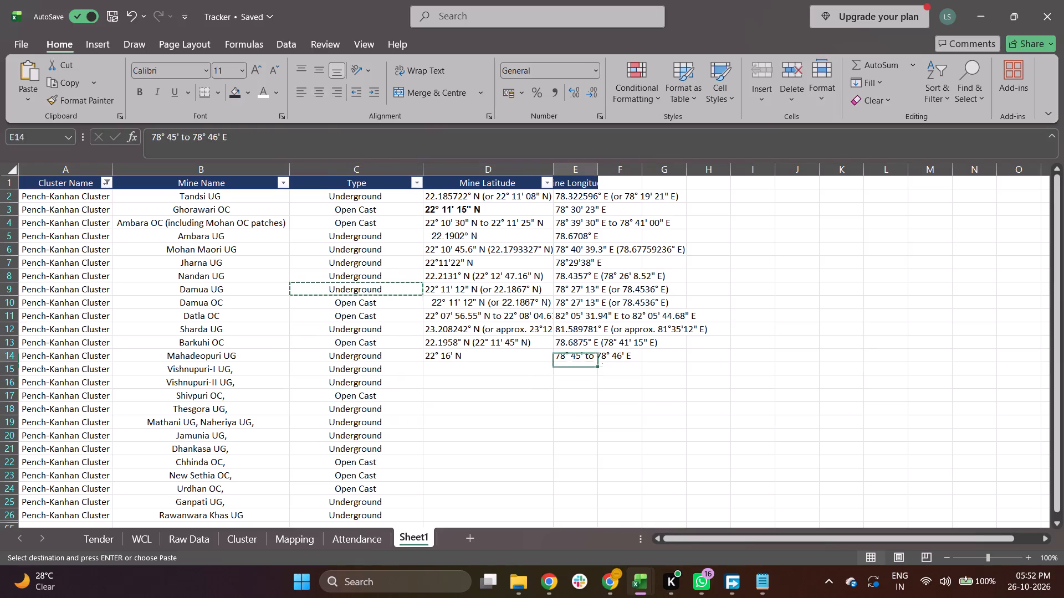
pyautogui.press('Down')
pyautogui.press('Down')
pyautogui.press('Down')
pyautogui.press('Down')
pyautogui.press('Down')
pyautogui.press('Down')
pyautogui.press('Down')
pyautogui.press('Down')
pyautogui.press('Down')
pyautogui.press('Down')
pyautogui.press('Down')
pyautogui.press('Down')
pyautogui.press('Down')
pyautogui.press('Down')
pyautogui.press('Down')
pyautogui.press('Down')
pyautogui.press('Down')
pyautogui.press('Down')
pyautogui.press('Down')
pyautogui.press('Down')
pyautogui.press('Up')
pyautogui.press('Up')
pyautogui.press('Up')
pyautogui.press('Up')
pyautogui.press('Up')
pyautogui.press('Up')
pyautogui.press('Up')
pyautogui.press('Up')
pyautogui.press('Up')
pyautogui.press('Up')
pyautogui.press('Up')
pyautogui.press('Up')
pyautogui.press('Up')
pyautogui.press('Up')
pyautogui.press('Up')
pyautogui.press('Up')
pyautogui.press('Up')
pyautogui.press('Up')
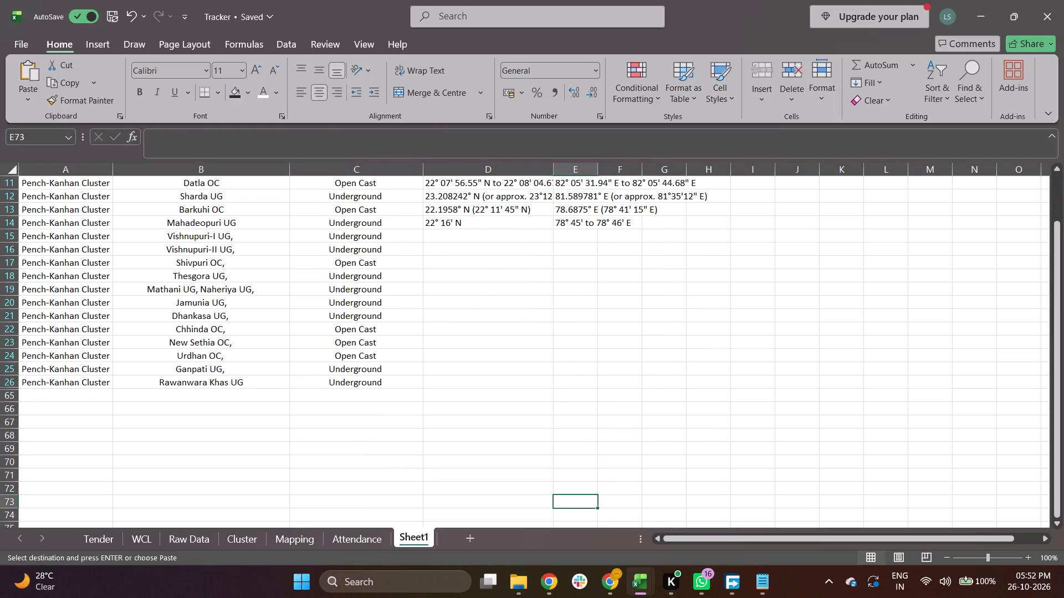
pyautogui.press('Up')
pyautogui.press('Up')
pyautogui.press('Up')
# Copy the mine name Vishnupuri-I UG from the sheet and search Google in Chrome for its longitude and latitude.
pyautogui.press('Left')
pyautogui.press('Left')
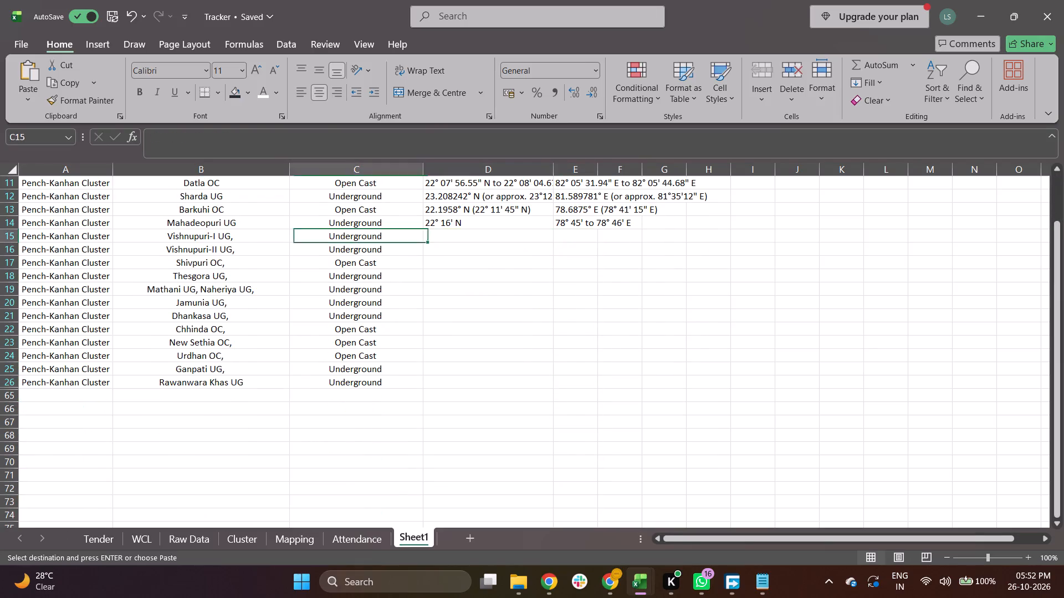
pyautogui.press('Left')
pyautogui.press('Left')
pyautogui.press('Right')
pyautogui.hotkey('ctrl', 'c')
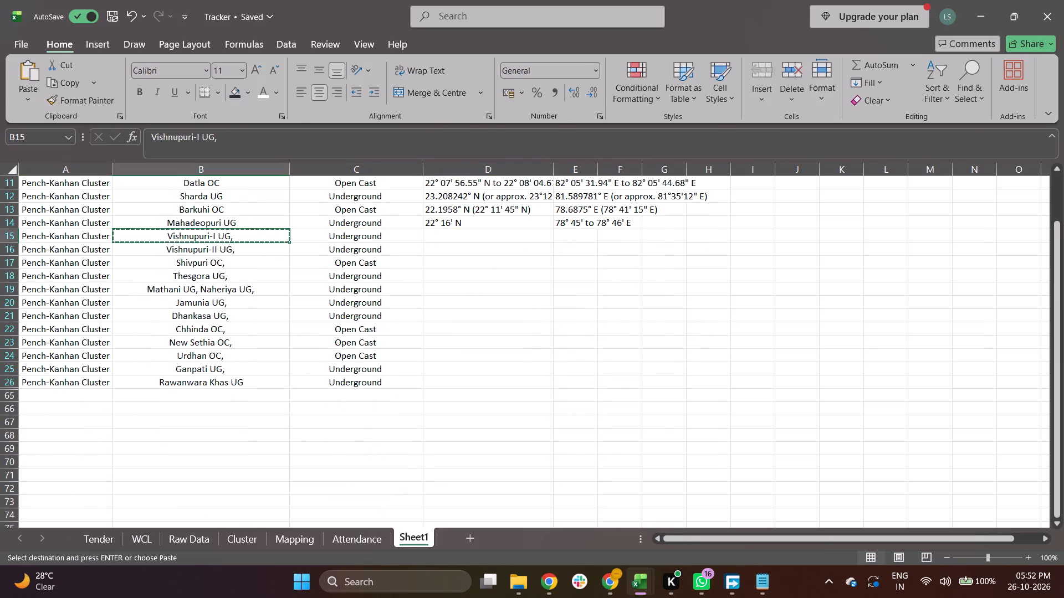
pyautogui.hotkey('alt', 'Tab')
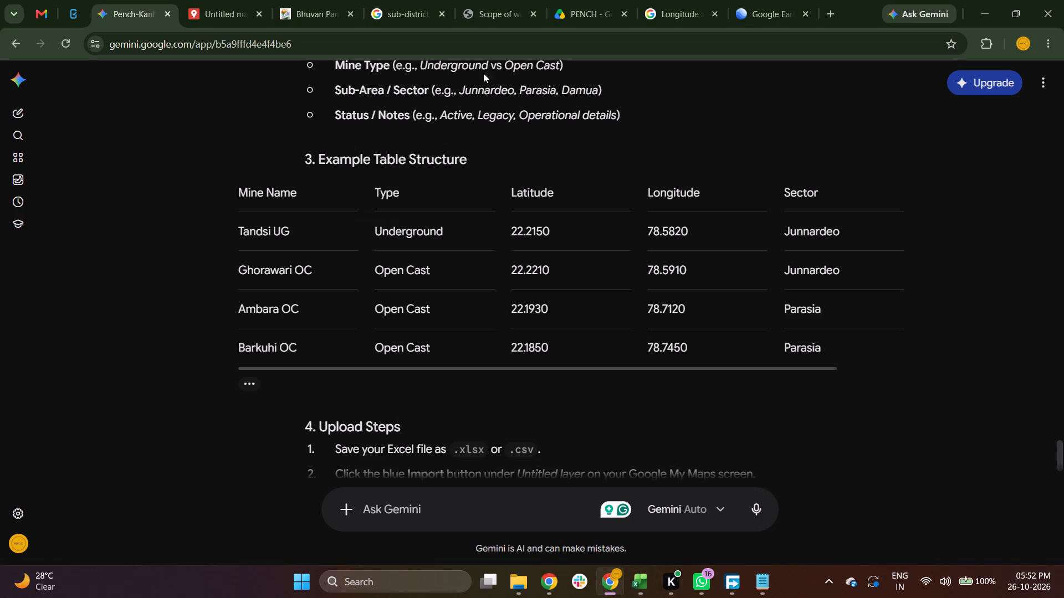
pyautogui.click(407, 9)
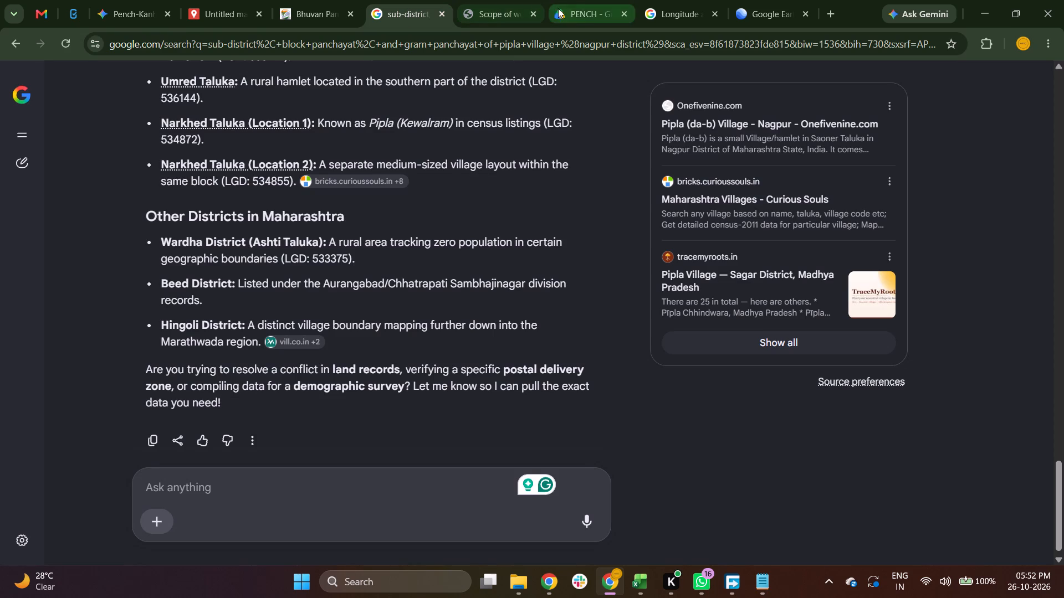
pyautogui.click(664, 8)
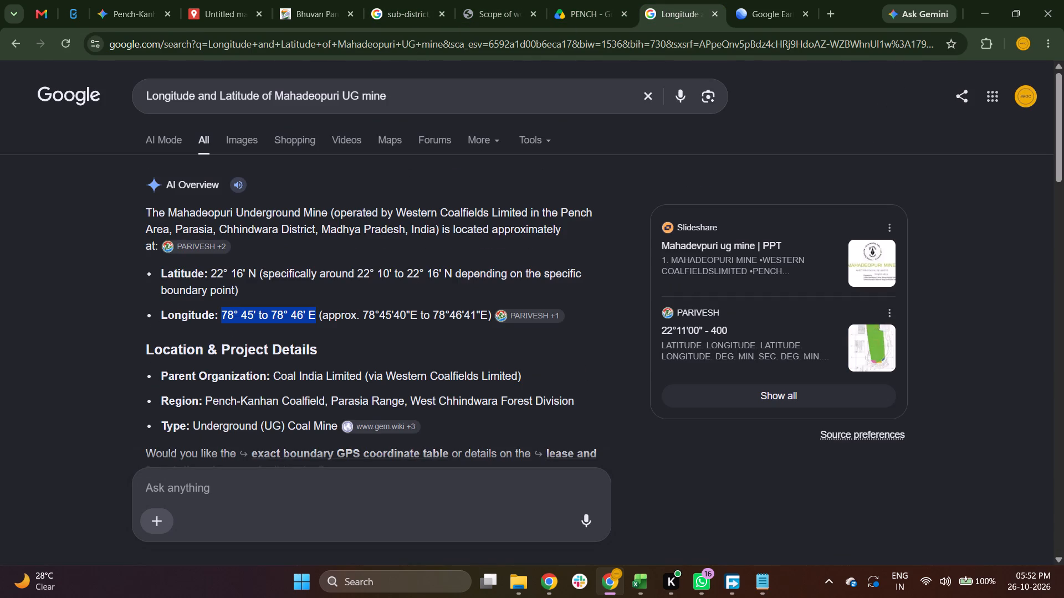
pyautogui.moveTo(275, 93); pyautogui.dragTo(351, 89)
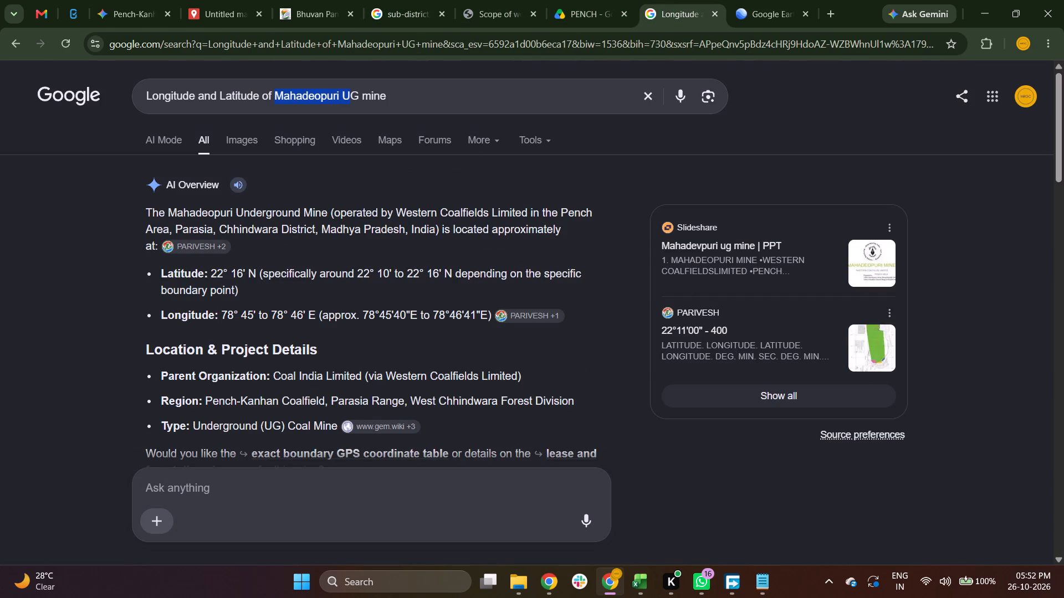
pyautogui.moveTo(351, 89); pyautogui.dragTo(356, 91)
pyautogui.hotkey('ctrl', 'v')
pyautogui.press('Return')
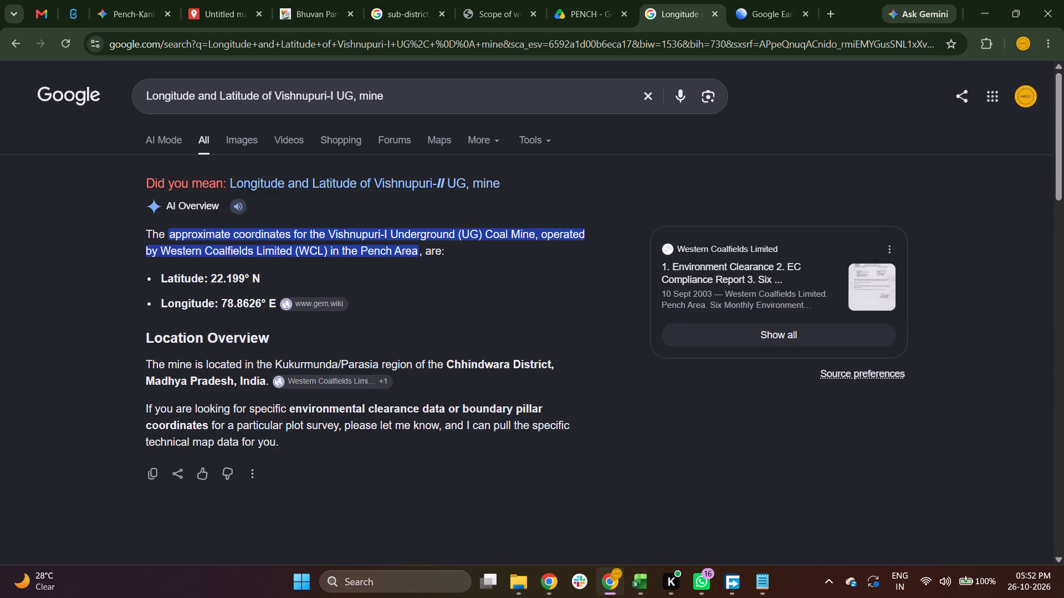
# Copy the latitude 22.199° N from the AI Overview into Vishnupuri-I UG's Mine Latitude cell in Excel.
pyautogui.moveTo(209, 276); pyautogui.dragTo(261, 275)
pyautogui.hotkey('ctrl', 'c')
pyautogui.hotkey('ctrl', 'c')
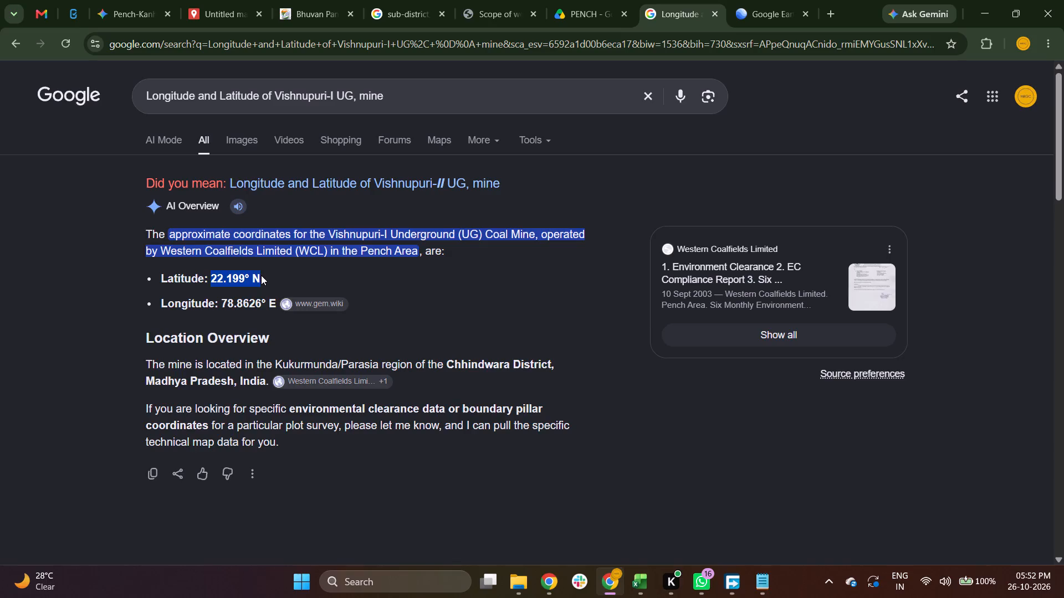
pyautogui.hotkey('alt', 'Tab')
pyautogui.press('Right')
pyautogui.press('Right')
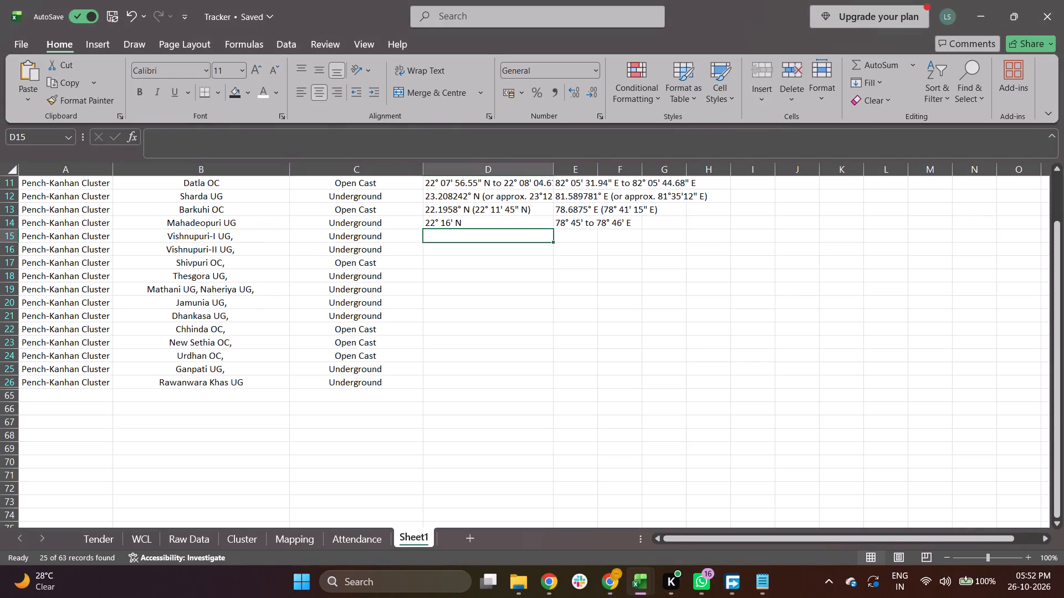
pyautogui.hotkey('ctrl', 'v')
# Copy the longitude 78.8626° E from the Google result in Chrome into Vishnupuri-I UG's longitude cell in Excel.
pyautogui.press('Right')
pyautogui.hotkey('alt', 'Tab')
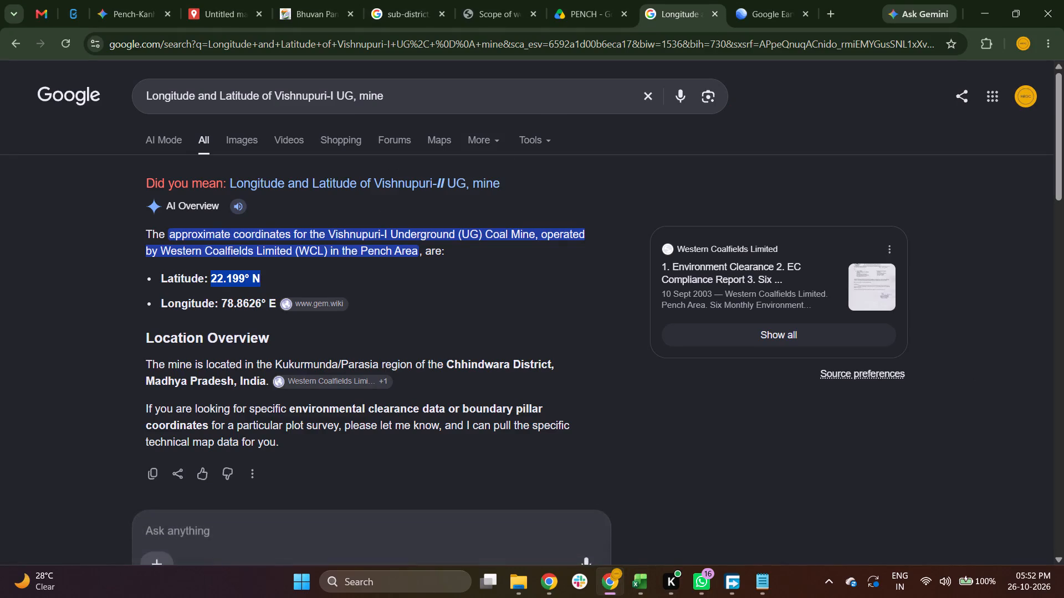
pyautogui.moveTo(222, 302); pyautogui.dragTo(273, 305)
pyautogui.hotkey('ctrl', 'c')
pyautogui.hotkey('ctrl', 'c')
pyautogui.hotkey('alt', 'Tab')
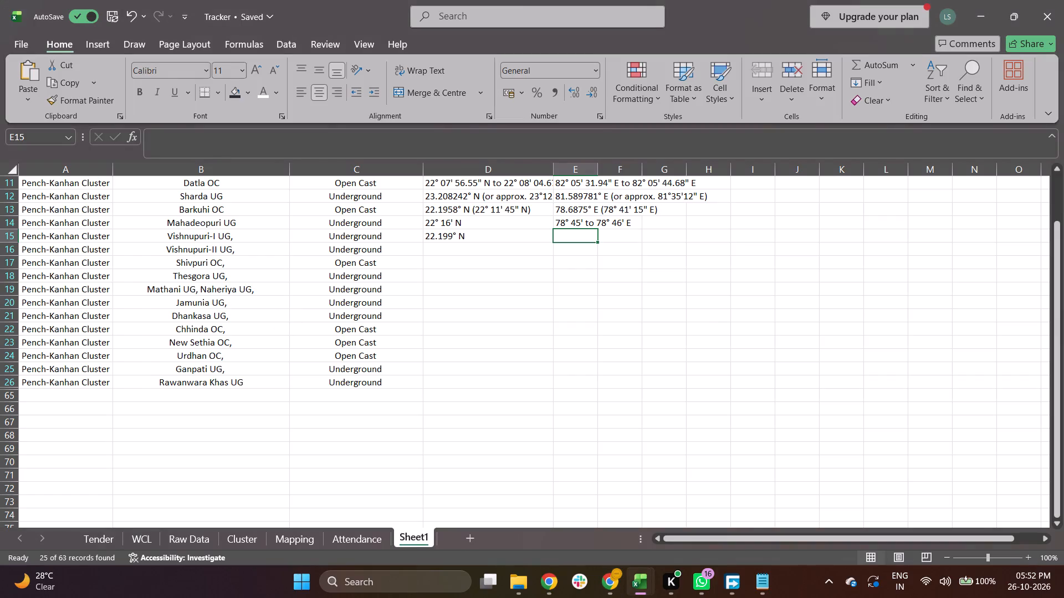
pyautogui.hotkey('ctrl', 'v')
# Copy the mine name Vishnupuri-II UG from the sheet and search Google in Chrome for its longitude and latitude.
pyautogui.press('Down')
pyautogui.press('Left')
pyautogui.press('Left')
pyautogui.hotkey('alt', 'Tab')
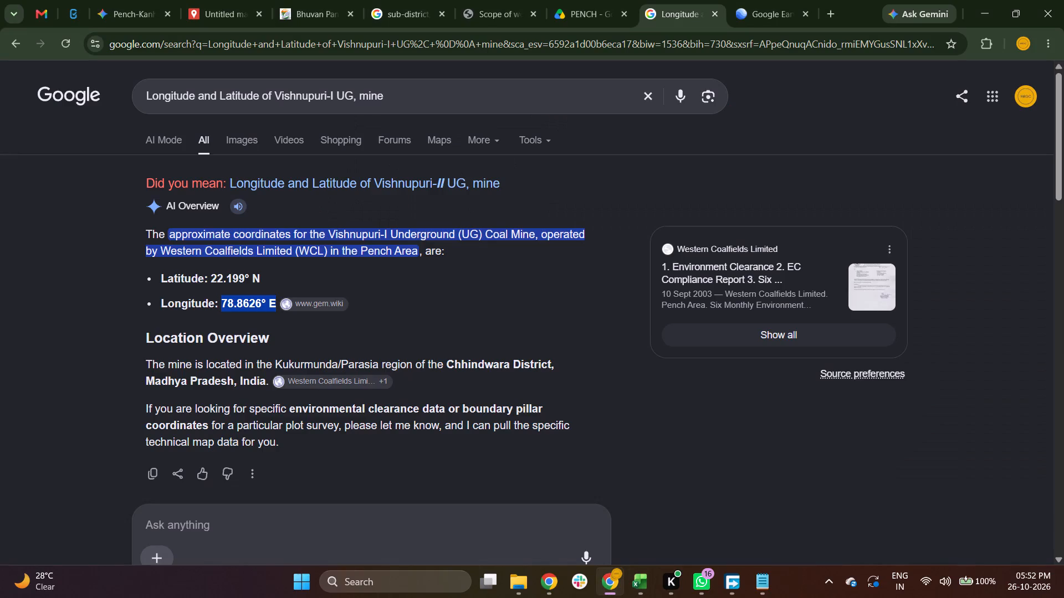
pyautogui.hotkey('alt', 'Tab')
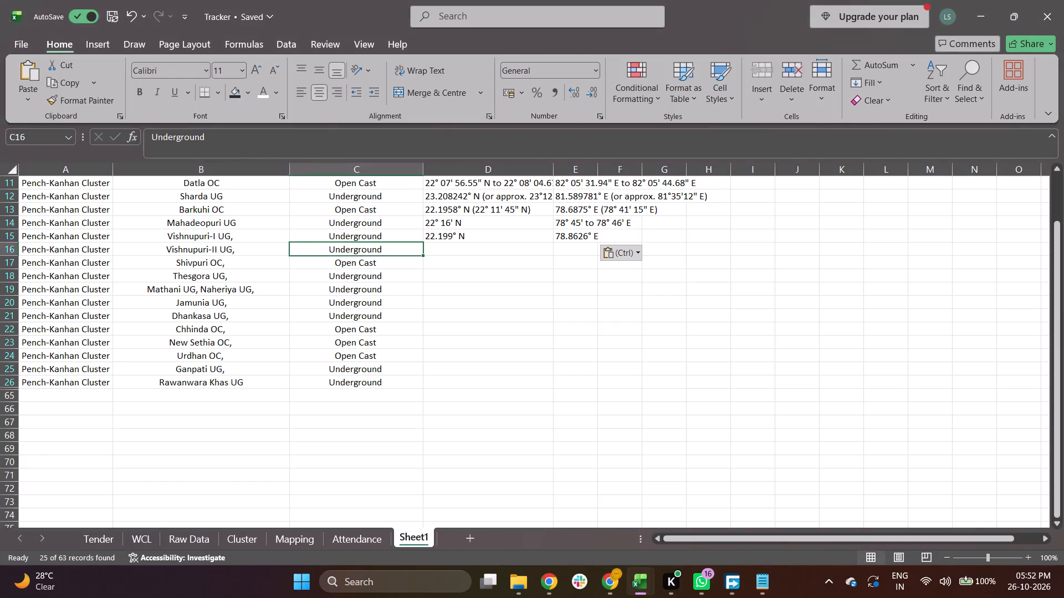
pyautogui.press('Left')
pyautogui.hotkey('ctrl', 'c')
pyautogui.hotkey('alt', 'Tab')
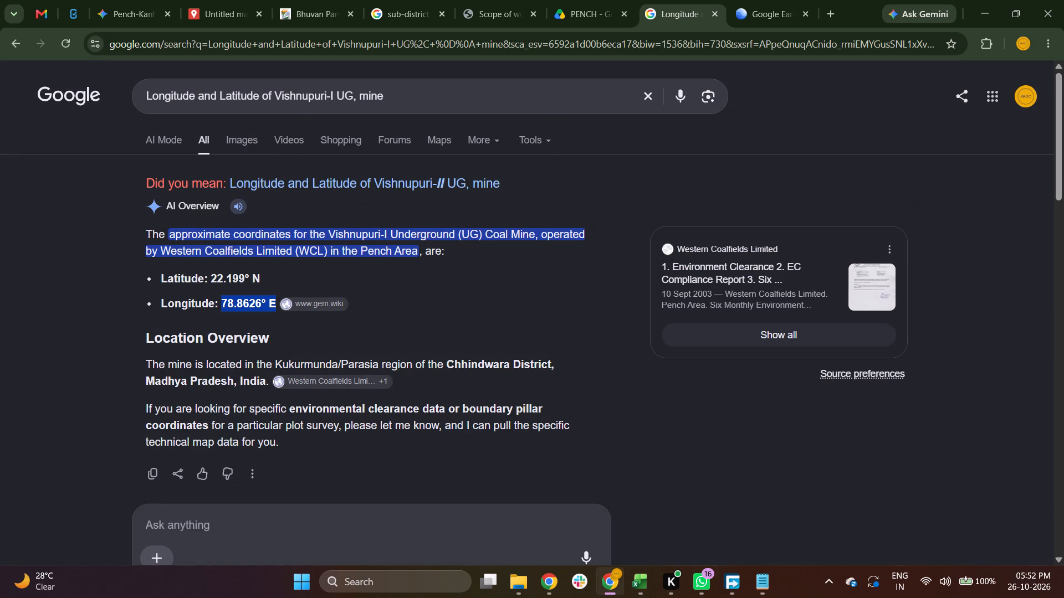
pyautogui.doubleClick(288, 87)
pyautogui.hotkey('shift', 'Right')
pyautogui.hotkey('shift', 'Right')
pyautogui.hotkey('shift', 'Right')
pyautogui.hotkey('shift', 'Right')
pyautogui.hotkey('shift', 'Right')
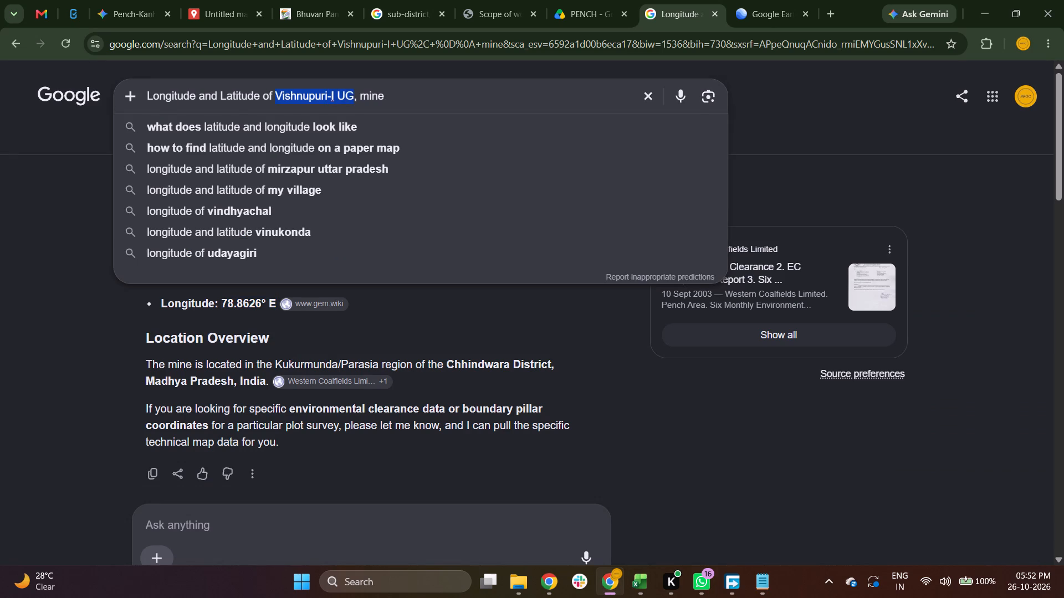
pyautogui.hotkey('ctrl', 'v')
pyautogui.press('Return')
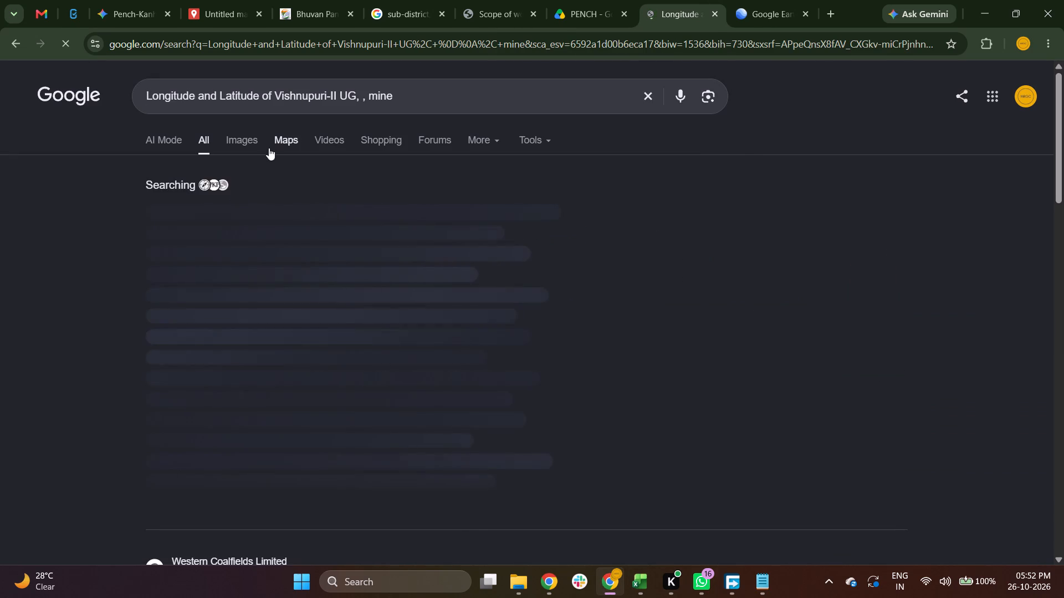
# Copy the latitude range 22° 11' 19" N to 22° 12' 32" N into Vishnupuri-II UG's Mine Latitude cell in Excel.
pyautogui.scroll(-1, 245, 283)
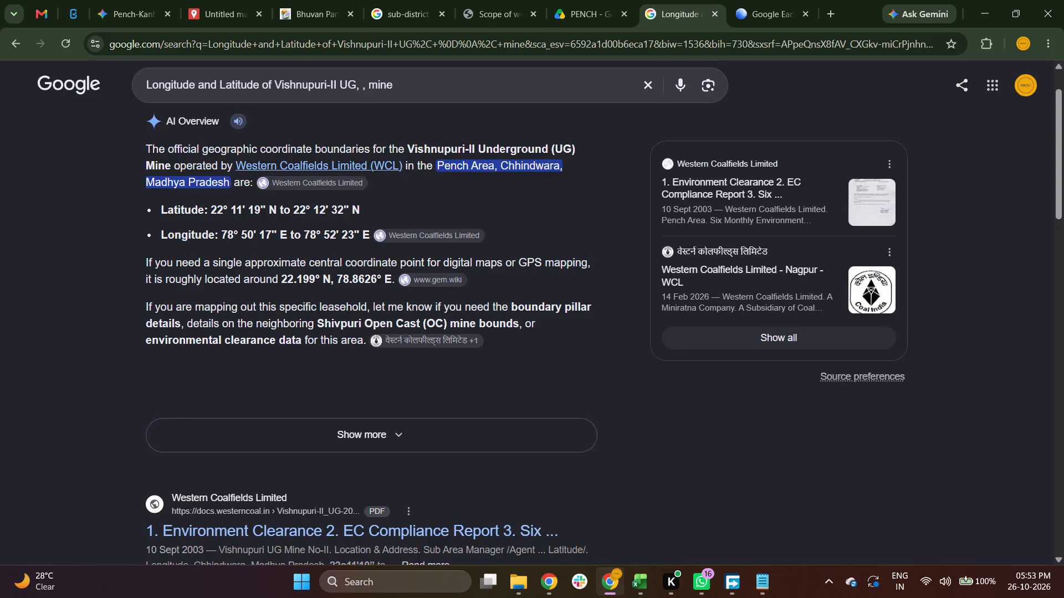
pyautogui.moveTo(211, 205); pyautogui.dragTo(362, 208)
pyautogui.hotkey('ctrl', 'c')
pyautogui.hotkey('ctrl', 'c')
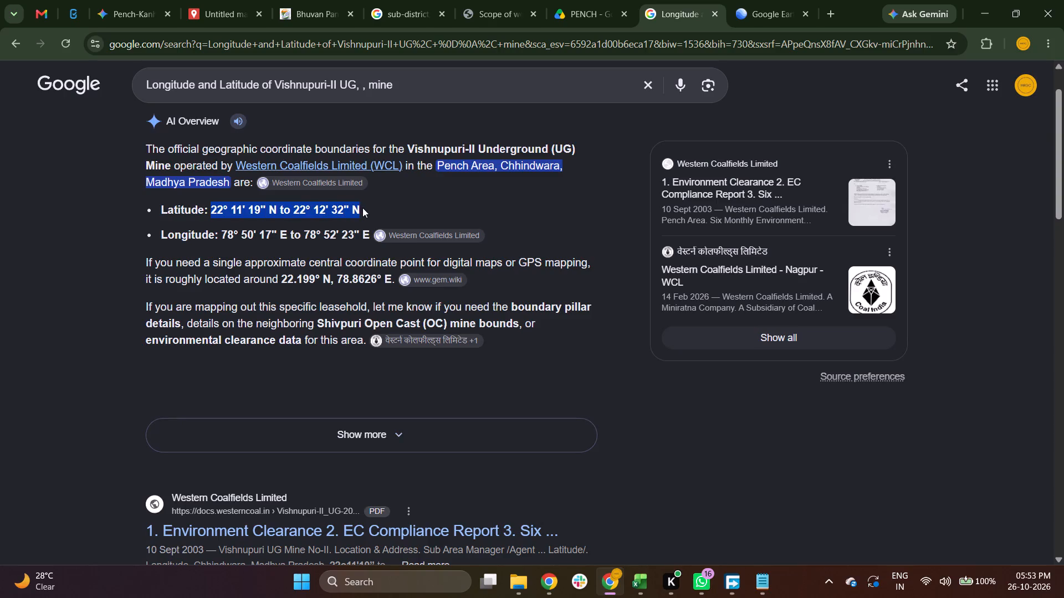
pyautogui.hotkey('alt', 'Tab')
pyautogui.press('Right')
pyautogui.press('Right')
pyautogui.hotkey('ctrl', 'v')
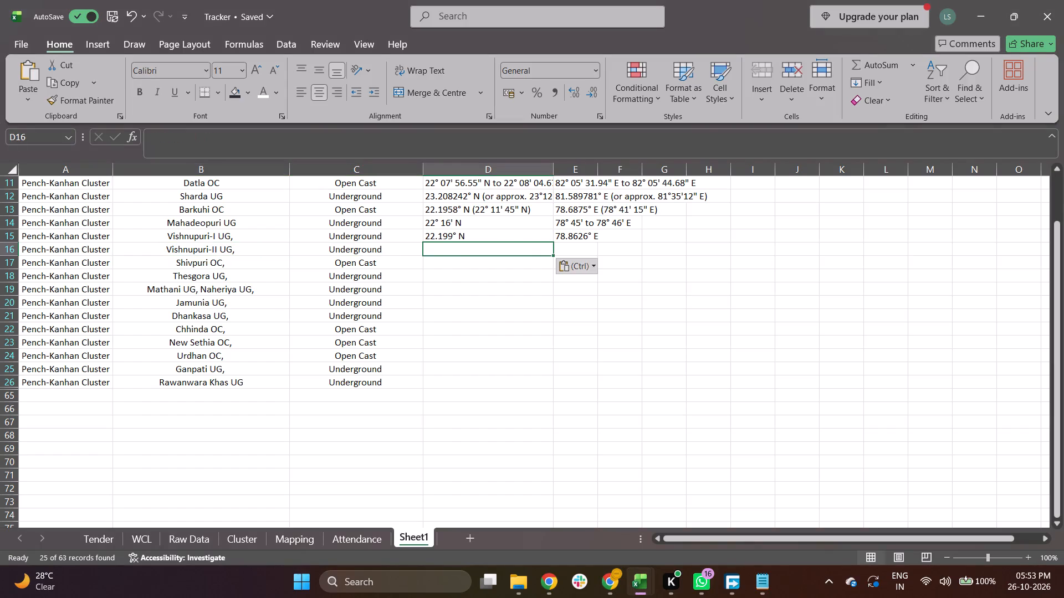
# Copy the longitude range 78° 50' 17" E to 78° 52' 23" E from Chrome into Vishnupuri-II UG's longitude cell in Excel.
pyautogui.press('Right')
pyautogui.hotkey('alt', 'Tab')
pyautogui.moveTo(219, 231); pyautogui.dragTo(254, 234)
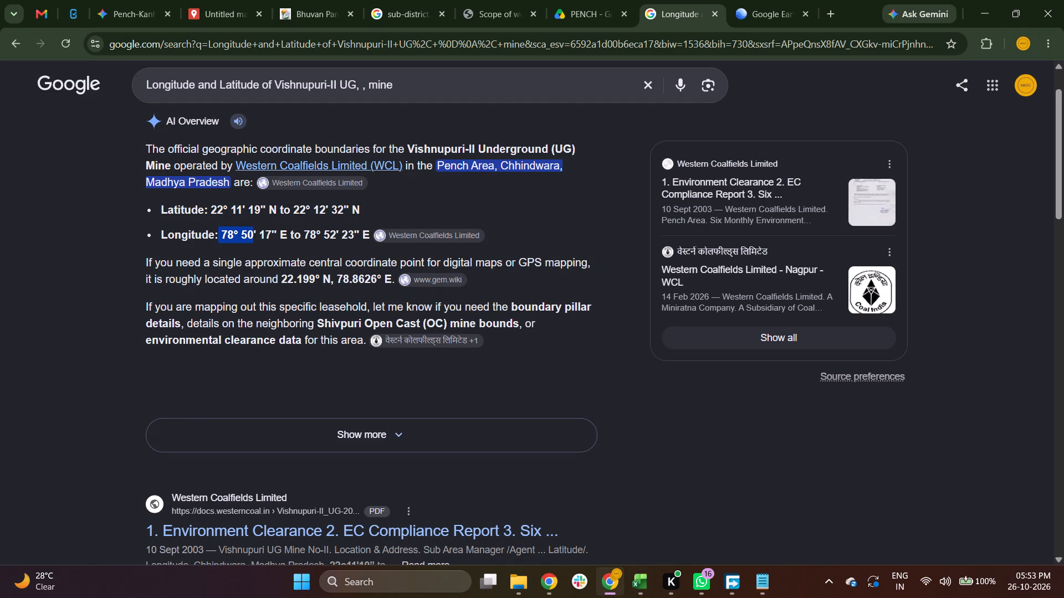
pyautogui.moveTo(221, 233); pyautogui.dragTo(230, 230)
pyautogui.click(230, 230)
pyautogui.moveTo(221, 233); pyautogui.dragTo(367, 230)
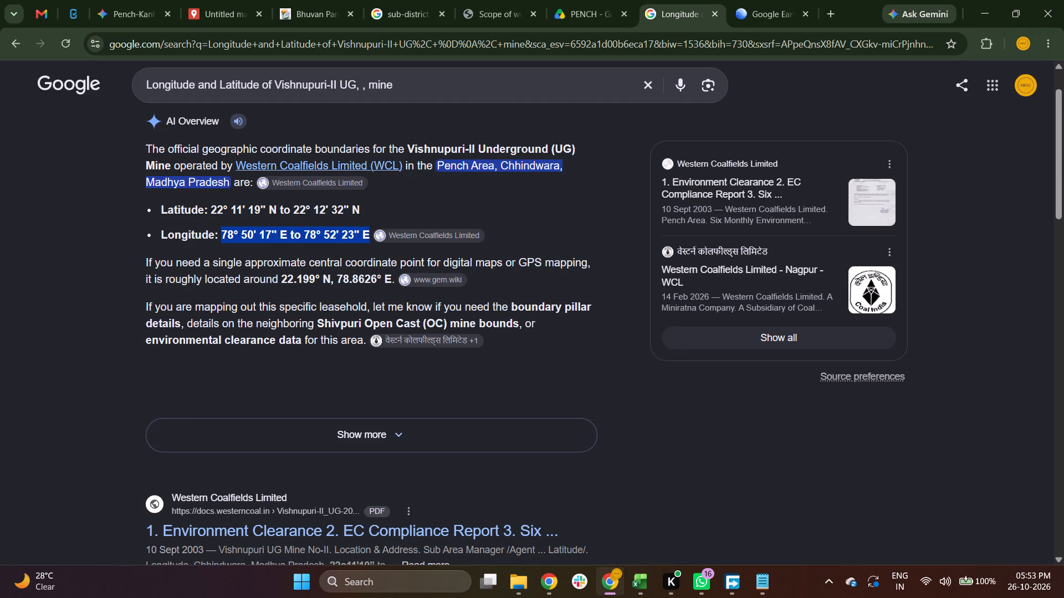
pyautogui.hotkey('ctrl', 'c')
pyautogui.hotkey('ctrl', 'c')
pyautogui.hotkey('ctrl', 'c')
pyautogui.hotkey('alt', 'Tab')
pyautogui.hotkey('ctrl', 'v')
# Copy the mine name Shivpuri OC from the sheet and search Google in Chrome for its longitude and latitude.
pyautogui.press('Down')
pyautogui.press('Left')
pyautogui.press('Left')
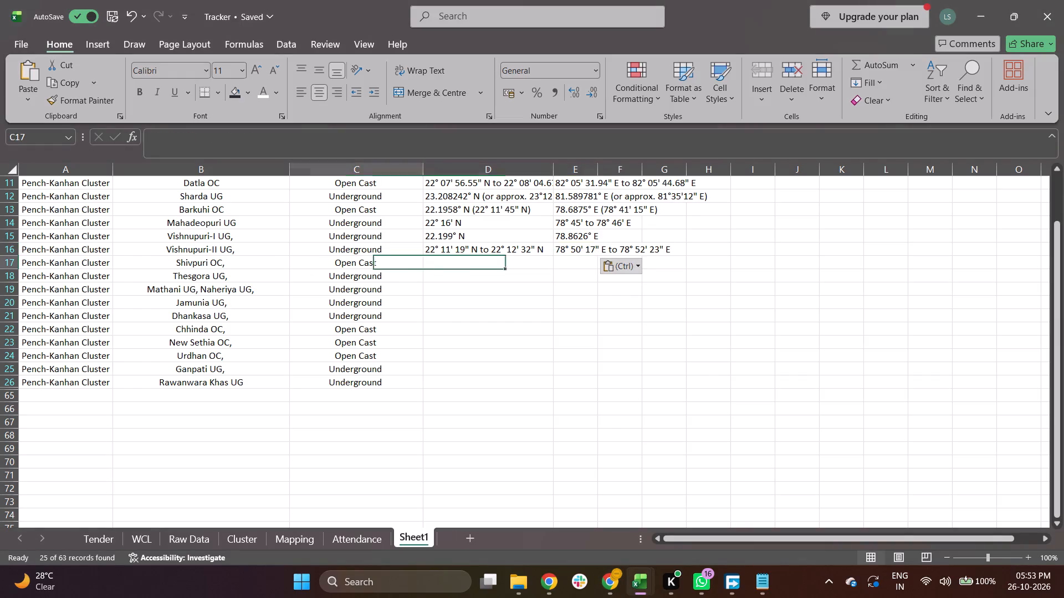
pyautogui.press('Left')
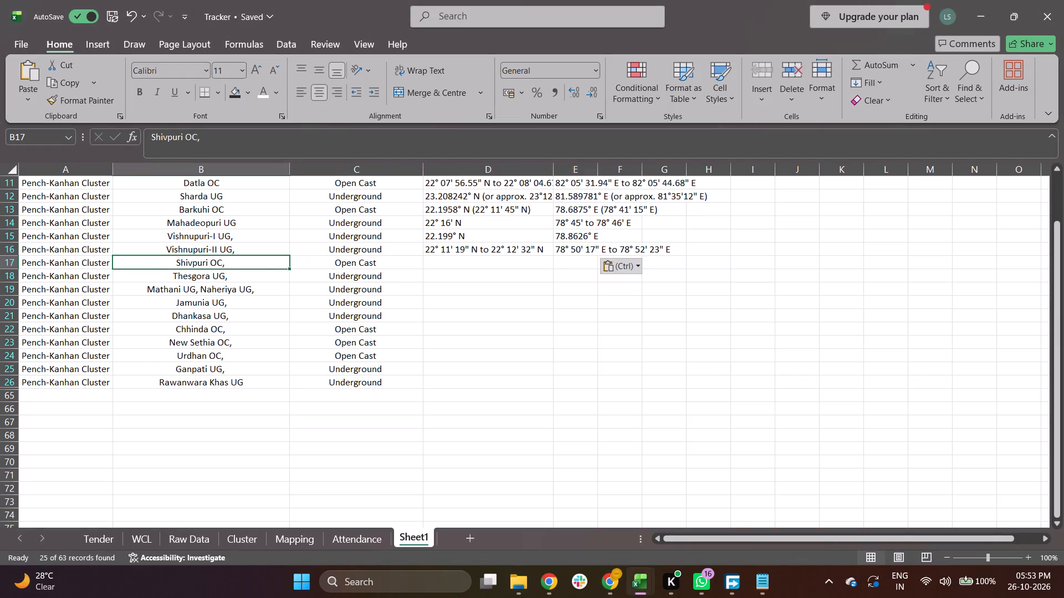
pyautogui.hotkey('ctrl', 'c')
pyautogui.hotkey('alt', 'Tab')
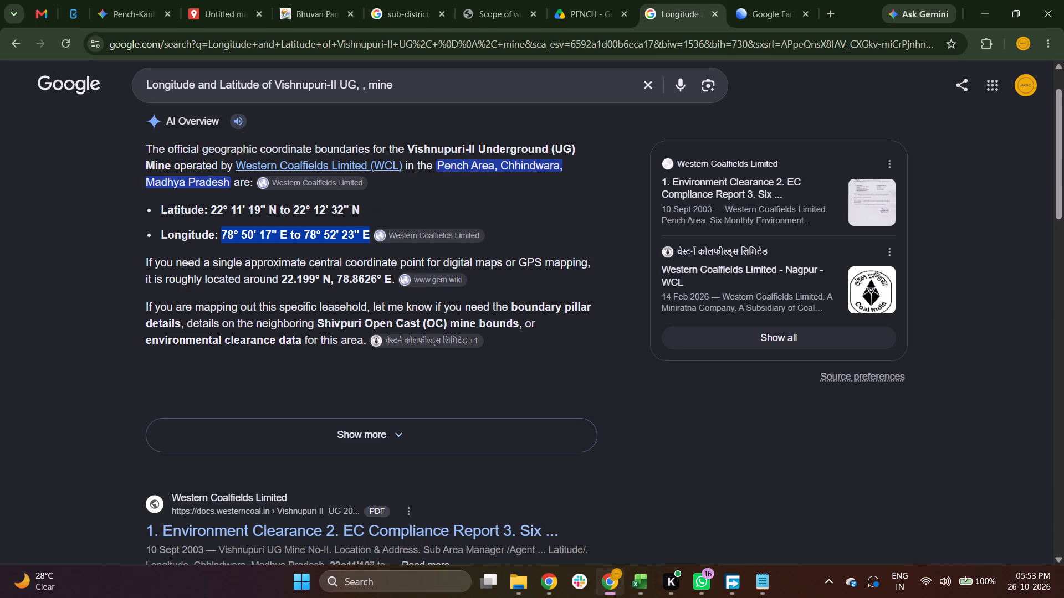
pyautogui.doubleClick(308, 83)
pyautogui.hotkey('shift', 'Right')
pyautogui.hotkey('shift', 'Right')
pyautogui.hotkey('shift', 'Right')
pyautogui.hotkey('shift', 'Right')
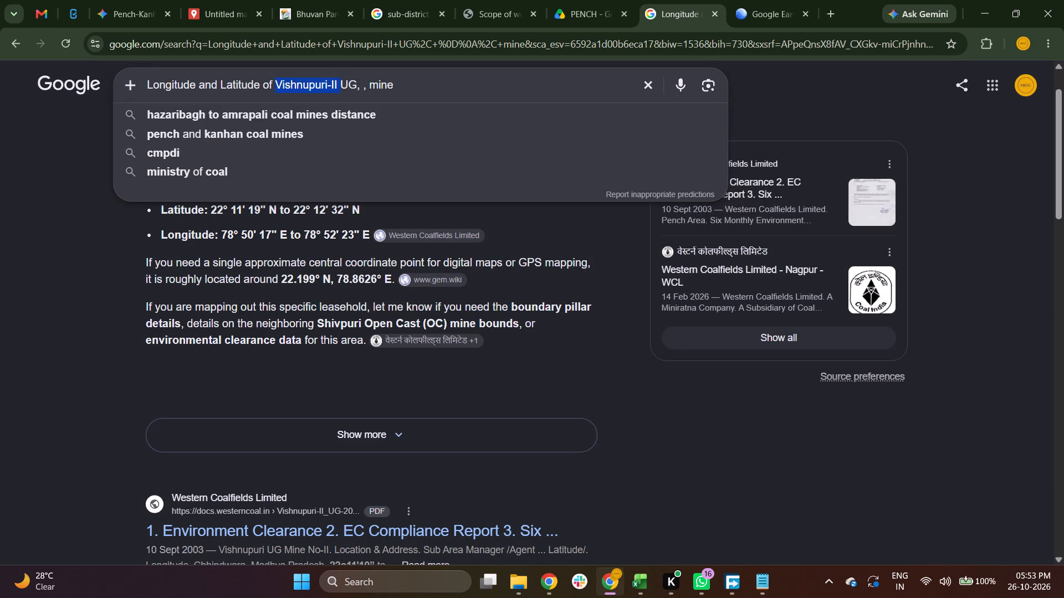
pyautogui.hotkey('shift', 'Right')
pyautogui.hotkey('shift', 'Right')
pyautogui.hotkey('ctrl', 'v')
pyautogui.press('Return')
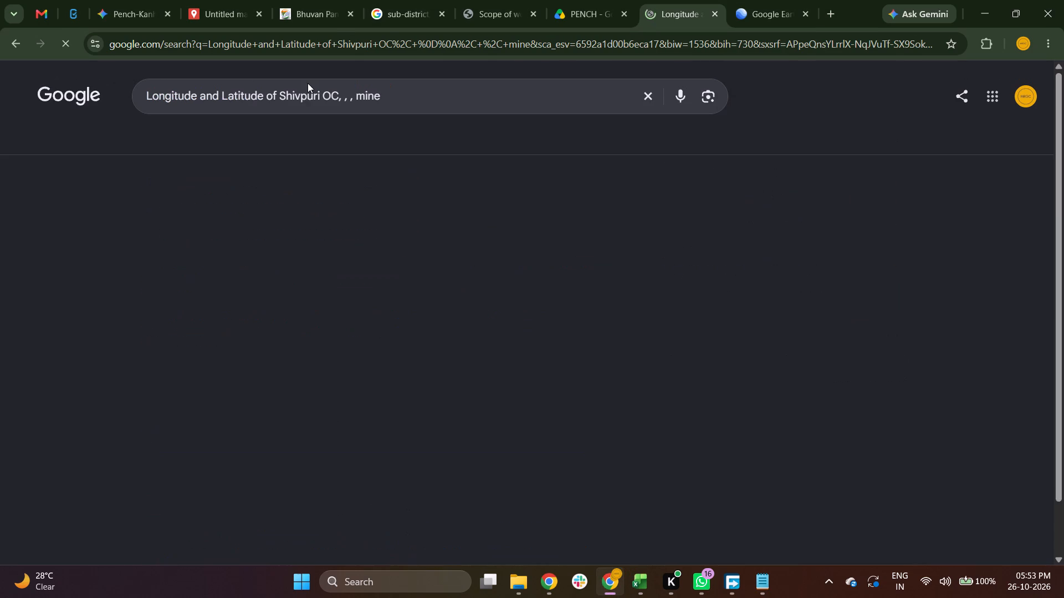
# Remove the stray commas and spaces after Shivpuri OC in the search query and rerun the search.
pyautogui.click(351, 98)
pyautogui.press('Right')
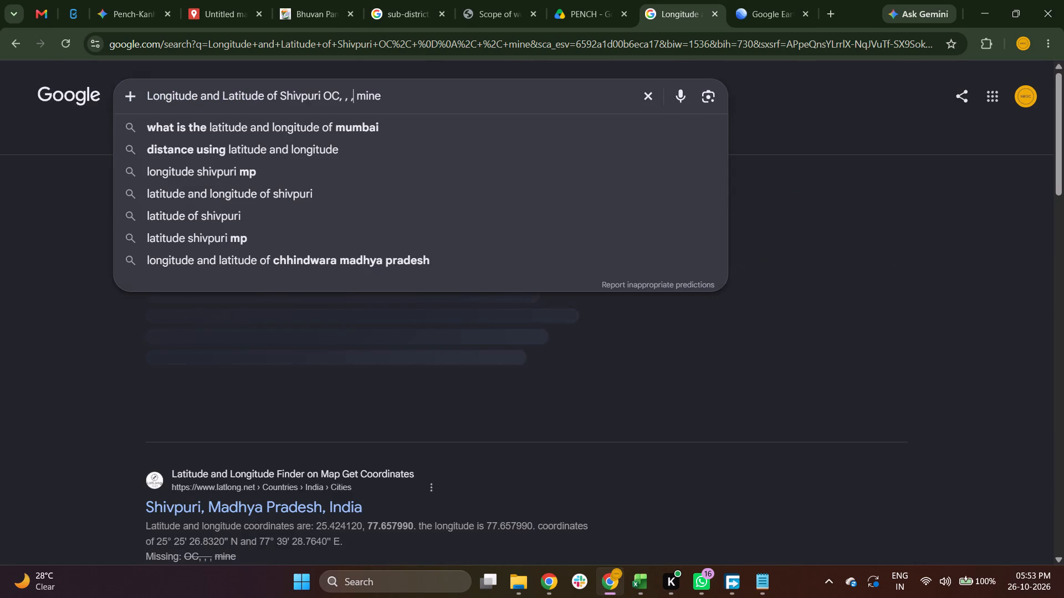
pyautogui.press('Right')
pyautogui.press('BackSpace')
pyautogui.press('BackSpace')
pyautogui.press('BackSpace')
pyautogui.press('BackSpace')
pyautogui.press('BackSpace')
pyautogui.press('BackSpace')
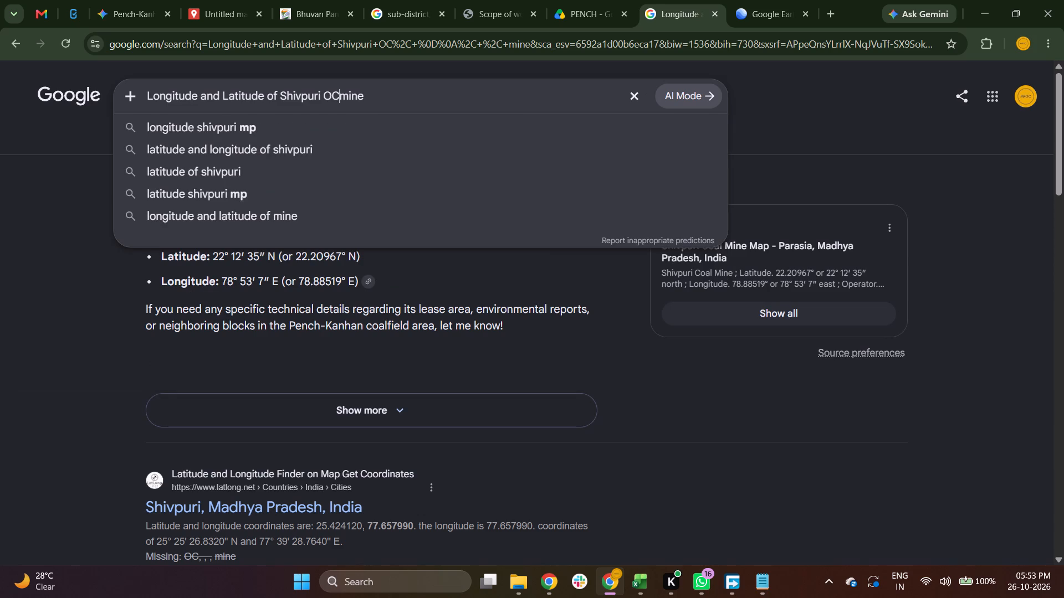
pyautogui.press('Return')
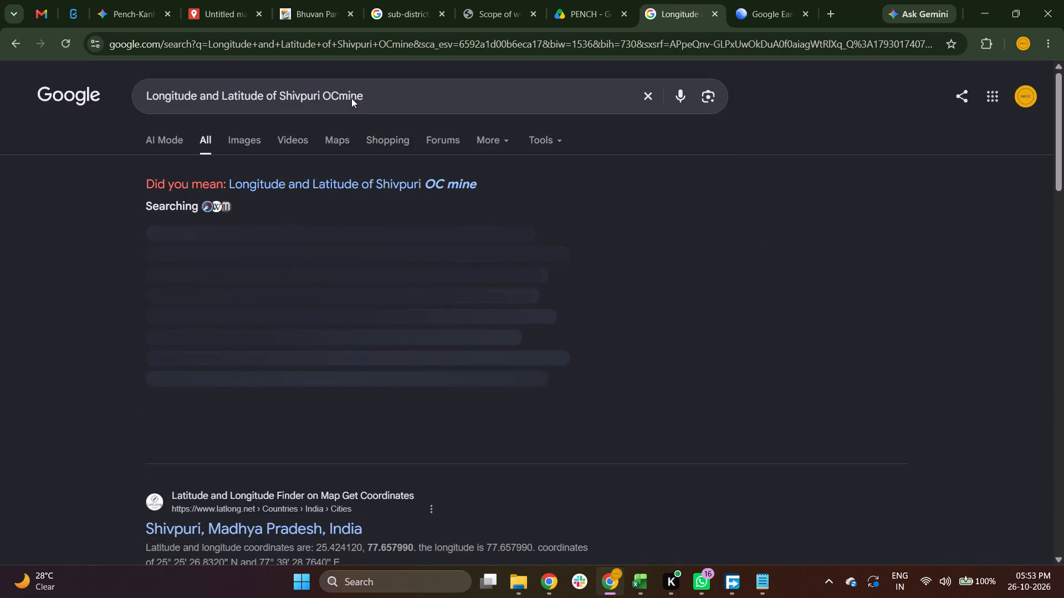
# Insert a space between OC and mine in the Shivpuri search query and rerun the search.
pyautogui.click(343, 94)
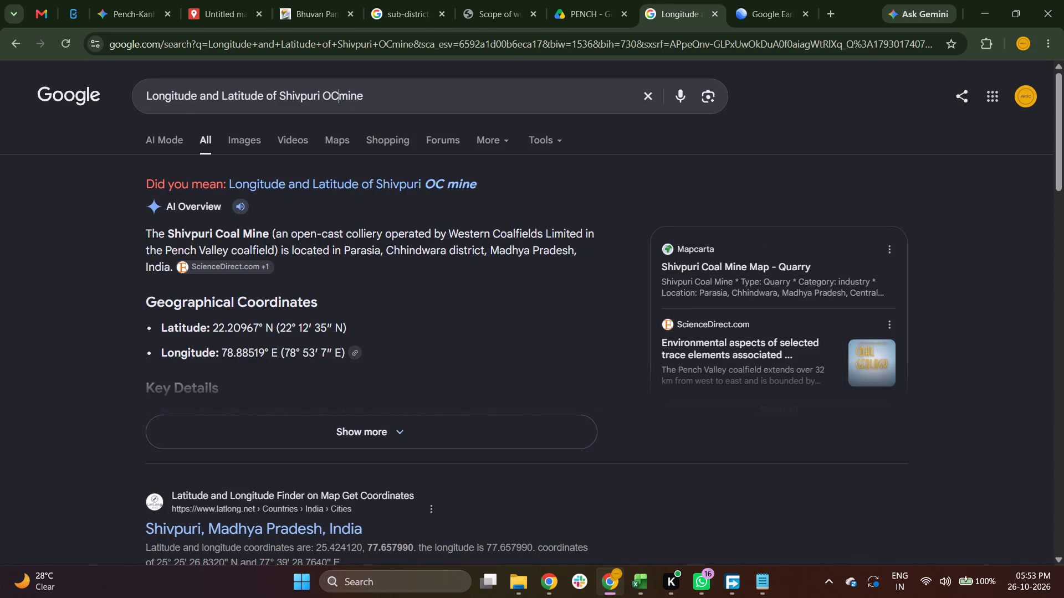
pyautogui.press('space')
pyautogui.press('Return')
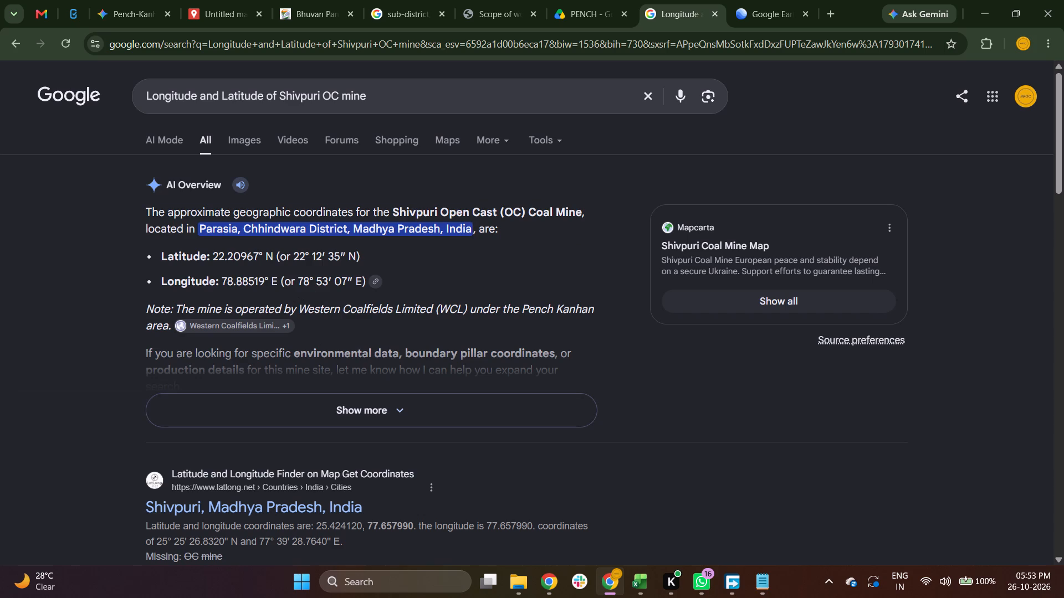
# Copy the latitude 22.20967° N (or 22° 12' 35" N) from Chrome into Shivpuri OC's latitude cell in Excel.
pyautogui.moveTo(214, 255); pyautogui.dragTo(360, 260)
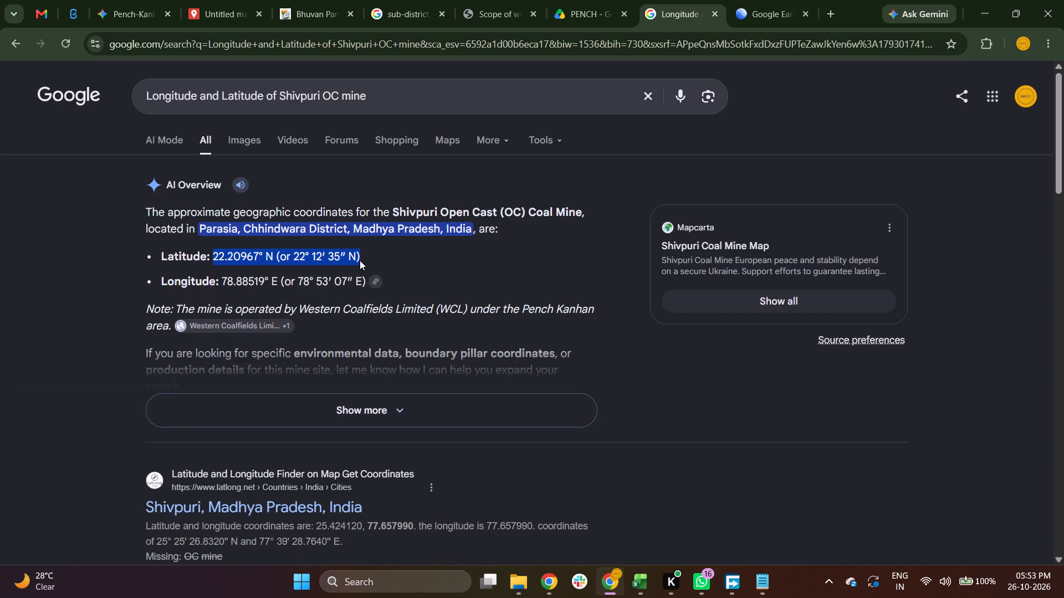
pyautogui.moveTo(360, 260); pyautogui.dragTo(363, 260)
pyautogui.hotkey('ctrl', 'c')
pyautogui.hotkey('ctrl', 'c')
pyautogui.hotkey('alt', 'Tab')
pyautogui.press('Right')
pyautogui.press('Right')
pyautogui.press('Right')
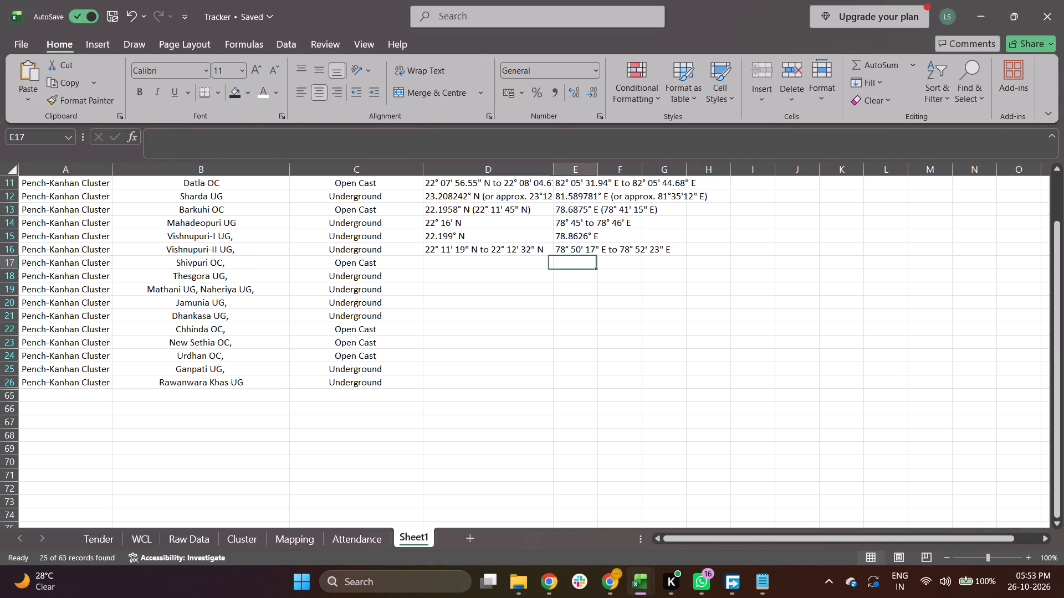
pyautogui.press('Left')
pyautogui.hotkey('ctrl', 'v')
# Copy the longitude 78.88519° E (or 78° 53' 07" E) from Chrome into Shivpuri OC's longitude cell in Excel.
pyautogui.press('Right')
pyautogui.hotkey('alt', 'Tab')
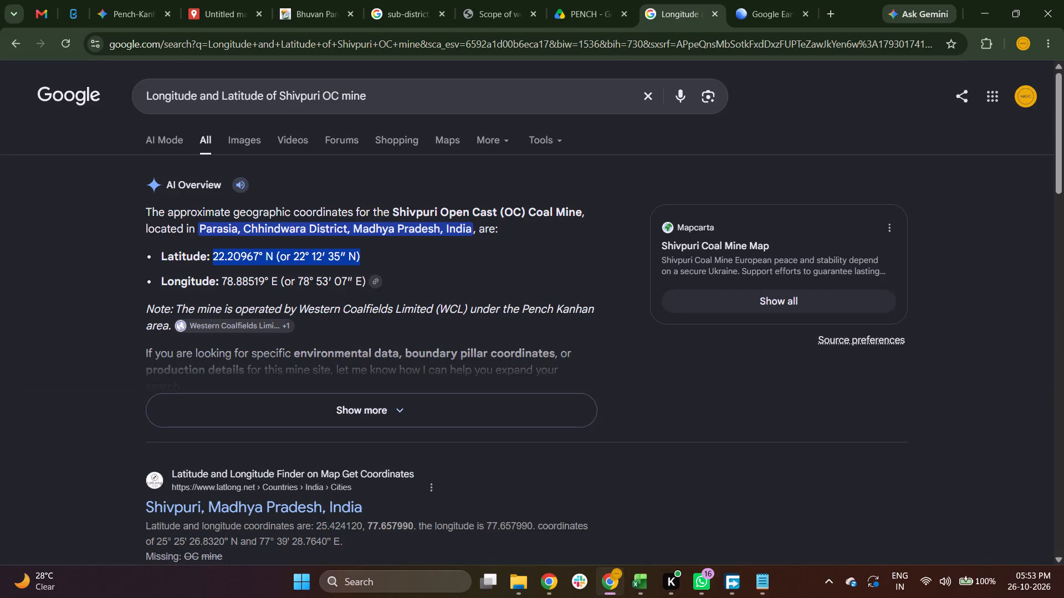
pyautogui.moveTo(222, 280); pyautogui.dragTo(366, 280)
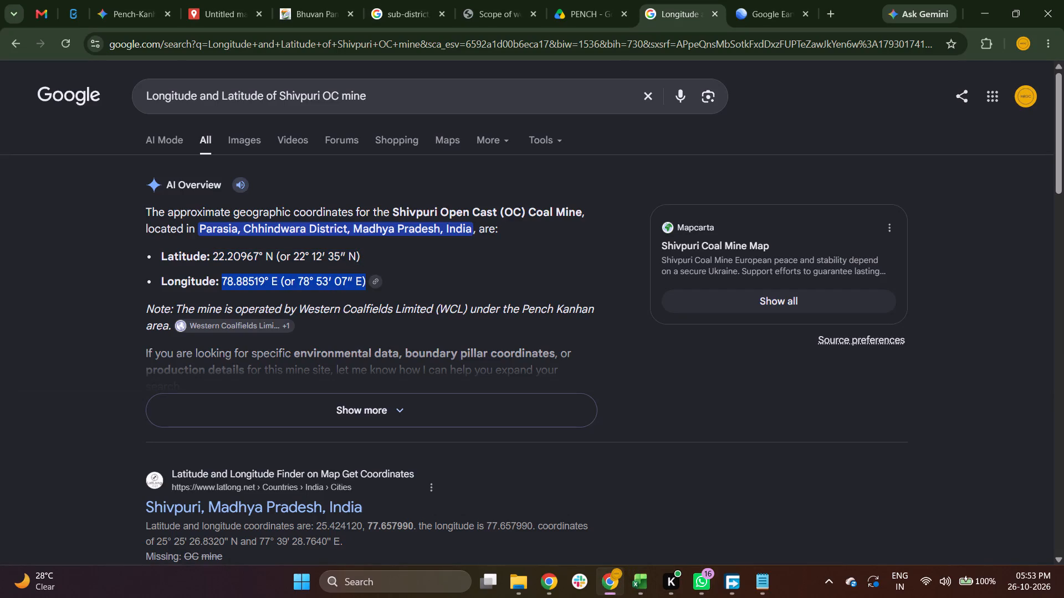
pyautogui.hotkey('ctrl', 'c')
pyautogui.hotkey('ctrl', 'c')
pyautogui.hotkey('alt', 'Tab')
pyautogui.hotkey('ctrl', 'v')
# Copy the mine name Thesgora UG from the sheet and search Google in Chrome for its longitude and latitude.
pyautogui.press('Down')
pyautogui.press('Left')
pyautogui.press('Left')
pyautogui.press('Left')
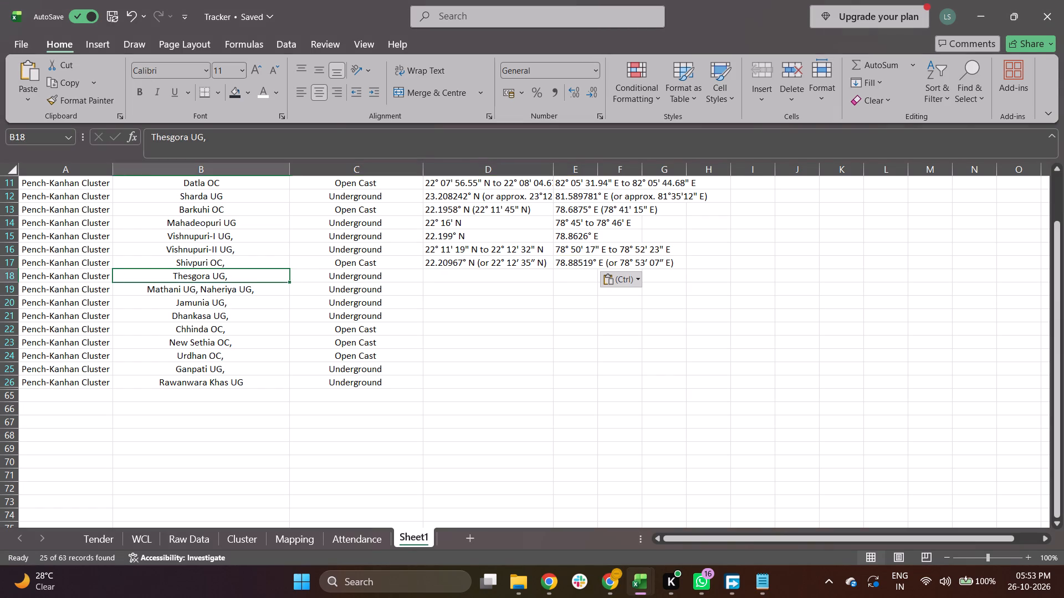
pyautogui.hotkey('ctrl', 'c')
pyautogui.hotkey('alt', 'Tab')
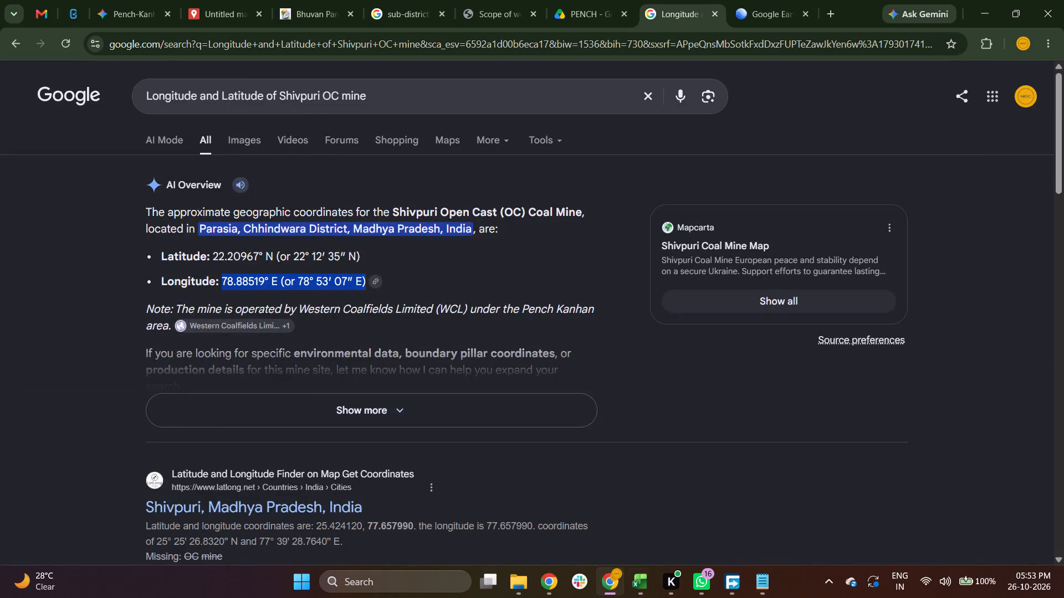
pyautogui.doubleClick(294, 99)
pyautogui.hotkey('shift', 'Right')
pyautogui.hotkey('shift', 'Right')
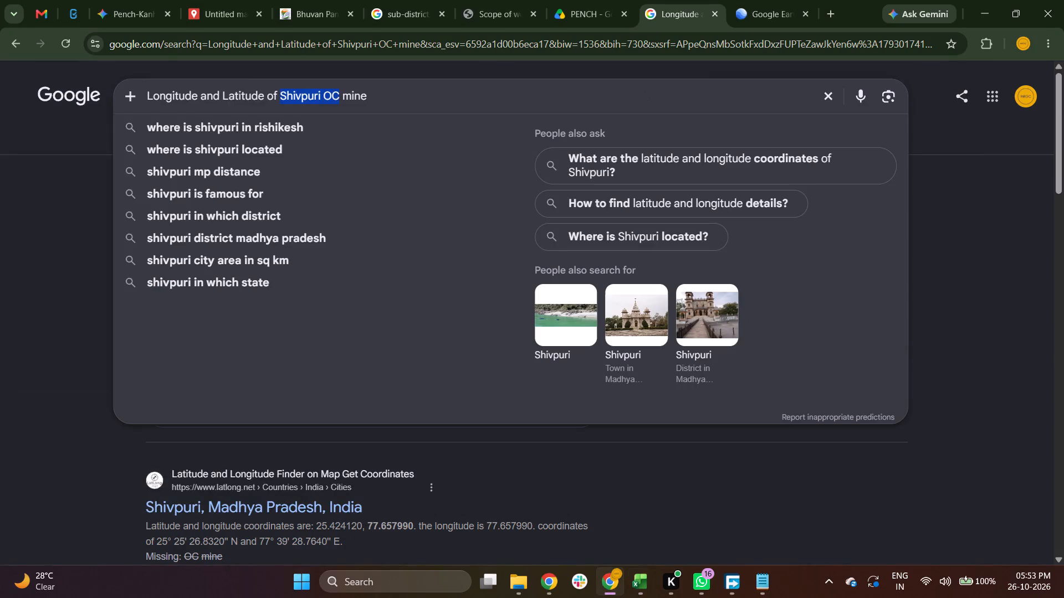
pyautogui.hotkey('ctrl', 'v')
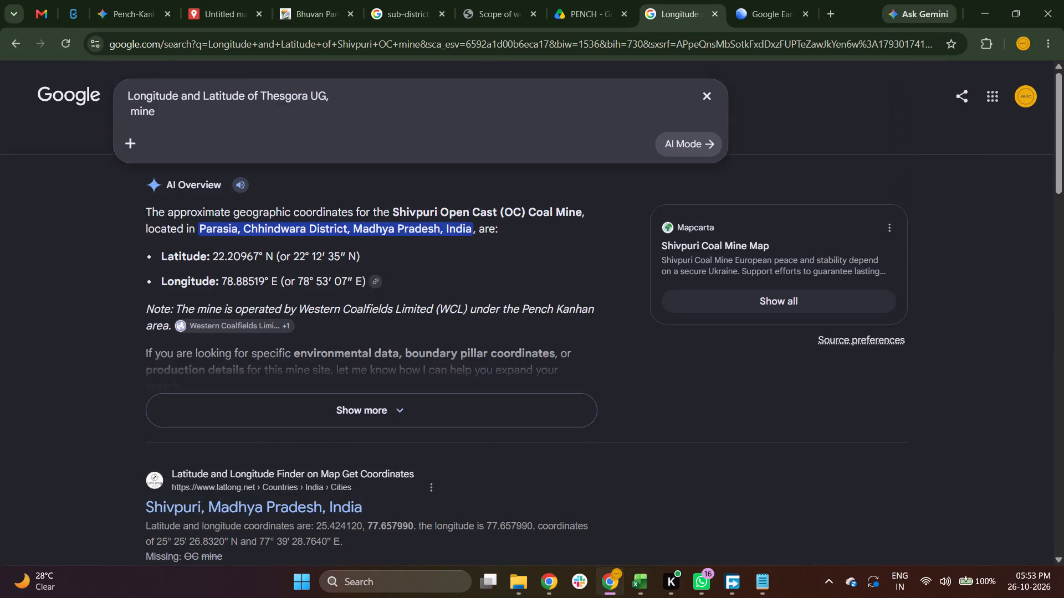
pyautogui.press('Return')
# Copy the combined name Mathani UG, Naheriya UG from Excel into Chrome's Google query over the Thesgora name, removing the stray comma and spaces.
pyautogui.hotkey('alt', 'Tab')
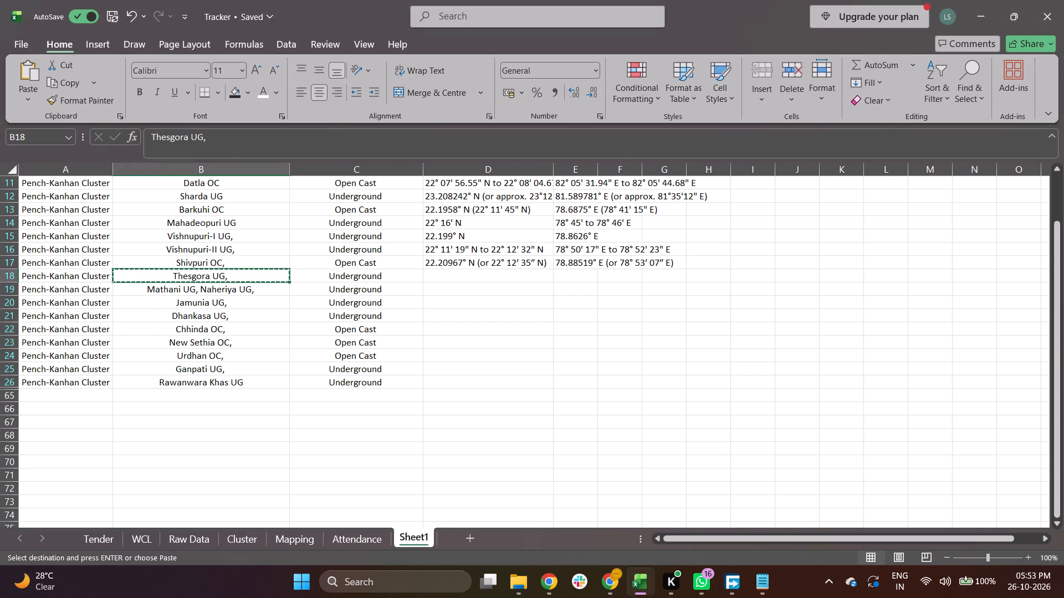
pyautogui.click(172, 286)
pyautogui.hotkey('ctrl', 'c')
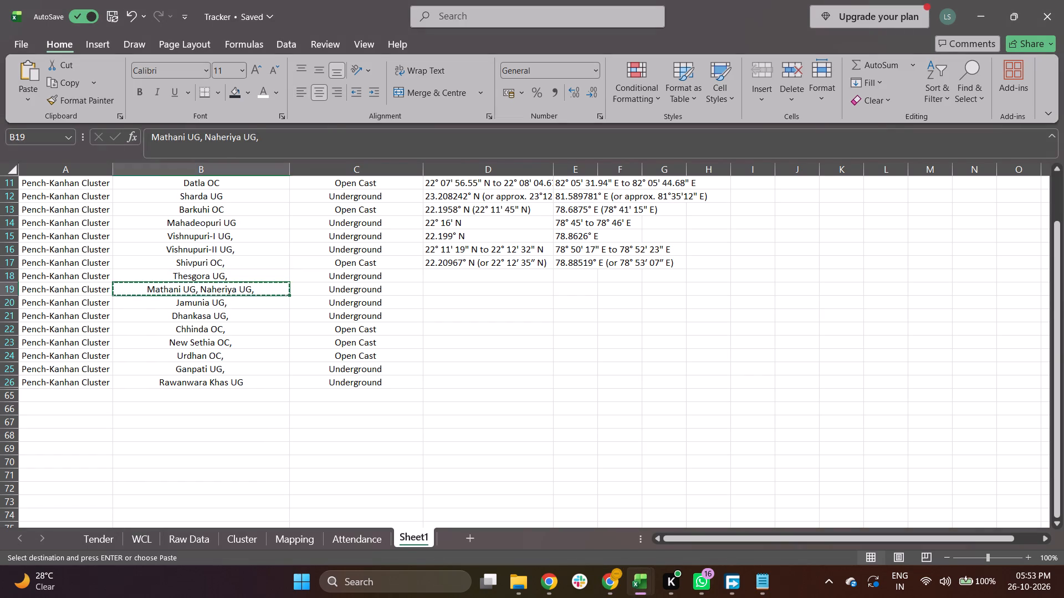
pyautogui.hotkey('alt', 'Tab')
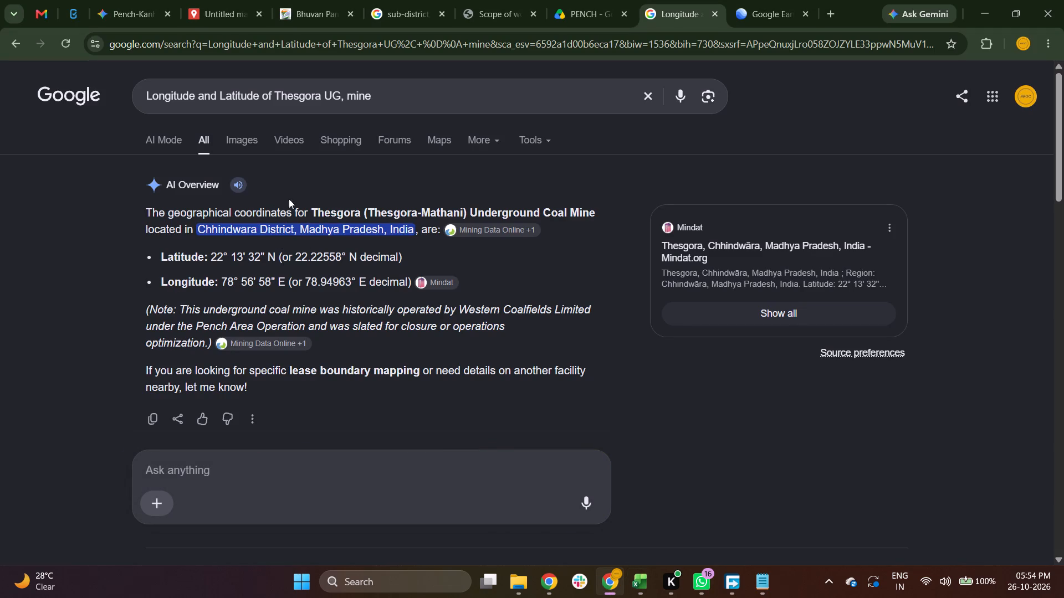
pyautogui.moveTo(209, 253); pyautogui.dragTo(343, 250)
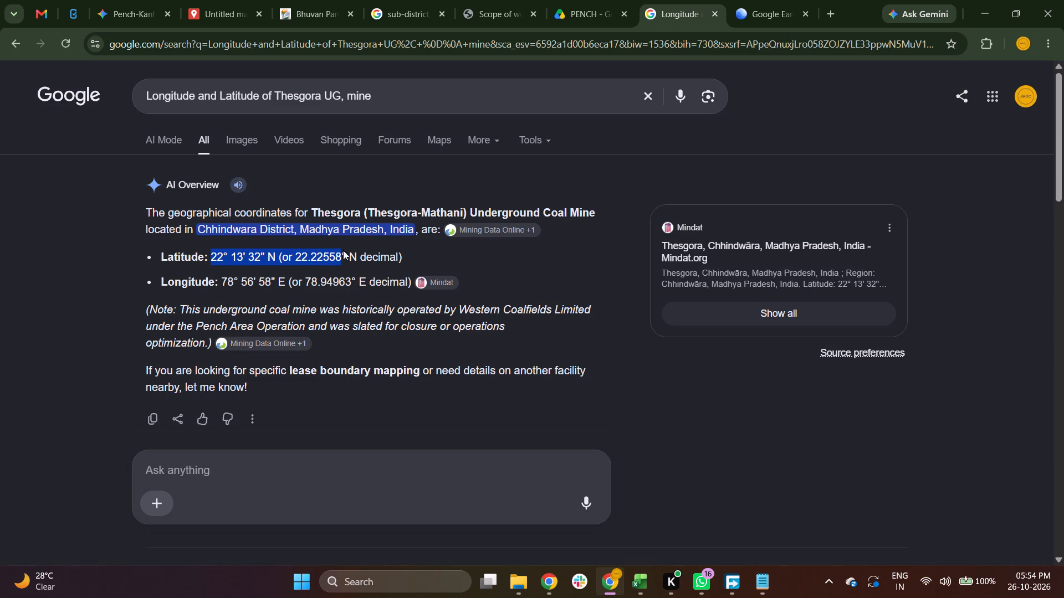
pyautogui.moveTo(343, 250); pyautogui.dragTo(347, 249)
pyautogui.doubleClick(300, 104)
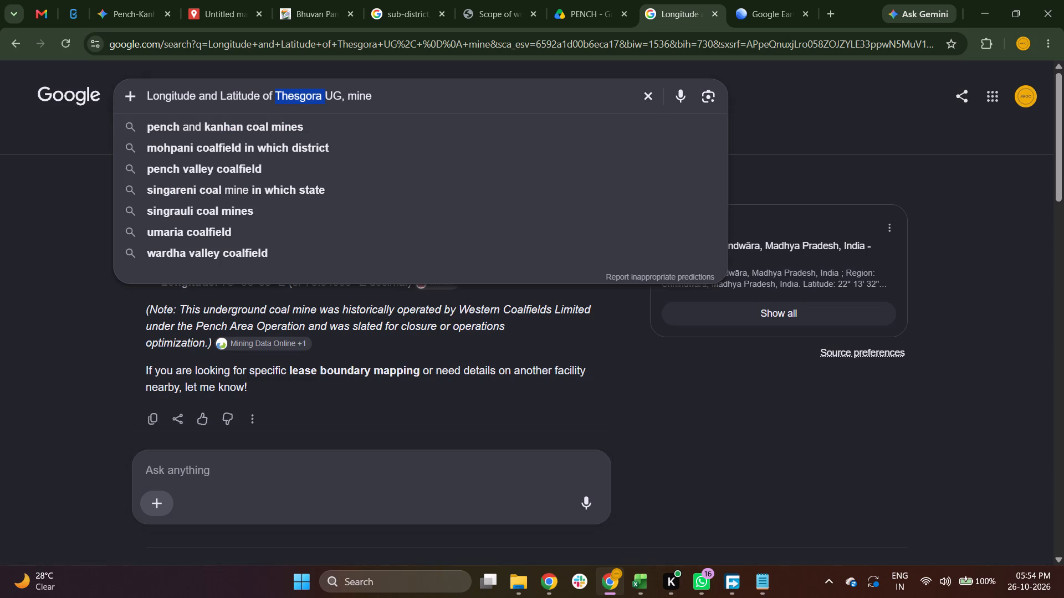
pyautogui.hotkey('shift', 'Right')
pyautogui.hotkey('shift', 'Right')
pyautogui.hotkey('ctrl', 'v')
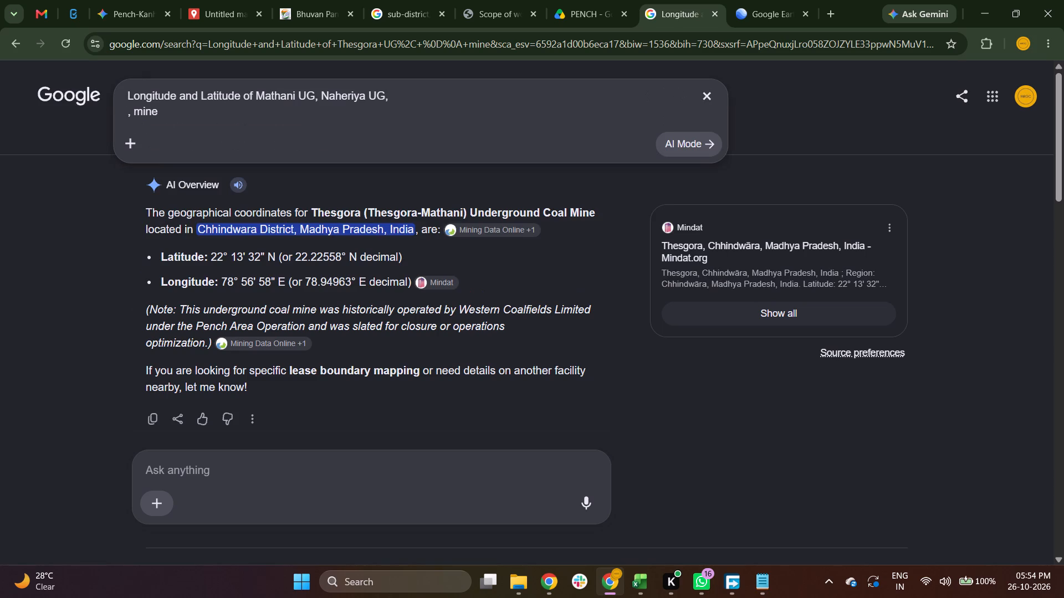
pyautogui.press('Right')
pyautogui.press('Right')
pyautogui.press('BackSpace')
pyautogui.press('BackSpace')
pyautogui.press('BackSpace')
pyautogui.press('BackSpace')
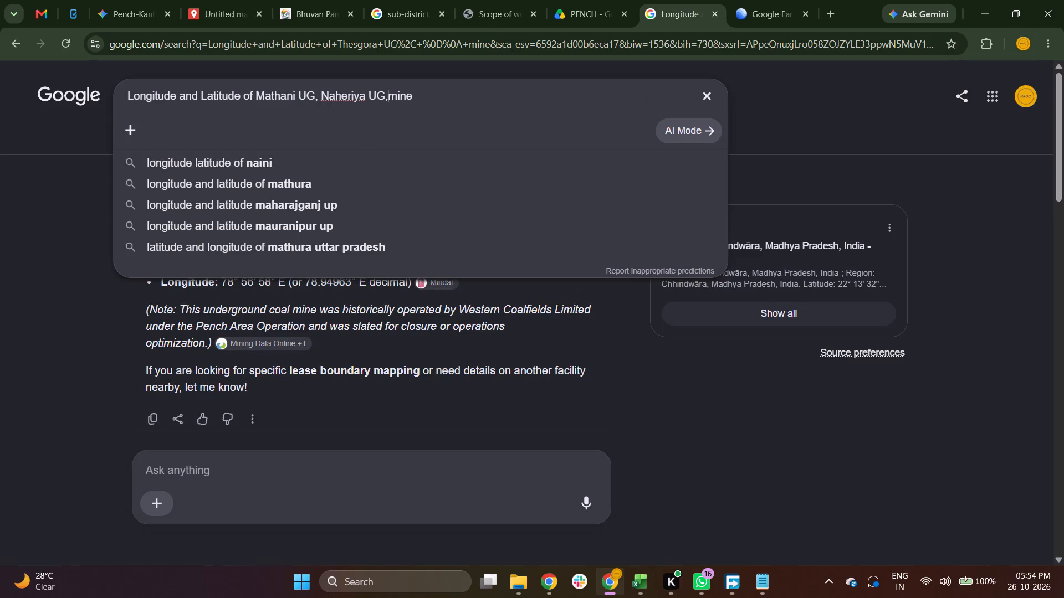
# Delete both mine names from the search query and paste the copied Mathani UG, Naheriya UG text again.
pyautogui.press('BackSpace')
pyautogui.press('BackSpace')
pyautogui.press('BackSpace')
pyautogui.press('BackSpace')
pyautogui.press('BackSpace')
pyautogui.press('BackSpace')
pyautogui.press('BackSpace')
pyautogui.press('BackSpace')
pyautogui.press('BackSpace')
pyautogui.press('BackSpace')
pyautogui.press('BackSpace')
pyautogui.press('BackSpace')
pyautogui.press('BackSpace')
pyautogui.press('BackSpace')
pyautogui.press('BackSpace')
pyautogui.press('BackSpace')
pyautogui.press('BackSpace')
pyautogui.press('BackSpace')
pyautogui.press('BackSpace')
pyautogui.press('BackSpace')
pyautogui.press('BackSpace')
pyautogui.press('BackSpace')
pyautogui.press('BackSpace')
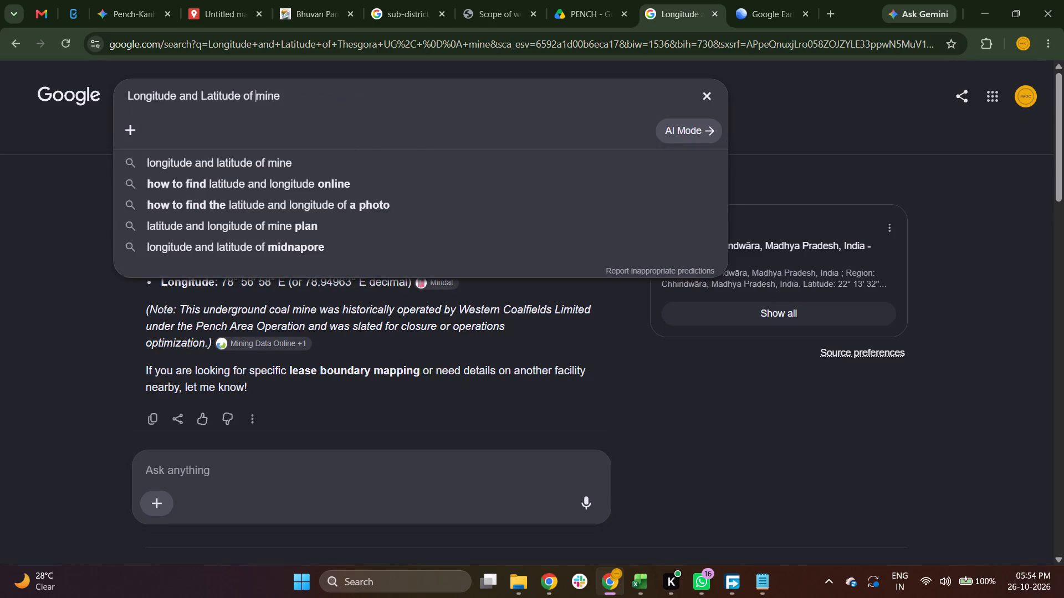
pyautogui.hotkey('ctrl', 'v')
# In Excel, move Naheriya UG out of the shared Mathani UG cell into the empty cell below Rawanwara Khas UG.
pyautogui.hotkey('alt', 'Tab')
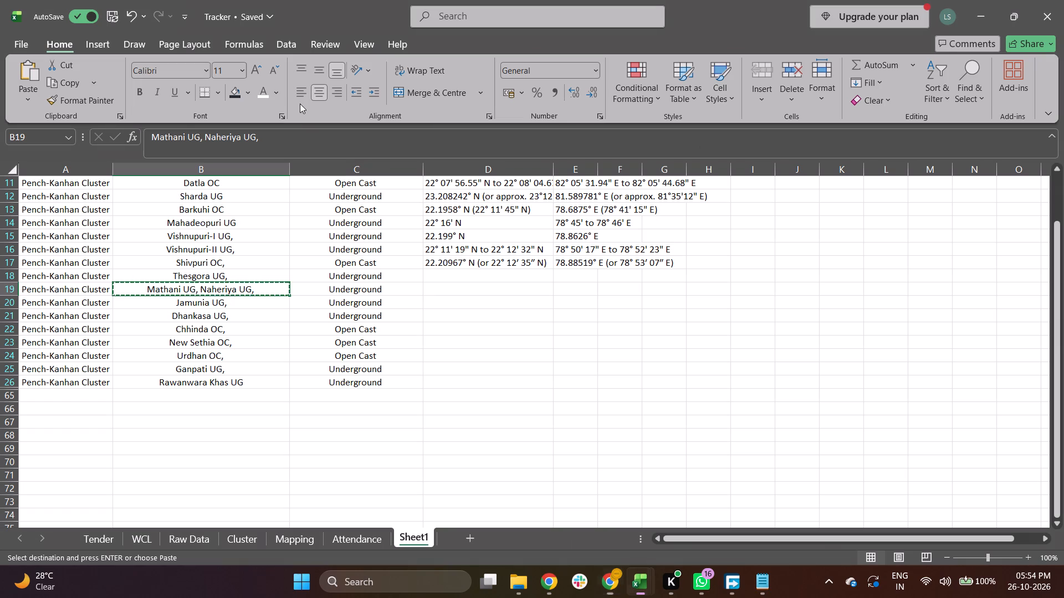
pyautogui.doubleClick(221, 137)
pyautogui.hotkey('shift', 'Right')
pyautogui.hotkey('shift', 'Right')
pyautogui.hotkey('shift', 'Right')
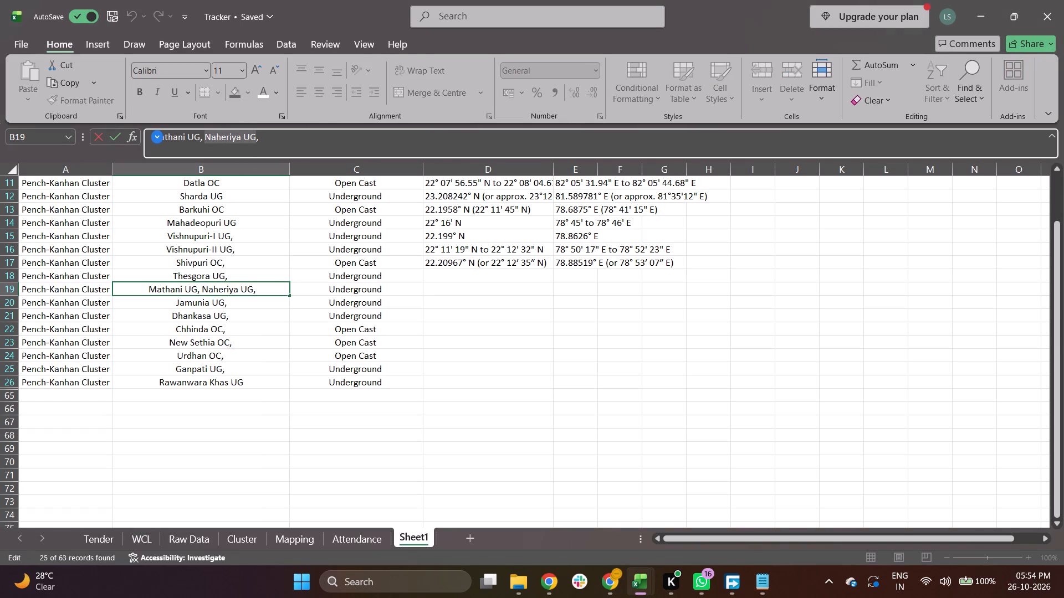
pyautogui.hotkey('shift', 'Right')
pyautogui.hotkey('ctrl', 'x')
pyautogui.press('Down')
pyautogui.press('Down')
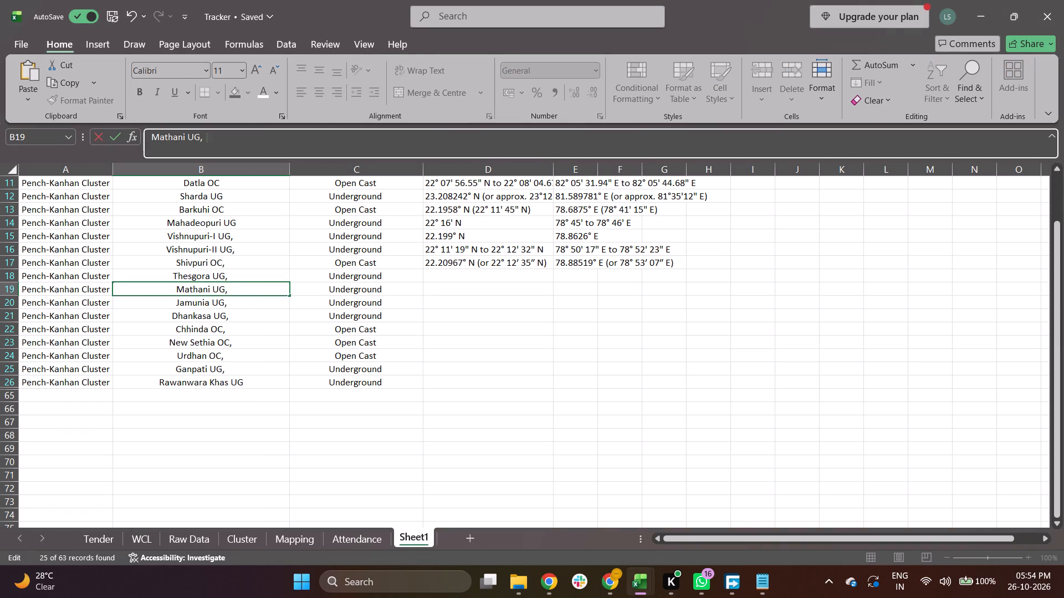
pyautogui.click(185, 396)
pyautogui.hotkey('ctrl', 'v')
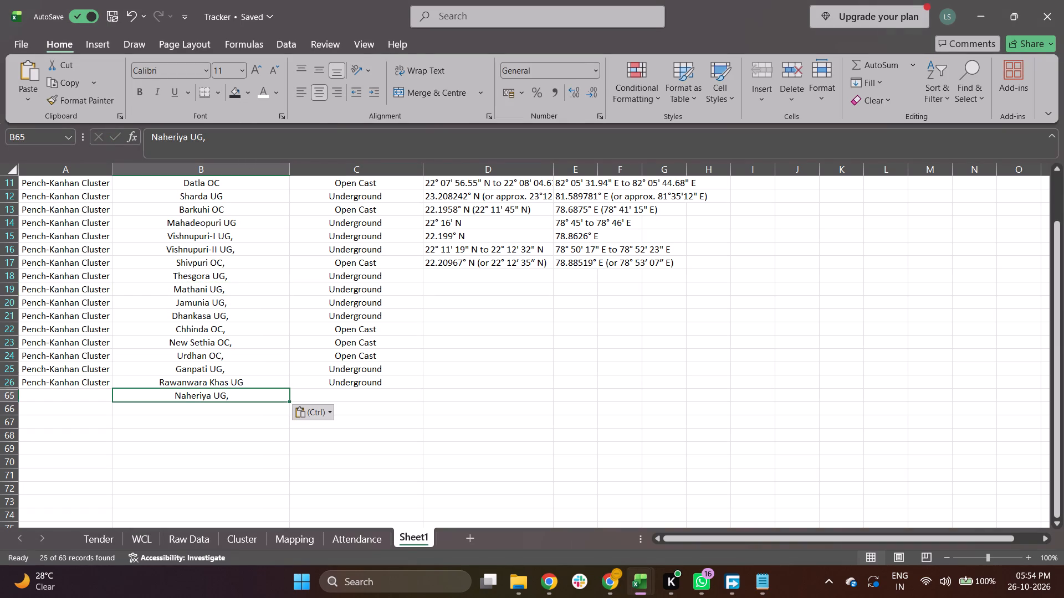
# Remove the trailing commas from the mine names Naheriya UG and Ganpati UG.
pyautogui.click(300, 137)
pyautogui.press('BackSpace')
pyautogui.press('Tab')
pyautogui.press('Up')
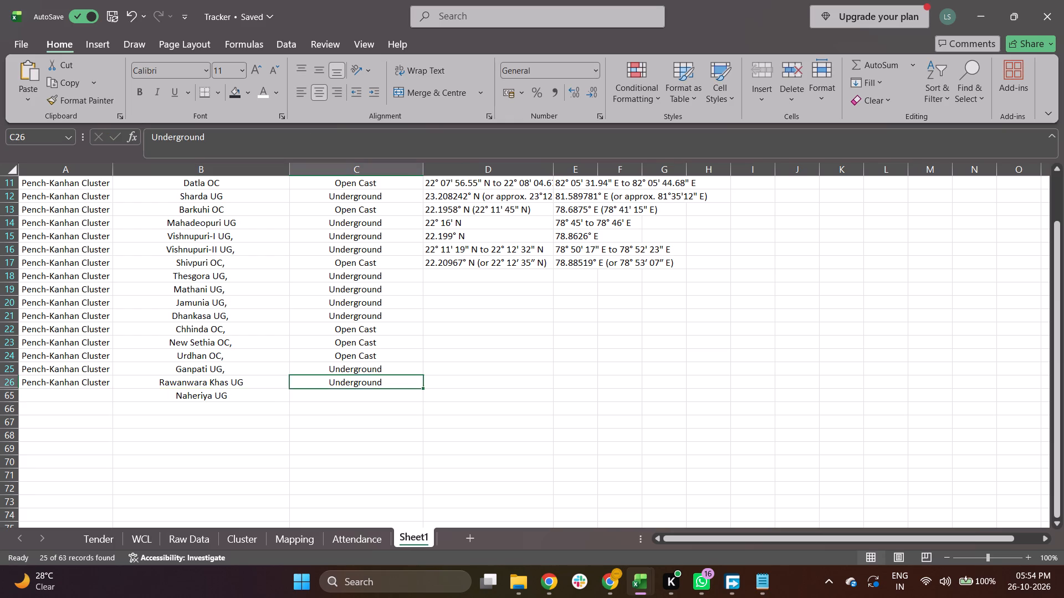
pyautogui.press('Up')
pyautogui.press('Left')
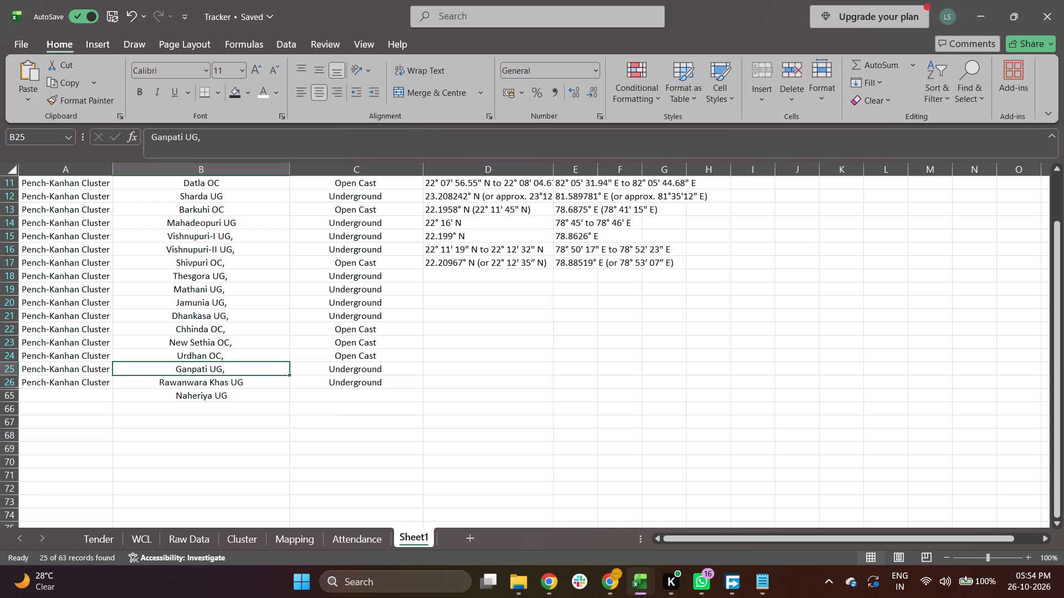
pyautogui.click(303, 146)
pyautogui.press('BackSpace')
pyautogui.press('BackSpace')
pyautogui.press('Tab')
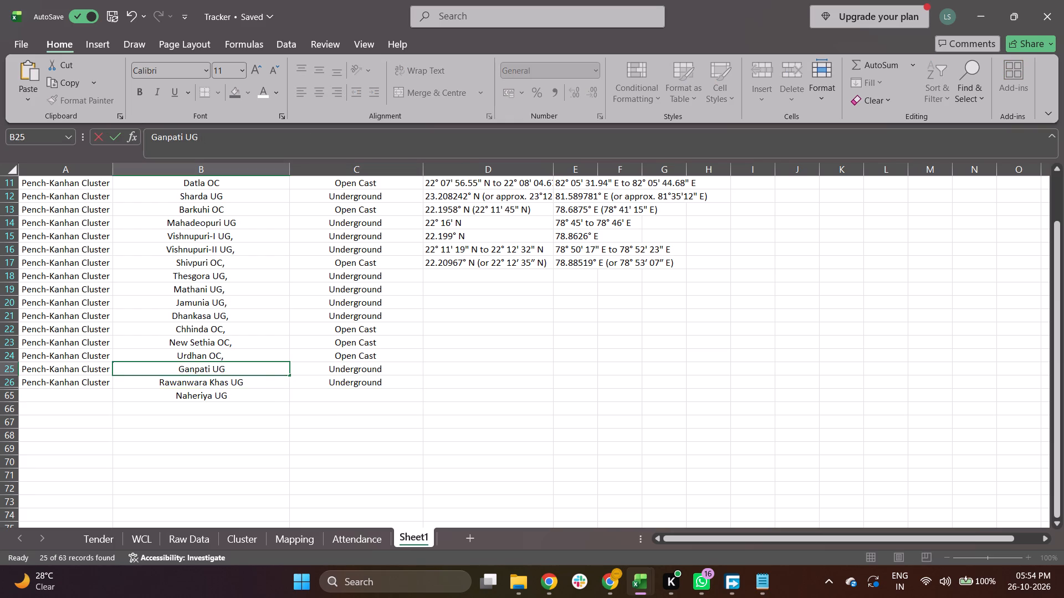
# Remove the trailing commas from the mine names Urdhan OC and New Sethia OC.
pyautogui.press('Up')
pyautogui.press('Left')
pyautogui.click(303, 146)
pyautogui.press('BackSpace')
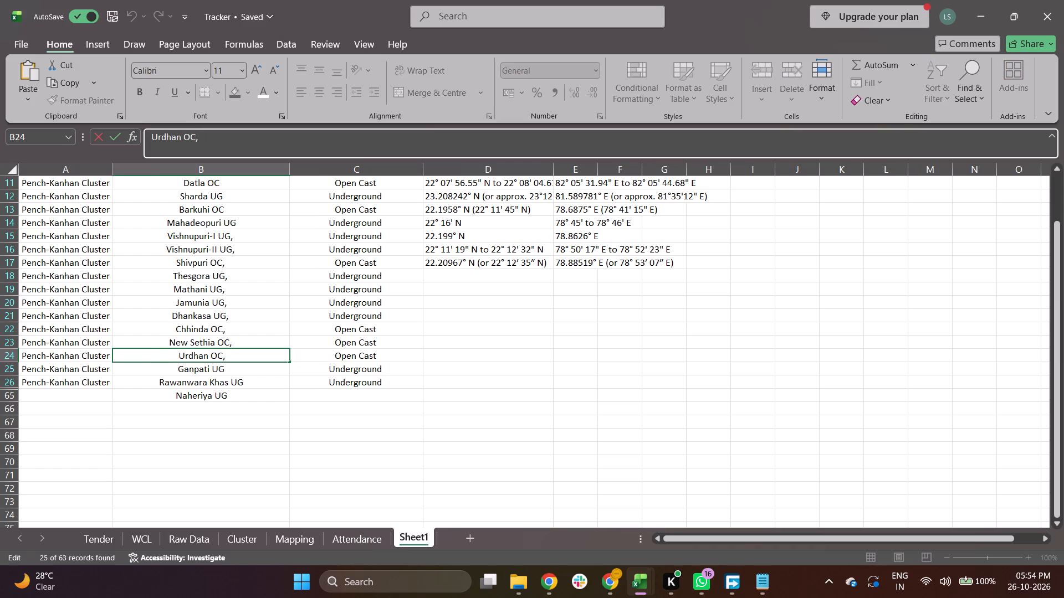
pyautogui.press('BackSpace')
pyautogui.press('Tab')
pyautogui.press('Up')
pyautogui.press('Left')
pyautogui.doubleClick(303, 146)
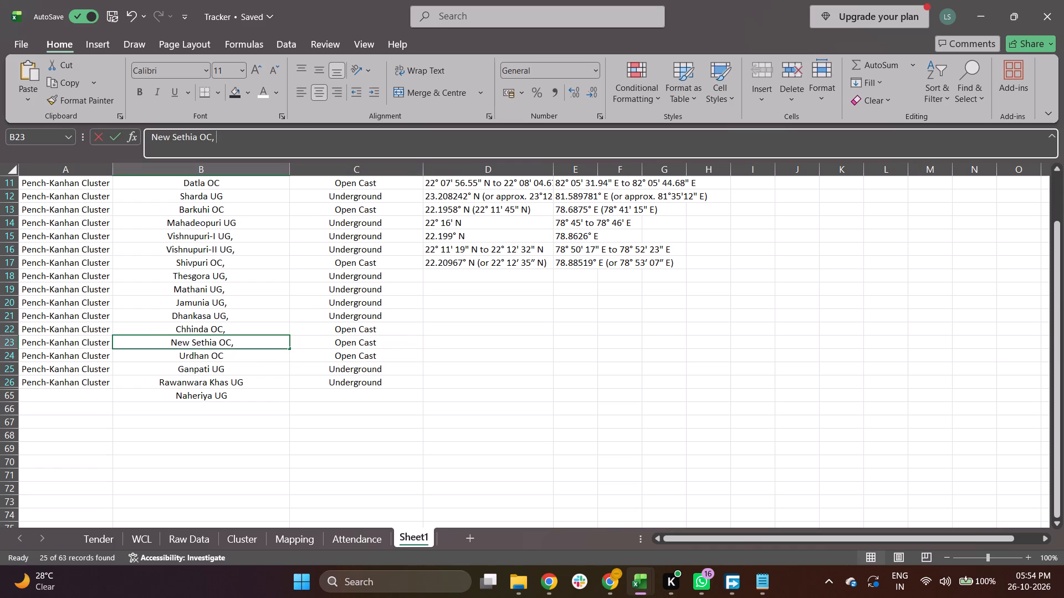
pyautogui.press('BackSpace')
pyautogui.press('Tab')
# Remove the trailing commas from the mine names Chhinda OC and Dhankasa UG.
pyautogui.press('Up')
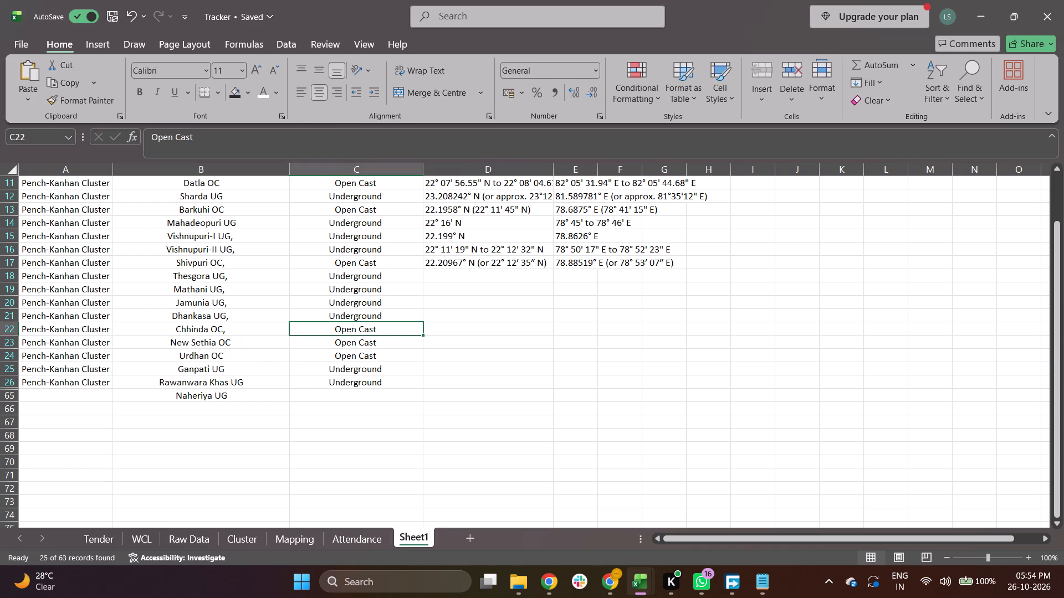
pyautogui.press('Left')
pyautogui.click(303, 146)
pyautogui.press('BackSpace')
pyautogui.press('BackSpace')
pyautogui.press('Tab')
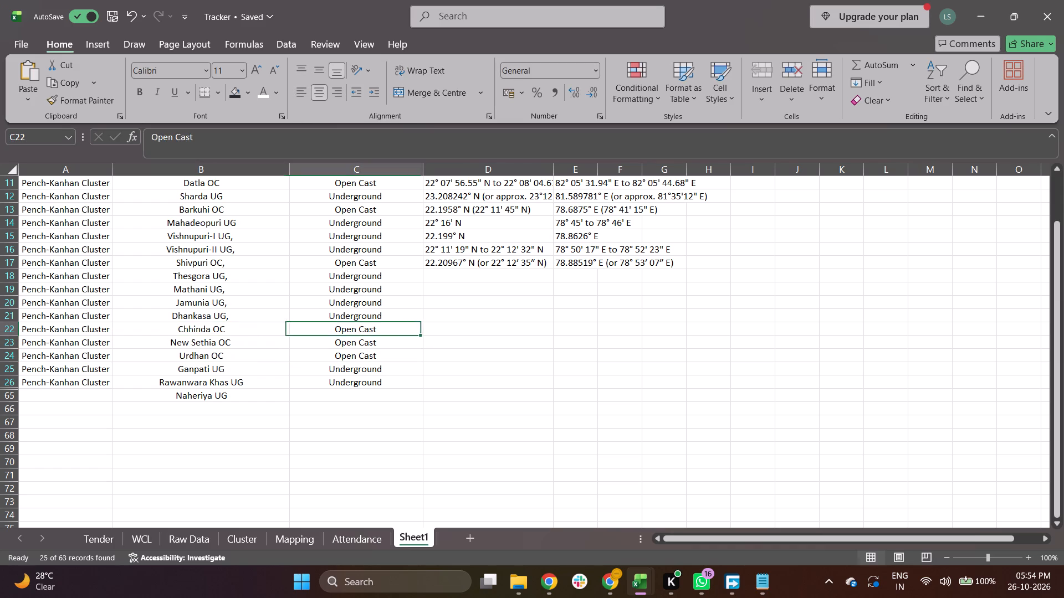
pyautogui.press('Up')
pyautogui.press('Left')
pyautogui.click(303, 146)
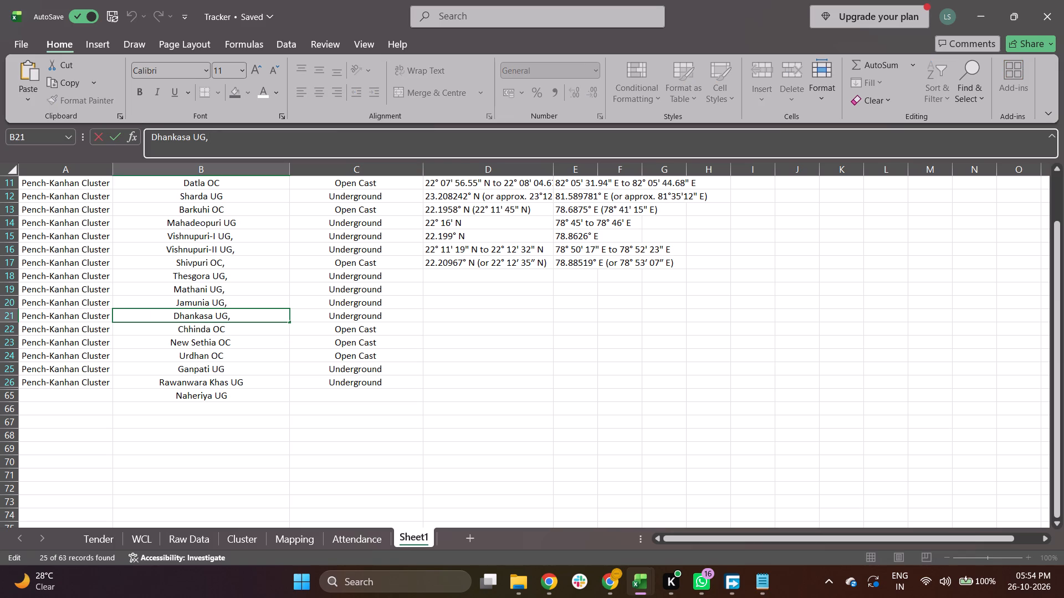
pyautogui.press('BackSpace')
pyautogui.press('BackSpace')
pyautogui.press('Tab')
# Remove the trailing commas from the mine names Jamunia UG and Mathani UG.
pyautogui.press('Up')
pyautogui.press('Left')
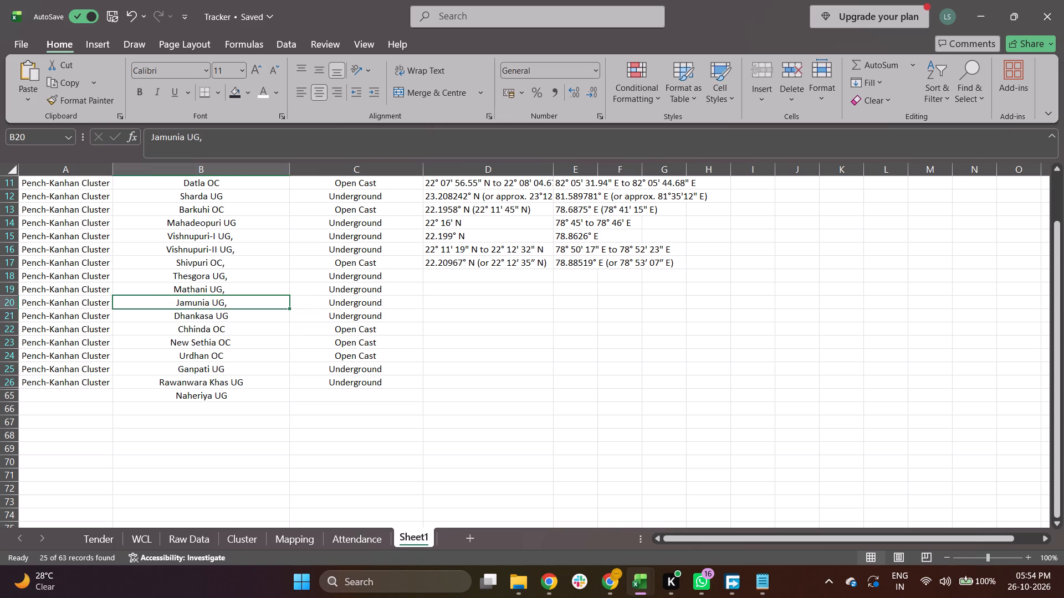
pyautogui.click(304, 141)
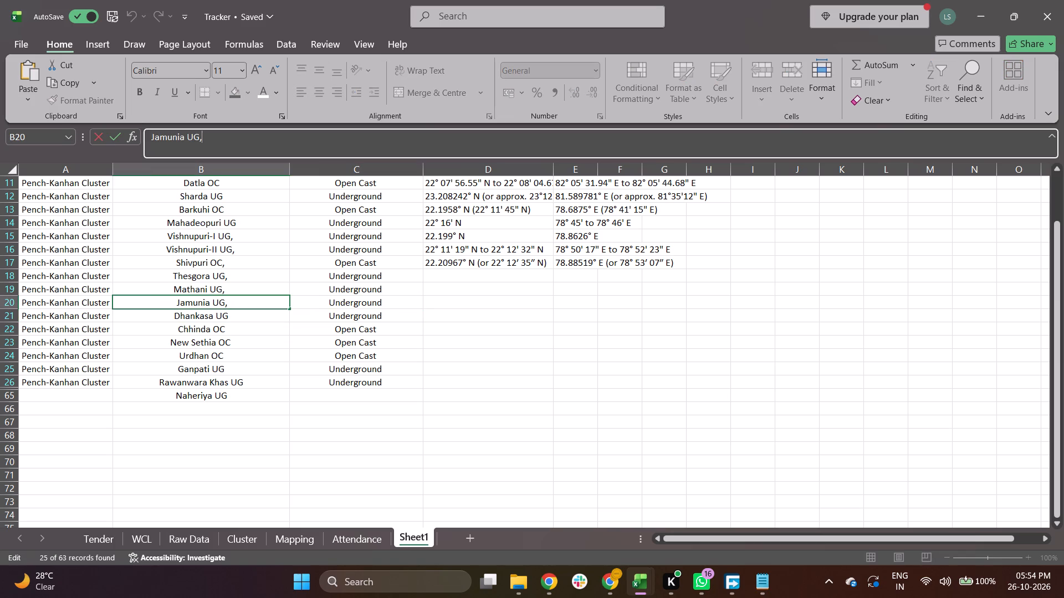
pyautogui.press('BackSpace')
pyautogui.press('Tab')
pyautogui.press('Up')
pyautogui.press('Left')
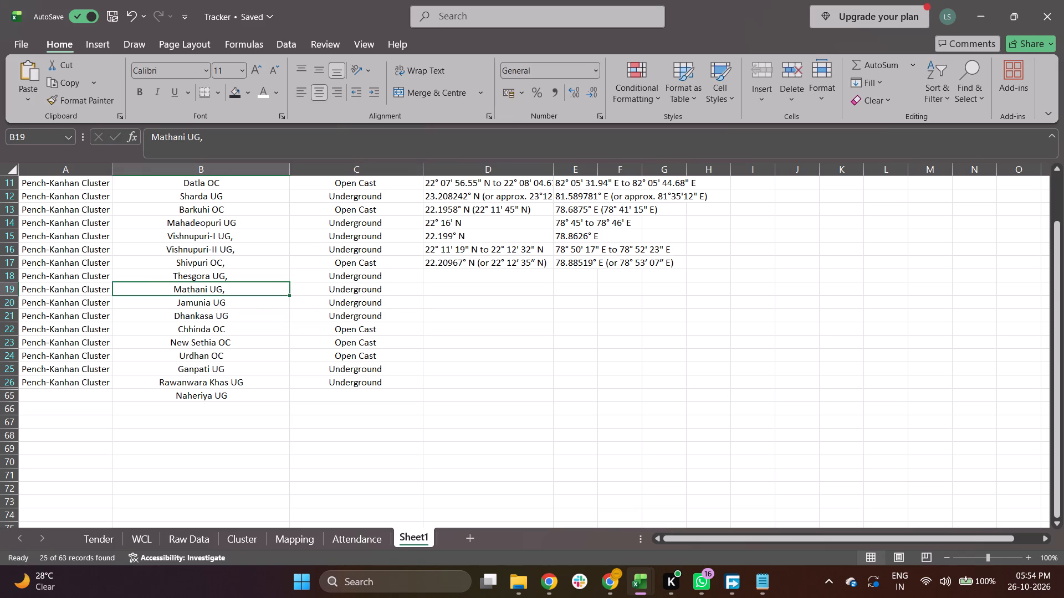
pyautogui.click(304, 141)
pyautogui.press('BackSpace')
pyautogui.press('BackSpace')
pyautogui.press('BackSpace')
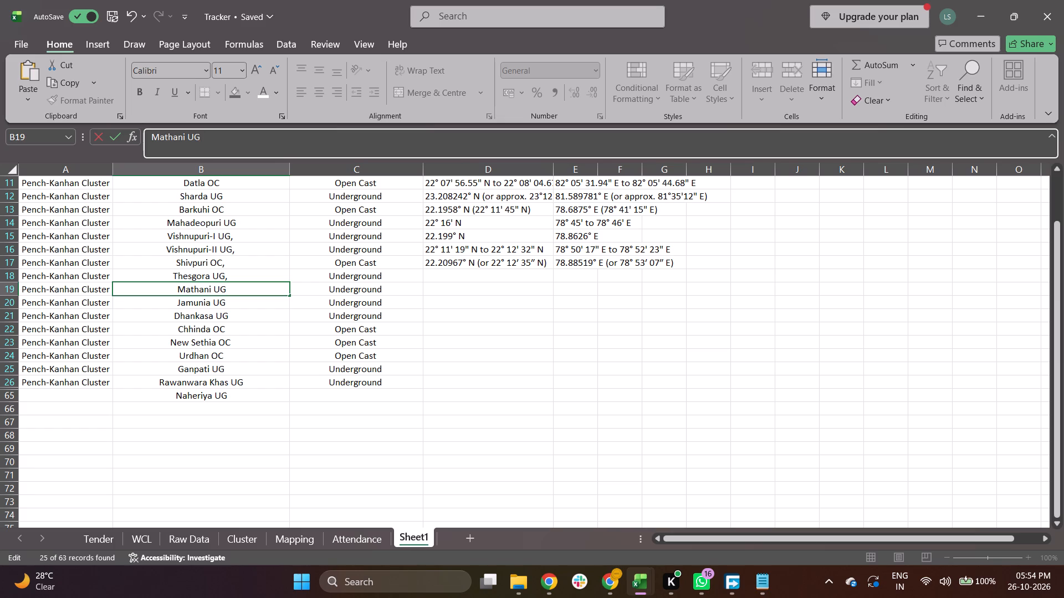
pyautogui.press('Tab')
# Remove the trailing commas from the mine names Thesgora UG and Shivpuri OC.
pyautogui.press('Up')
pyautogui.press('Left')
pyautogui.click(304, 141)
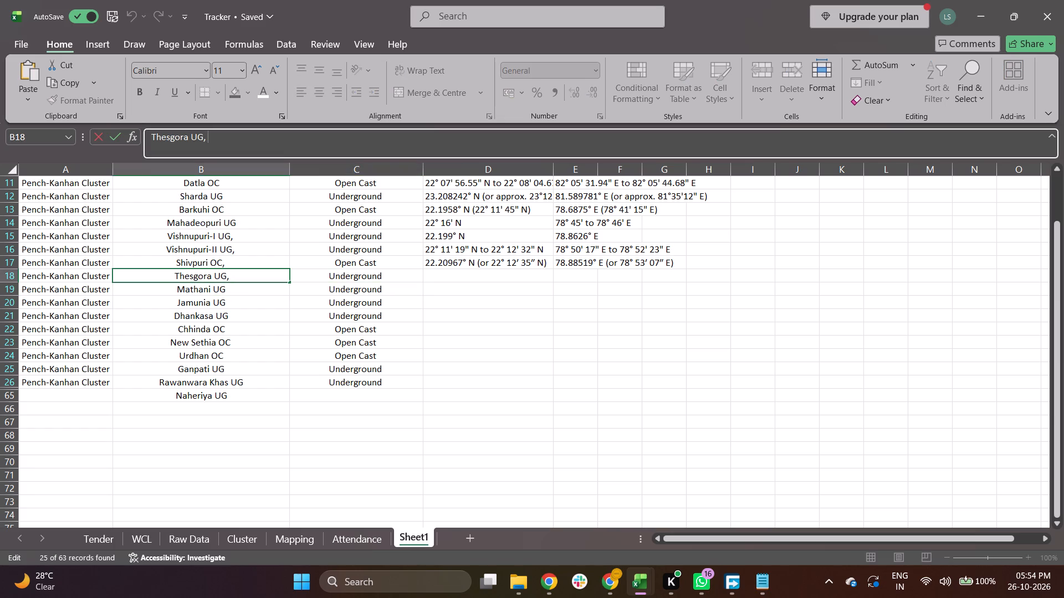
pyautogui.press('BackSpace')
pyautogui.press('BackSpace')
pyautogui.press('Tab')
pyautogui.press('Up')
pyautogui.press('Left')
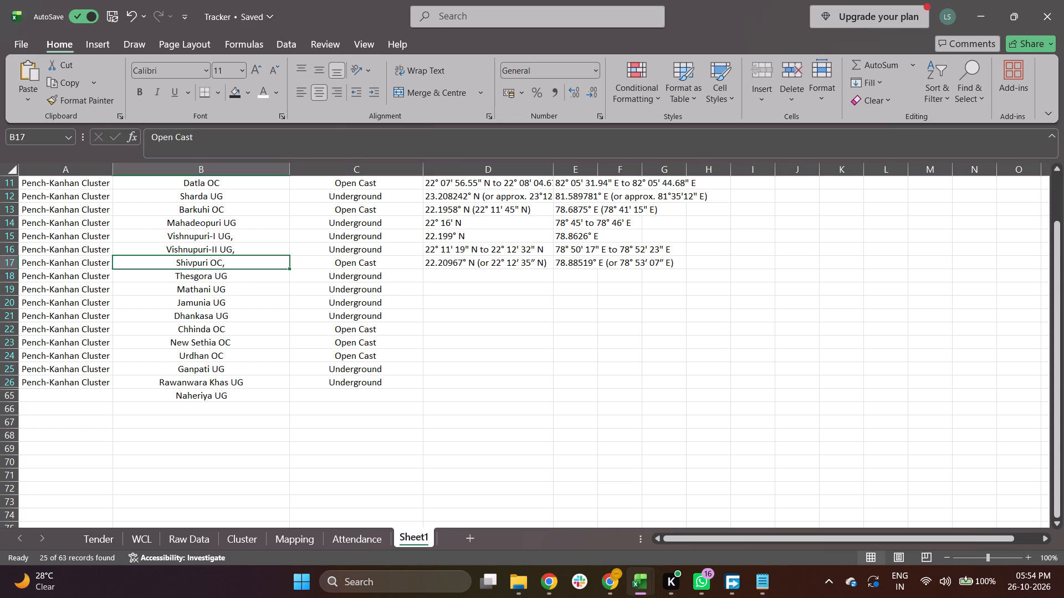
pyautogui.click(304, 141)
pyautogui.press('BackSpace')
pyautogui.press('BackSpace')
pyautogui.press('Tab')
# Remove the trailing commas from the mine names Vishnupuri-II UG and Vishnupuri-I UG.
pyautogui.press('Up')
pyautogui.press('Left')
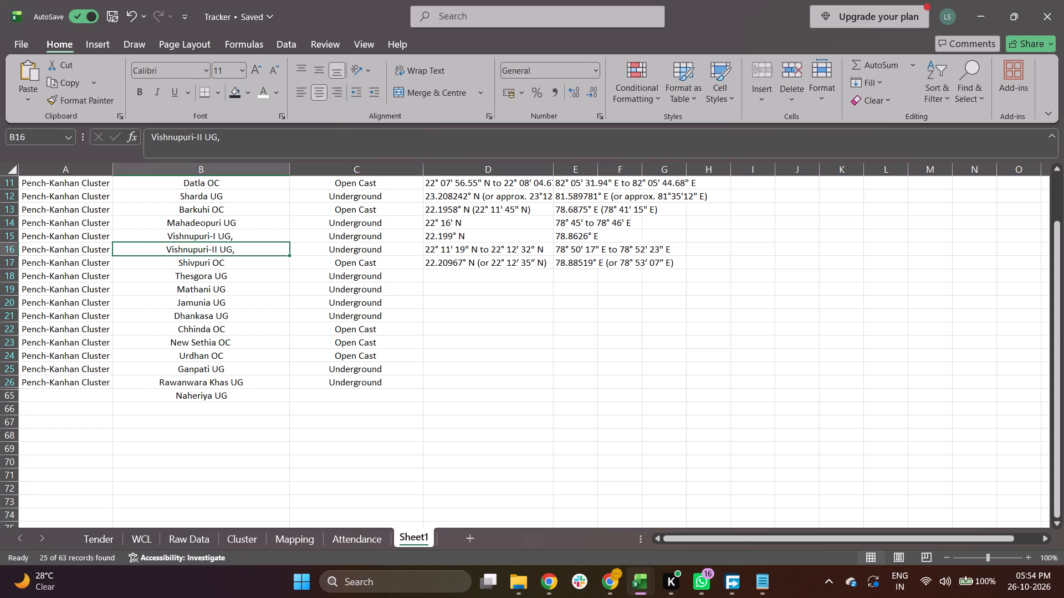
pyautogui.click(304, 141)
pyautogui.press('BackSpace')
pyautogui.press('BackSpace')
pyautogui.press('Tab')
pyautogui.press('Up')
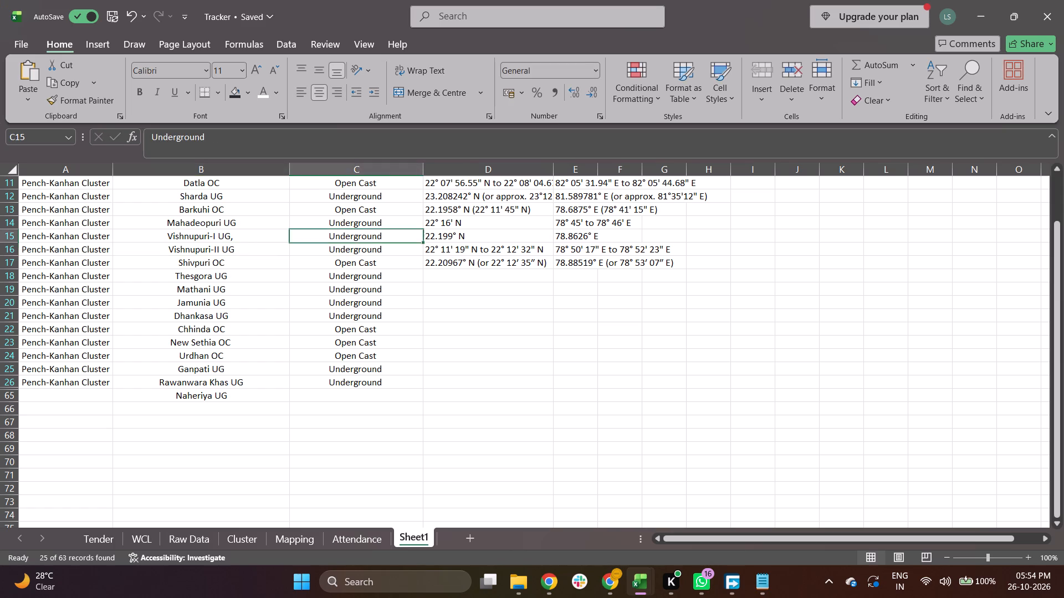
pyautogui.press('Left')
pyautogui.click(304, 141)
pyautogui.press('BackSpace')
pyautogui.press('BackSpace')
pyautogui.press('Tab')
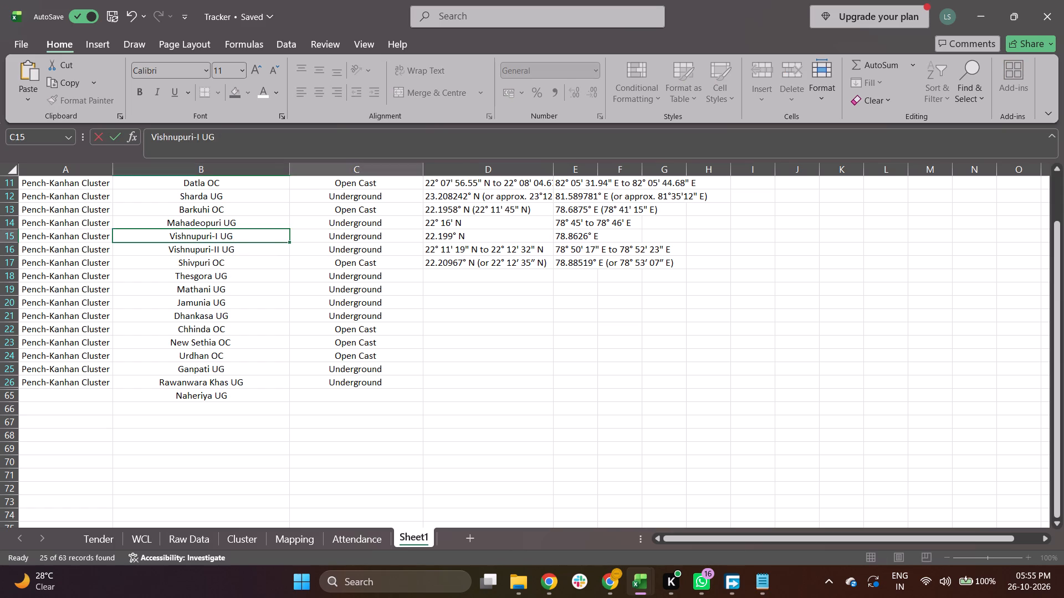
# Copy Thesgora's latitude 22° 13' 32" N from the Google results in Chrome into column D of the Thesgora UG row in Excel.
pyautogui.press('Up')
pyautogui.press('Left')
pyautogui.press('Down')
pyautogui.press('Down')
pyautogui.press('Down')
pyautogui.press('Down')
pyautogui.press('Right')
pyautogui.press('Right')
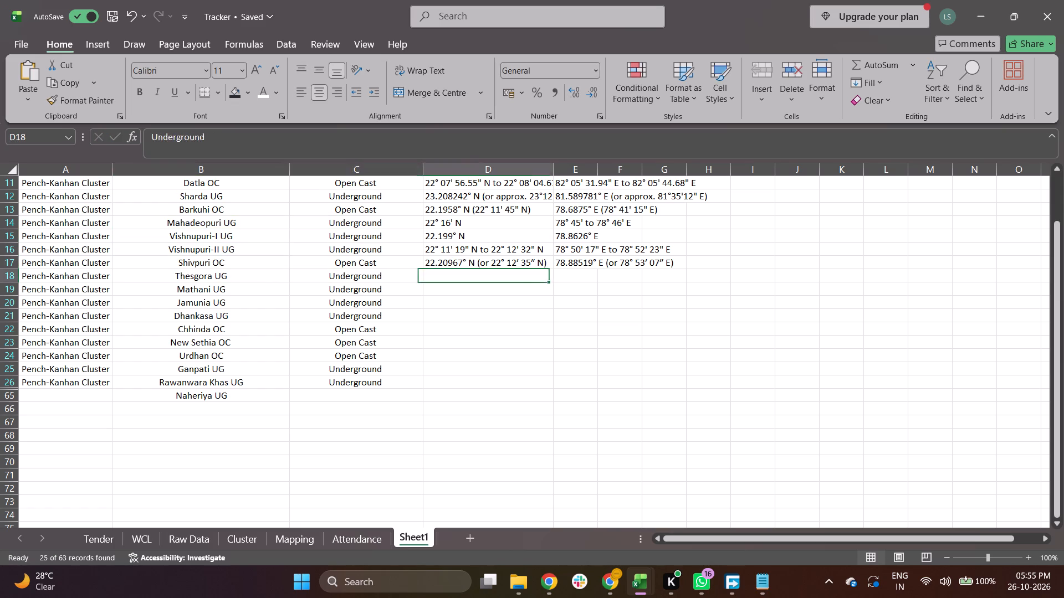
pyautogui.press('Left')
pyautogui.press('Left')
pyautogui.hotkey('alt', 'Tab')
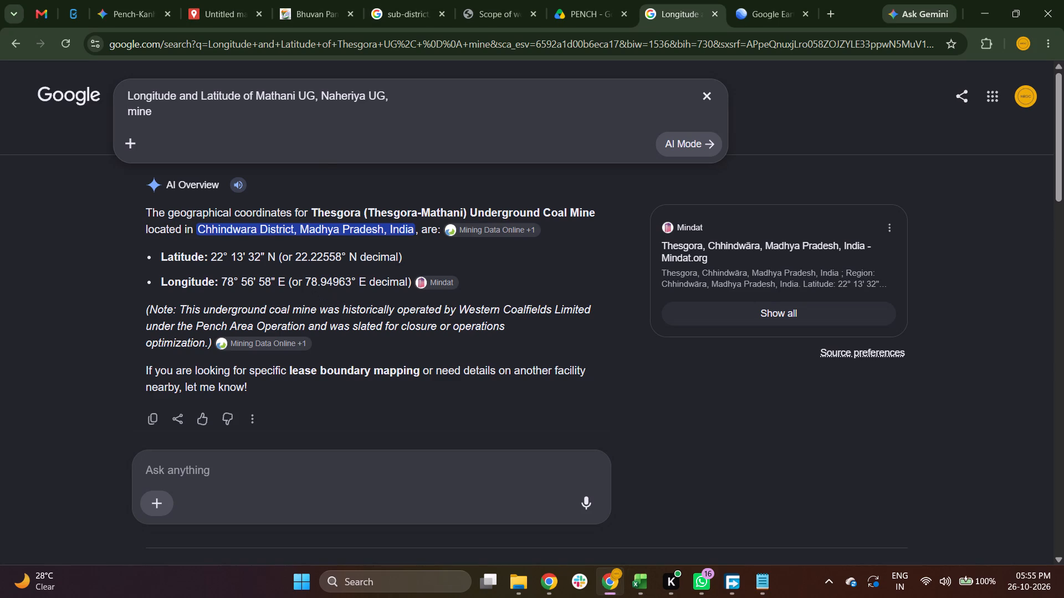
pyautogui.moveTo(211, 255); pyautogui.dragTo(268, 260)
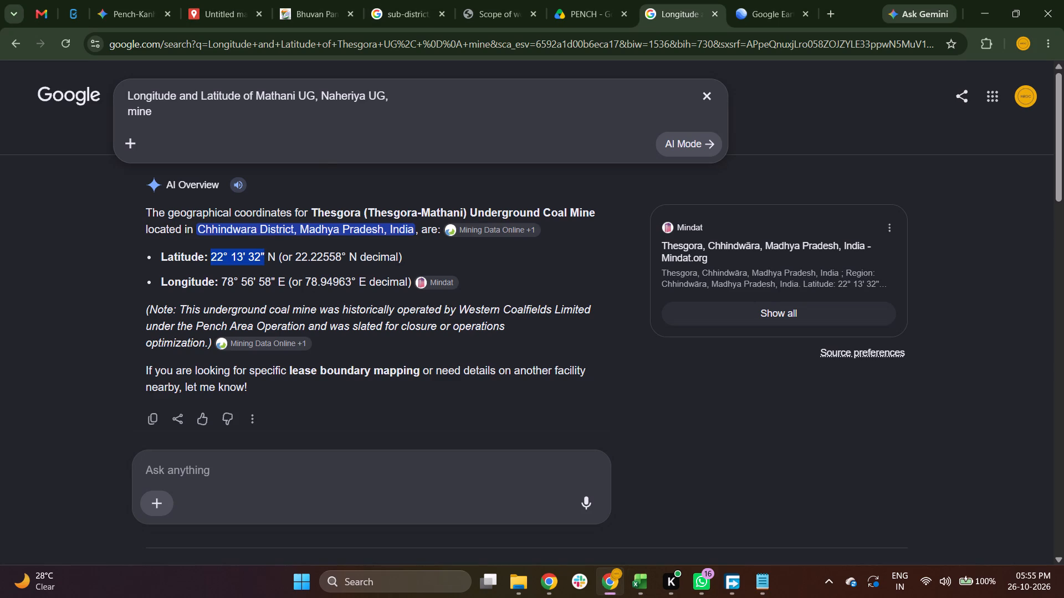
pyautogui.moveTo(268, 260); pyautogui.dragTo(270, 249)
pyautogui.moveTo(270, 249); pyautogui.dragTo(274, 249)
pyautogui.hotkey('ctrl', 'c')
pyautogui.hotkey('ctrl', 'c')
pyautogui.hotkey('ctrl', 'c')
pyautogui.hotkey('alt', 'Tab')
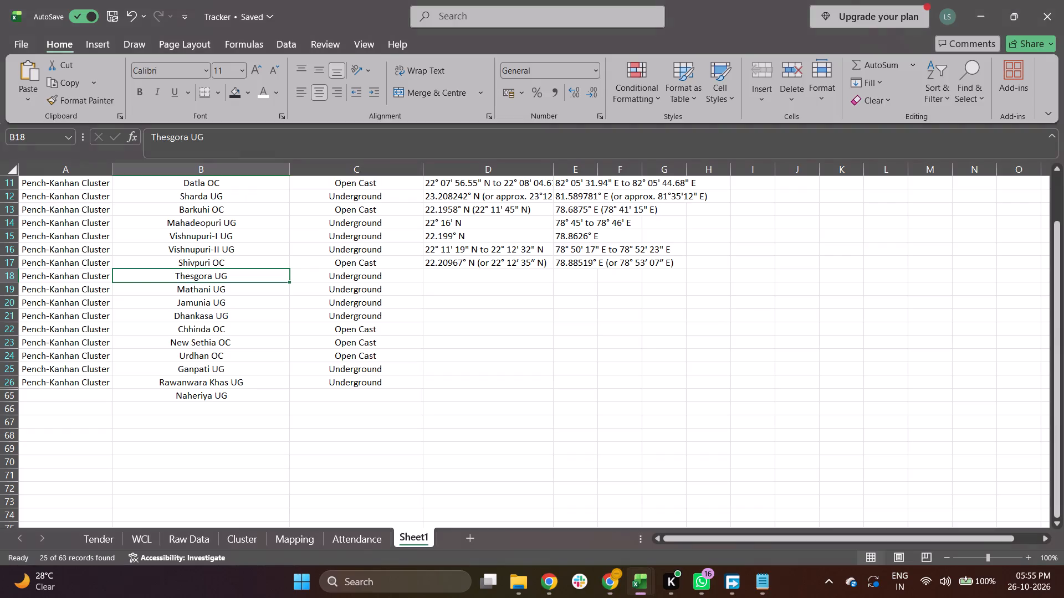
pyautogui.press('Right')
pyautogui.press('Right')
pyautogui.hotkey('ctrl', 'v')
# Copy Thesgora's longitude 78° 56' 58" E from the Google results in Chrome into column E of the Thesgora UG row in Excel.
pyautogui.press('Right')
pyautogui.hotkey('alt', 'Tab')
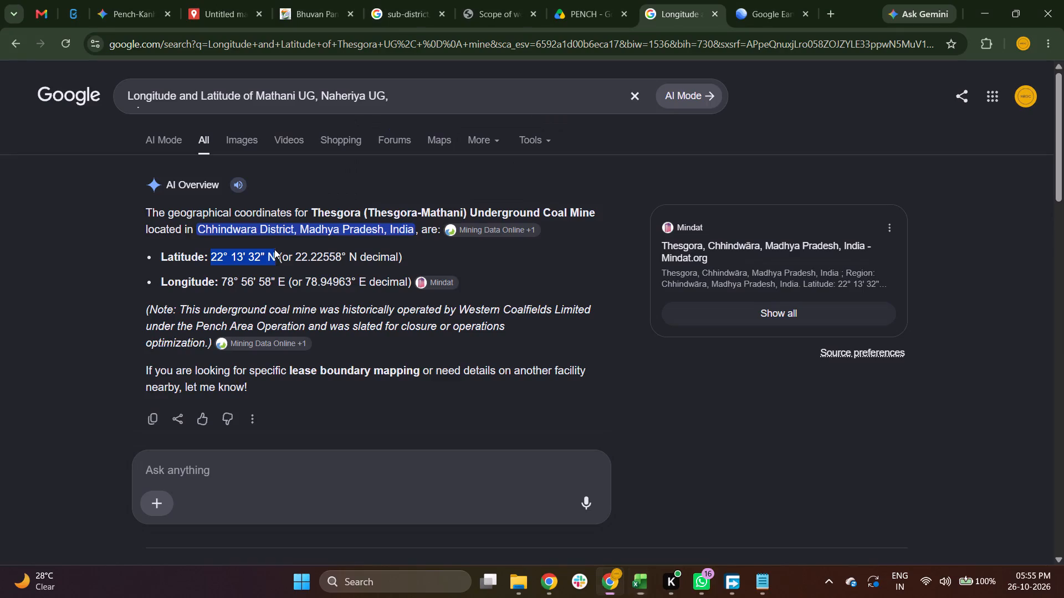
pyautogui.moveTo(221, 279); pyautogui.dragTo(273, 282)
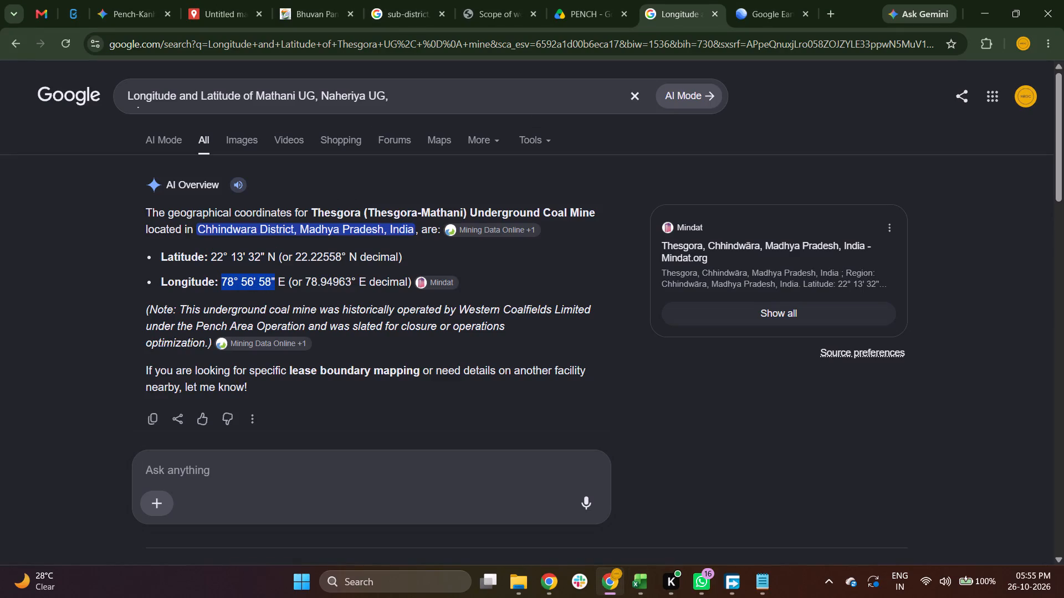
pyautogui.moveTo(273, 282); pyautogui.dragTo(285, 283)
pyautogui.hotkey('ctrl', 'c')
pyautogui.hotkey('ctrl', 'c')
pyautogui.hotkey('alt', 'Tab')
pyautogui.hotkey('ctrl', 'v')
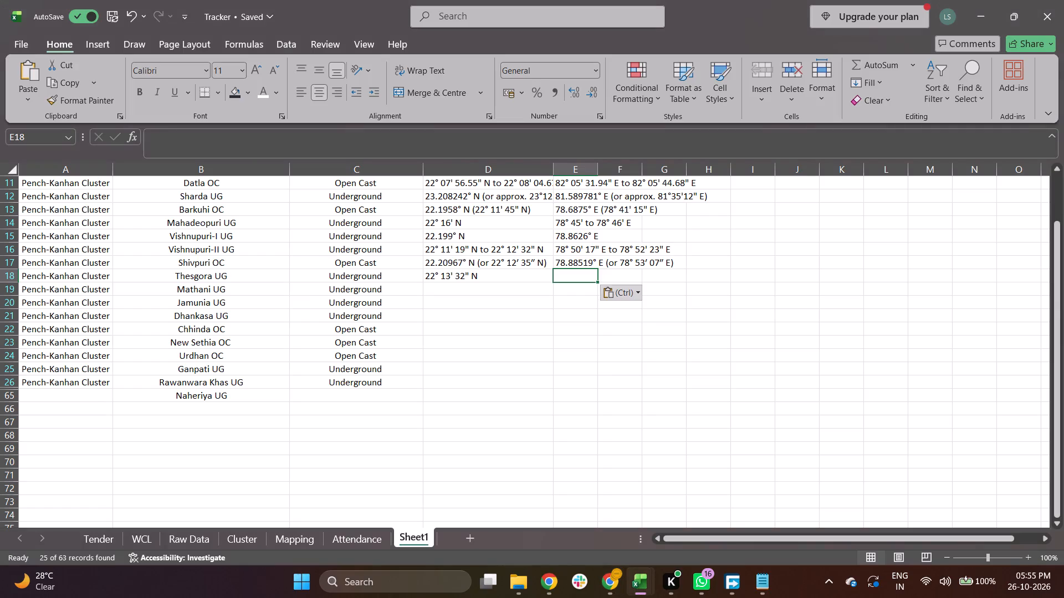
# In Chrome, search Google for "Longitude and Latitude of Mathani UG mine", dropping Naheriya UG from the query.
pyautogui.press('Down')
pyautogui.press('Left')
pyautogui.press('Left')
pyautogui.press('Left')
pyautogui.hotkey('ctrl', 'c')
pyautogui.hotkey('alt', 'Tab')
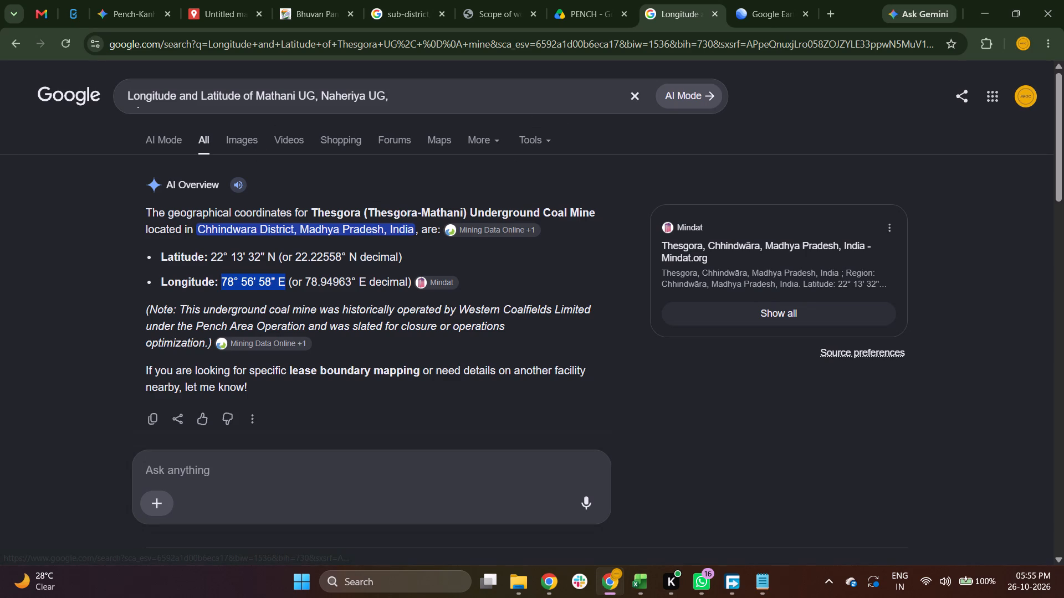
pyautogui.moveTo(315, 95); pyautogui.dragTo(389, 96)
pyautogui.press('BackSpace')
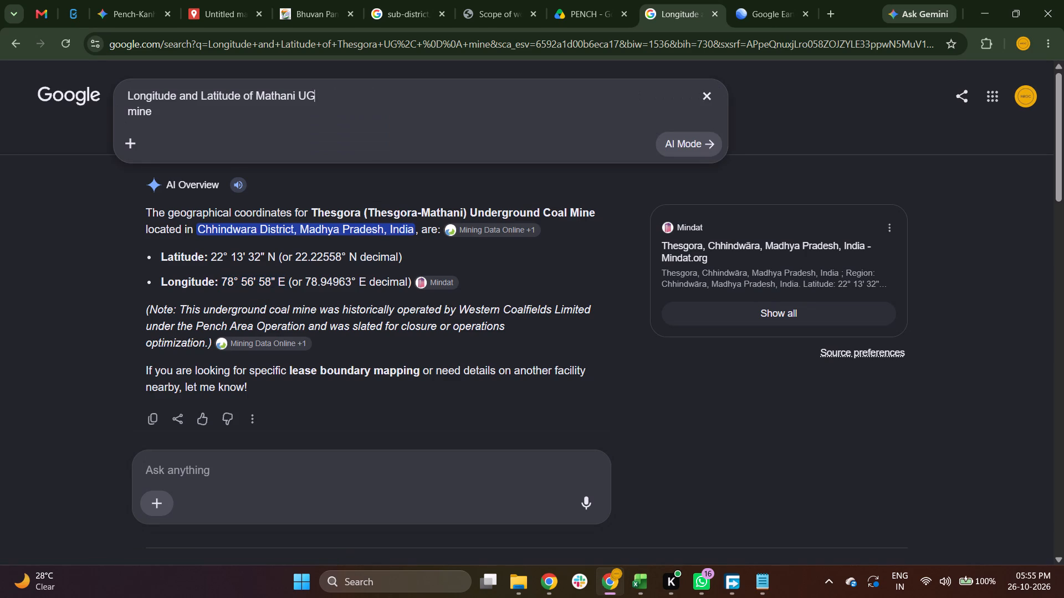
pyautogui.press('Return')
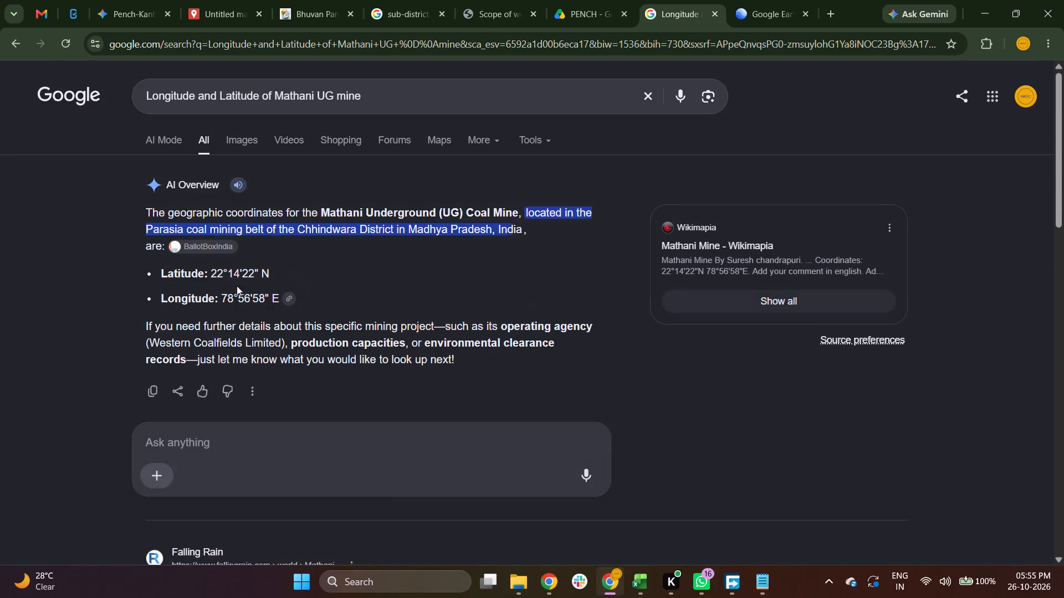
# Copy the Mathani UG latitude 22°14'22" N from the Google results into column D of its row in Excel.
pyautogui.moveTo(211, 272); pyautogui.dragTo(275, 265)
pyautogui.hotkey('ctrl', 'c')
pyautogui.hotkey('ctrl', 'c')
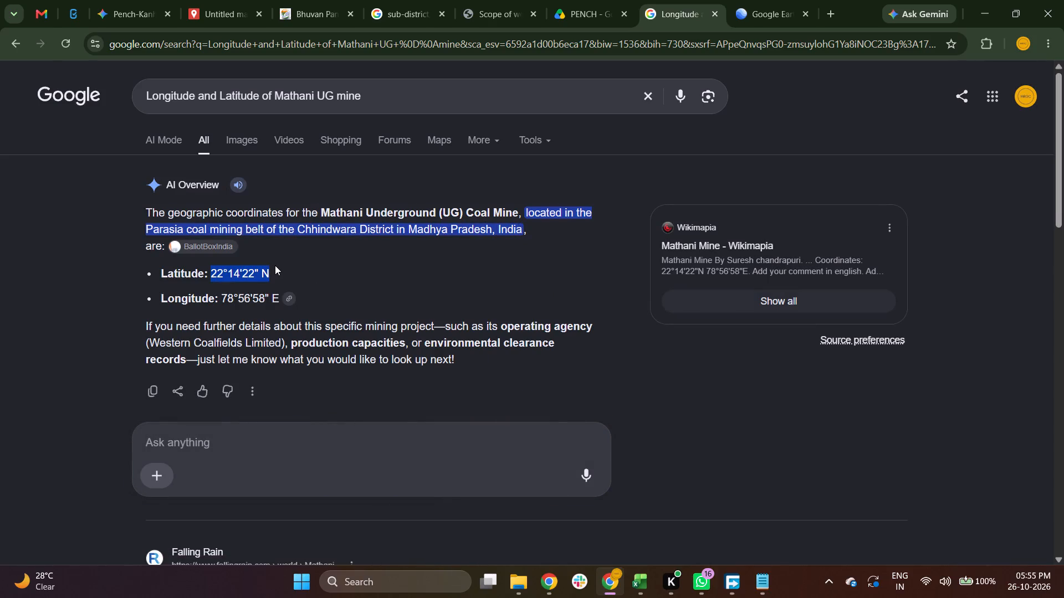
pyautogui.hotkey('alt', 'Tab')
pyautogui.press('Right')
pyautogui.press('Right')
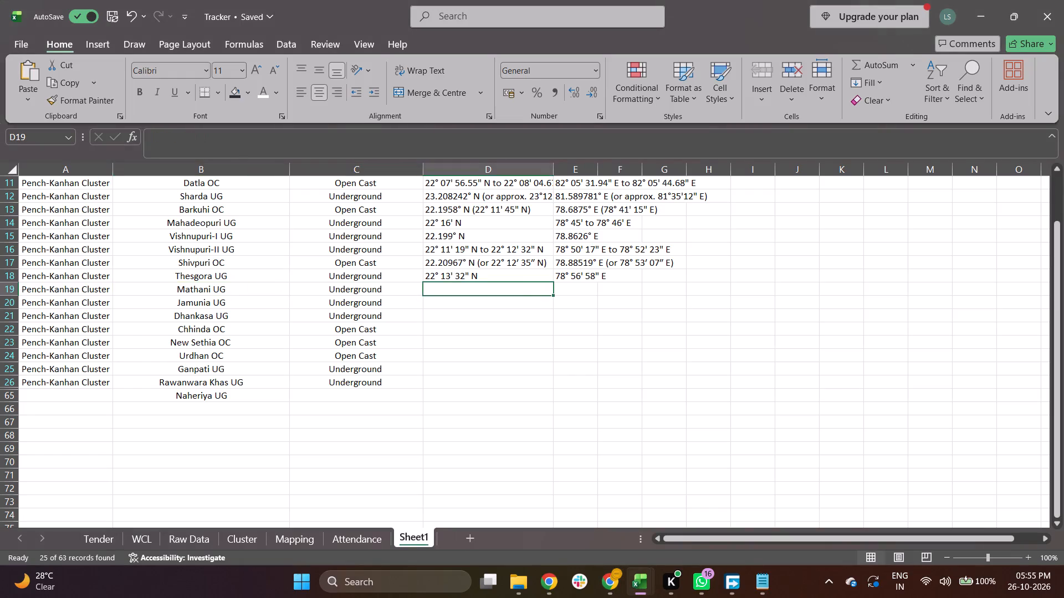
pyautogui.hotkey('ctrl', 'v')
# Copy the Mathani UG longitude 78°56'58" E from the Google results in Chrome into column E of its row in Excel.
pyautogui.press('Right')
pyautogui.hotkey('alt', 'Tab')
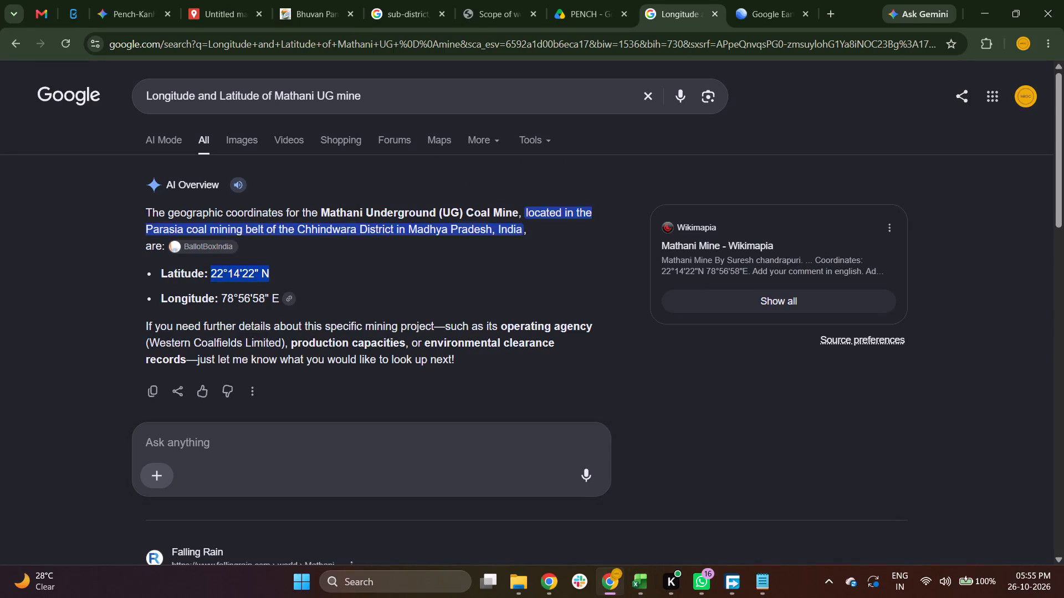
pyautogui.moveTo(222, 296); pyautogui.dragTo(277, 300)
pyautogui.hotkey('ctrl', 'c')
pyautogui.hotkey('ctrl', 'c')
pyautogui.hotkey('ctrl', 'c')
pyautogui.hotkey('alt', 'Tab')
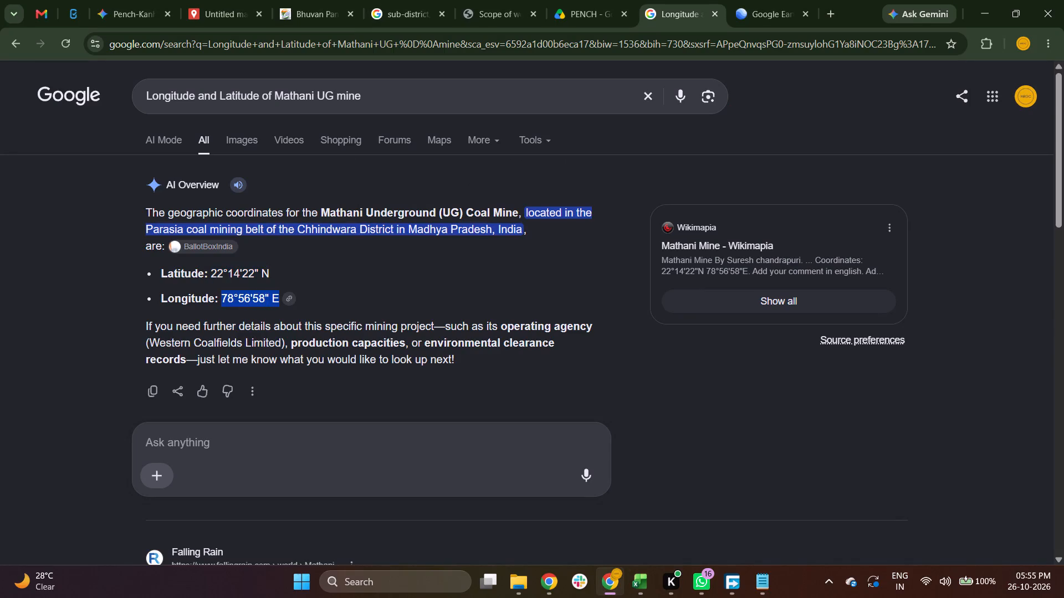
pyautogui.hotkey('ctrl', 'v')
# Copy the mine name Jamunia UG and search Google in Chrome for "Longitude and Latitude of Jamunia UG mine".
pyautogui.press('Down')
pyautogui.press('Left')
pyautogui.press('Left')
pyautogui.press('Left')
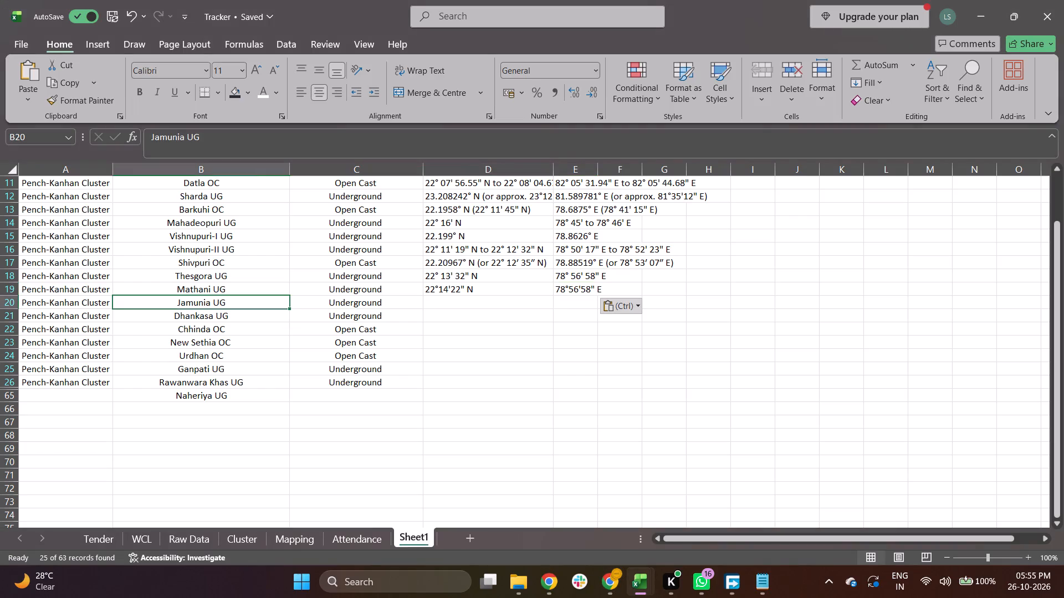
pyautogui.hotkey('ctrl', 'c')
pyautogui.hotkey('alt', 'Tab')
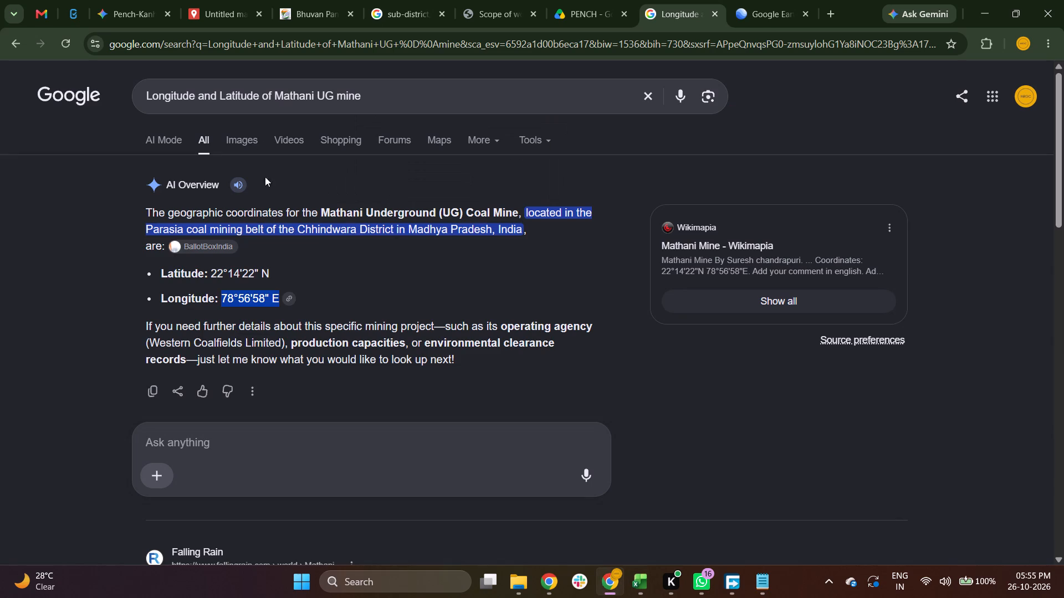
pyautogui.doubleClick(277, 102)
pyautogui.hotkey('shift', 'Right')
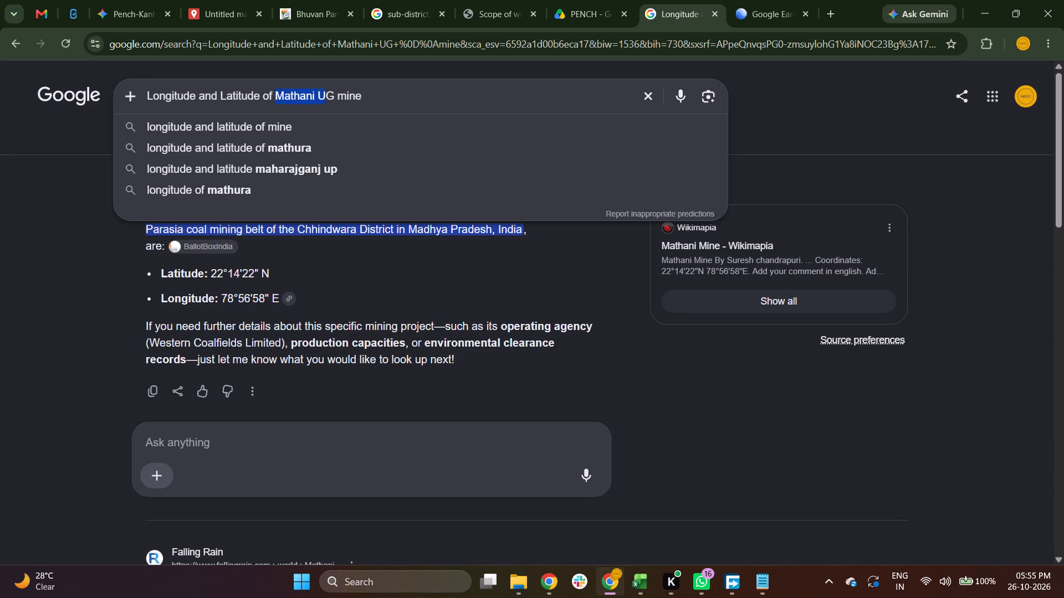
pyautogui.hotkey('shift', 'Right')
pyautogui.hotkey('ctrl', 'v')
pyautogui.press('Return')
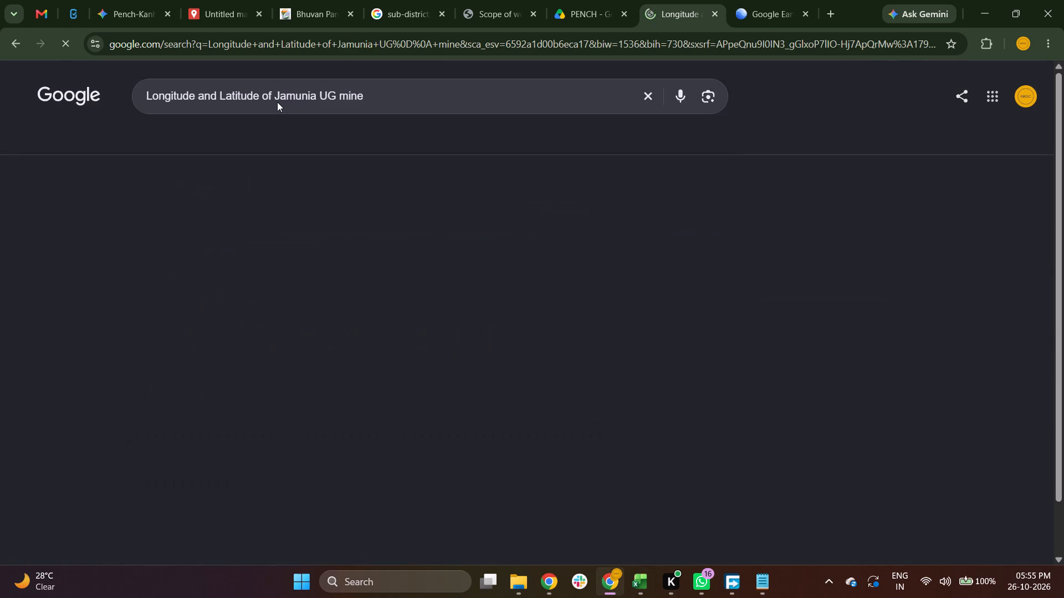
# Copy the Jamunia UG latitude range 22° 11' 56" N to 22° 19' 58" N from Google into column D of its row in Excel.
pyautogui.hotkey('alt', 'Tab')
pyautogui.hotkey('alt', 'Tab')
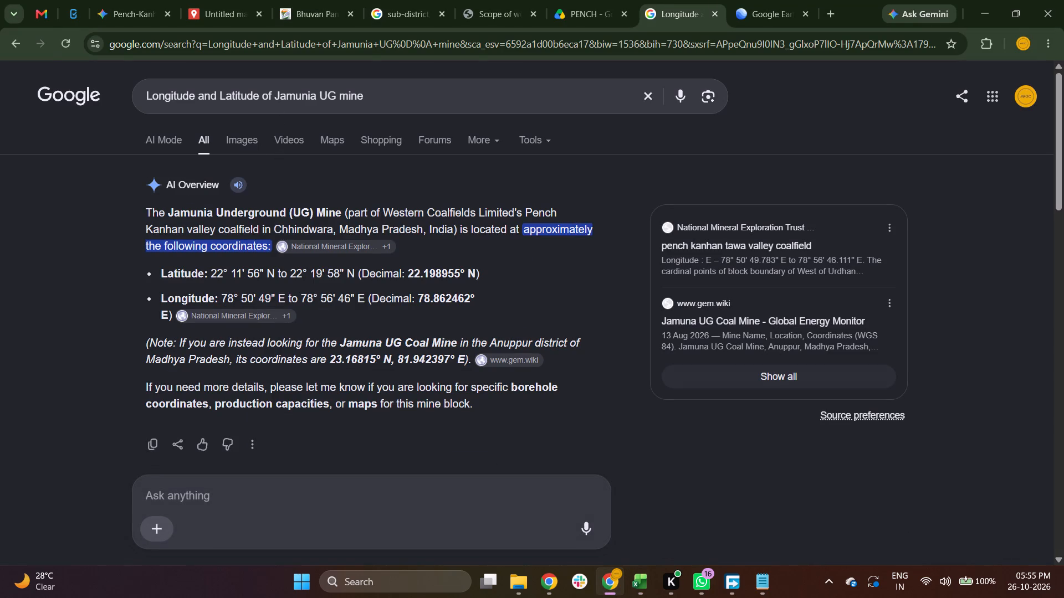
pyautogui.moveTo(209, 272); pyautogui.dragTo(352, 269)
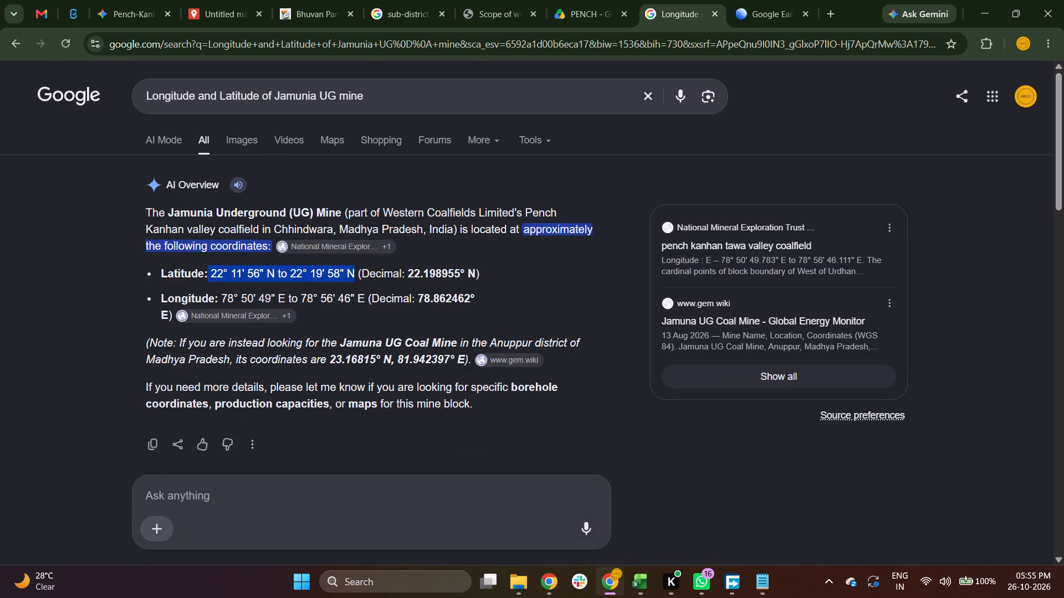
pyautogui.moveTo(352, 269); pyautogui.dragTo(352, 269)
pyautogui.hotkey('ctrl', 'c')
pyautogui.hotkey('ctrl', 'c')
pyautogui.hotkey('alt', 'Tab')
pyautogui.press('Right')
pyautogui.press('Right')
pyautogui.hotkey('ctrl', 'v')
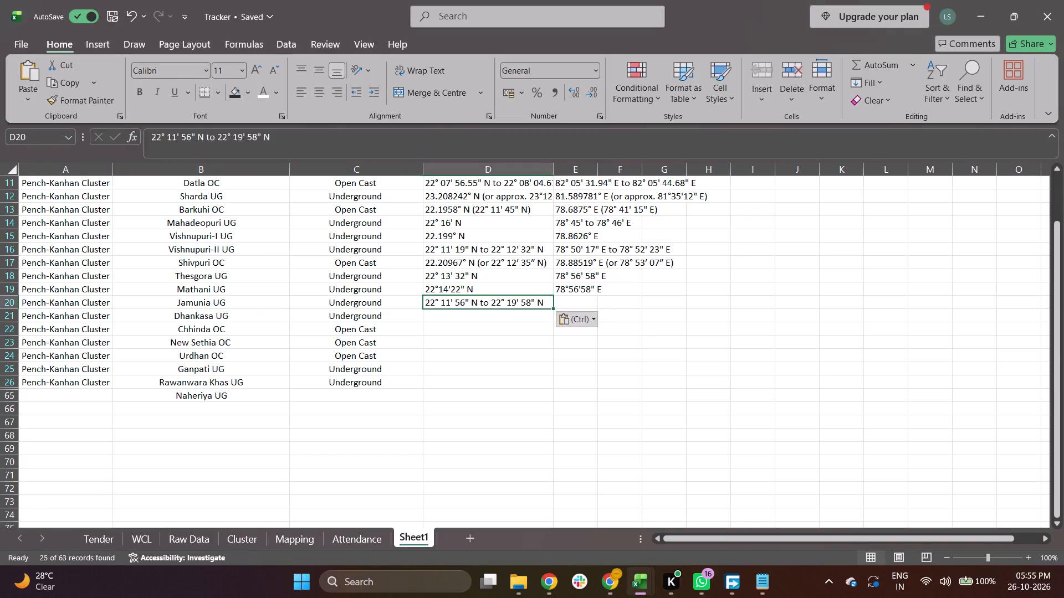
# Copy the Jamunia UG longitude range 78° 50' 49" E to 78° 56' 46" E from Google into column E of its row in Excel.
pyautogui.press('Right')
pyautogui.hotkey('alt', 'Tab')
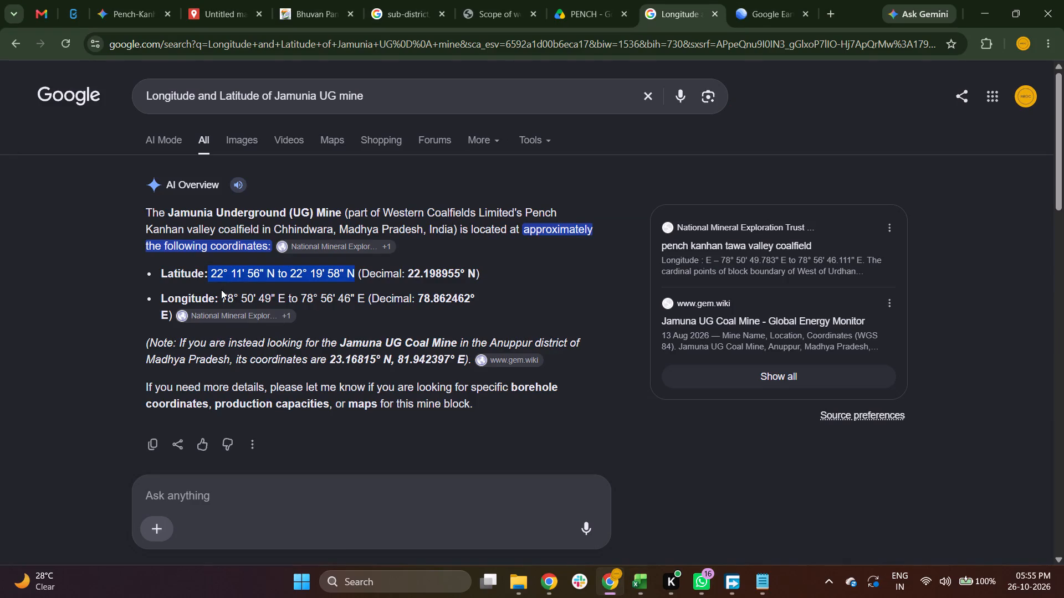
pyautogui.moveTo(221, 290); pyautogui.dragTo(364, 306)
pyautogui.hotkey('ctrl', 'c')
pyautogui.hotkey('ctrl', 'c')
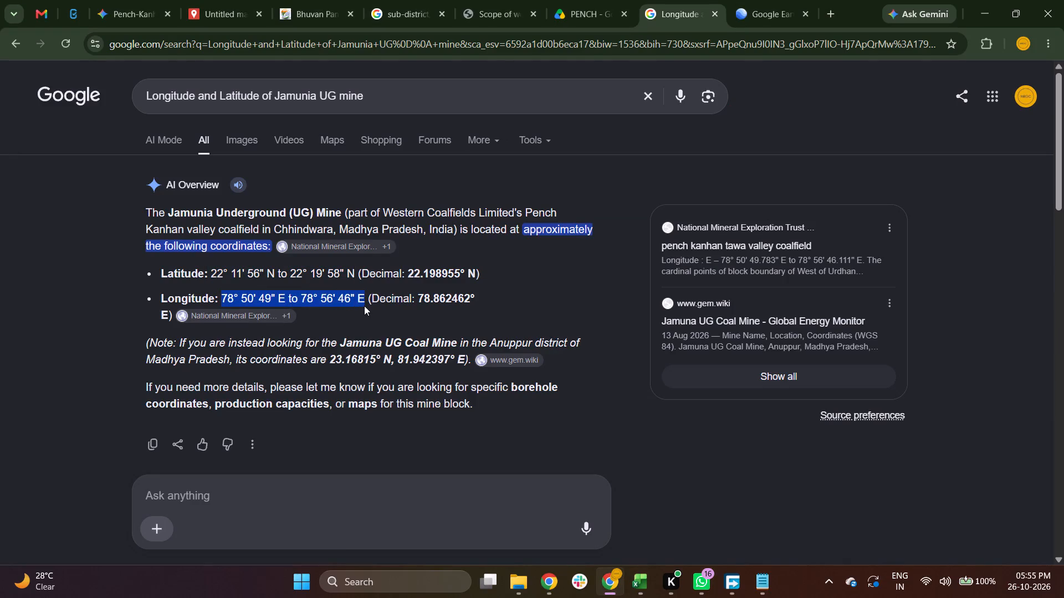
pyautogui.hotkey('alt', 'Tab')
pyautogui.hotkey('ctrl', 'v')
# Copy the mine name Dhankasa UG and search Google in Chrome for "Longitude and Latitude of Dhankasa UG mine".
pyautogui.press('Down')
pyautogui.press('Left')
pyautogui.press('Left')
pyautogui.press('Left')
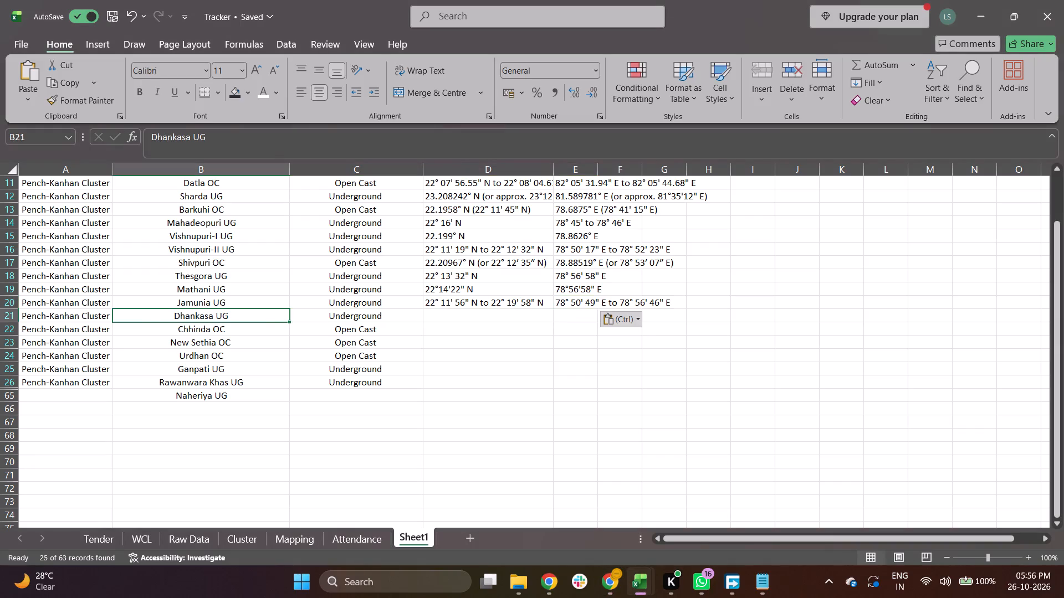
pyautogui.hotkey('ctrl', 'c')
pyautogui.hotkey('alt', 'Tab')
pyautogui.doubleClick(290, 95)
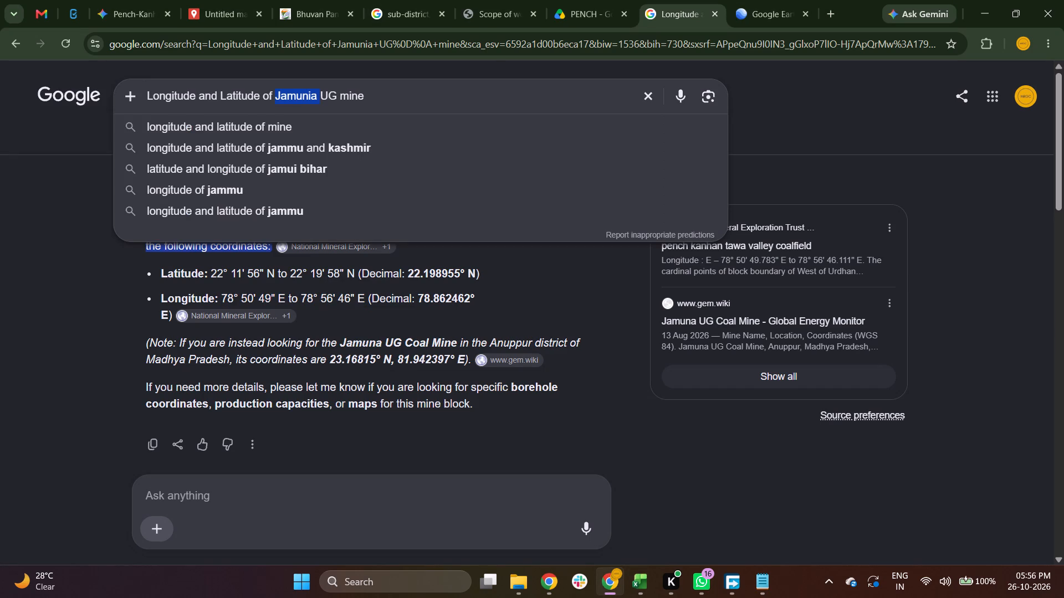
pyautogui.hotkey('shift', 'Right')
pyautogui.hotkey('shift', 'Right')
pyautogui.hotkey('ctrl', 'v')
pyautogui.press('Return')
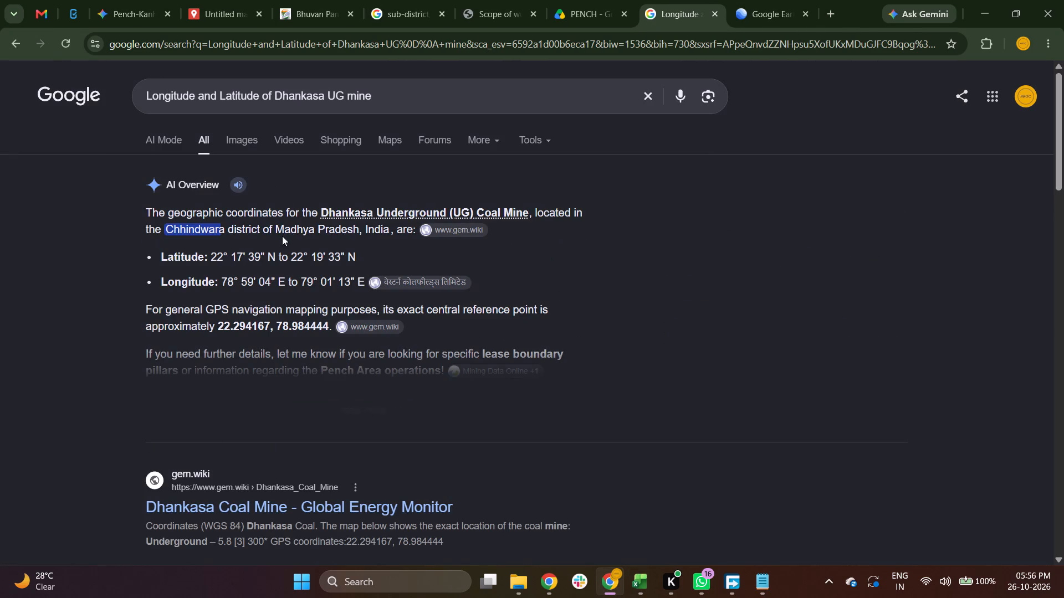
# Copy the Dhankasa UG latitude range 22° 17' 39" N to 22° 19' 33" N from Google into column D of its row in Excel.
pyautogui.moveTo(211, 254); pyautogui.dragTo(238, 251)
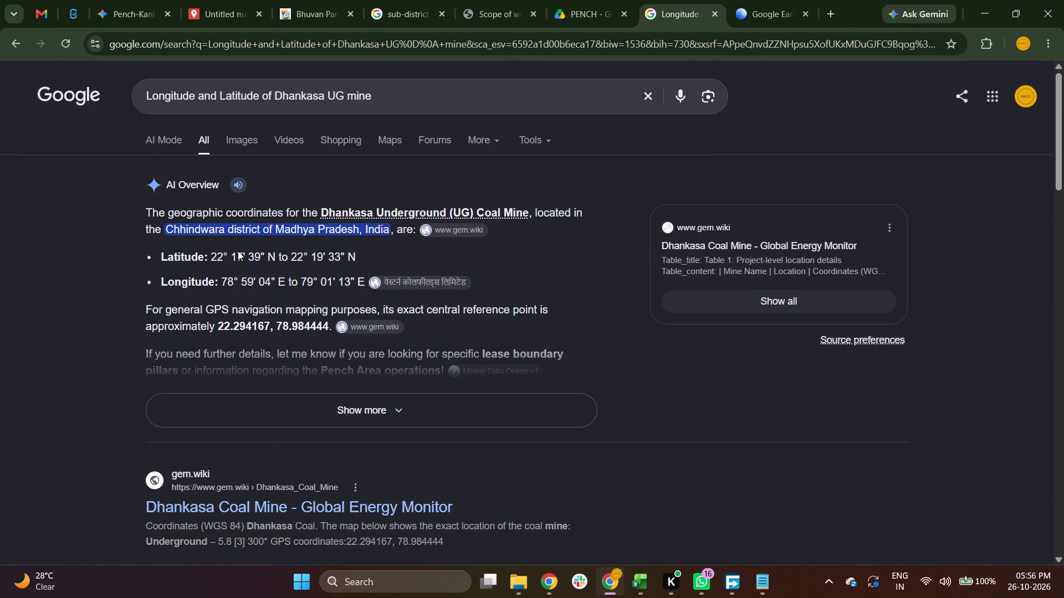
pyautogui.moveTo(238, 251); pyautogui.dragTo(356, 248)
pyautogui.hotkey('ctrl', 'c')
pyautogui.hotkey('ctrl', 'c')
pyautogui.hotkey('alt', 'Tab')
pyautogui.press('Right')
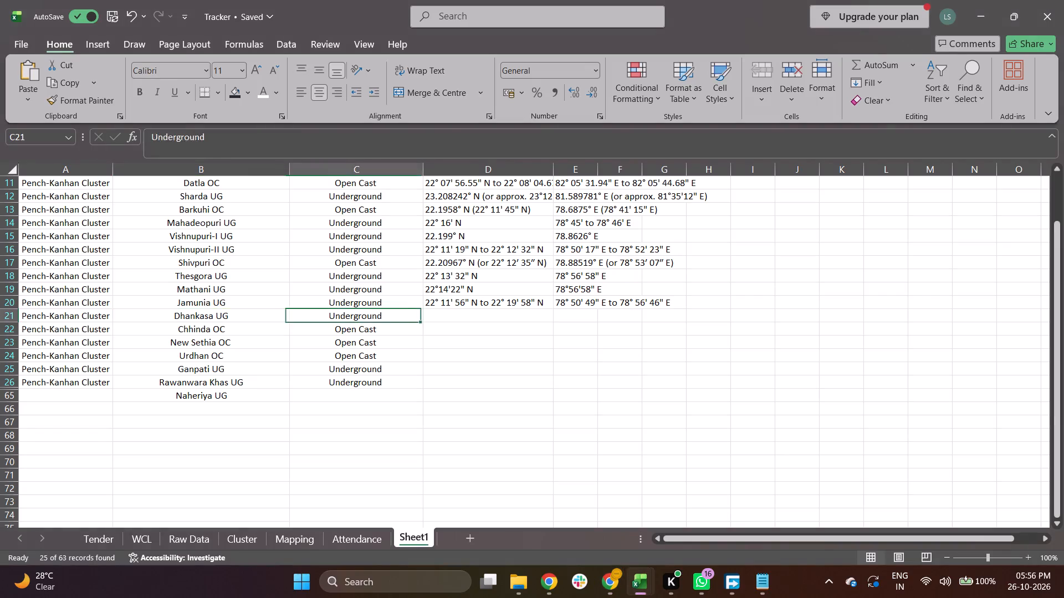
pyautogui.press('Right')
pyautogui.hotkey('ctrl', 'v')
pyautogui.press('Down')
# Copy the Dhankasa UG longitude range 78° 59' 04" E to 79° 01' 13" E from Google into column E of its row in Excel.
pyautogui.hotkey('alt', 'Tab')
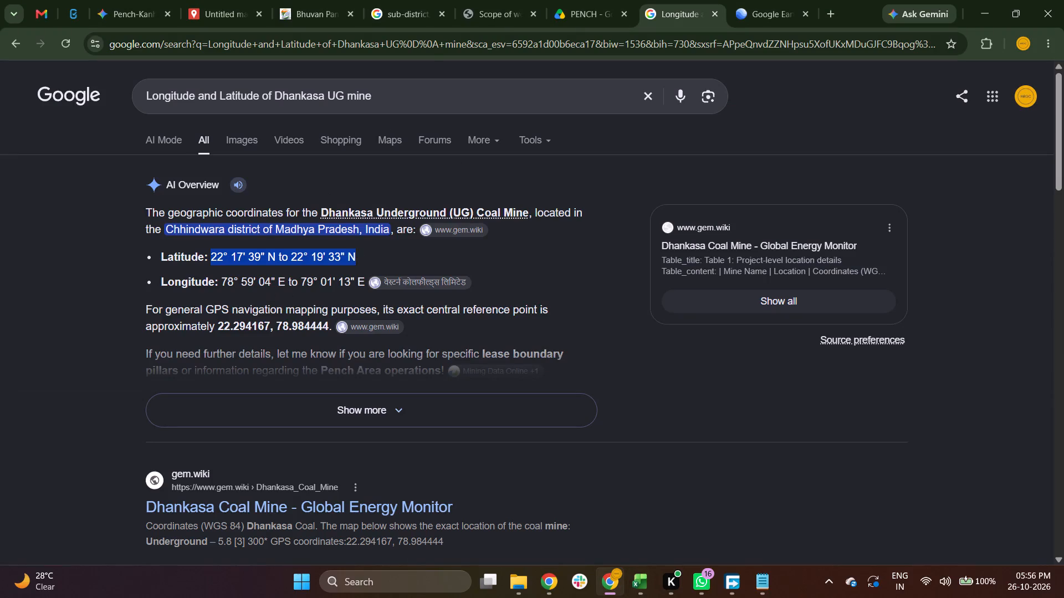
pyautogui.moveTo(223, 277); pyautogui.dragTo(366, 278)
pyautogui.hotkey('ctrl', 'c')
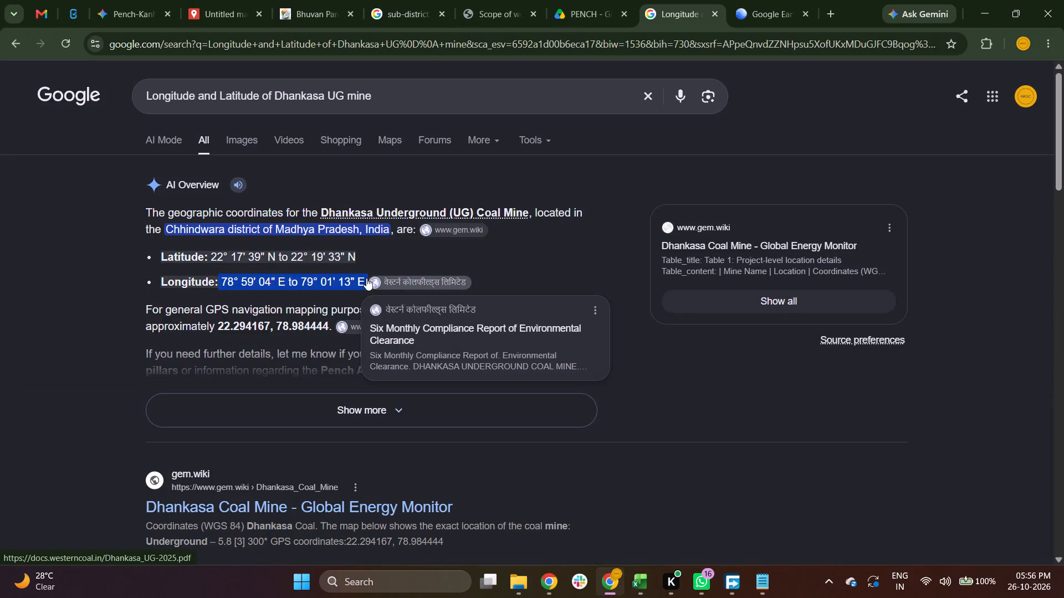
pyautogui.hotkey('ctrl', 'c')
pyautogui.hotkey('ctrl', 'c')
pyautogui.hotkey('alt', 'Tab')
pyautogui.press('Tab')
pyautogui.press('Up')
pyautogui.hotkey('ctrl', 'v')
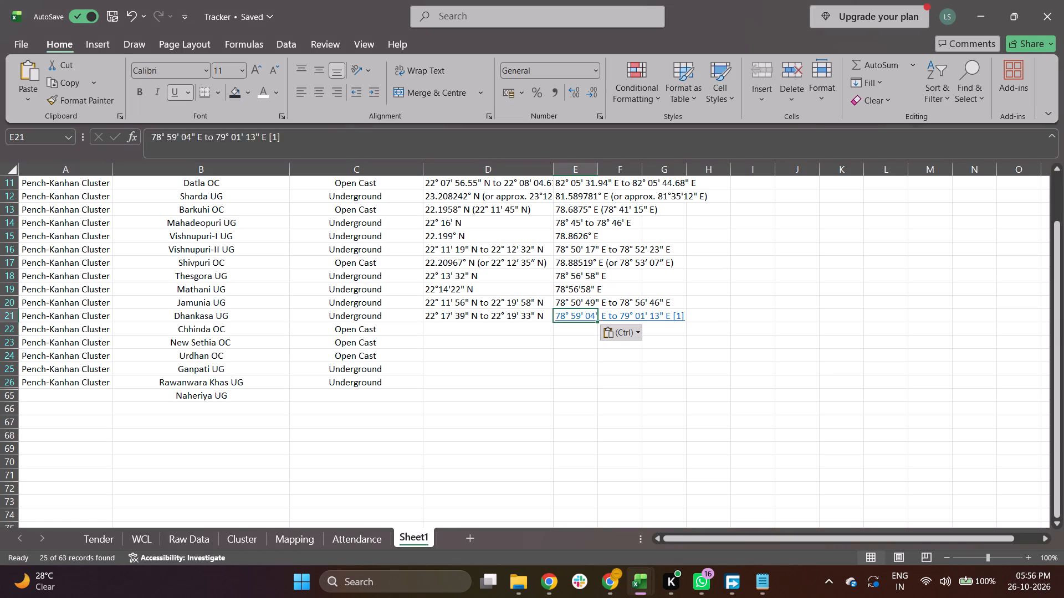
# Apply the Jamunia UG longitude cell's formatting to the Dhankasa UG longitude cell with Format Painter.
pyautogui.press('Down')
pyautogui.press('Left')
pyautogui.press('Right')
pyautogui.press('Up')
pyautogui.press('Up')
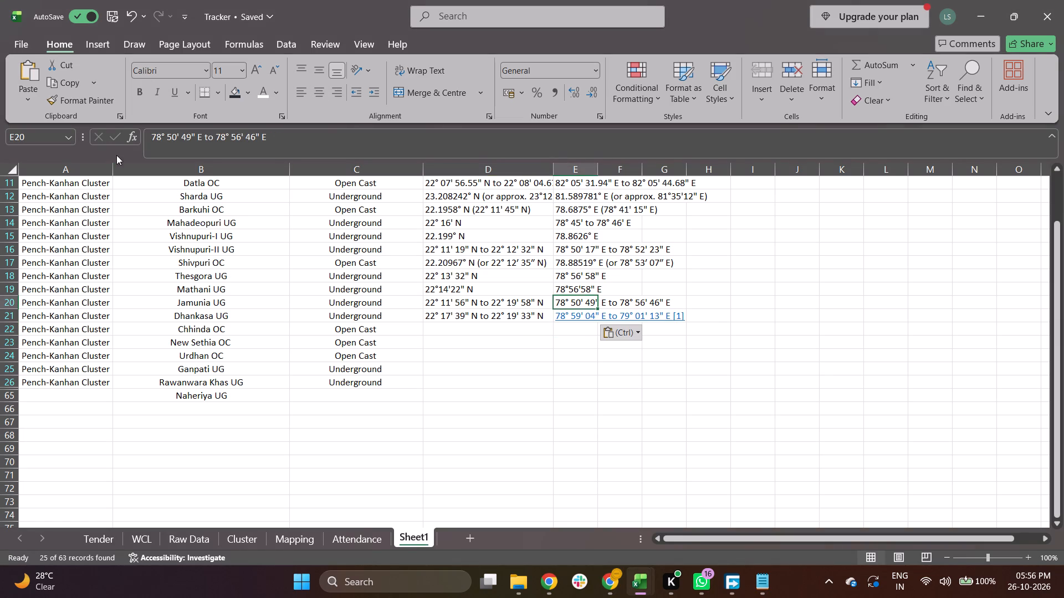
pyautogui.click(111, 99)
pyautogui.press('Down')
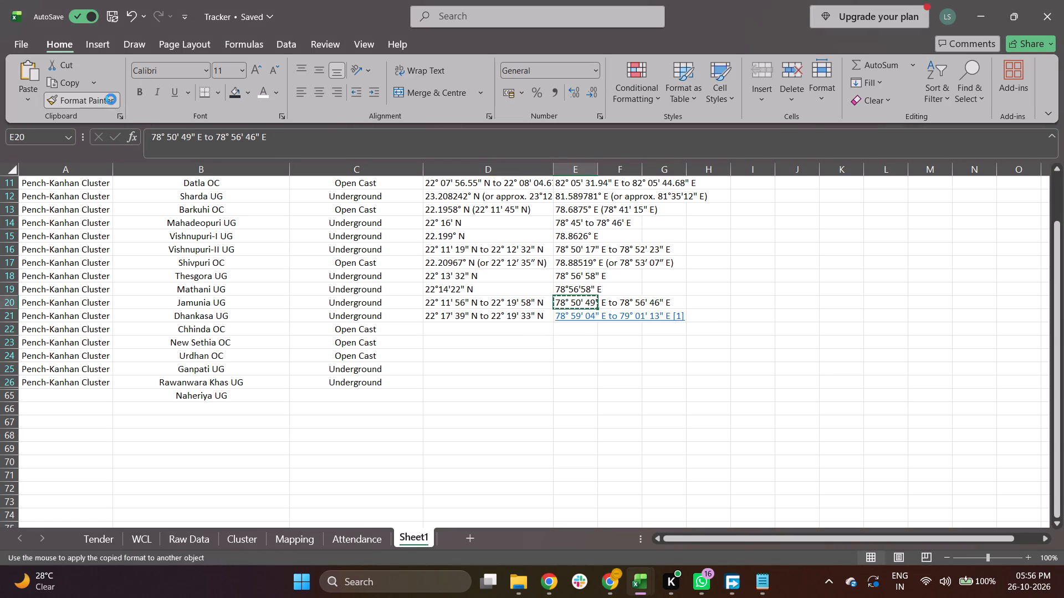
# Remove the trailing "[1]" citation from the Dhankasa UG longitude in column E.
pyautogui.click(313, 146)
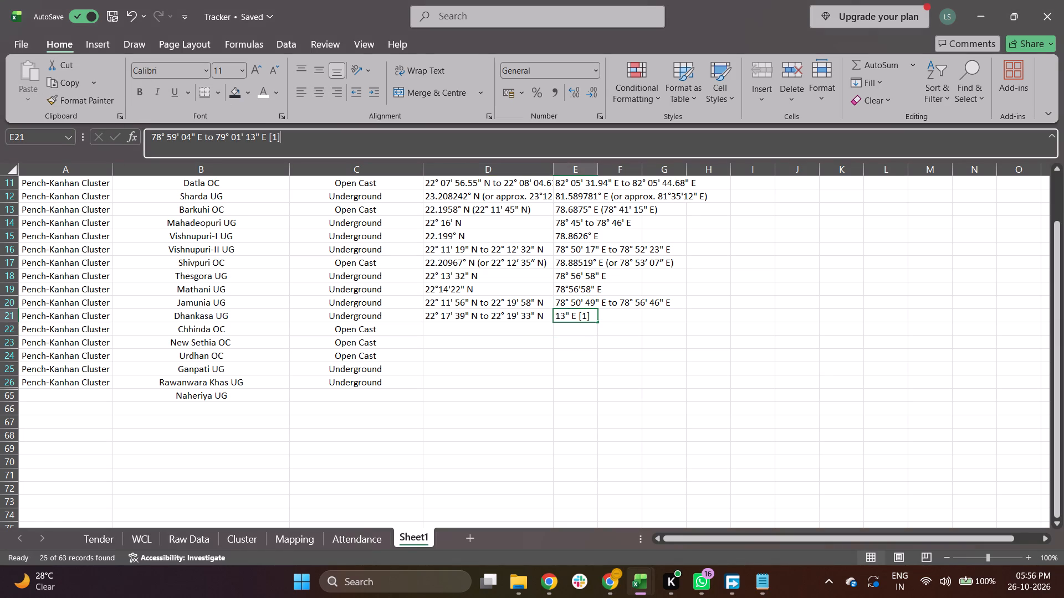
pyautogui.press('BackSpace')
pyautogui.press('BackSpace')
pyautogui.press('BackSpace')
pyautogui.press('Tab')
# Copy the cluster name from the Chhinda OC row and search Google in Chrome for "Longitude and Latitude of Pench-Kanhan Cluster mine".
pyautogui.press('Down')
pyautogui.press('Left')
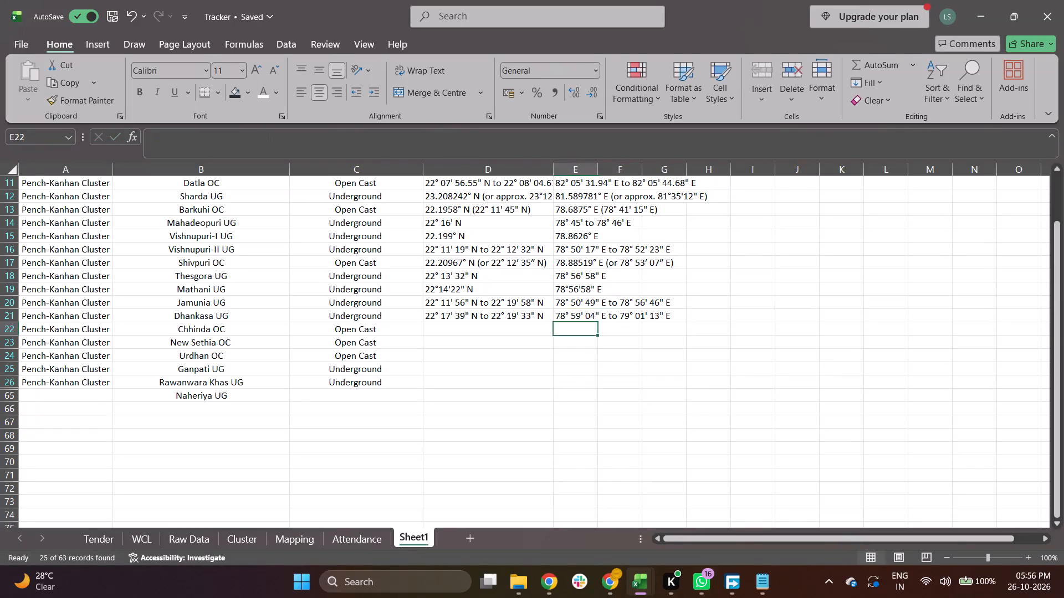
pyautogui.press('Left')
pyautogui.press('Left')
pyautogui.press('Left')
pyautogui.press('Left')
pyautogui.press('Left')
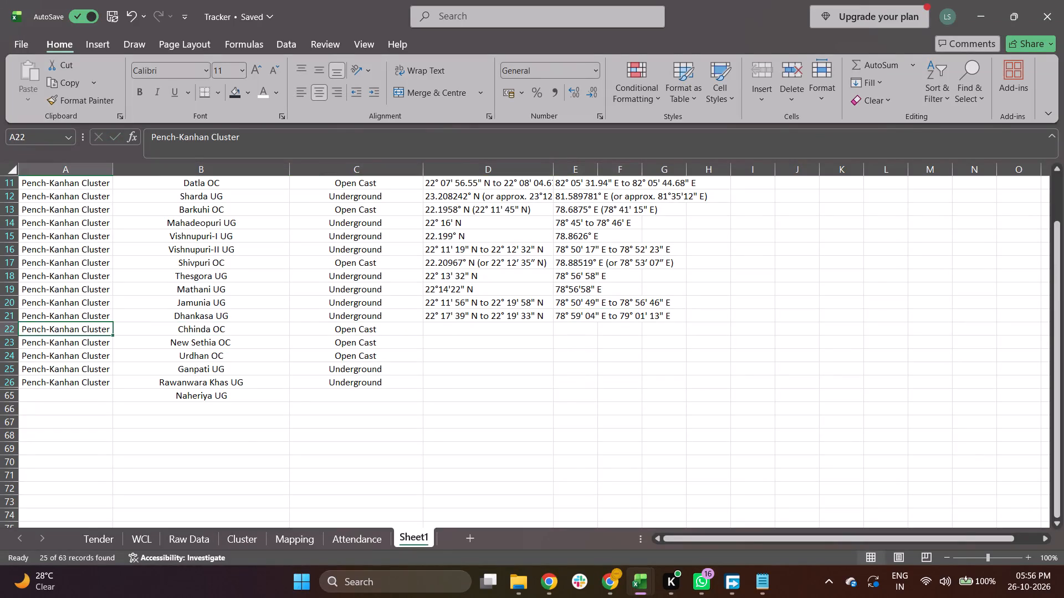
pyautogui.hotkey('ctrl', 'c')
pyautogui.hotkey('alt', 'Tab')
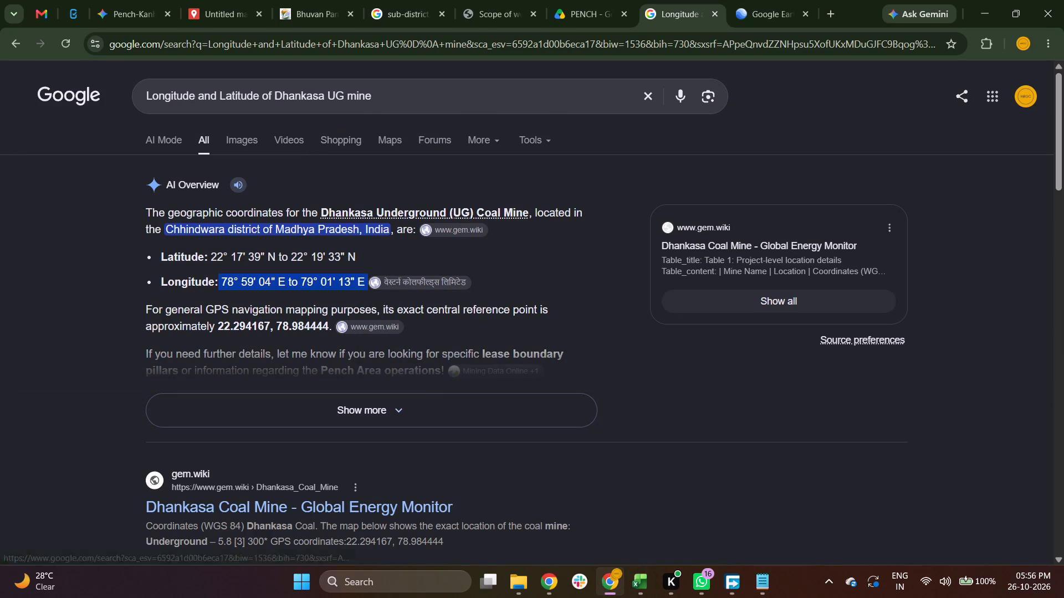
pyautogui.doubleClick(303, 97)
pyautogui.hotkey('shift', 'Right')
pyautogui.hotkey('shift', 'Right')
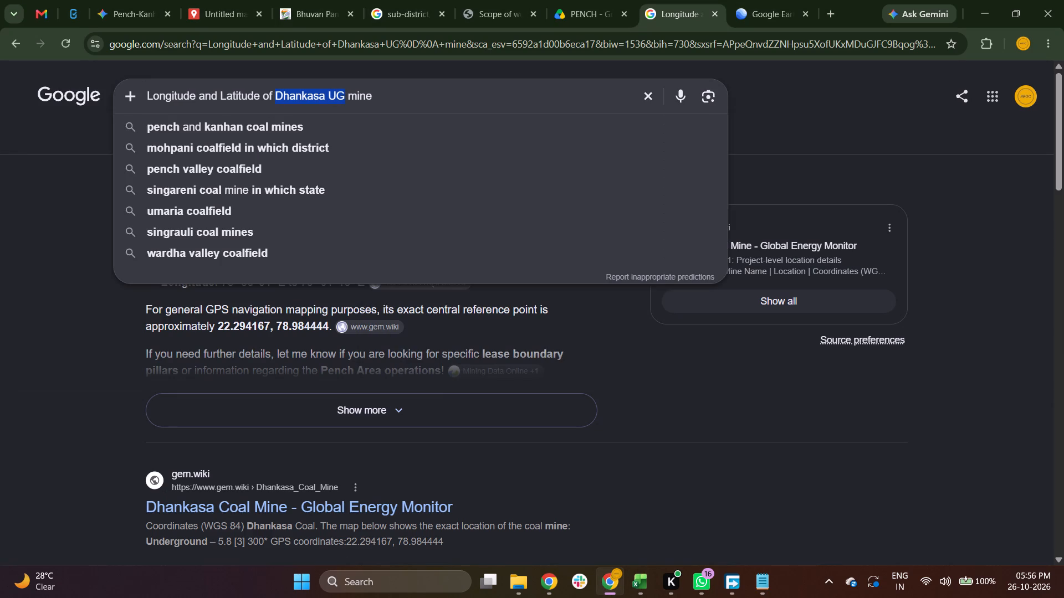
pyautogui.hotkey('ctrl', 'v')
pyautogui.press('Return')
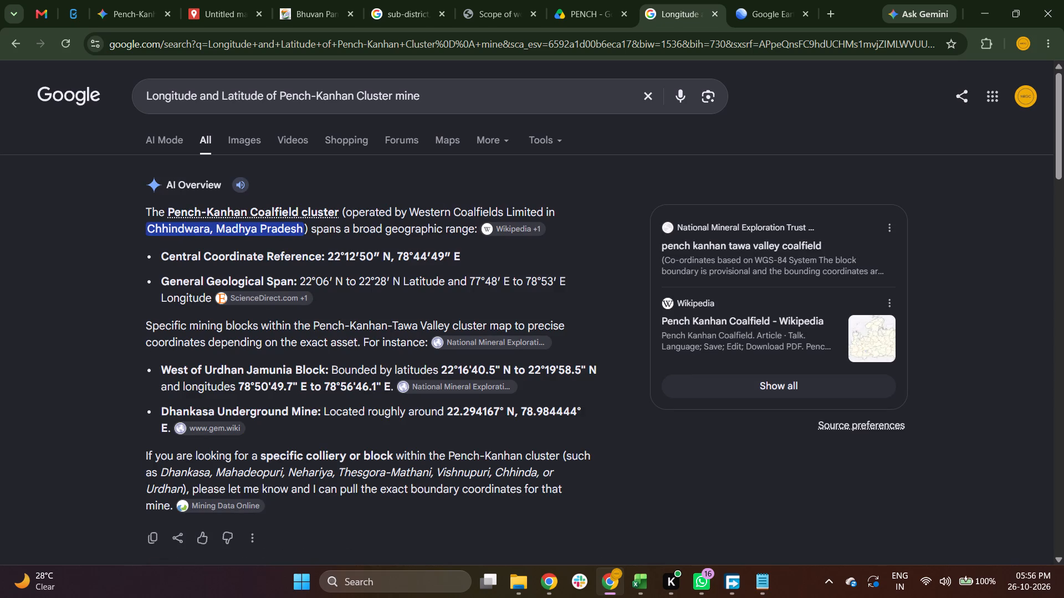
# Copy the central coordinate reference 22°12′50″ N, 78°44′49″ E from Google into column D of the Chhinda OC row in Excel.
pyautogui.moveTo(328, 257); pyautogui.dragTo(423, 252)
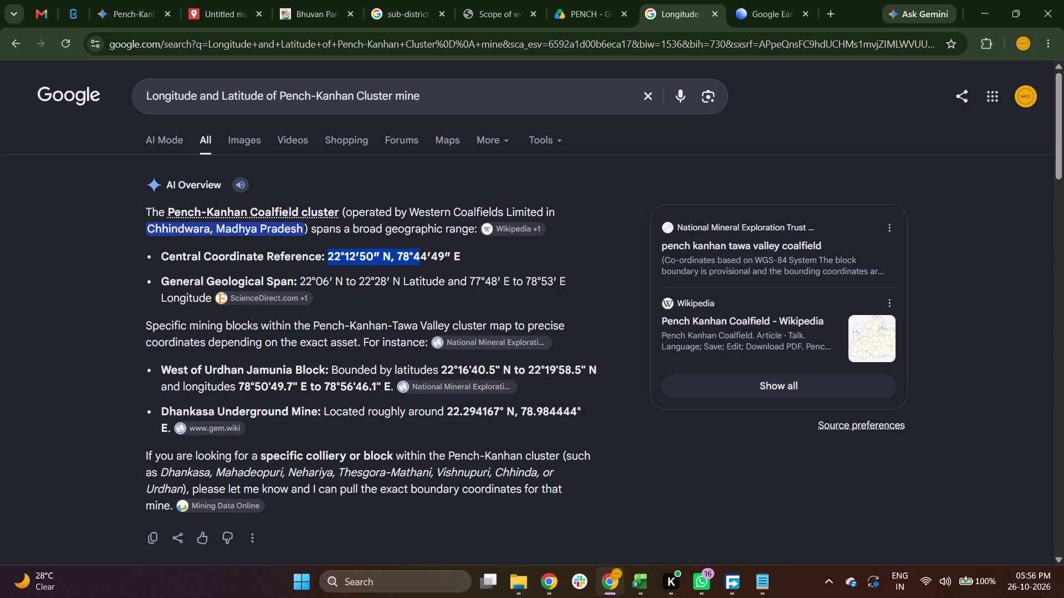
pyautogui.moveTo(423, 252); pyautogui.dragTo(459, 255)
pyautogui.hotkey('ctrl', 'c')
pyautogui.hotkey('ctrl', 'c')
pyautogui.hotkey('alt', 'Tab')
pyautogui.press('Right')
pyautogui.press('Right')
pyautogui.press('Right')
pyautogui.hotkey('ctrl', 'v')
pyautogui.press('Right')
# Replace the Chhinda OC entry in column D in Excel with the latitude range 22°06′ N to 22°28′ N copied from Google.
pyautogui.hotkey('alt', 'Tab')
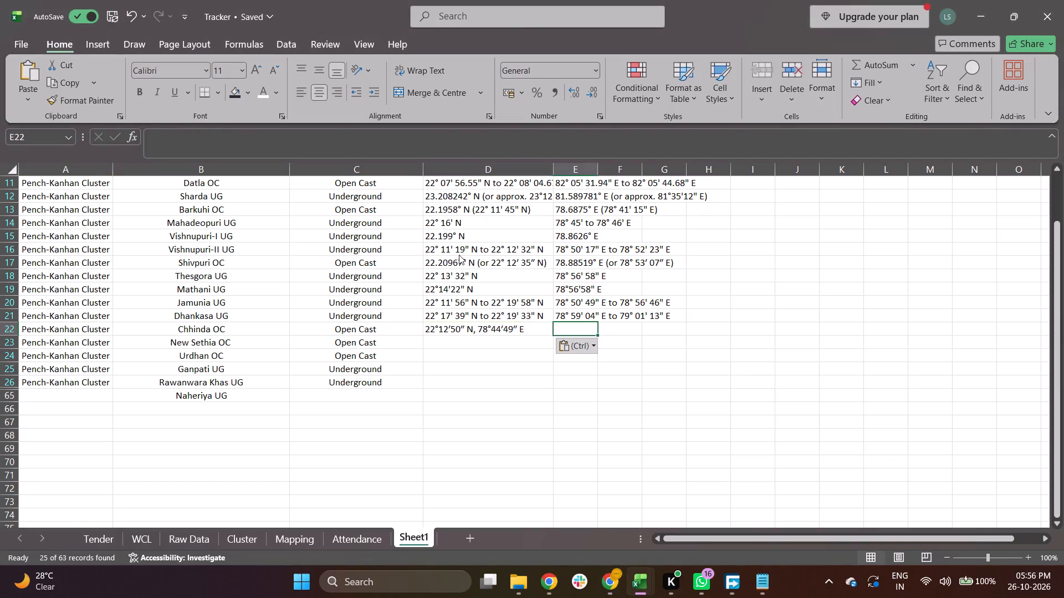
pyautogui.moveTo(300, 276); pyautogui.dragTo(447, 274)
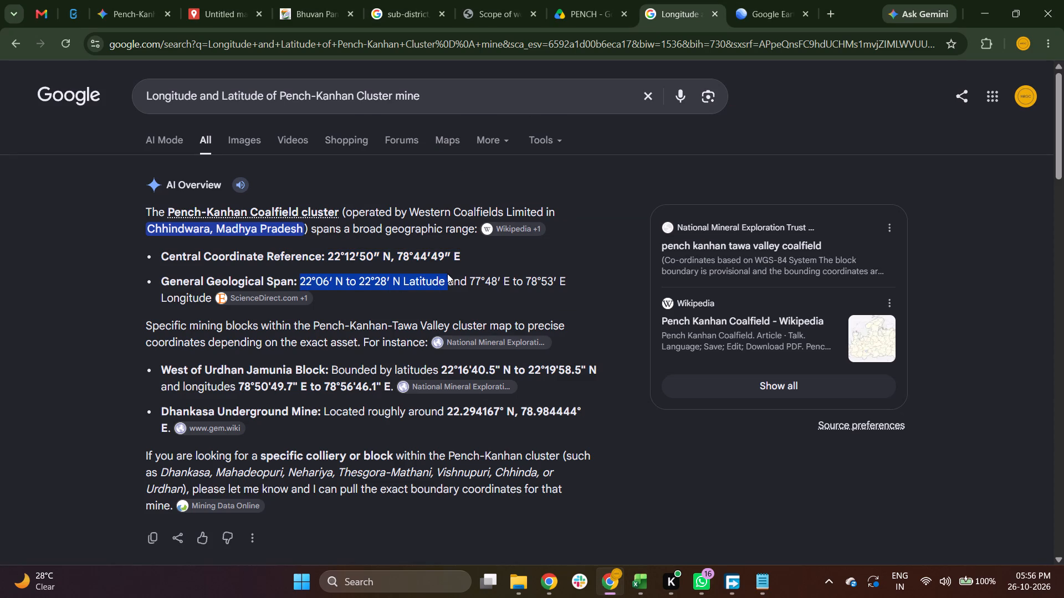
pyautogui.moveTo(447, 274); pyautogui.dragTo(372, 283)
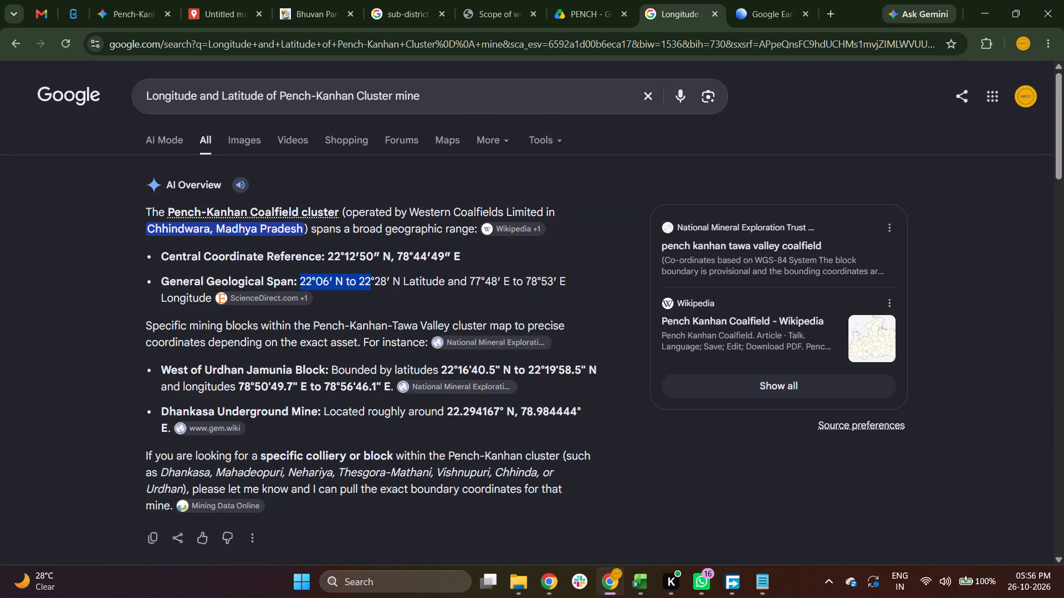
pyautogui.moveTo(372, 283); pyautogui.dragTo(378, 284)
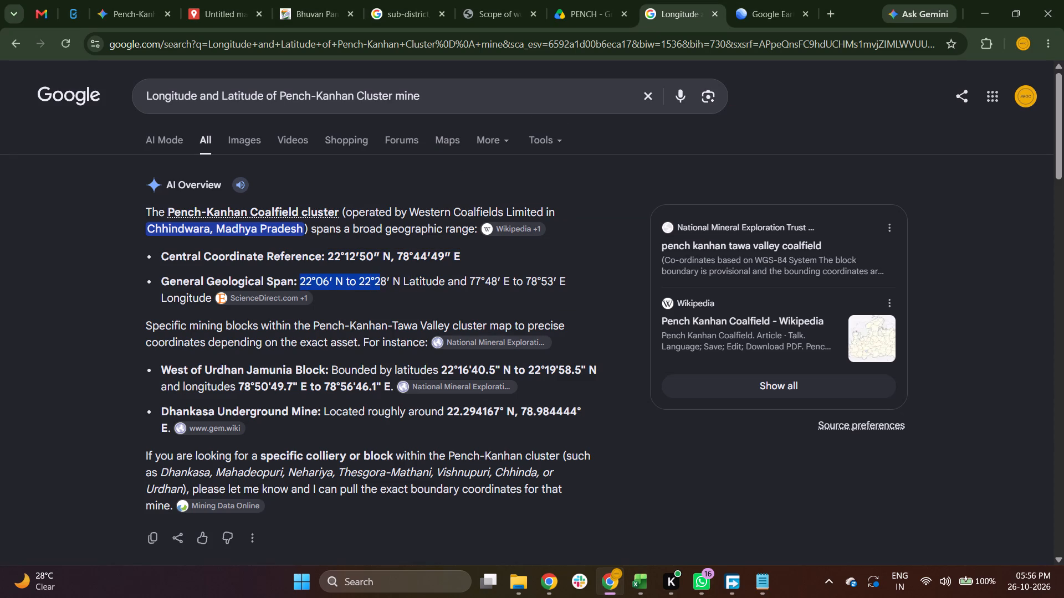
pyautogui.click(378, 284)
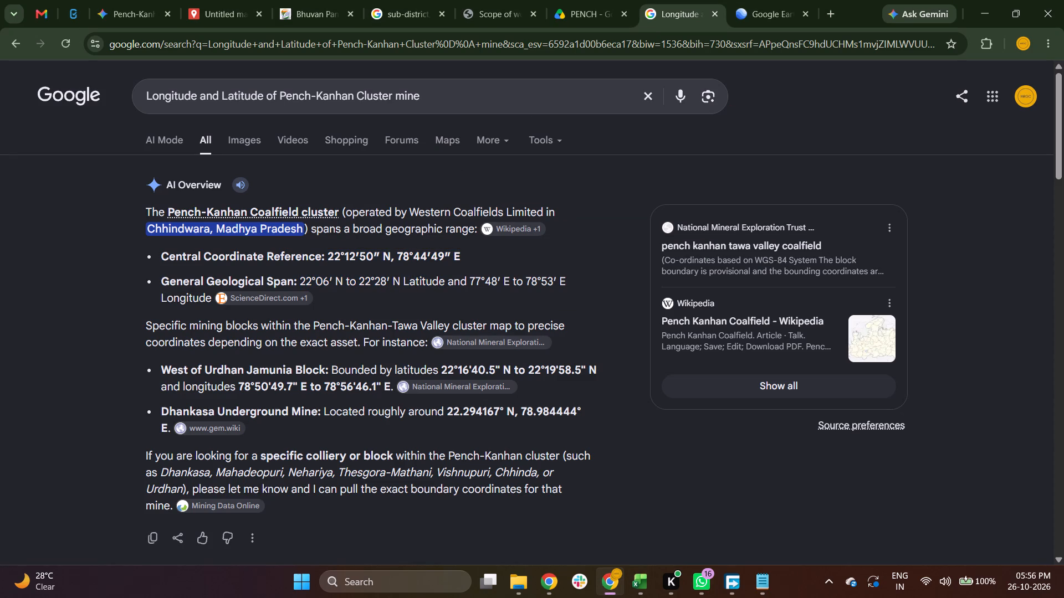
pyautogui.moveTo(299, 279); pyautogui.dragTo(398, 279)
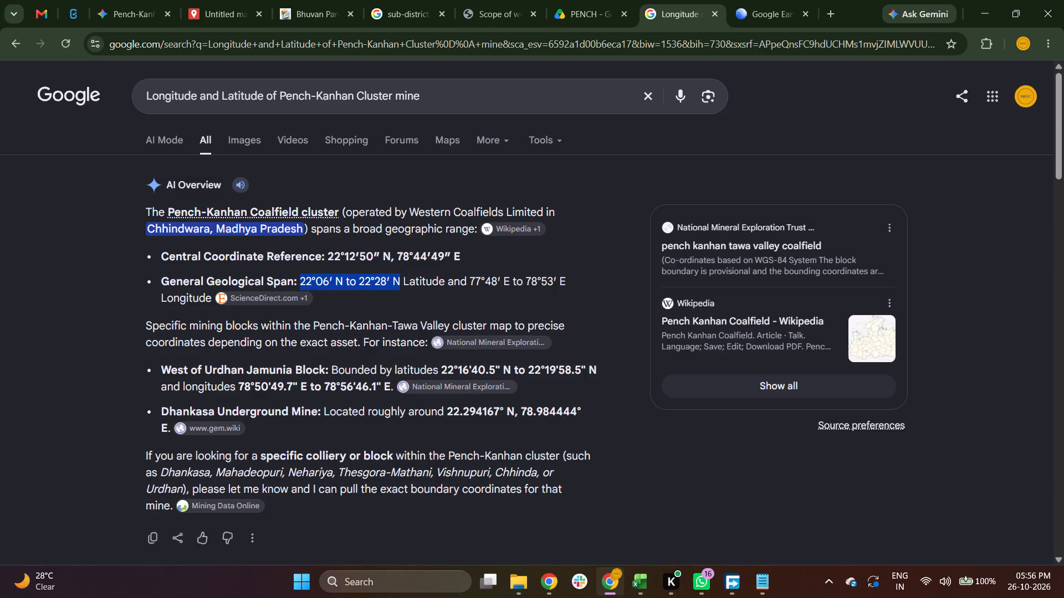
pyautogui.hotkey('ctrl', 'c')
pyautogui.hotkey('ctrl', 'c')
pyautogui.hotkey('alt', 'Tab')
pyautogui.press('Left')
pyautogui.hotkey('ctrl', 'v')
pyautogui.press('Right')
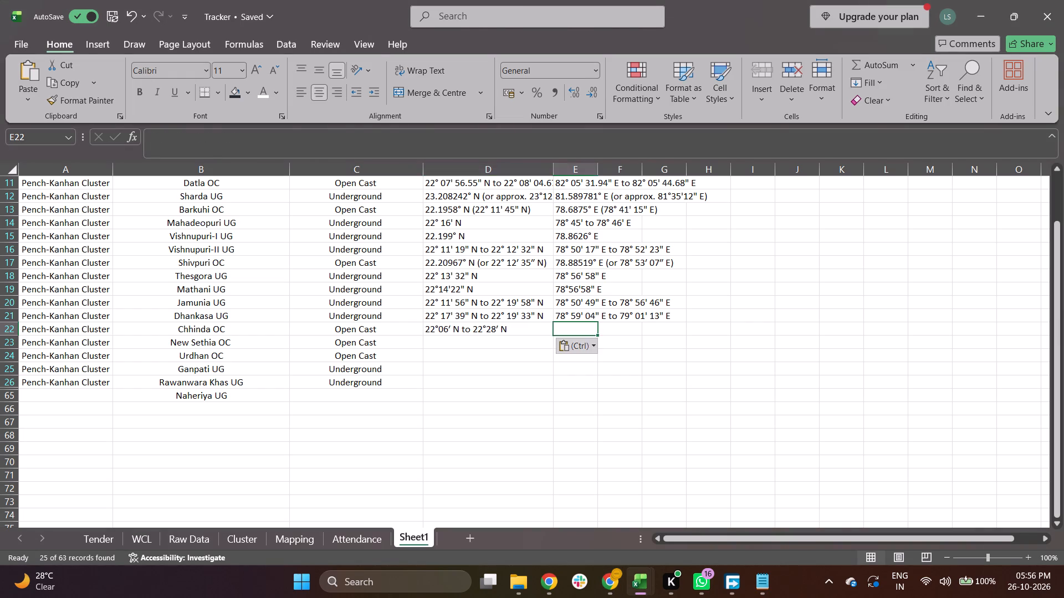
# Copy the longitude range 77°48′ E to 78°53′ E from Google into column E of the Chhinda OC row in Excel.
pyautogui.hotkey('alt', 'Tab')
pyautogui.moveTo(469, 279); pyautogui.dragTo(564, 281)
pyautogui.hotkey('ctrl', 'c')
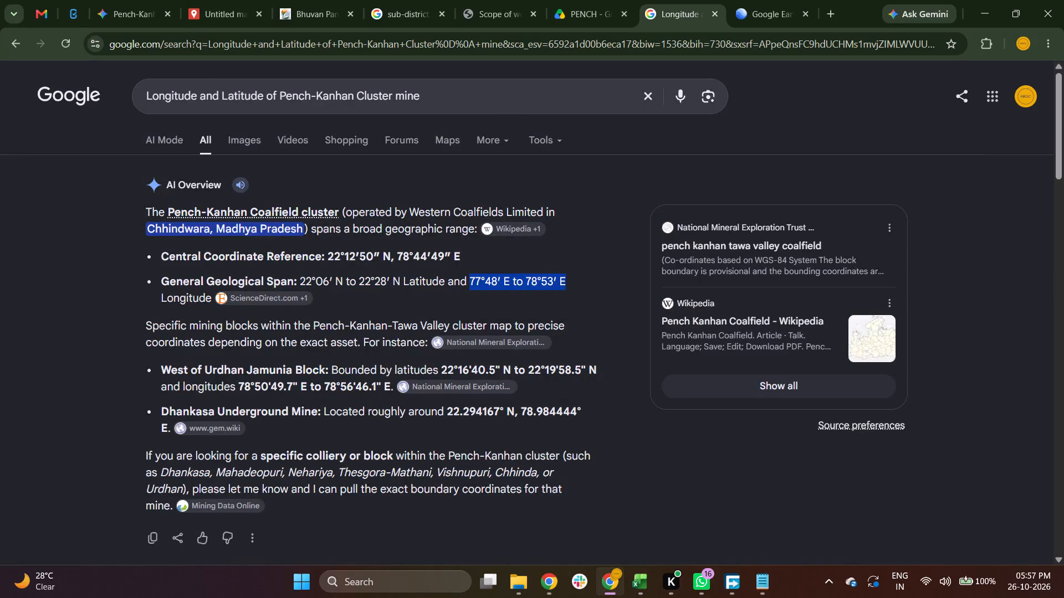
pyautogui.hotkey('ctrl', 'c')
pyautogui.hotkey('alt', 'Tab')
pyautogui.press('Right')
pyautogui.press('Left')
pyautogui.hotkey('ctrl', 'v')
pyautogui.press('Down')
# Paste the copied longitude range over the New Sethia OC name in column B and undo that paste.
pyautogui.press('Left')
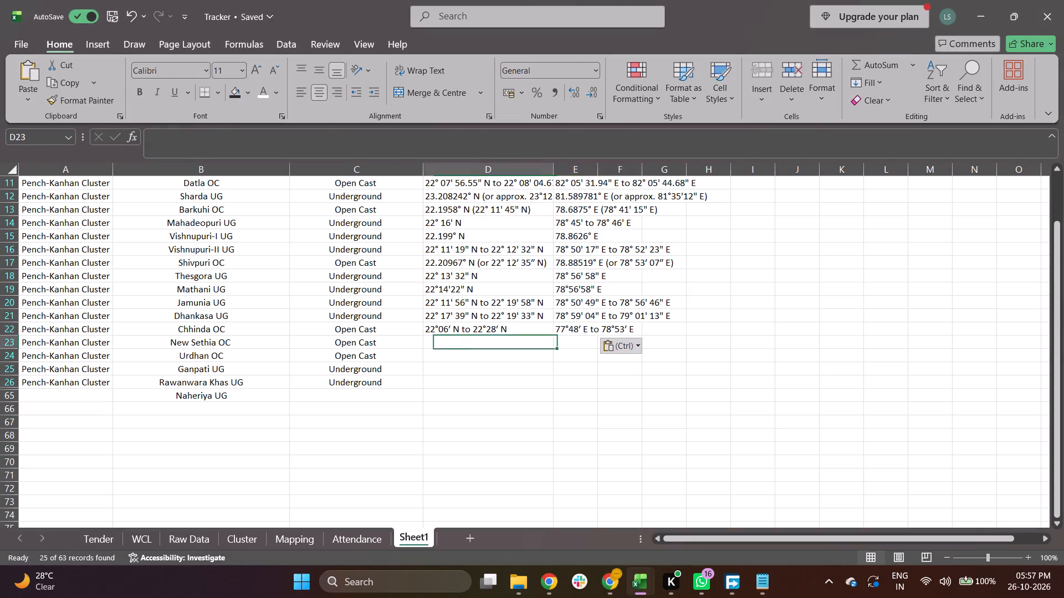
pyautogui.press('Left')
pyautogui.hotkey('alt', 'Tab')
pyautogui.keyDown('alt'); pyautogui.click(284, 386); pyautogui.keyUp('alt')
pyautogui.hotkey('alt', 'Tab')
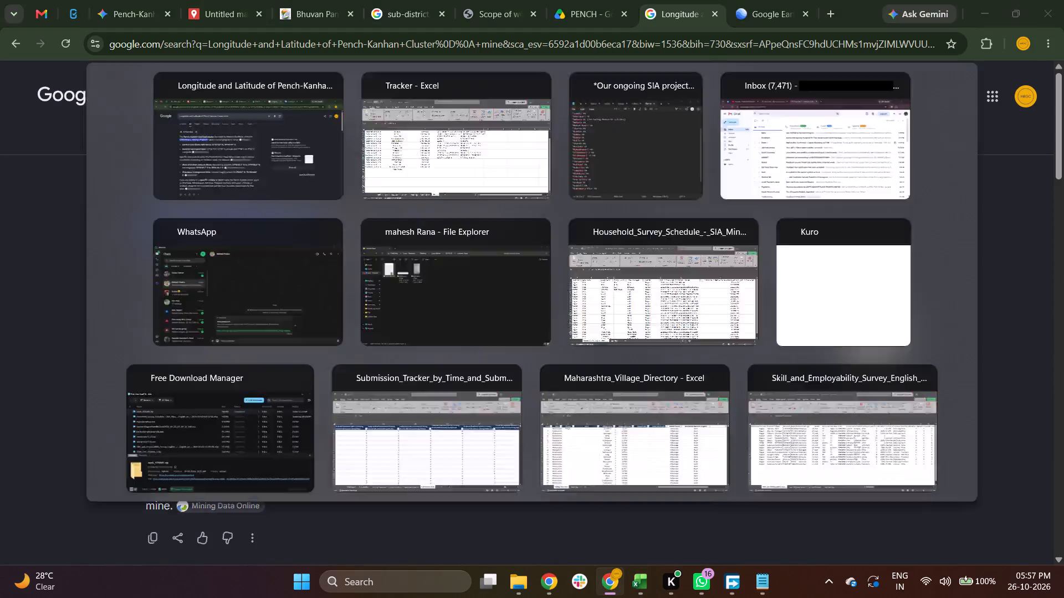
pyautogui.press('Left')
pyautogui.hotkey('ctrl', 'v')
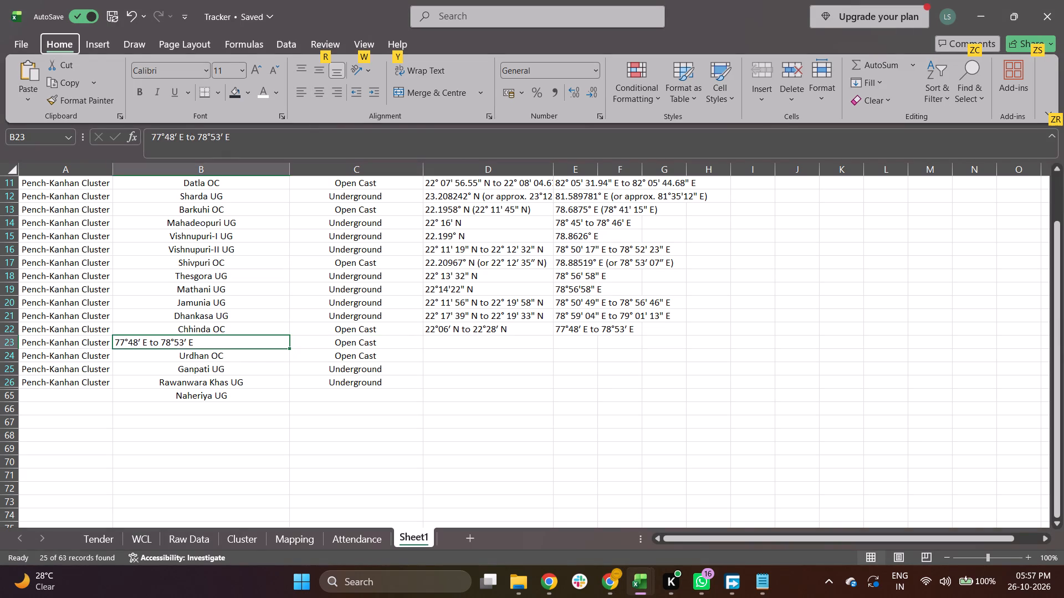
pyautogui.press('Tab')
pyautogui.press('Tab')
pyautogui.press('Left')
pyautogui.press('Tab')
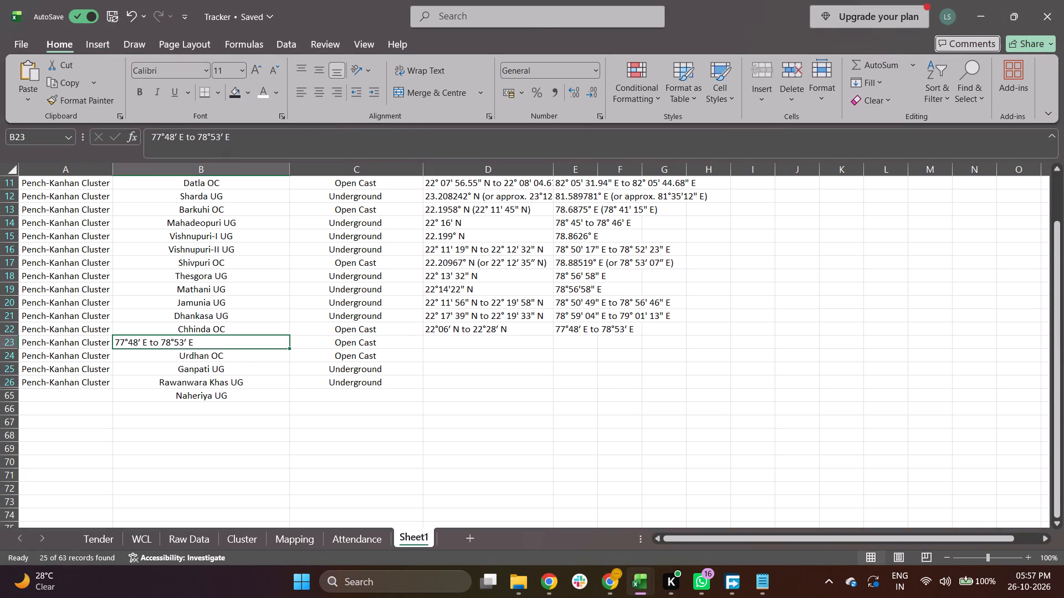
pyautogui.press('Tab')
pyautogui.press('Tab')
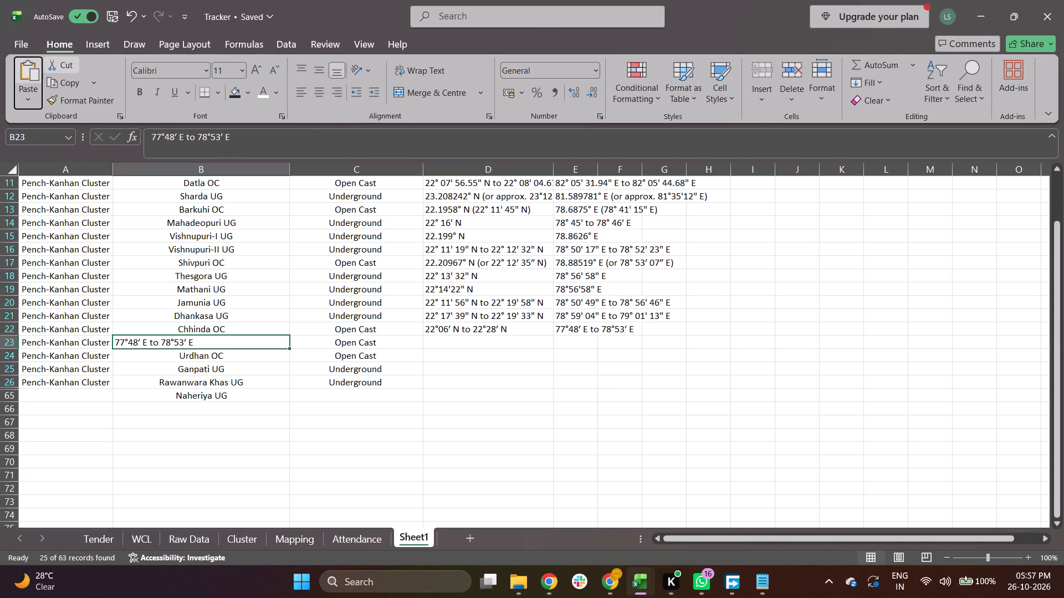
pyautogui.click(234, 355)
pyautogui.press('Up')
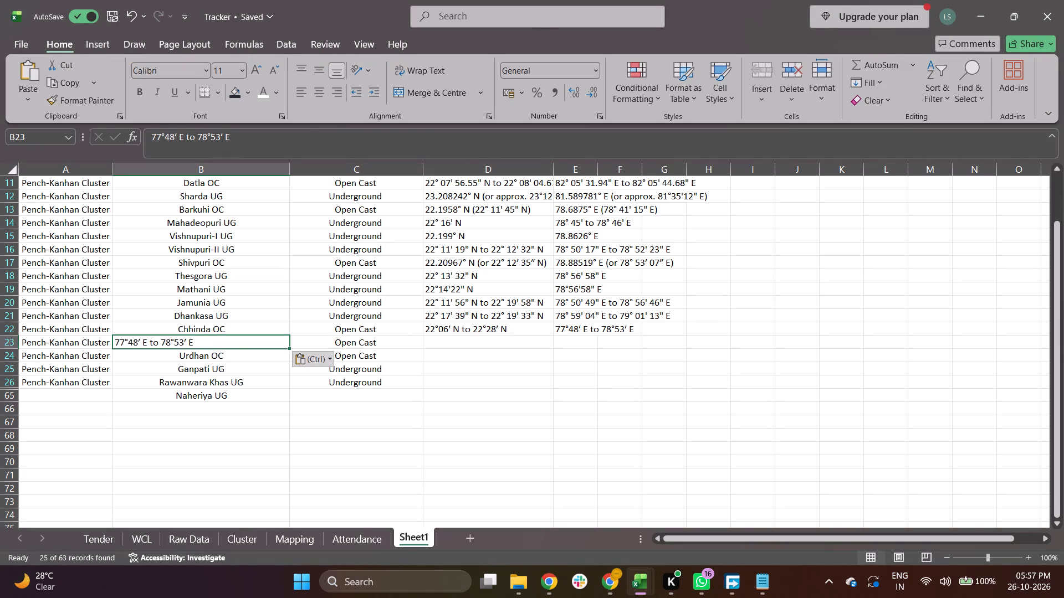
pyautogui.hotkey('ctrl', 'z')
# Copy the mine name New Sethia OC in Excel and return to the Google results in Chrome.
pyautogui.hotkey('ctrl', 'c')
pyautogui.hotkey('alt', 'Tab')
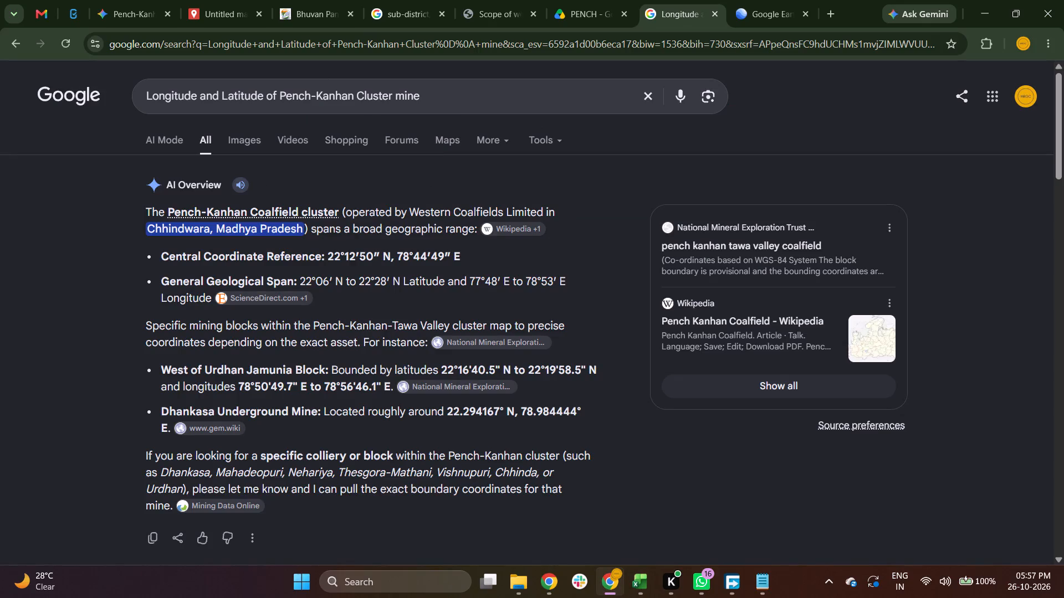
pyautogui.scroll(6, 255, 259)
# Copy the mine name Chhinda OC from Excel and search Google in Chrome for "Longitude and Latitude of Chhinda OC mine".
pyautogui.hotkey('alt', 'Tab')
pyautogui.press('Up')
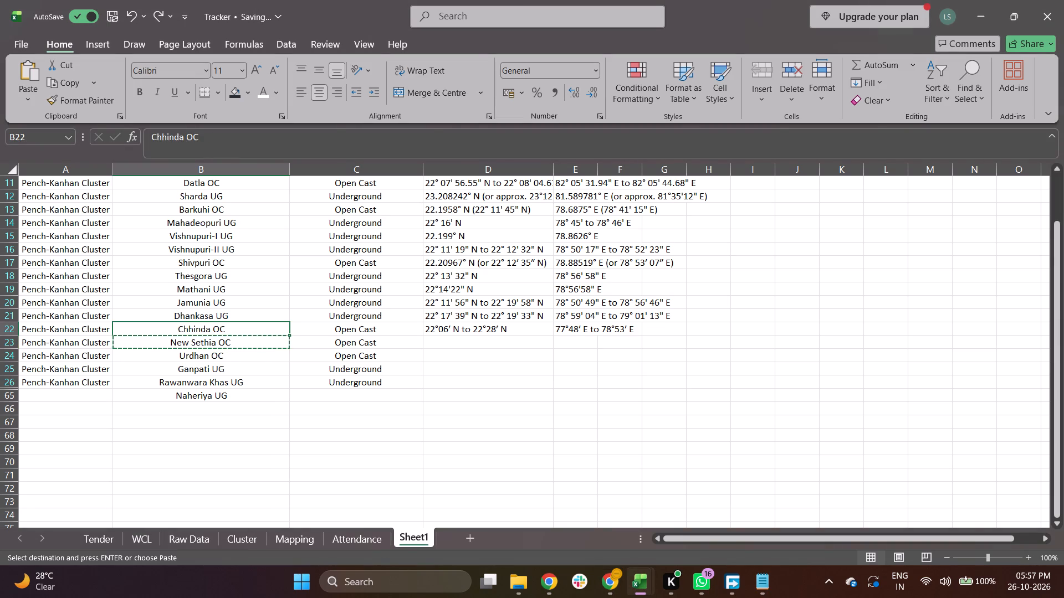
pyautogui.hotkey('ctrl', 'c')
pyautogui.hotkey('alt', 'Tab')
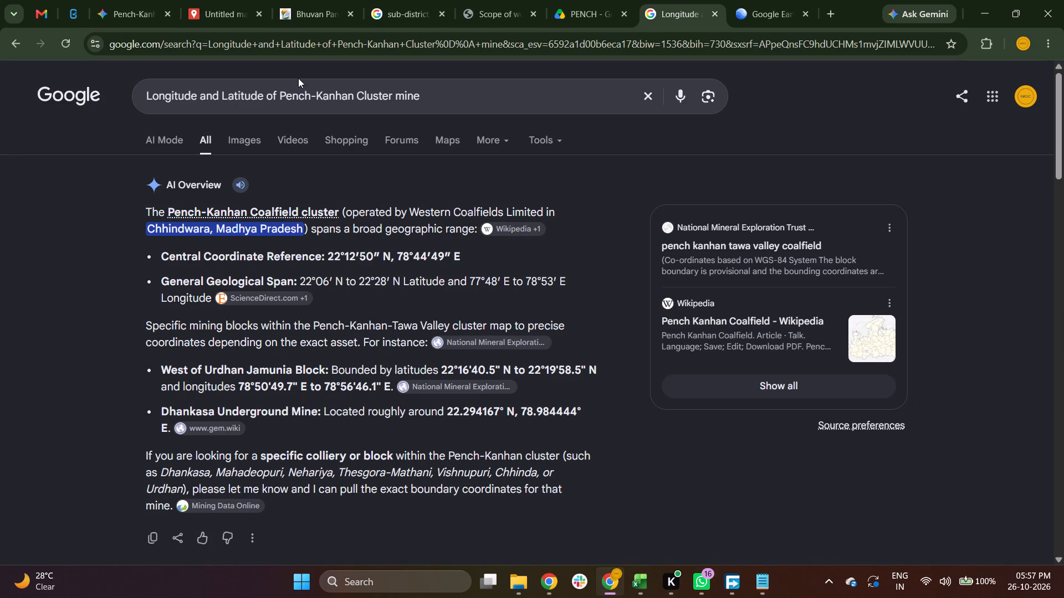
pyautogui.doubleClick(289, 99)
pyautogui.hotkey('shift', 'Right')
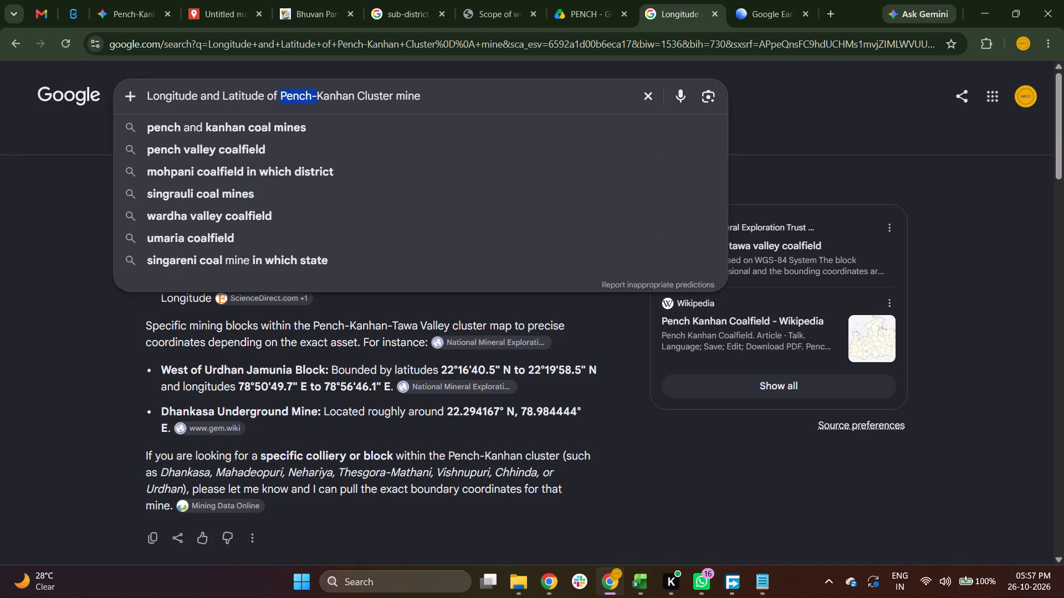
pyautogui.hotkey('shift', 'Right')
pyautogui.hotkey('shift', 'Right')
pyautogui.hotkey('shift', 'Right')
pyautogui.hotkey('shift', 'Right')
pyautogui.hotkey('shift', 'Right')
pyautogui.hotkey('shift', 'Right')
pyautogui.hotkey('shift', 'Right')
pyautogui.hotkey('shift', 'Right')
pyautogui.hotkey('shift', 'Right')
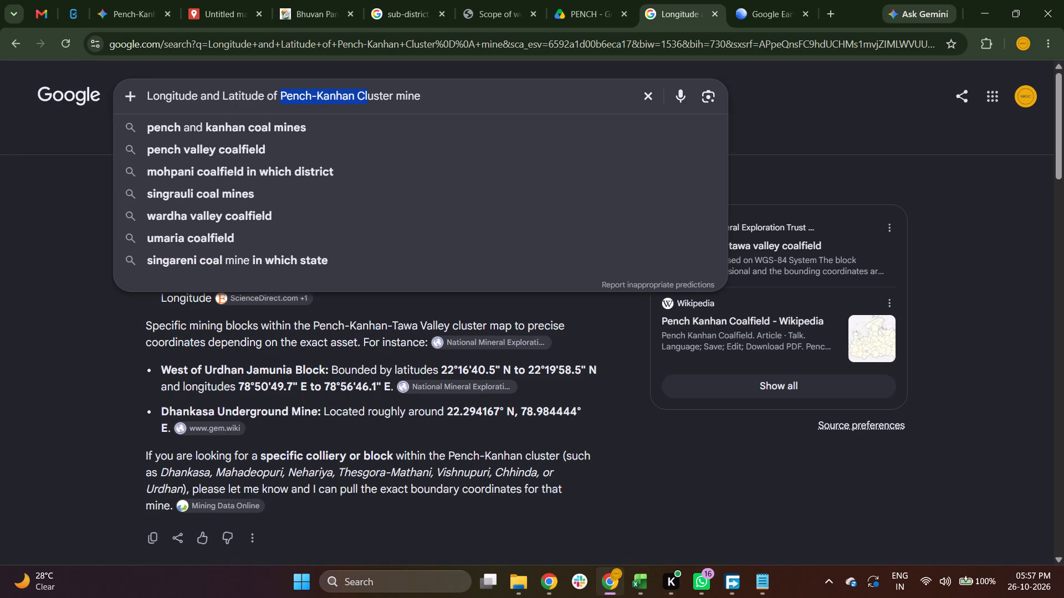
pyautogui.hotkey('shift', 'Right')
pyautogui.hotkey('shift', 'Right')
pyautogui.hotkey('shift', 'Right')
pyautogui.hotkey('shift', 'Right')
pyautogui.hotkey('shift', 'Right')
pyautogui.hotkey('ctrl', 'v')
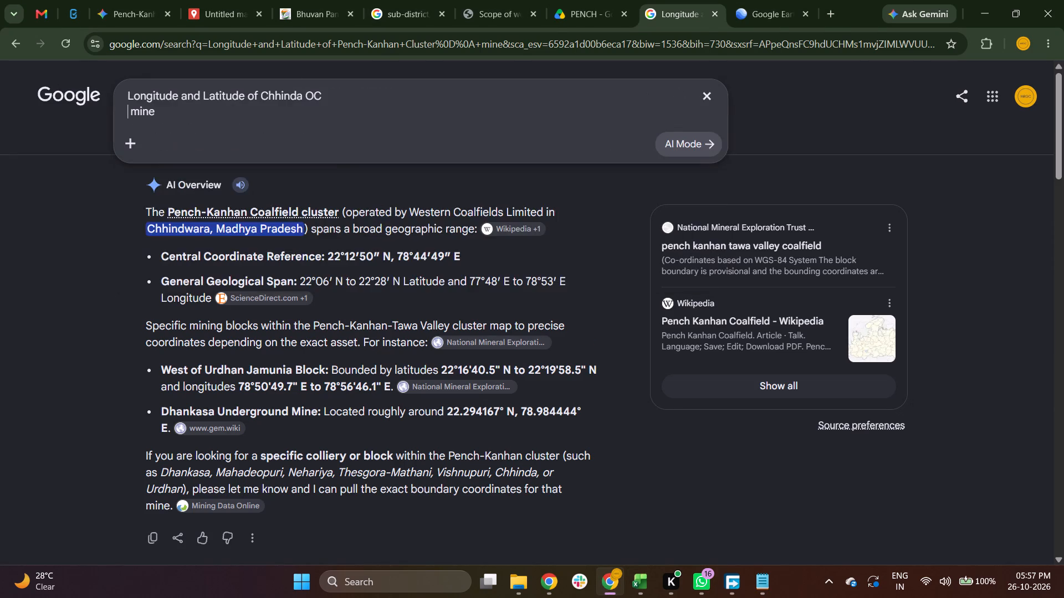
pyautogui.press('Return')
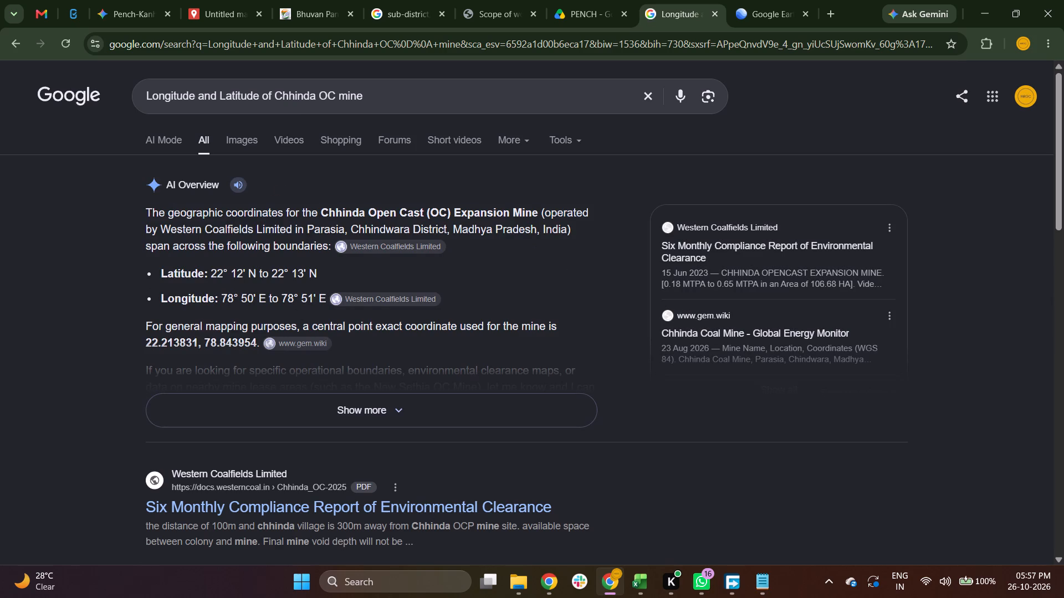
# Replace the Chhinda OC latitude in column D in Excel with 22° 12' N to 22° 13' N copied from Google.
pyautogui.moveTo(212, 272); pyautogui.dragTo(335, 271)
pyautogui.hotkey('ctrl', 'c')
pyautogui.hotkey('ctrl', 'c')
pyautogui.hotkey('alt', 'Tab')
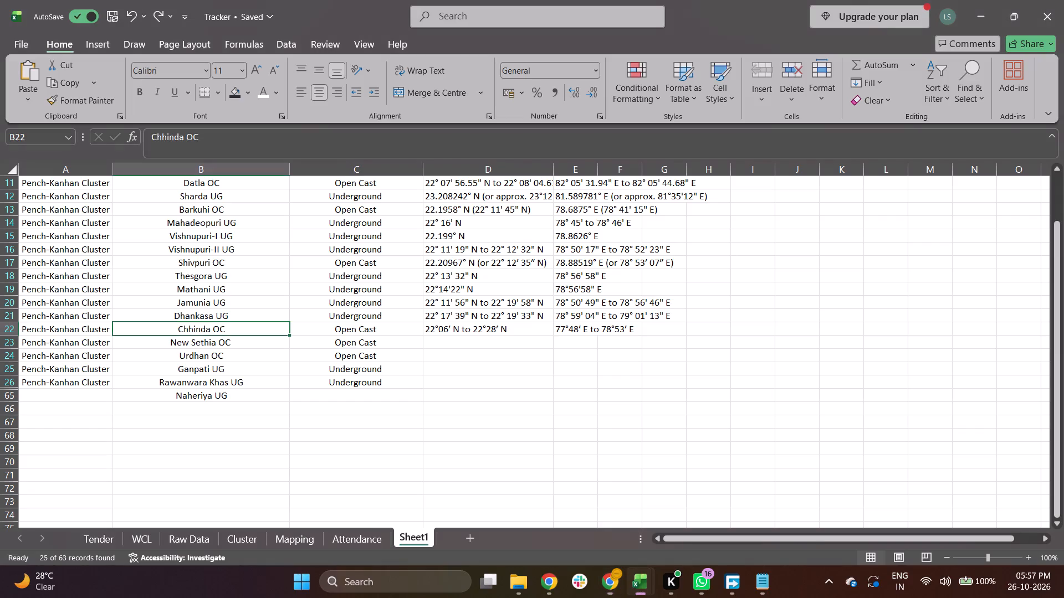
pyautogui.press('Right')
pyautogui.press('Right')
pyautogui.hotkey('ctrl', 'v')
pyautogui.press('Right')
# Replace the Chhinda OC longitude in column E in Excel with 78° 50' E to 78° 51' E copied from Google.
pyautogui.hotkey('alt', 'Tab')
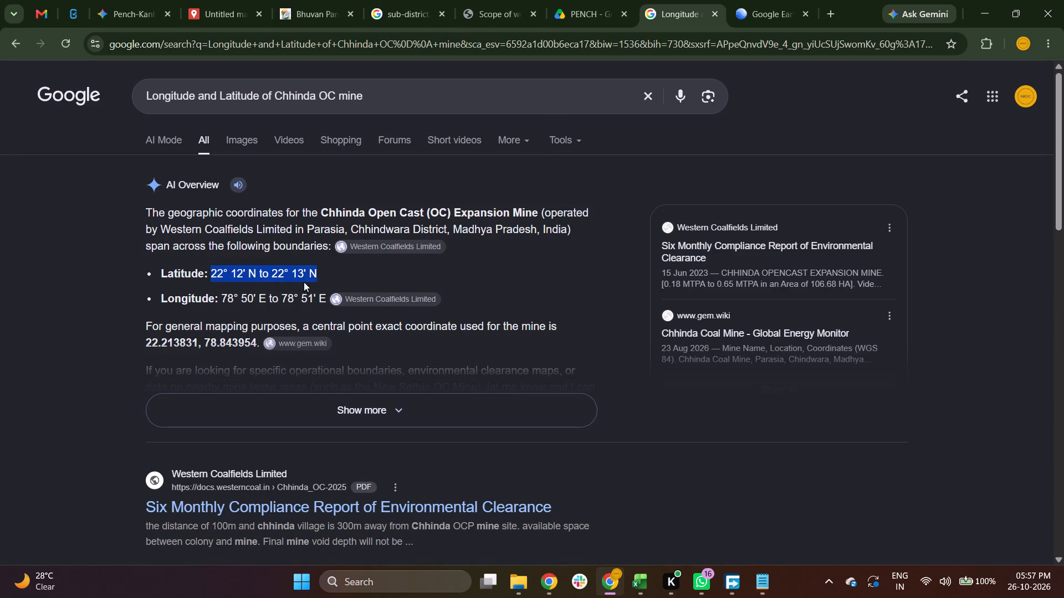
pyautogui.moveTo(221, 297); pyautogui.dragTo(330, 301)
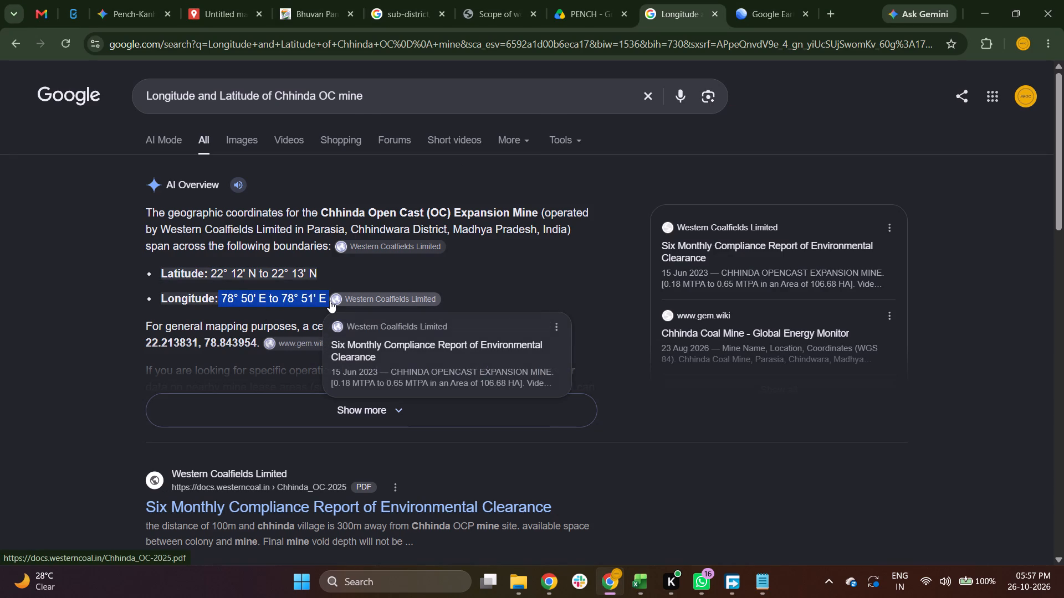
pyautogui.hotkey('ctrl', 'c')
pyautogui.hotkey('ctrl', 'c')
pyautogui.hotkey('alt', 'Tab')
pyautogui.hotkey('ctrl', 'v')
pyautogui.press('Right')
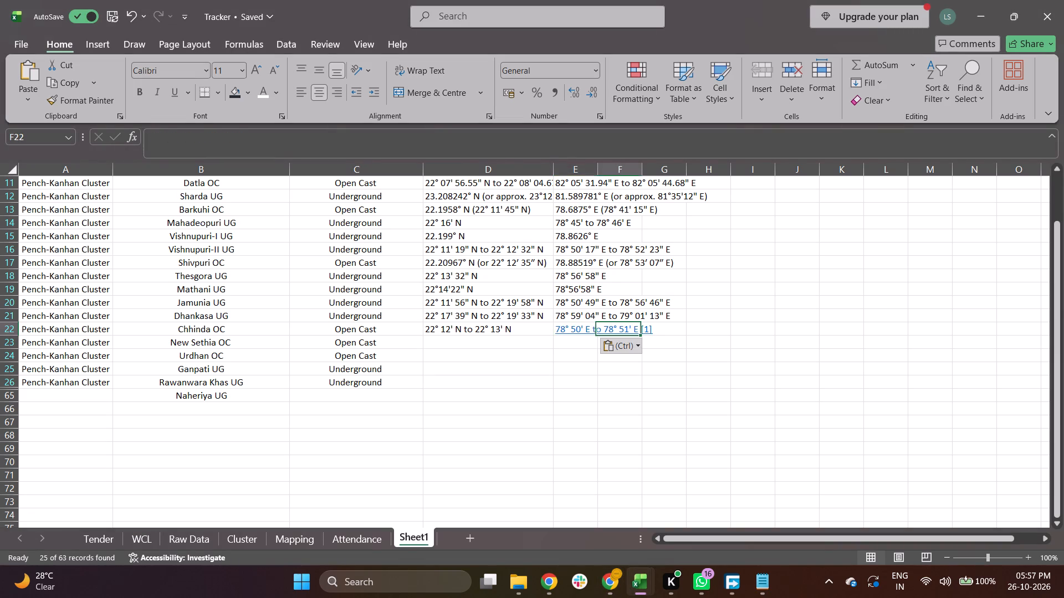
# Remove the trailing [1] citation from the Chhinda OC longitude in column E.
pyautogui.press('Left')
pyautogui.click(299, 146)
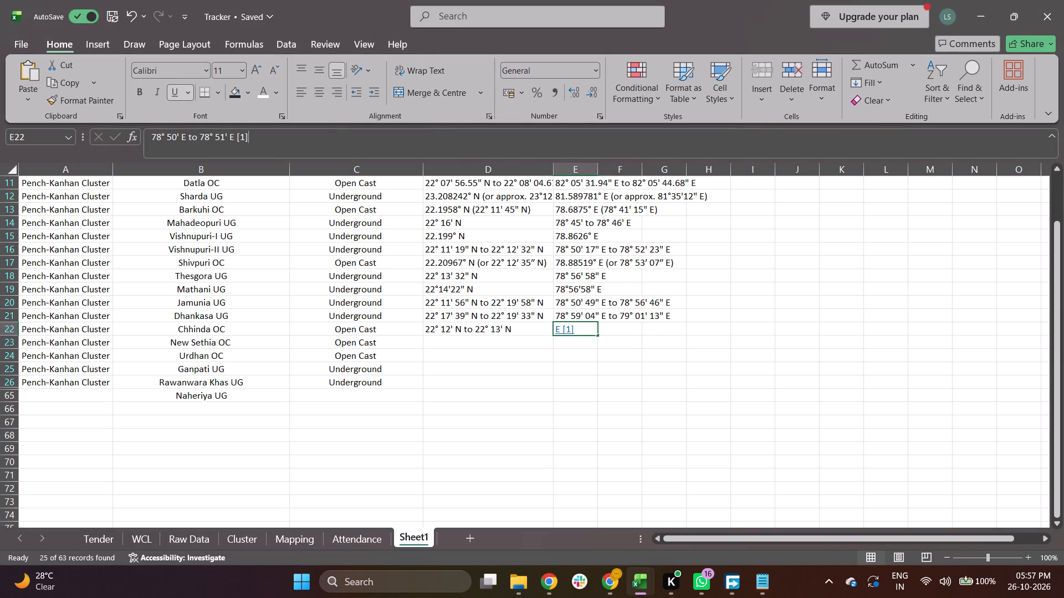
pyautogui.press('BackSpace')
pyautogui.press('BackSpace')
pyautogui.press('BackSpace')
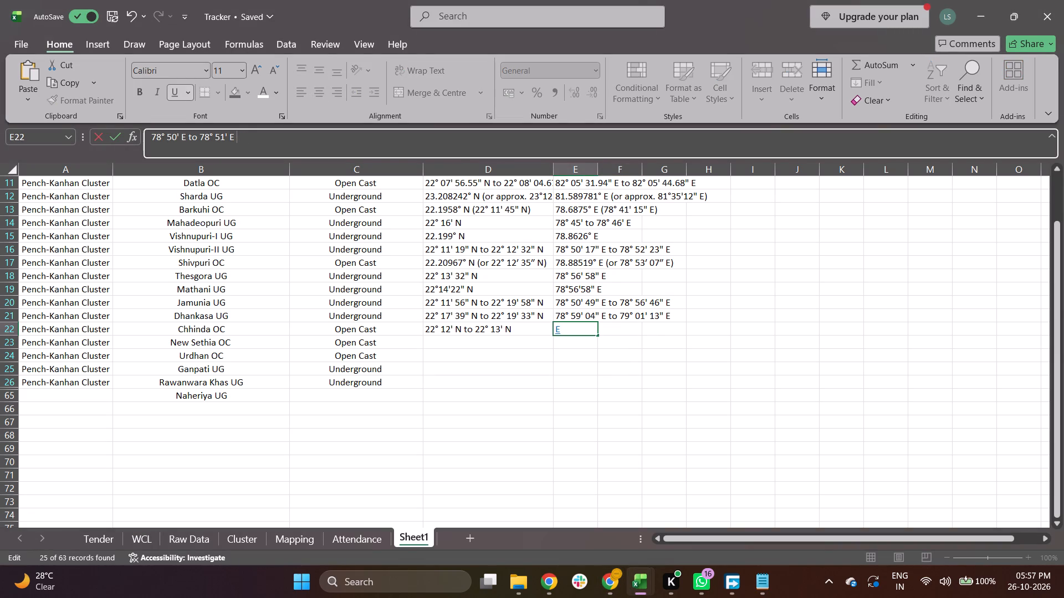
pyautogui.press('Tab')
# Apply the formatting of the Dhankasa UG latitude cell to the Chhinda OC longitude cell with Format Painter.
pyautogui.press('Up')
pyautogui.press('Left')
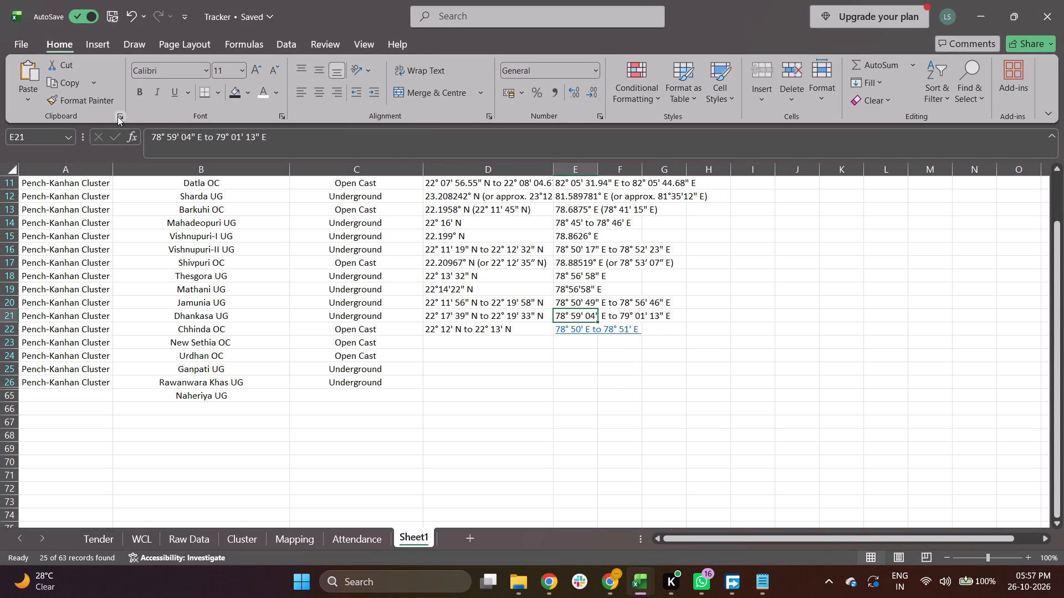
pyautogui.click(102, 104)
pyautogui.press('Left')
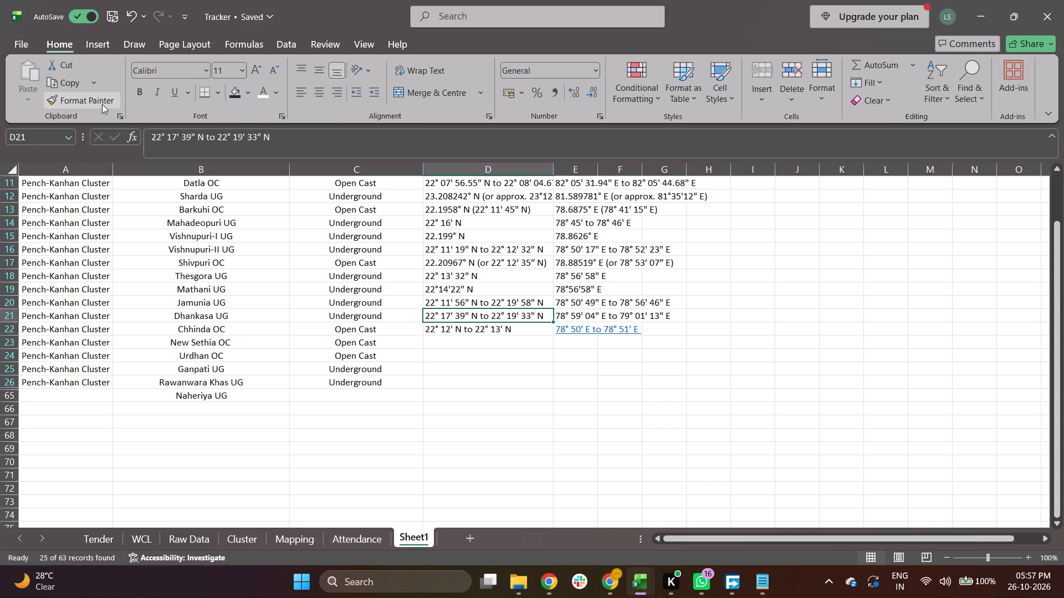
pyautogui.click(102, 104)
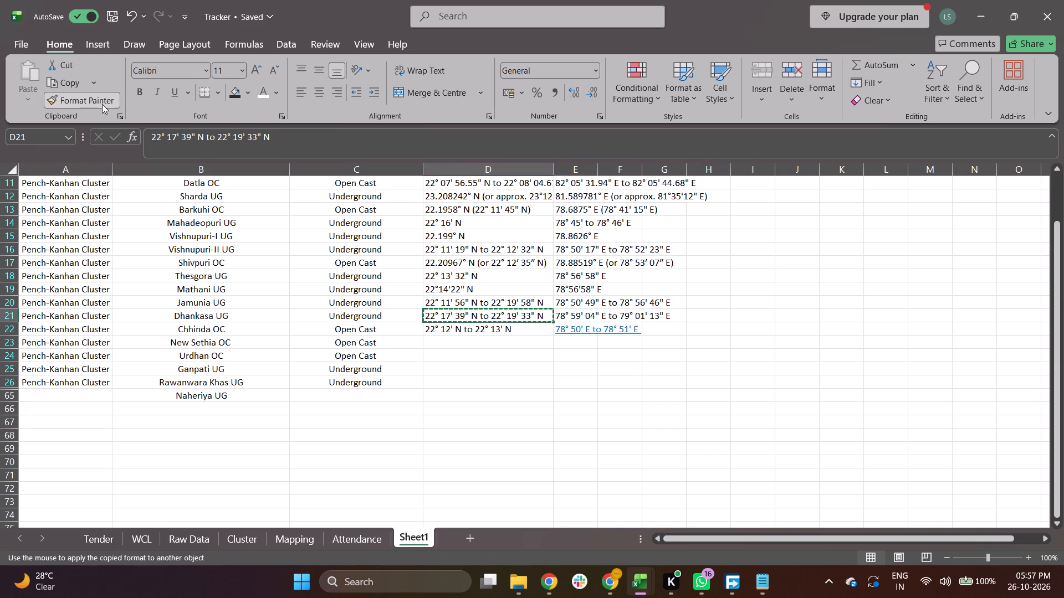
pyautogui.click(572, 332)
pyautogui.press('Down')
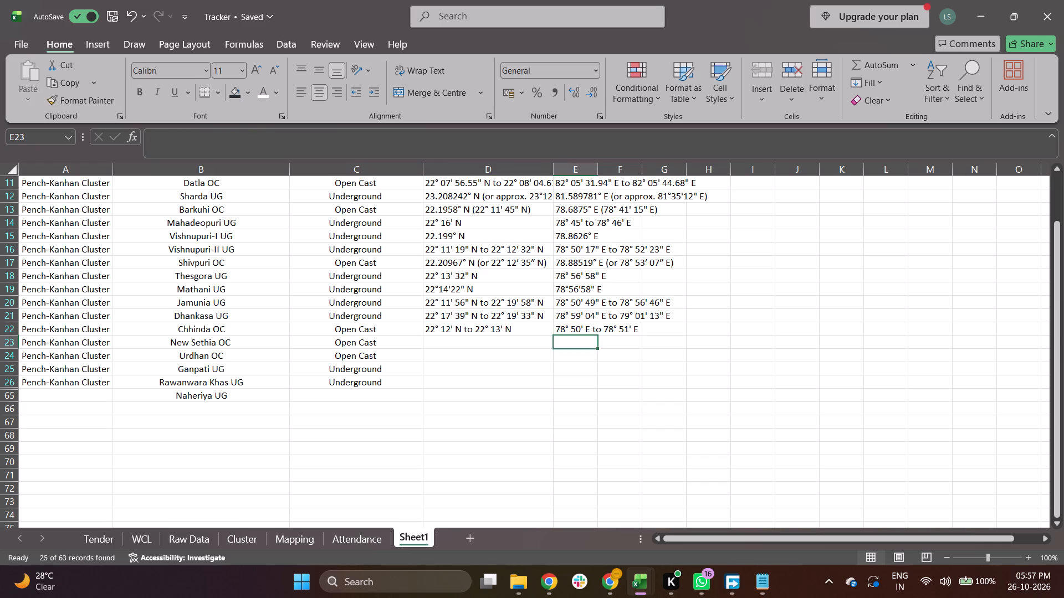
# Copy the mine name New Sethia OC and search Google in Chrome for "Longitude and Latitude of New Sethia OC mine".
pyautogui.press('Left')
pyautogui.press('Left')
pyautogui.press('Left')
pyautogui.press('Left')
pyautogui.press('Right')
pyautogui.hotkey('ctrl', 'c')
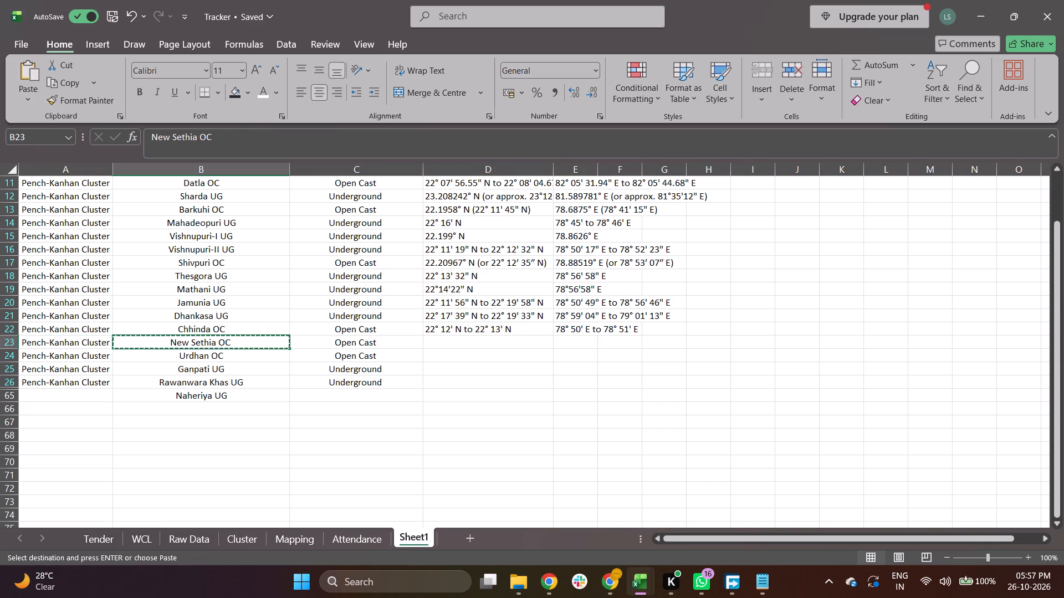
pyautogui.hotkey('alt', 'Tab')
pyautogui.hotkey('alt', 'Tab')
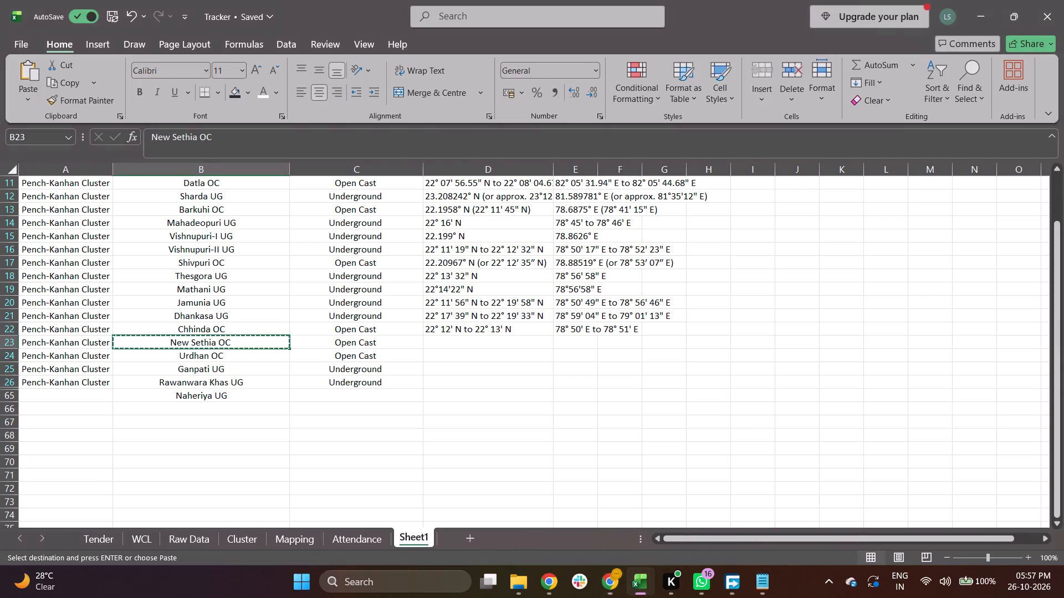
pyautogui.hotkey('alt', 'Tab')
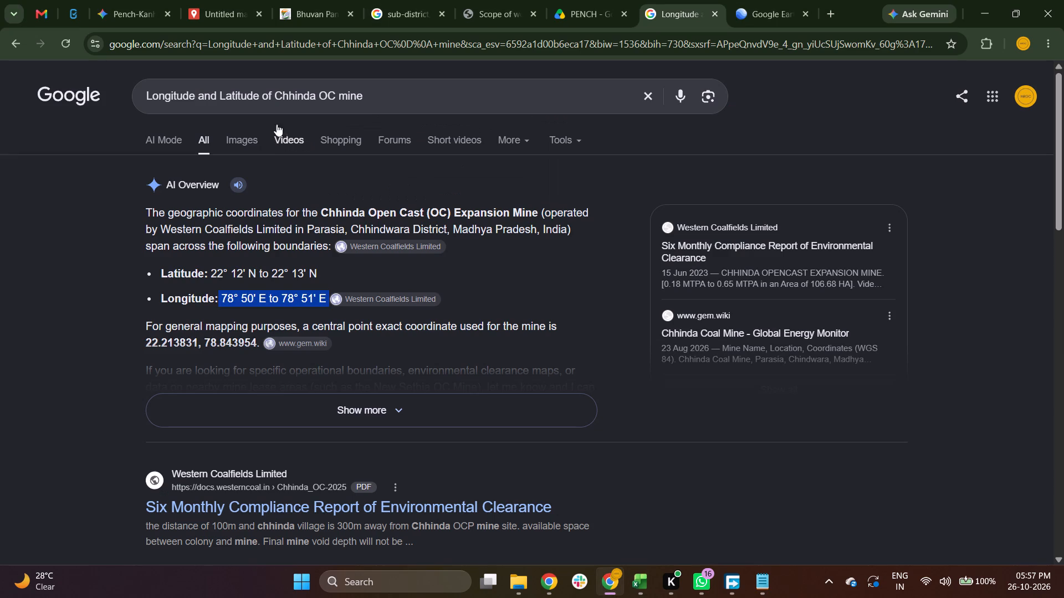
pyautogui.doubleClick(290, 93)
pyautogui.hotkey('shift', 'Right')
pyautogui.hotkey('shift', 'Right')
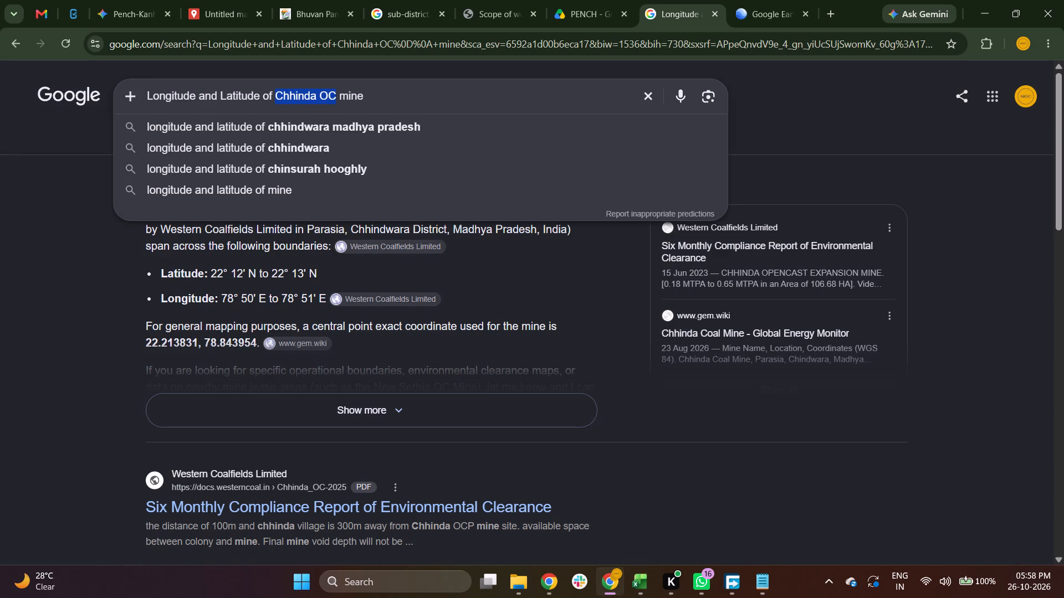
pyautogui.hotkey('ctrl', 'v')
pyautogui.press('Return')
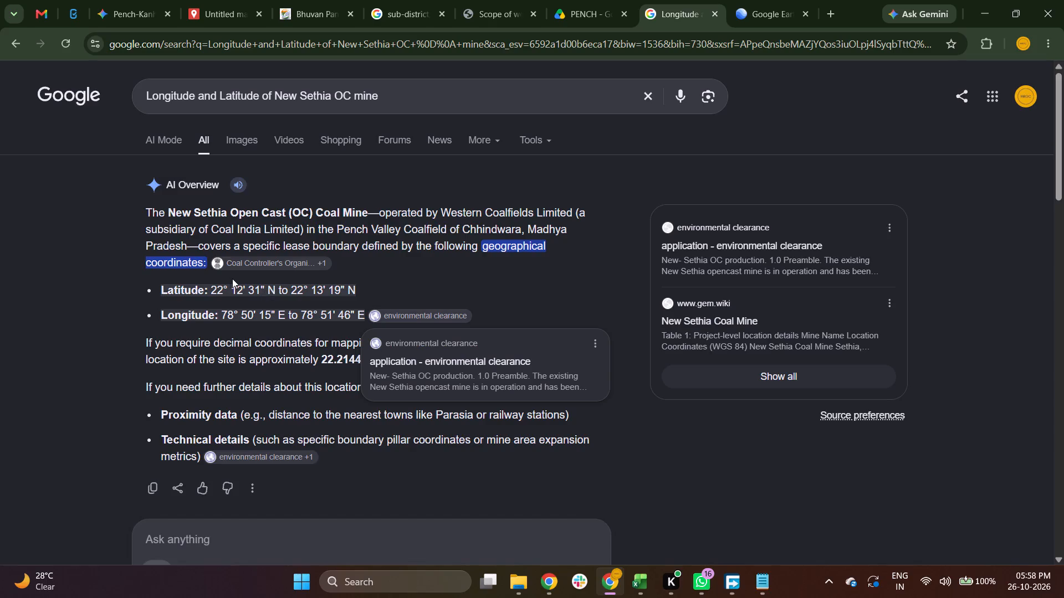
# Copy the latitude range 22° 12' 31" N to 22° 13' 19" N from Google into column D of the New Sethia OC row in Excel.
pyautogui.moveTo(213, 286); pyautogui.dragTo(364, 280)
pyautogui.hotkey('ctrl', 'c')
pyautogui.hotkey('ctrl', 'c')
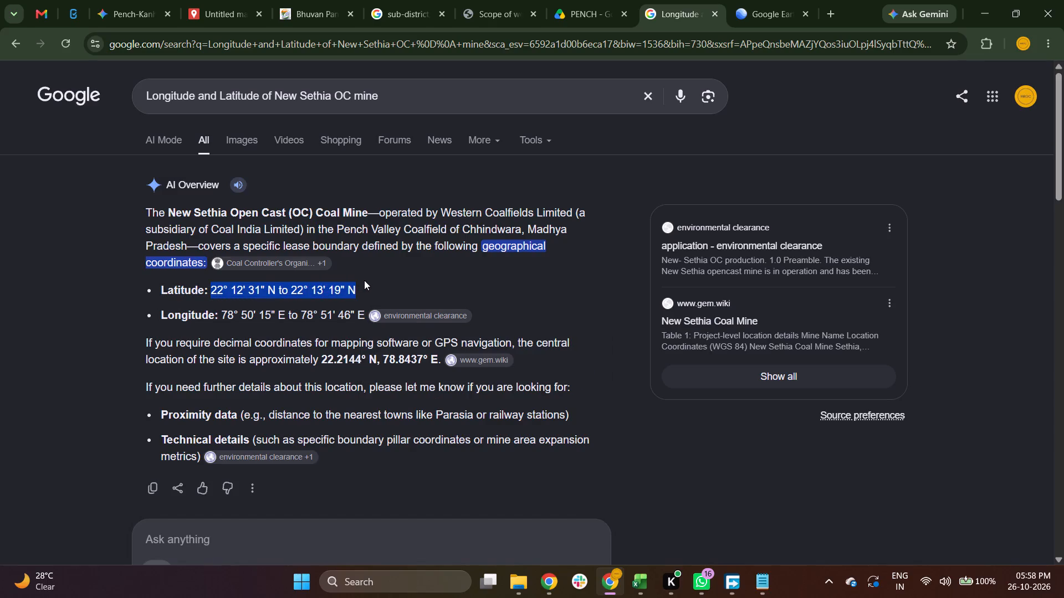
pyautogui.hotkey('alt', 'Tab')
pyautogui.press('Right')
pyautogui.press('Right')
pyautogui.hotkey('ctrl', 'v')
pyautogui.press('Right')
# Copy the longitude range 78° 50' 15" E to 78° 51' 46" E from Google into column E of the New Sethia OC row in Excel.
pyautogui.hotkey('alt', 'Tab')
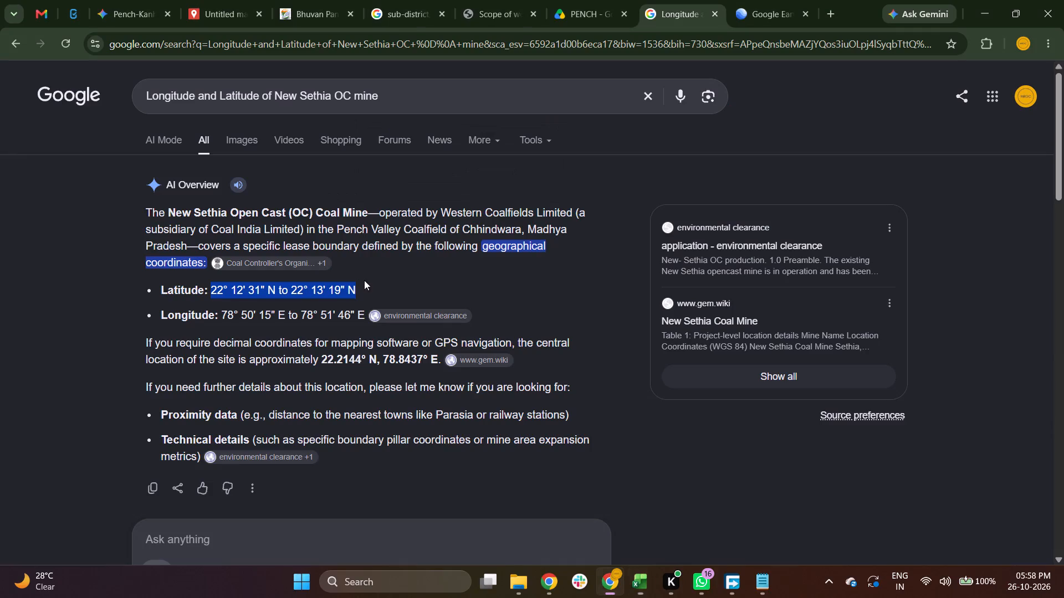
pyautogui.moveTo(220, 317); pyautogui.dragTo(320, 313)
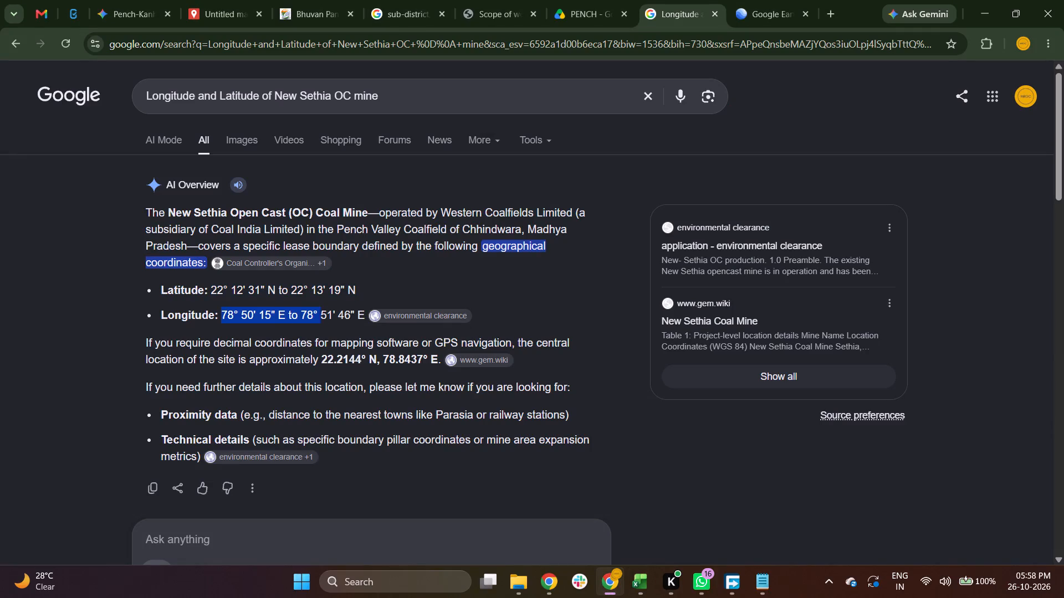
pyautogui.moveTo(320, 313); pyautogui.dragTo(362, 319)
pyautogui.hotkey('ctrl', 'c')
pyautogui.hotkey('ctrl', 'c')
pyautogui.hotkey('ctrl', 'c')
pyautogui.hotkey('alt', 'Tab')
pyautogui.press('Right')
pyautogui.hotkey('ctrl', 'Left')
pyautogui.press('Right')
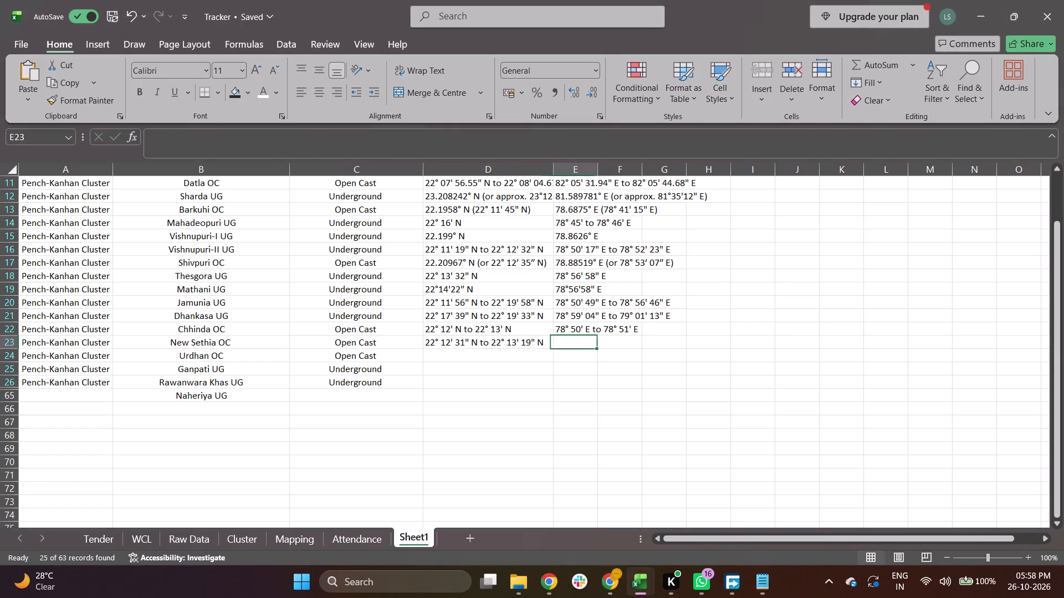
pyautogui.hotkey('ctrl', 'v')
# Copy the mine name Urdhan OC and search Google in Chrome for "Longitude and Latitude of Urdhan OC mine".
pyautogui.press('Down')
pyautogui.press('Left')
pyautogui.press('Left')
pyautogui.press('Left')
pyautogui.press('Left')
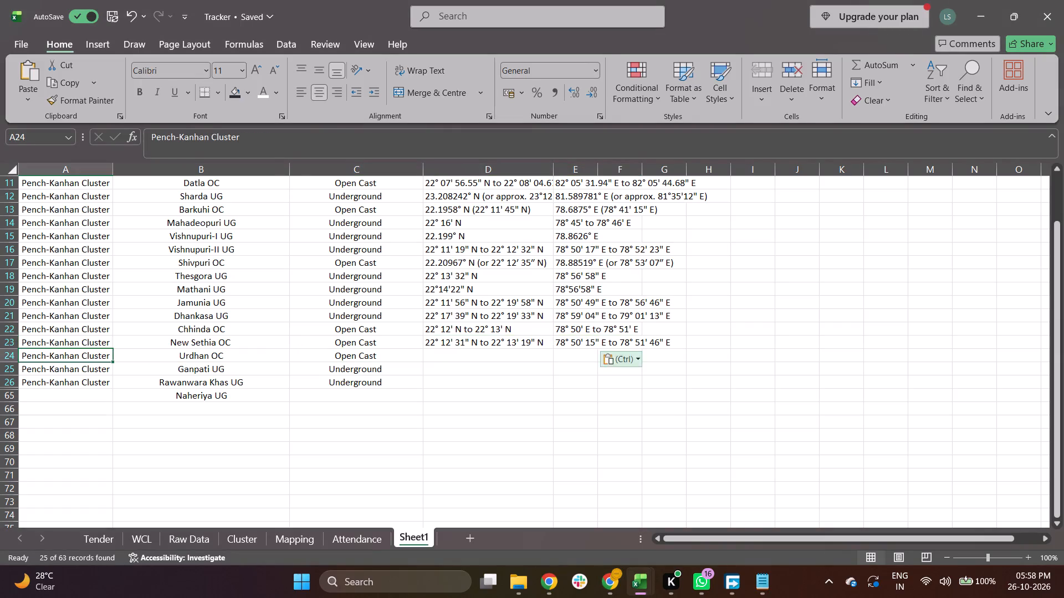
pyautogui.press('Right')
pyautogui.click(389, 406)
pyautogui.press('Right')
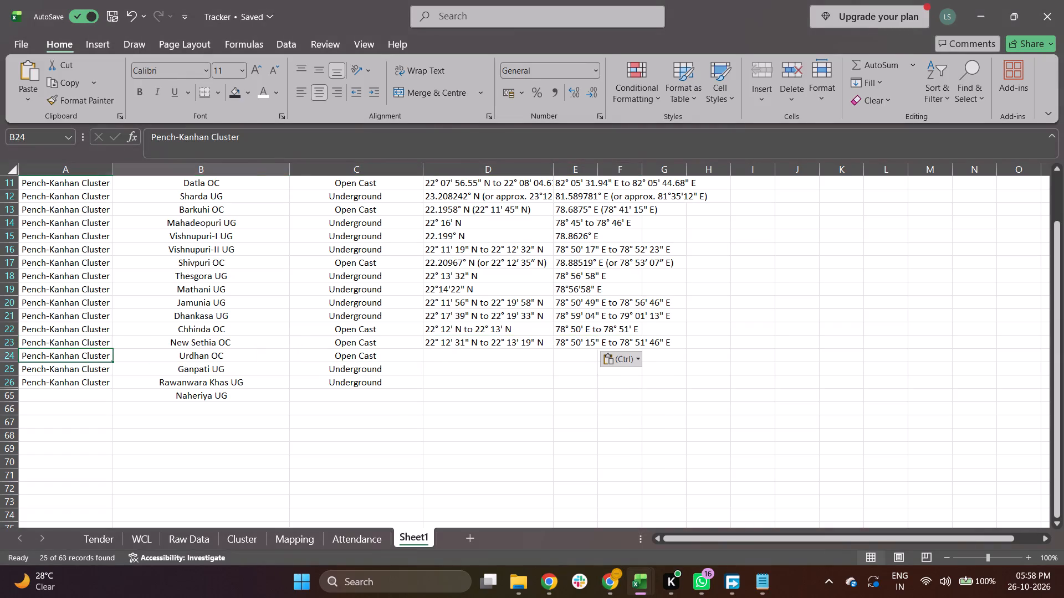
pyautogui.hotkey('ctrl', 'c')
pyautogui.hotkey('alt', 'Tab')
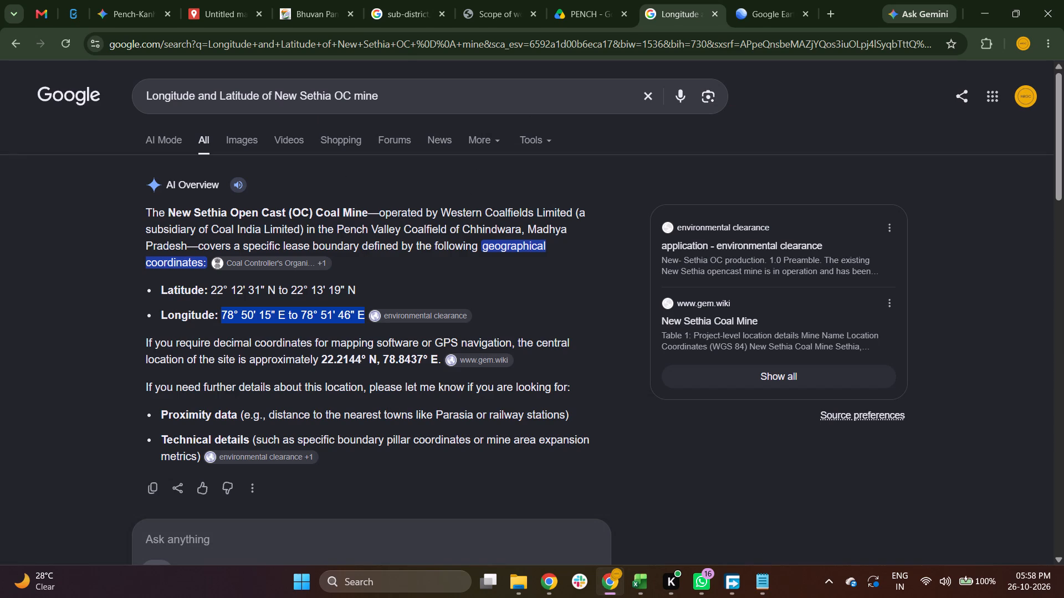
pyautogui.doubleClick(293, 99)
pyautogui.hotkey('shift', 'Right')
pyautogui.hotkey('shift', 'Right')
pyautogui.hotkey('shift', 'Right')
pyautogui.hotkey('shift', 'Right')
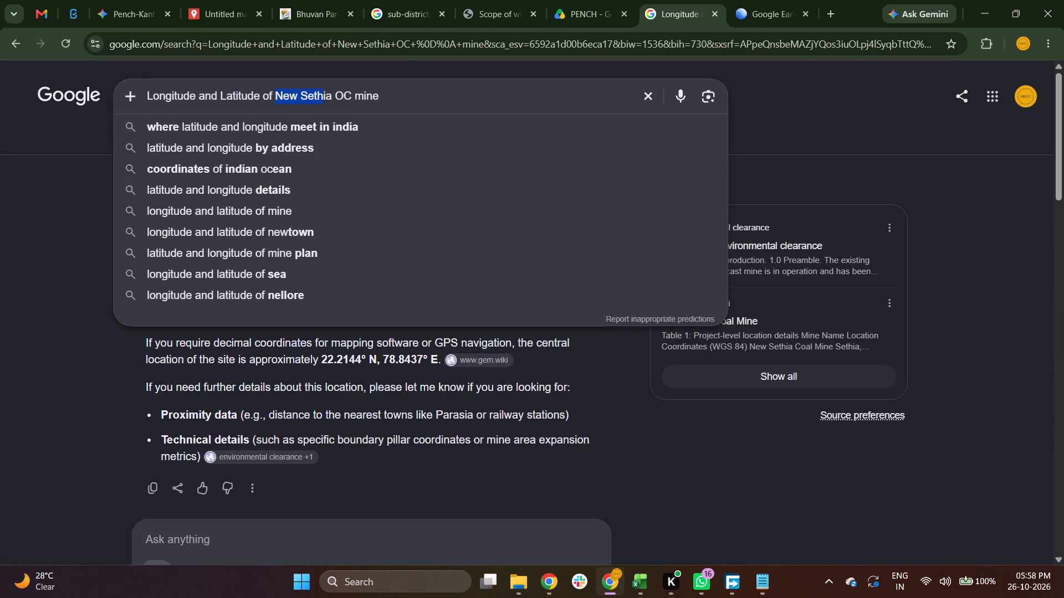
pyautogui.hotkey('shift', 'Right')
pyautogui.hotkey('shift', 'Right')
pyautogui.hotkey('shift', 'Right')
pyautogui.hotkey('shift', 'Right')
pyautogui.hotkey('shift', 'Right')
pyautogui.hotkey('ctrl', 'v')
pyautogui.press('Return')
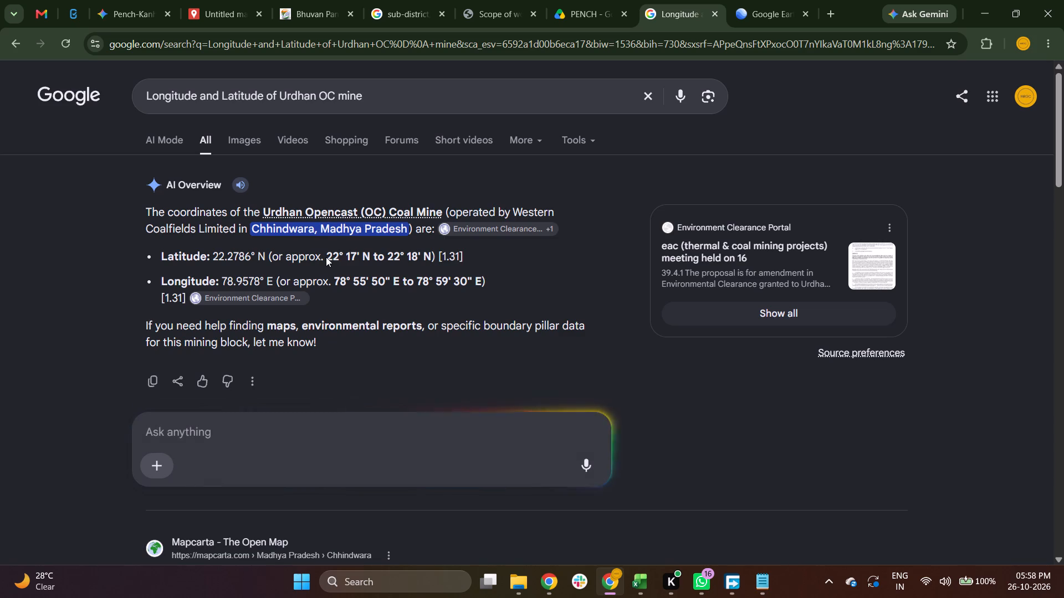
# Copy "22.2786° N (or approx. 22° 17' N to 22° 18' N)" from Google into Urdhan OC's column D in Excel and return to Chrome.
pyautogui.moveTo(326, 257); pyautogui.dragTo(432, 255)
pyautogui.moveTo(212, 249); pyautogui.dragTo(433, 256)
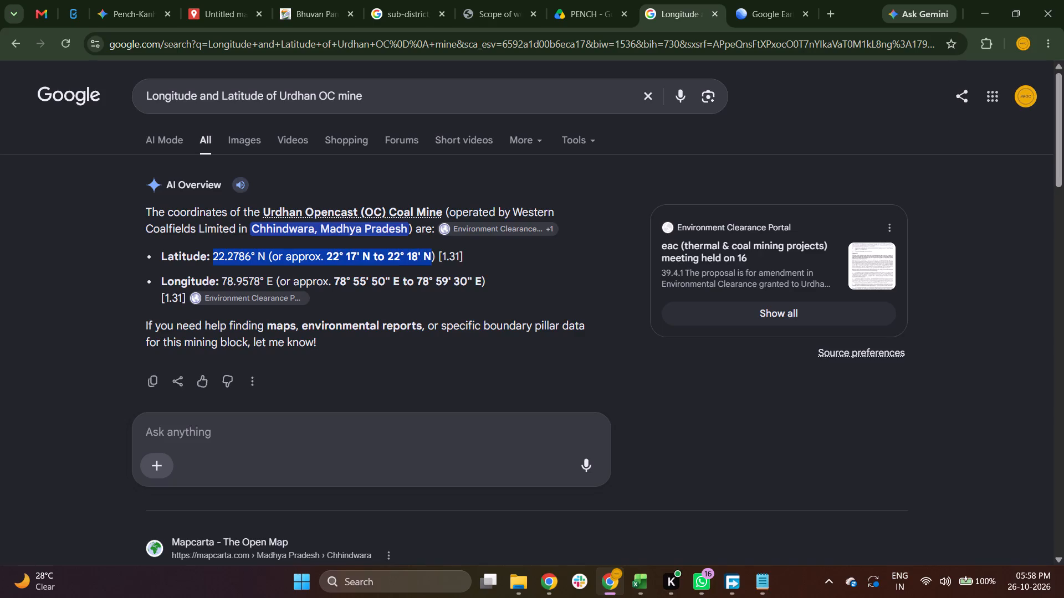
pyautogui.moveTo(433, 256); pyautogui.dragTo(434, 258)
pyautogui.hotkey('ctrl', 'c')
pyautogui.hotkey('ctrl', 'c')
pyautogui.hotkey('alt', 'Tab')
pyautogui.press('Right')
pyautogui.press('Right')
pyautogui.hotkey('ctrl', 'v')
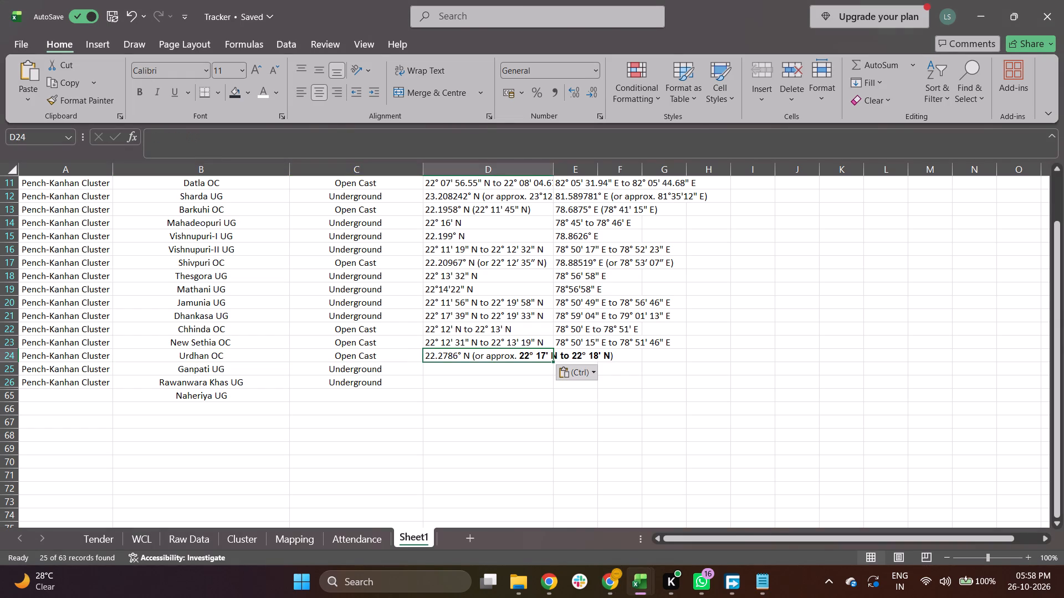
pyautogui.hotkey('alt', 'Tab')
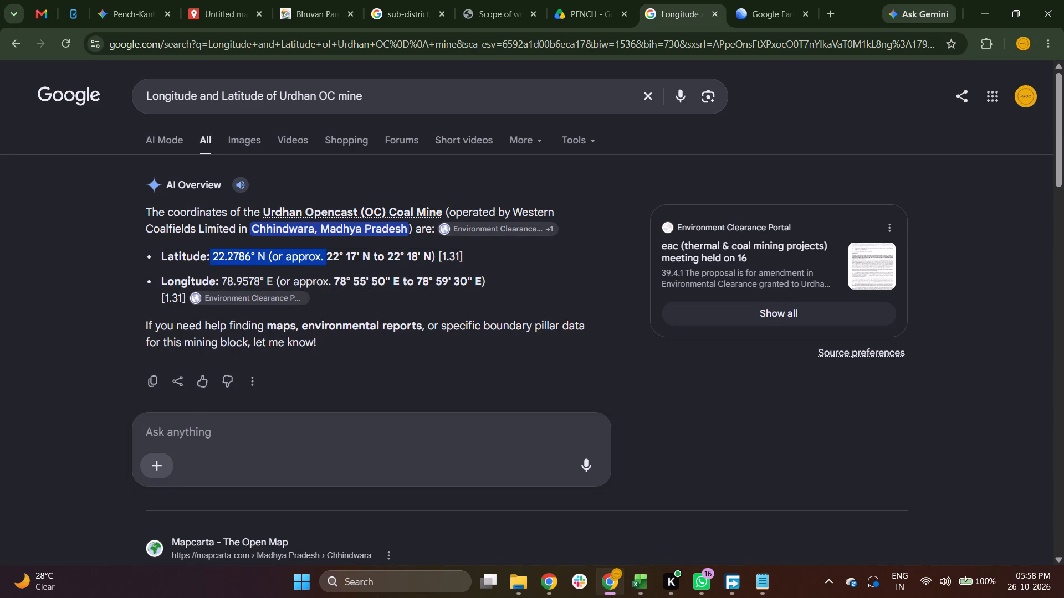
# Copy the longitude "78.9578° E (or approx. 78° 55' 50" E to 78° 59' 30" E)" from Google into column E of the Urdhan OC row in Excel.
pyautogui.moveTo(221, 280); pyautogui.dragTo(491, 282)
pyautogui.hotkey('ctrl', 'c')
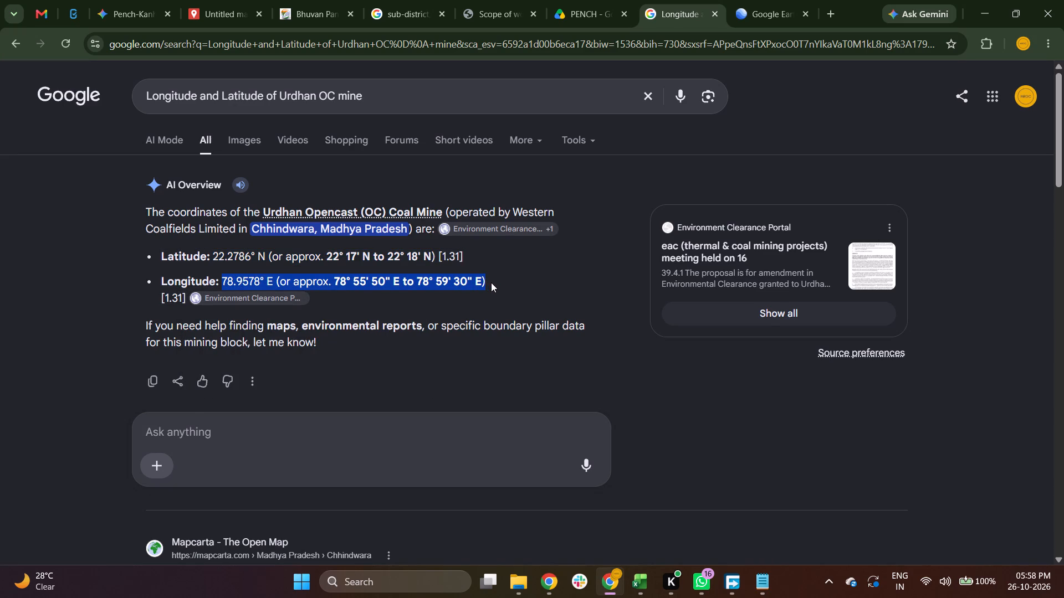
pyautogui.hotkey('ctrl', 'c')
pyautogui.hotkey('alt', 'Tab')
pyautogui.press('Tab')
pyautogui.hotkey('ctrl', 'v')
pyautogui.press('Down')
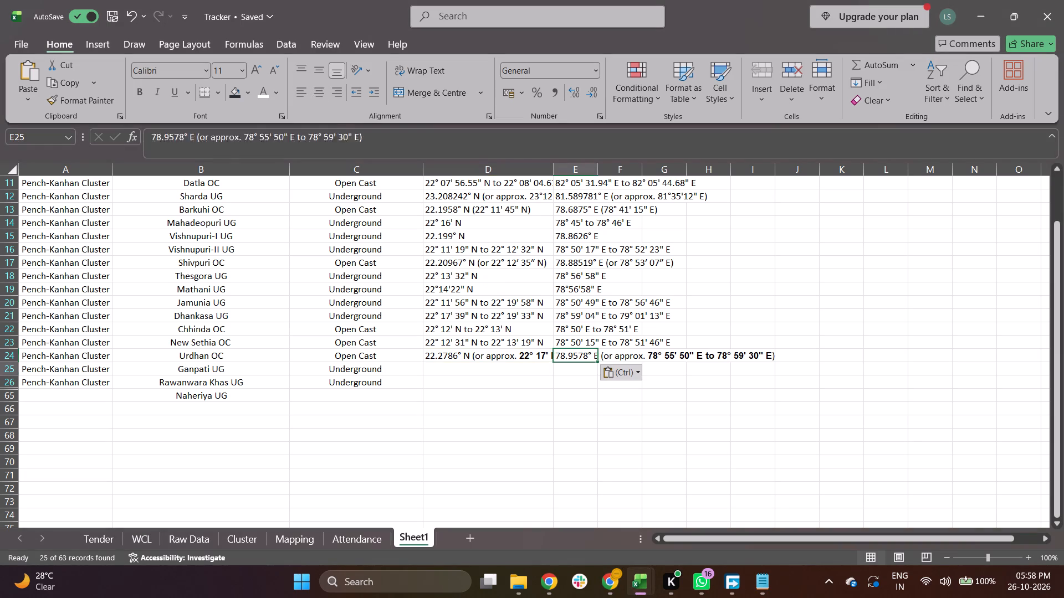
# AutoFit the column widths of the whole mine table, from Cluster Name to Mine Longitude.
pyautogui.hotkey('ctrl', 'Up')
pyautogui.hotkey('ctrl', 'Up')
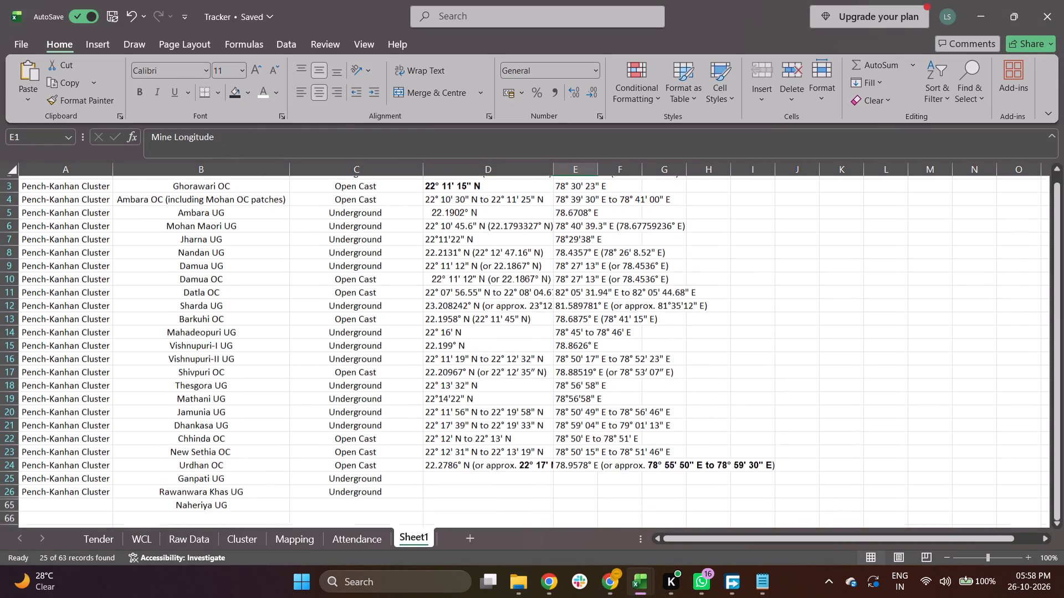
pyautogui.hotkey('ctrl', 'a')
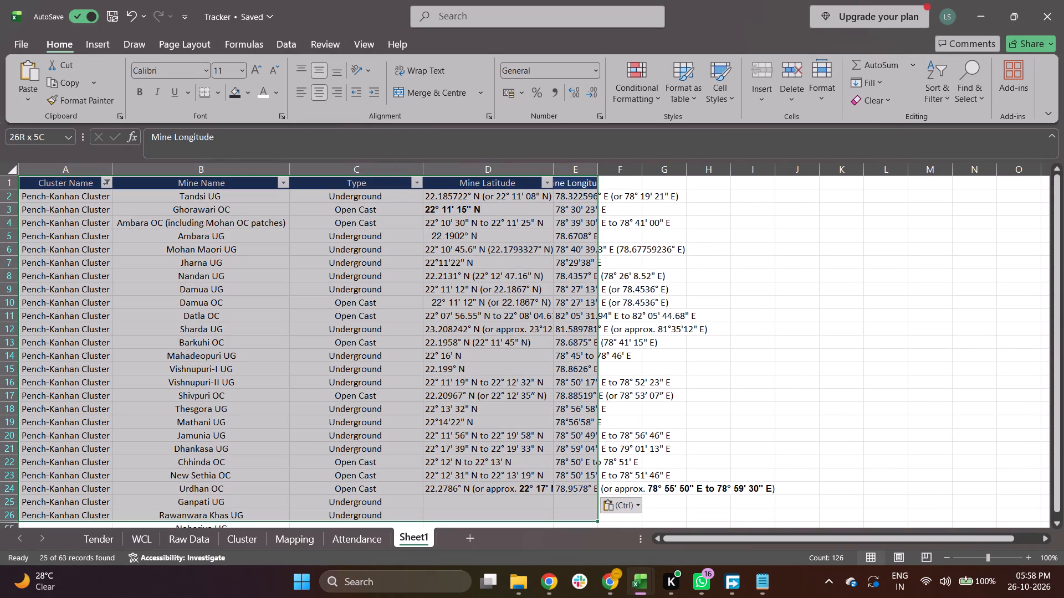
pyautogui.write('hoi')
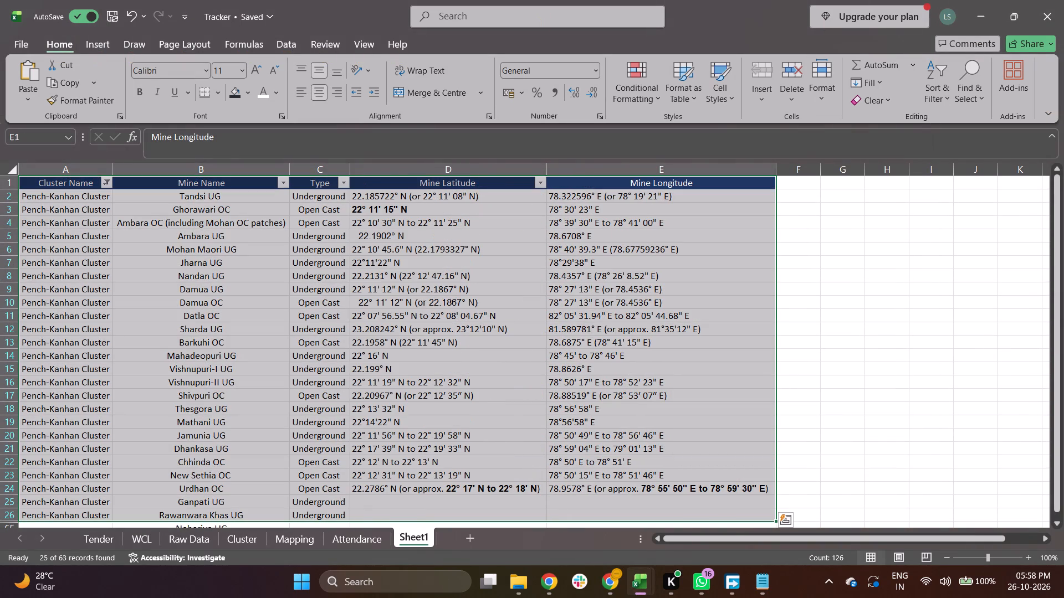
# Copy the mine name Ganpati UG and search Google in Chrome for "Longitude and Latitude of Ganpati UG mine".
pyautogui.press('Left')
pyautogui.press('Down')
pyautogui.hotkey('ctrl', 'Down')
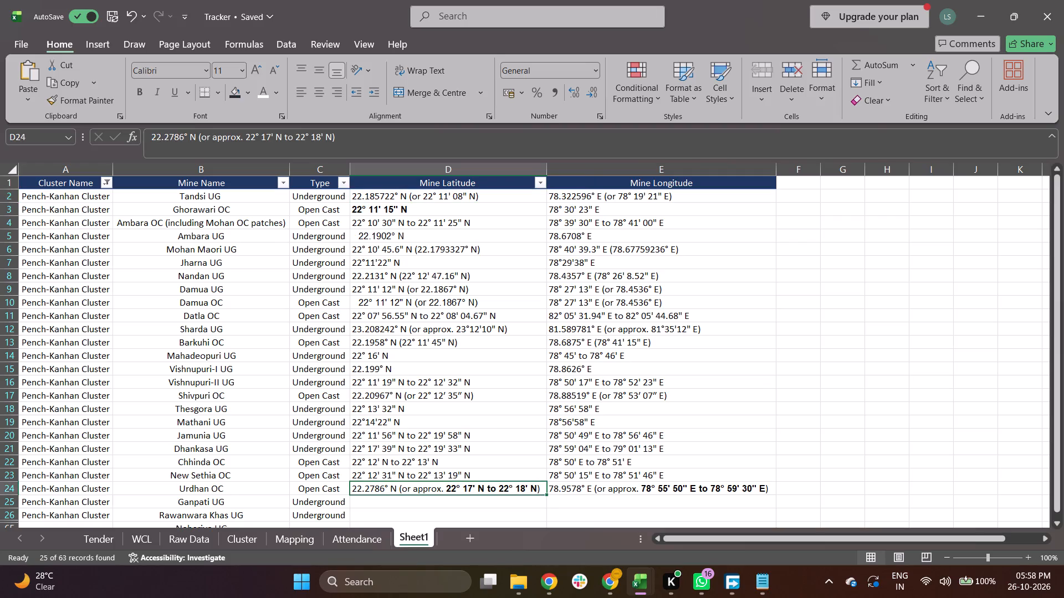
pyautogui.press('Down')
pyautogui.hotkey('alt', 'Tab')
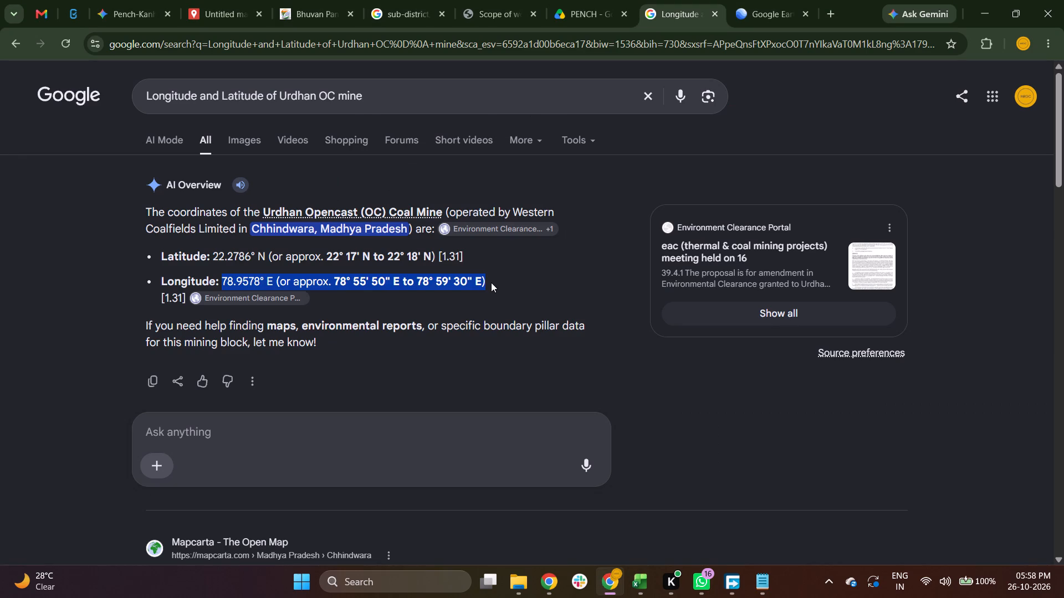
pyautogui.hotkey('alt', 'Tab')
pyautogui.press('Down')
pyautogui.press('Left')
pyautogui.press('Left')
pyautogui.press('Up')
pyautogui.hotkey('ctrl', 'c')
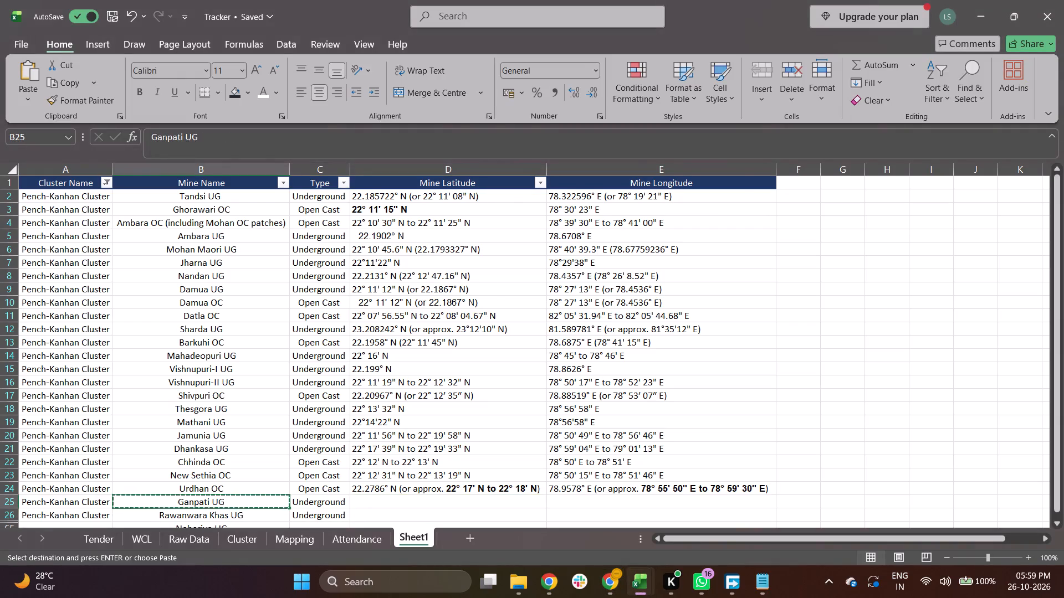
pyautogui.hotkey('alt', 'Tab')
pyautogui.doubleClick(290, 95)
pyautogui.hotkey('shift', 'Right')
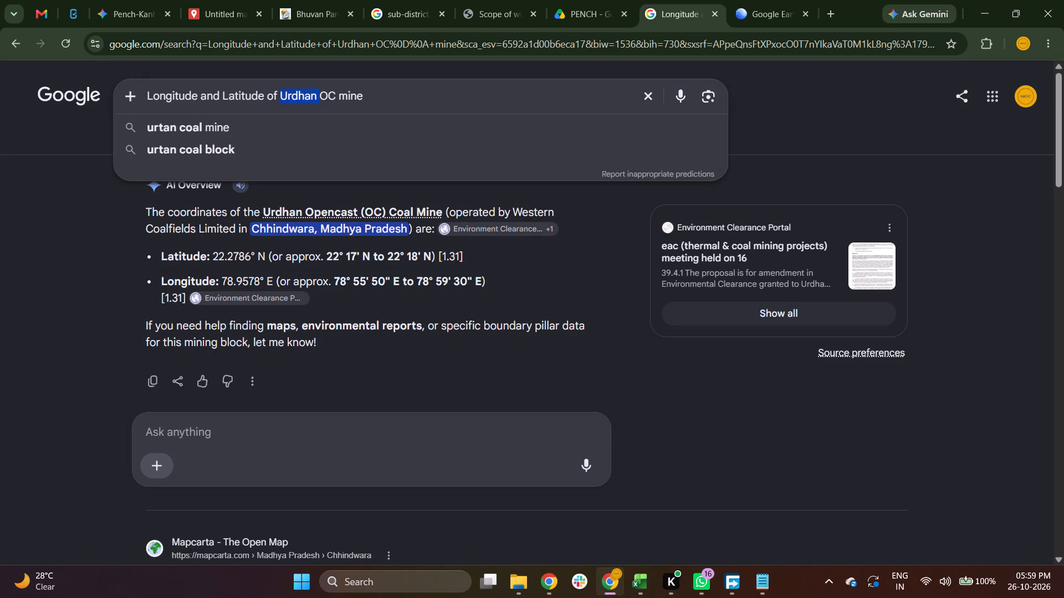
pyautogui.hotkey('shift', 'Right')
pyautogui.hotkey('shift', 'Right')
pyautogui.hotkey('ctrl', 'v')
pyautogui.press('Return')
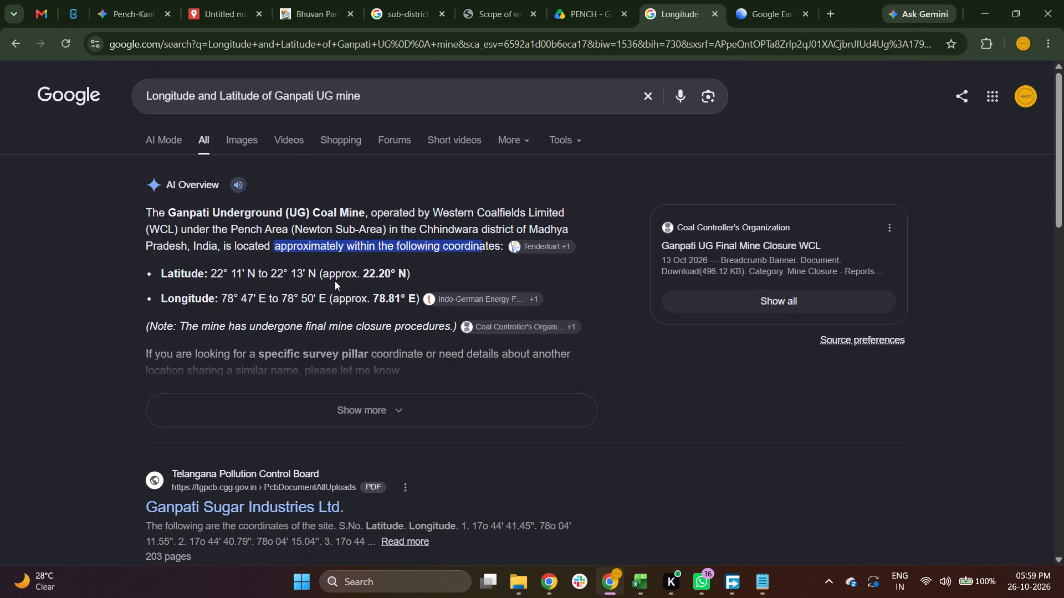
# Copy the latitude "22° 11' N to 22° 13' N (approx. 22.20° N)" from Google into column D of the Ganpati UG row in Excel.
pyautogui.moveTo(209, 272); pyautogui.dragTo(378, 270)
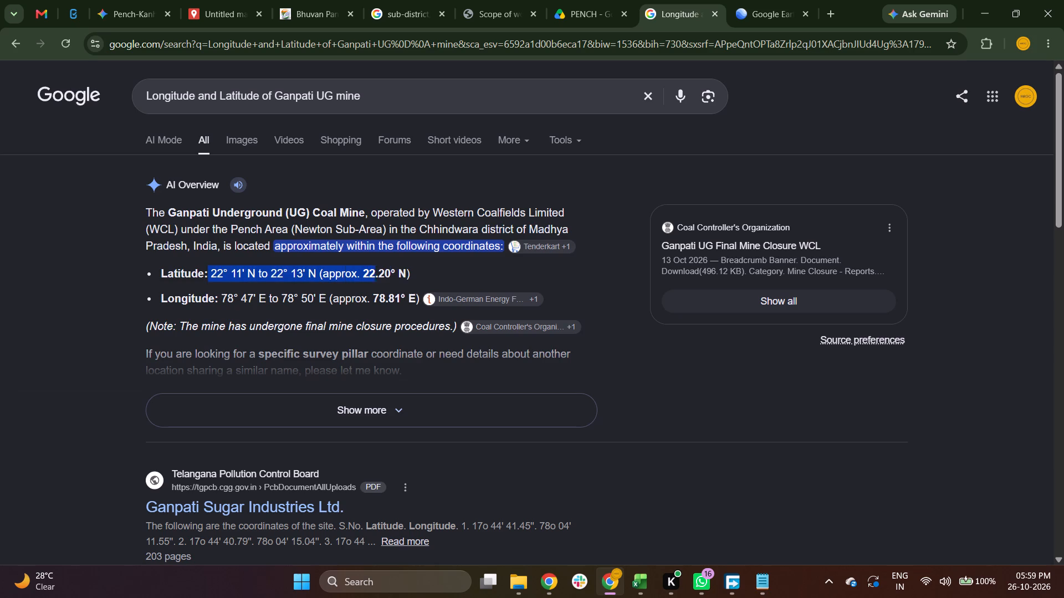
pyautogui.moveTo(378, 270); pyautogui.dragTo(411, 271)
pyautogui.hotkey('ctrl', 'c')
pyautogui.hotkey('ctrl', 'c')
pyautogui.hotkey('ctrl', 'c')
pyautogui.hotkey('alt', 'Tab')
pyautogui.press('Right')
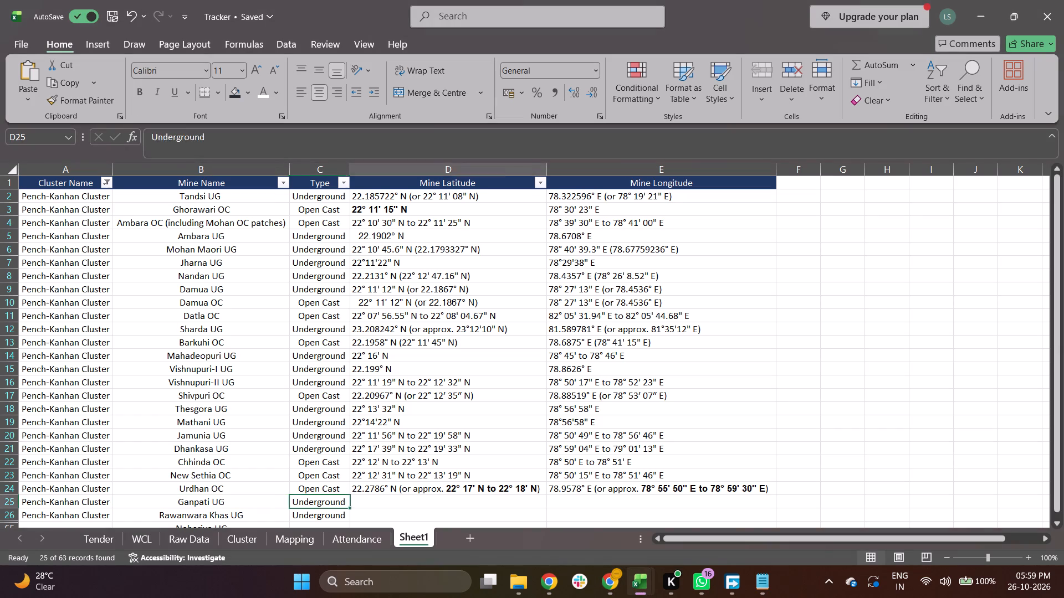
pyautogui.press('Right')
pyautogui.hotkey('ctrl', 'v')
pyautogui.press('Right')
# Copy the longitude "78° 47' E to 78° 50' E (approx. 78.81° E)" from Google into column E of the Ganpati UG row in Excel.
pyautogui.hotkey('alt', 'Tab')
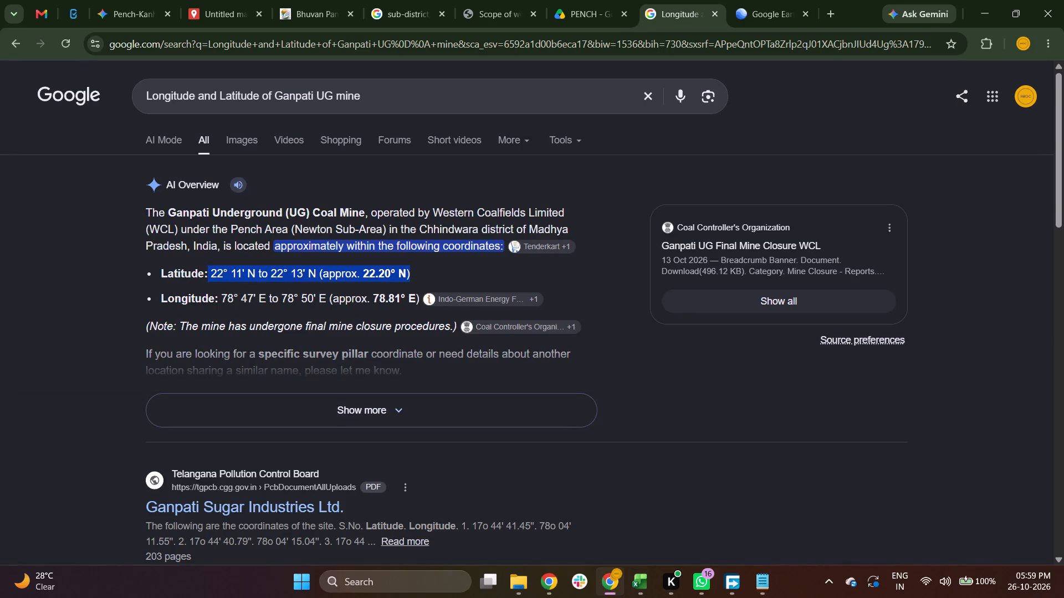
pyautogui.moveTo(222, 296); pyautogui.dragTo(418, 301)
pyautogui.hotkey('ctrl', 'c')
pyautogui.hotkey('ctrl', 'c')
pyautogui.hotkey('alt', 'Tab')
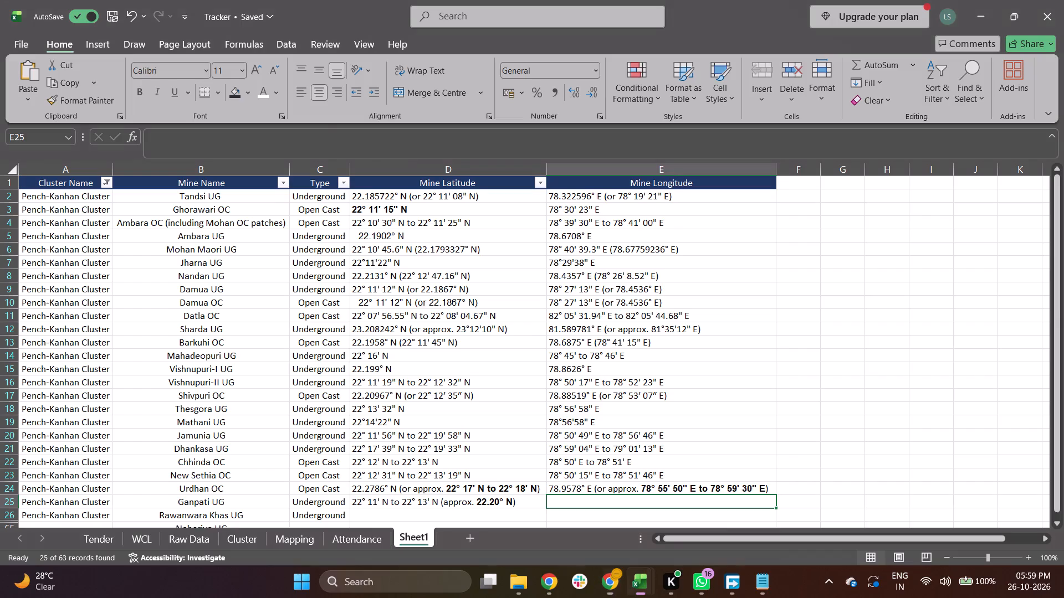
pyautogui.hotkey('ctrl', 'v')
# Copy the mine name Rawanwara Khas UG and search Google in Chrome for "Longitude and Latitude of Rawanwara Khas UG mine".
pyautogui.press('Down')
pyautogui.press('Left')
pyautogui.press('Left')
pyautogui.press('Left')
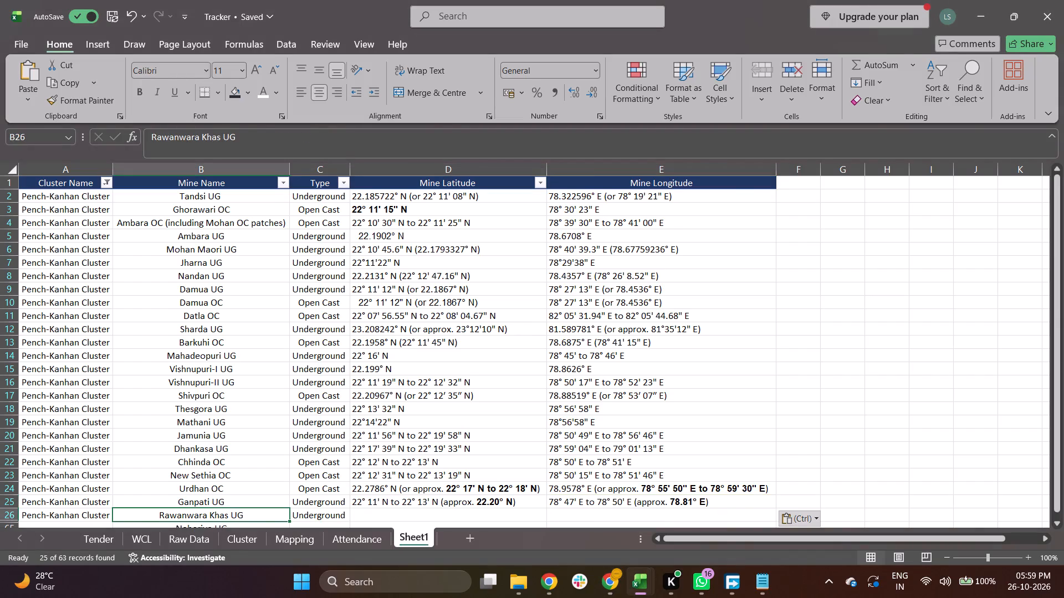
pyautogui.hotkey('ctrl', 'c')
pyautogui.hotkey('alt', 'Tab')
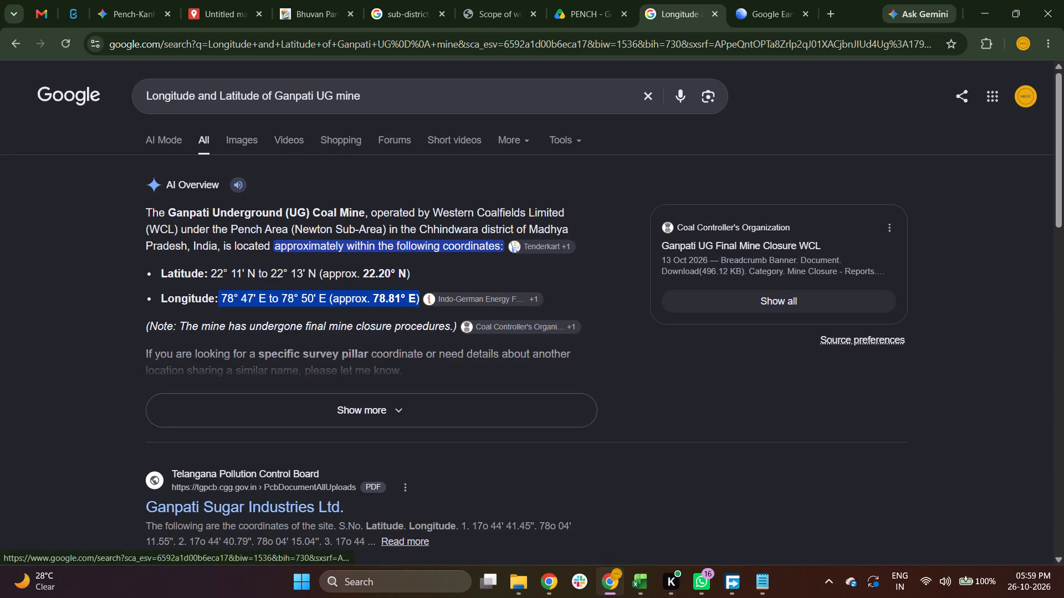
pyautogui.doubleClick(297, 90)
pyautogui.hotkey('shift', 'Right')
pyautogui.hotkey('shift', 'Right')
pyautogui.hotkey('shift', 'Right')
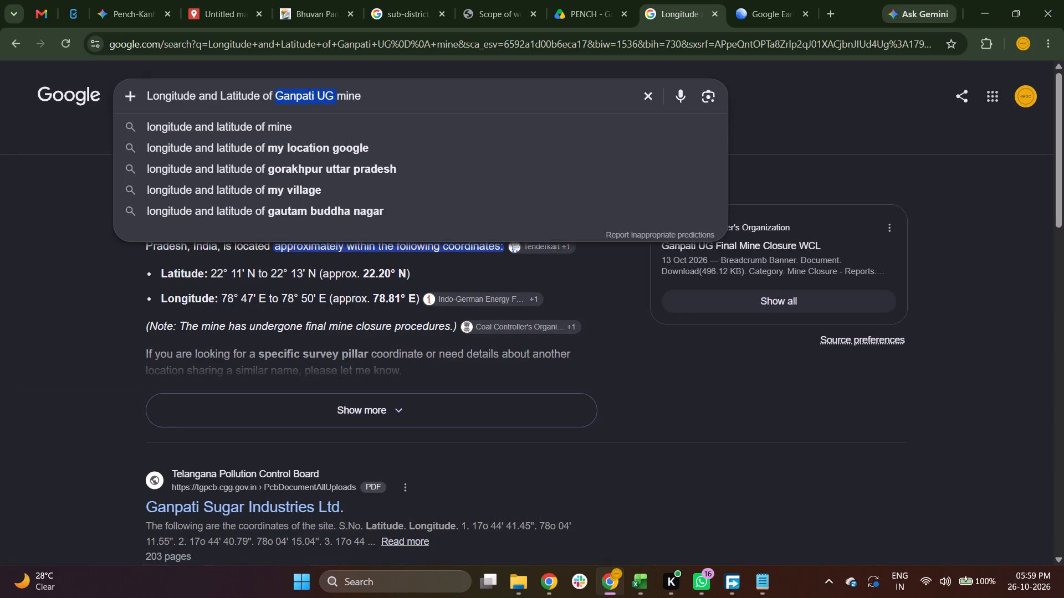
pyautogui.hotkey('shift', 'Left')
pyautogui.hotkey('ctrl', 'v')
pyautogui.press('Return')
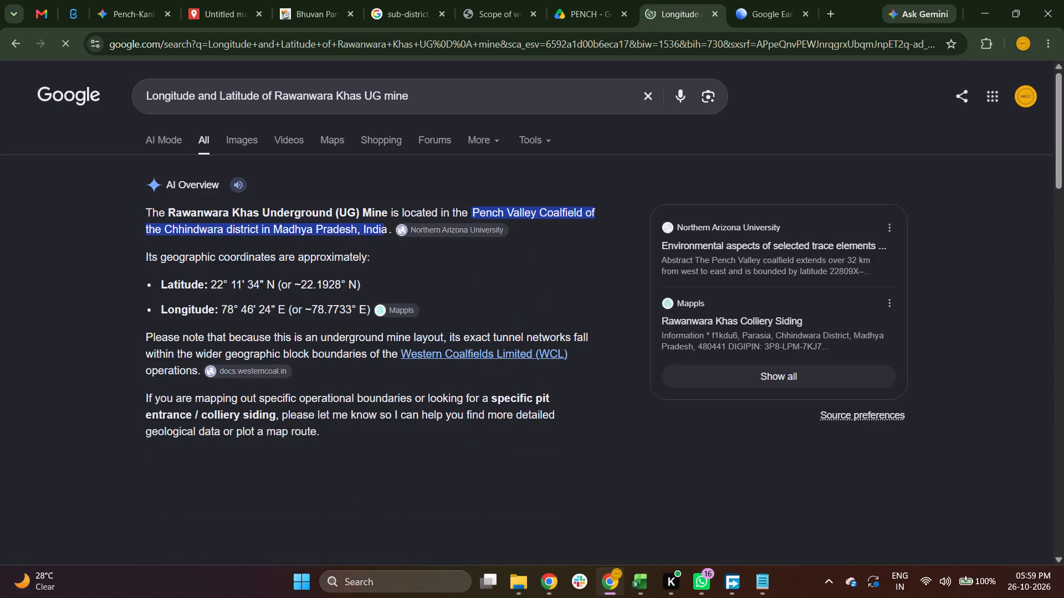
# Copy the latitude "22° 11' 34" N (or ~22.1928° N)" from Google into column D of the Rawanwara Khas UG row in Excel.
pyautogui.moveTo(210, 280); pyautogui.dragTo(362, 281)
pyautogui.hotkey('ctrl', 'c')
pyautogui.hotkey('ctrl', 'c')
pyautogui.hotkey('ctrl', 'c')
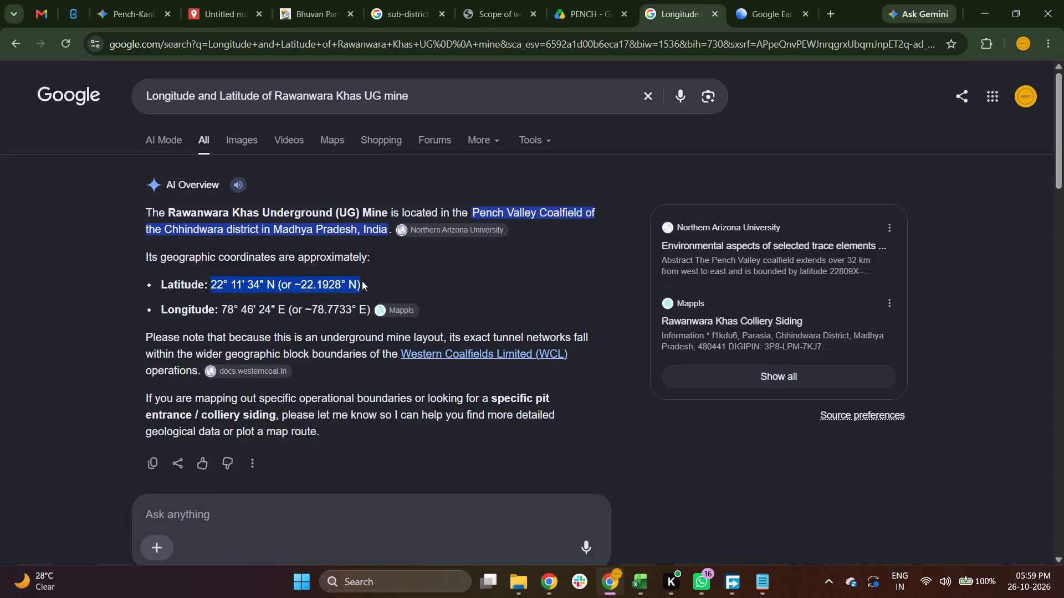
pyautogui.hotkey('alt', 'Tab')
pyautogui.press('Right')
pyautogui.press('Right')
pyautogui.hotkey('ctrl', 'v')
pyautogui.press('Right')
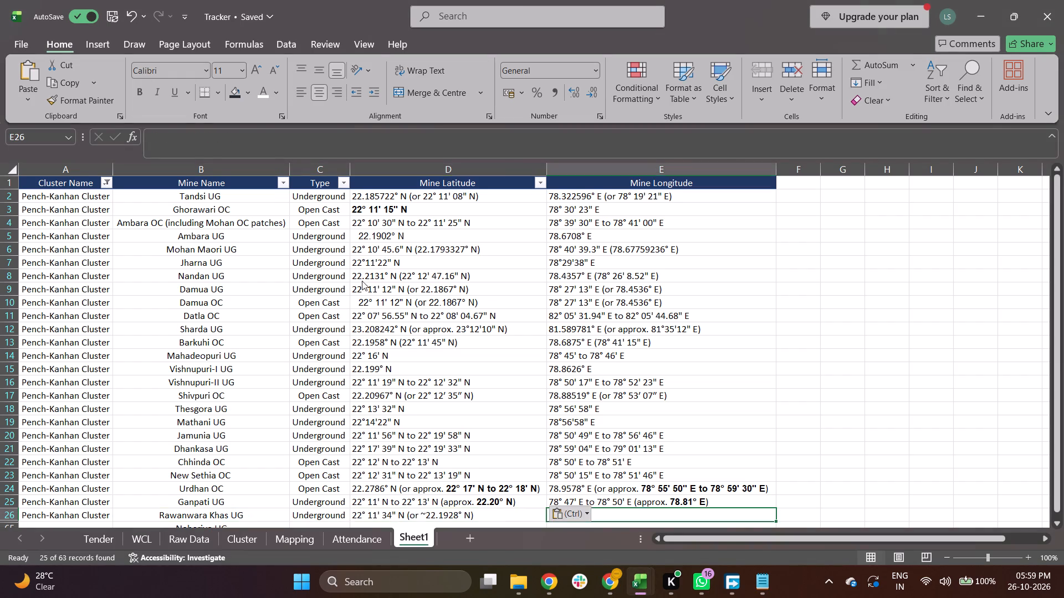
# Copy the longitude "78° 46' 24" E (or ~78.7733° E)" from Google into column E of the Rawanwara Khas UG row in Excel.
pyautogui.hotkey('alt', 'Tab')
pyautogui.moveTo(222, 305); pyautogui.dragTo(280, 297)
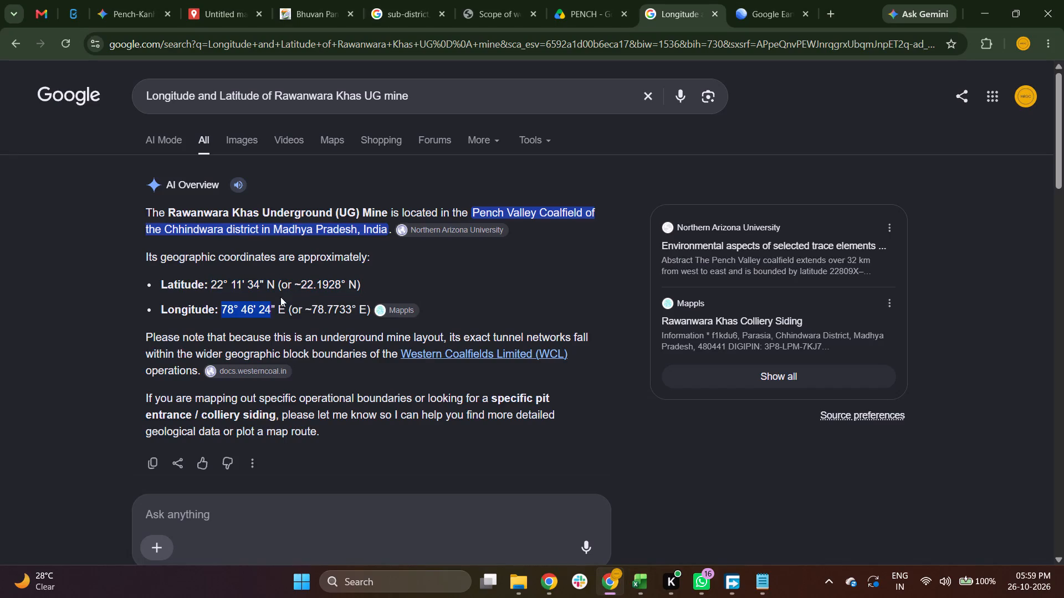
pyautogui.moveTo(280, 297); pyautogui.dragTo(369, 308)
pyautogui.hotkey('ctrl', 'c')
pyautogui.hotkey('ctrl', 'c')
pyautogui.hotkey('ctrl', 'c')
pyautogui.hotkey('alt', 'Tab')
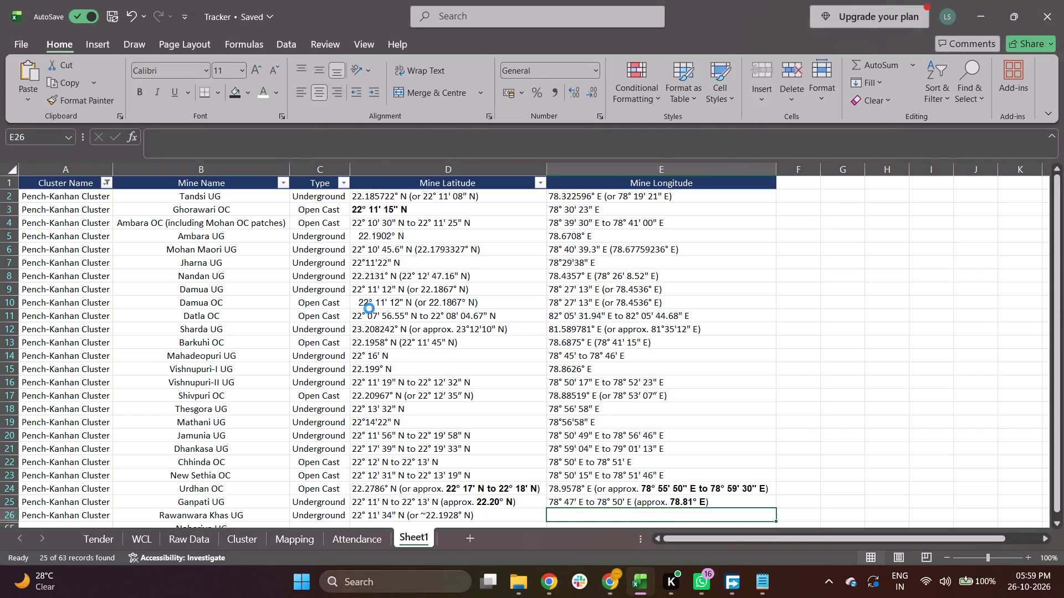
pyautogui.hotkey('ctrl', 'v')
# Copy the mine name Naheriya UG and search Google in Chrome for "Longitude and Latitude of Naheriya UG mine".
pyautogui.press('Down')
pyautogui.press('Down')
pyautogui.press('Down')
pyautogui.press('Up')
pyautogui.press('Up')
pyautogui.press('Left')
pyautogui.press('Left')
pyautogui.press('Left')
pyautogui.hotkey('alt', 'Tab')
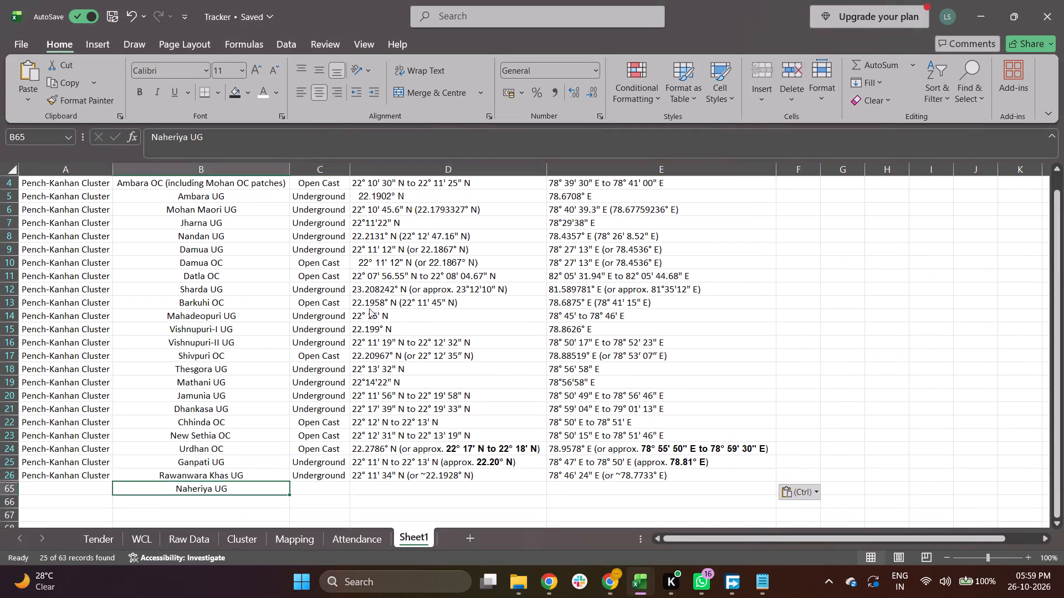
pyautogui.hotkey('alt', 'Tab')
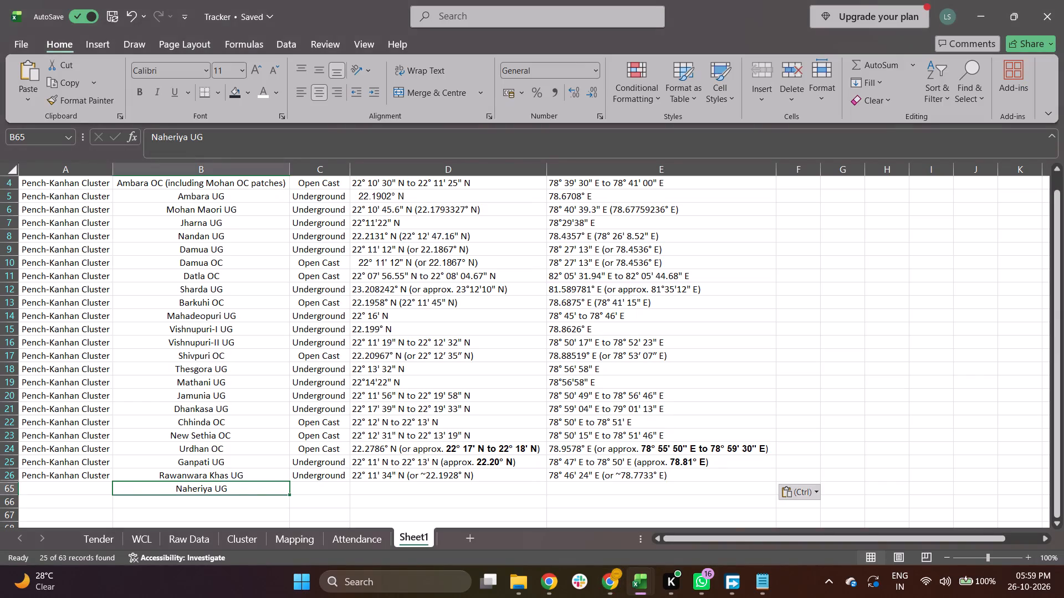
pyautogui.hotkey('ctrl', 'c')
pyautogui.hotkey('alt', 'Tab')
pyautogui.doubleClick(291, 95)
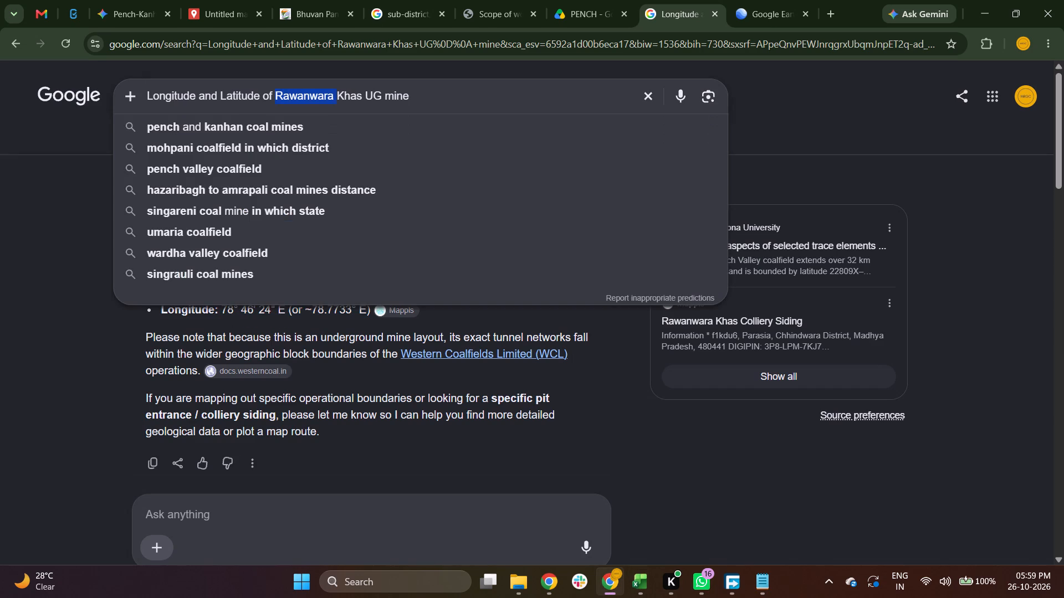
pyautogui.hotkey('shift', 'Right')
pyautogui.hotkey('shift', 'Right')
pyautogui.hotkey('shift', 'Right')
pyautogui.hotkey('shift', 'Right')
pyautogui.hotkey('shift', 'Right')
pyautogui.hotkey('shift', 'Right')
pyautogui.hotkey('shift', 'Right')
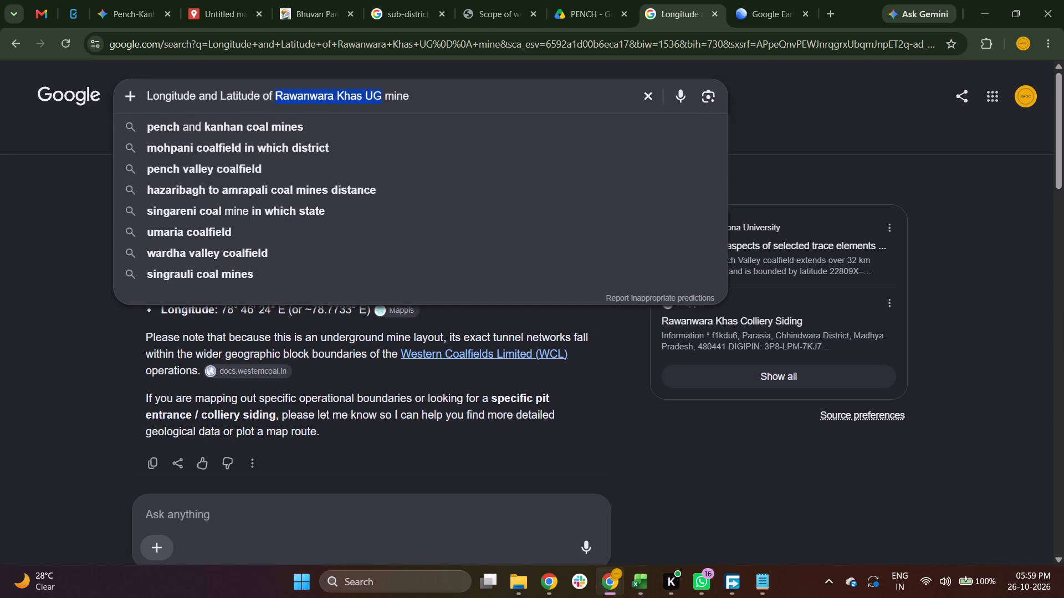
pyautogui.hotkey('ctrl', 'v')
pyautogui.press('Return')
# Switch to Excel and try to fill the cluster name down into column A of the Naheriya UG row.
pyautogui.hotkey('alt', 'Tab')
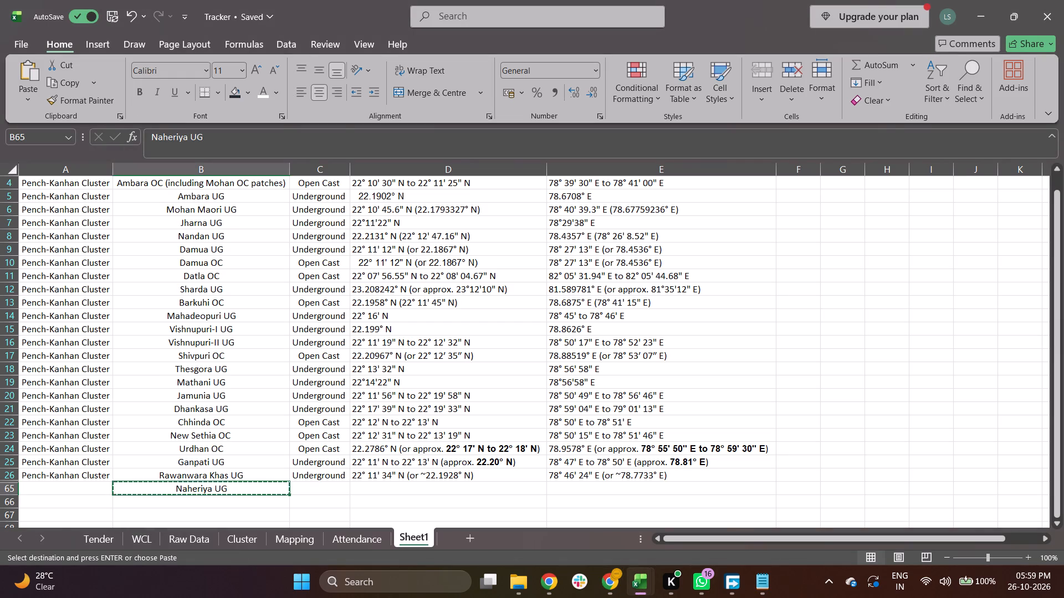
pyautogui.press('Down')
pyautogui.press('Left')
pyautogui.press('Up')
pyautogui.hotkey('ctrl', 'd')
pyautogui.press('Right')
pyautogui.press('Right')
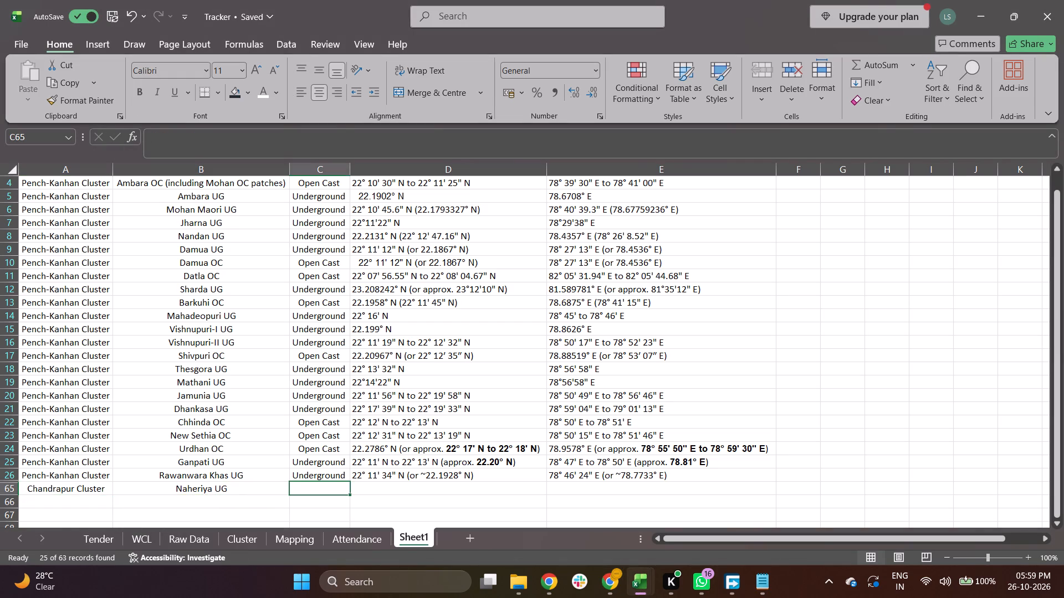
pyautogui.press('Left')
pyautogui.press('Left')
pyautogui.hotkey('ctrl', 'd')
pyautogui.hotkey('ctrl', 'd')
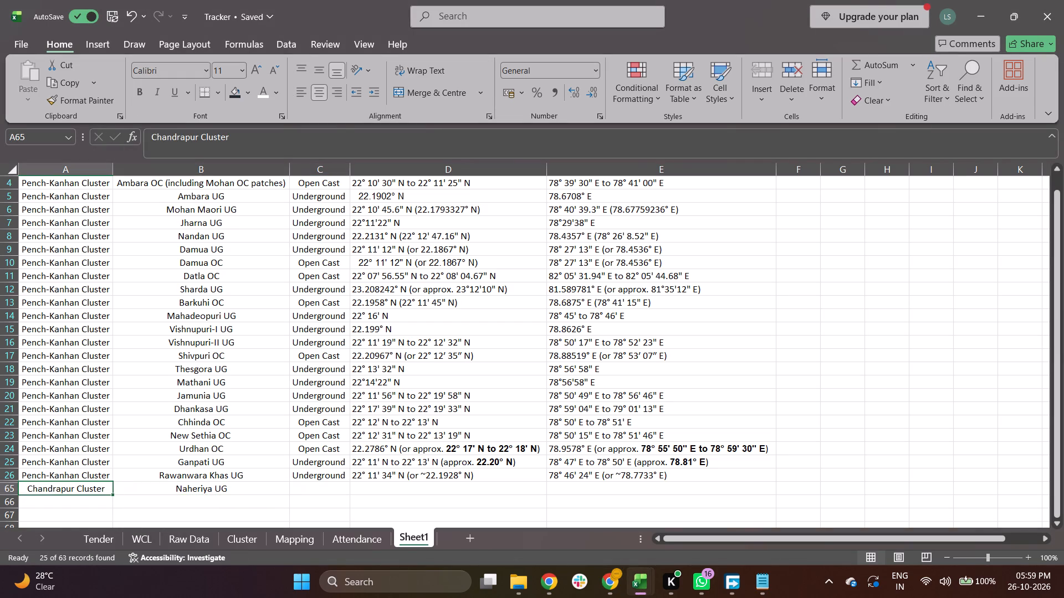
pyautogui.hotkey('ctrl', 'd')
# Copy "Pench-Kanhan Cluster" from the Rawanwara Khas UG row into column A of the Naheriya UG row.
pyautogui.press('Left')
pyautogui.press('Left')
pyautogui.press('Left')
pyautogui.press('Up')
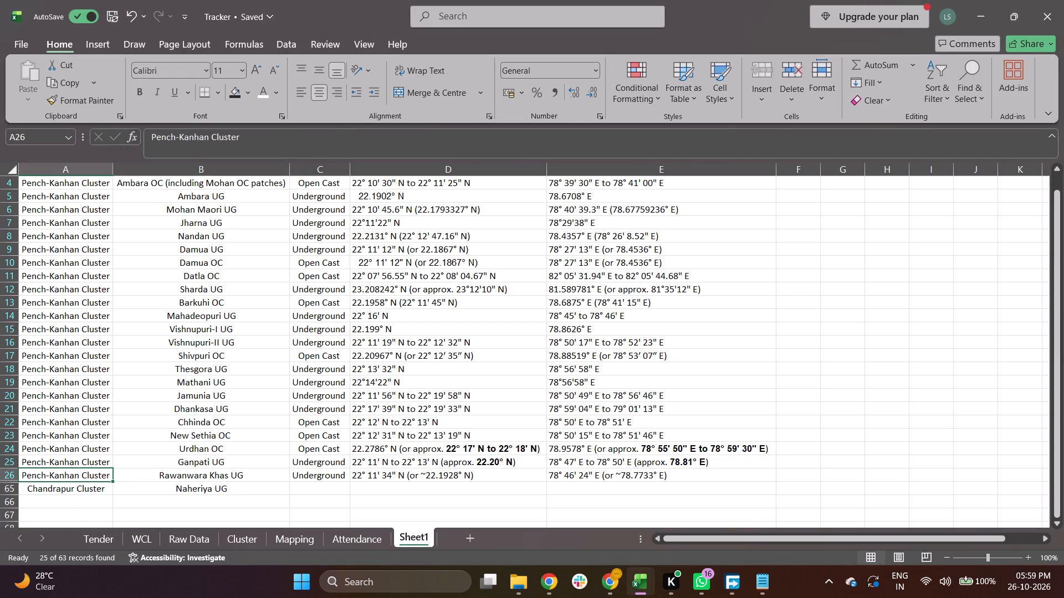
pyautogui.hotkey('ctrl', 'c')
pyautogui.press('Down')
pyautogui.hotkey('ctrl', 'v')
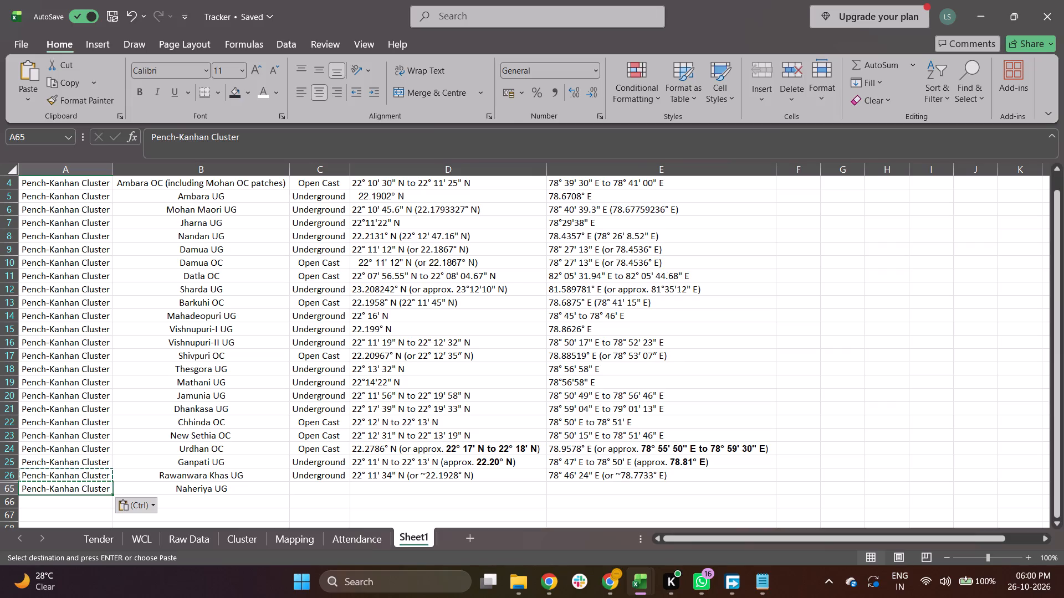
# Copy the latitude "22.2812111059364° N" from the Google result in Chrome into column D of the Naheriya UG row in Excel.
pyautogui.press('Right')
pyautogui.press('Right')
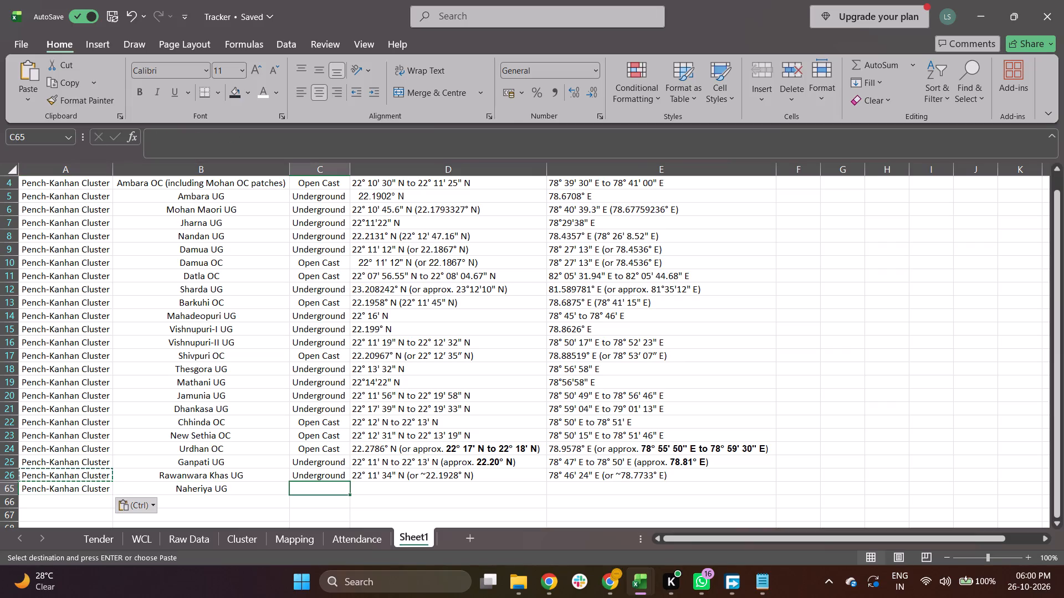
pyautogui.hotkey('alt', 'Tab')
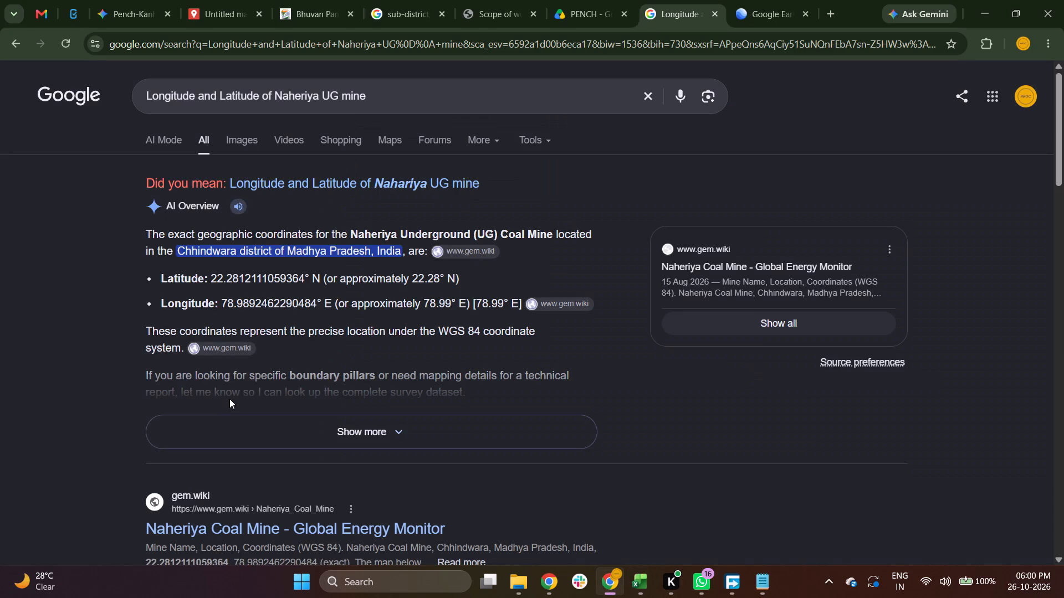
pyautogui.hotkey('alt', 'Tab')
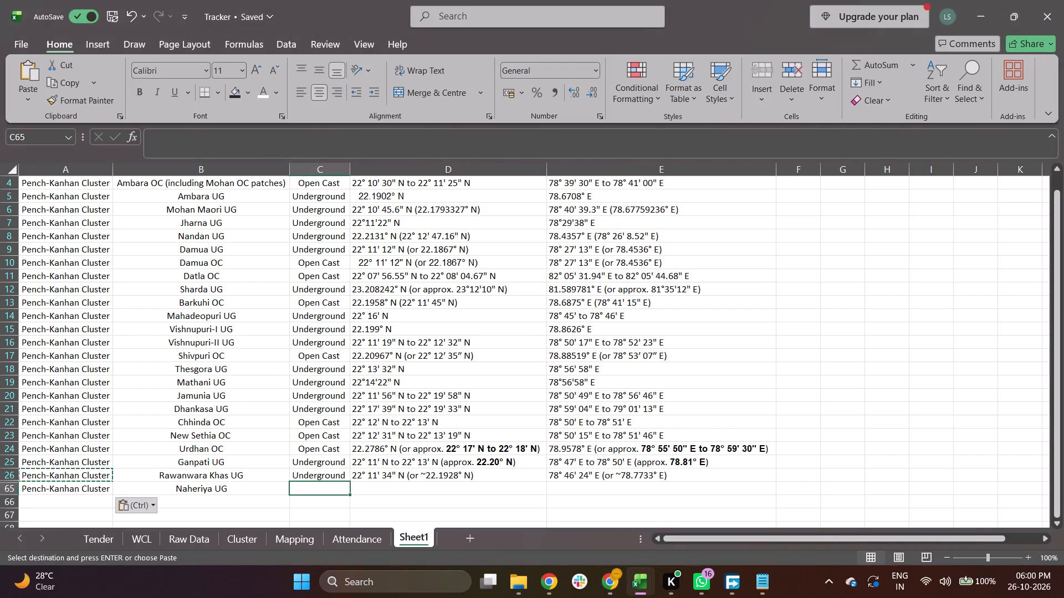
pyautogui.hotkey('alt', 'Tab')
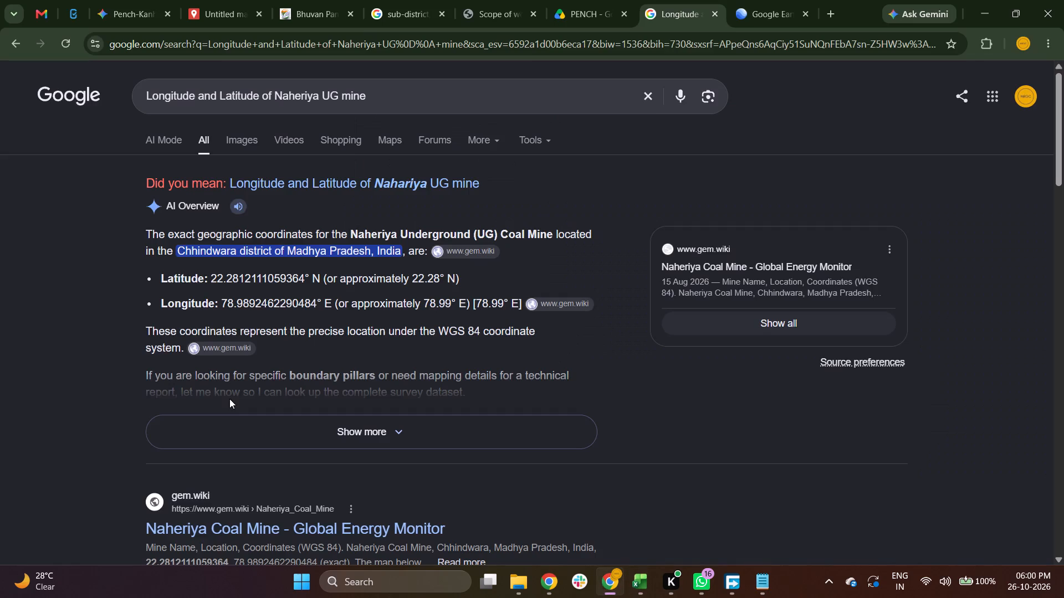
pyautogui.hotkey('alt', 'Tab')
pyautogui.hotkey('alt', 'Tab')
pyautogui.moveTo(212, 280); pyautogui.dragTo(316, 284)
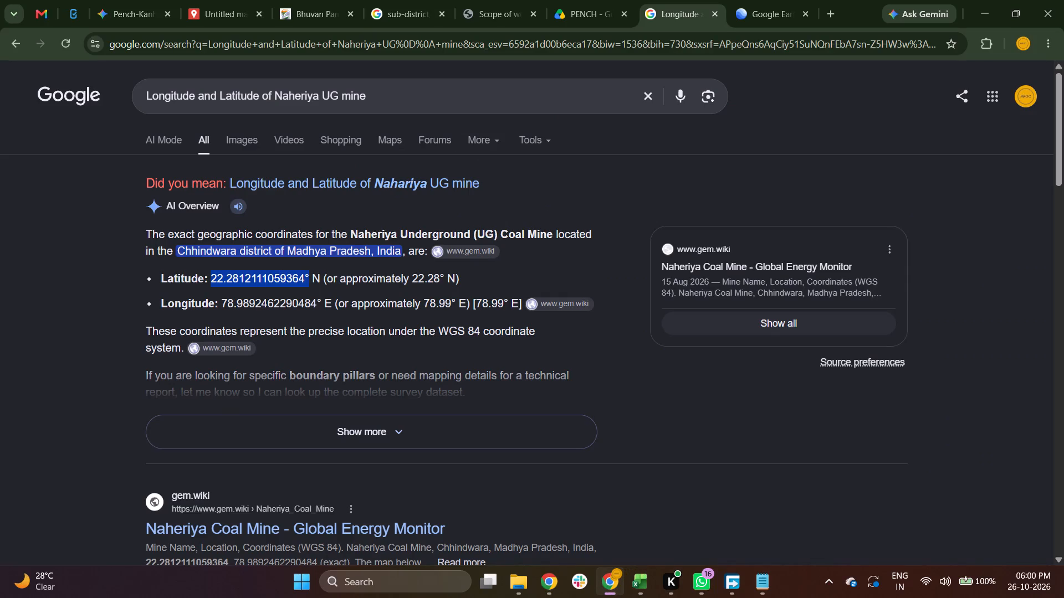
pyautogui.moveTo(316, 284); pyautogui.dragTo(319, 283)
pyautogui.hotkey('ctrl', 'c')
pyautogui.hotkey('ctrl', 'c')
pyautogui.hotkey('ctrl', 'c')
pyautogui.hotkey('alt', 'Tab')
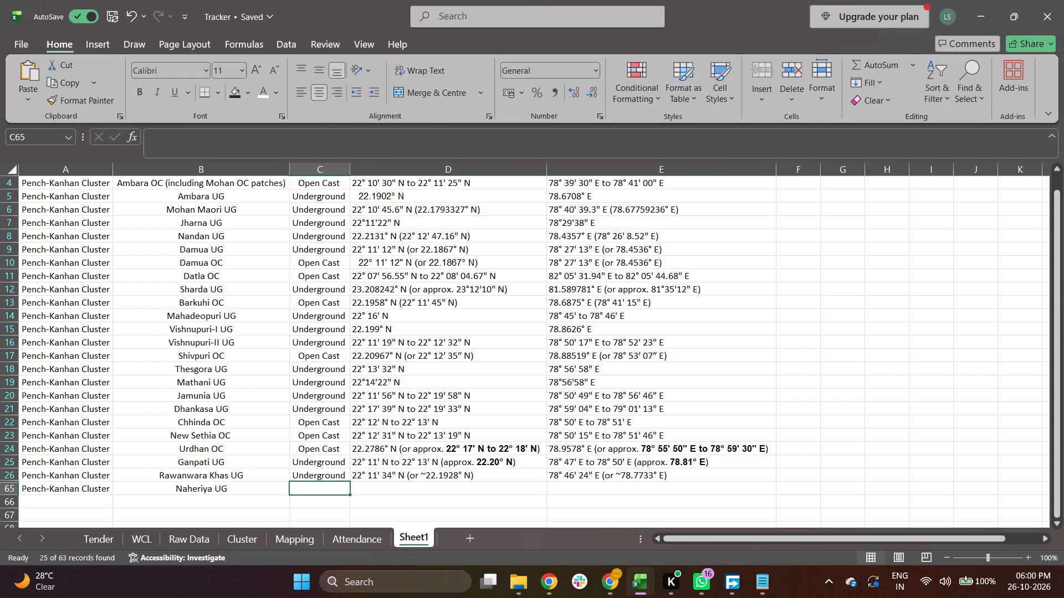
pyautogui.press('Right')
pyautogui.hotkey('ctrl', 'v')
# Copy the longitude "78.9892462290484° E" from Google in Chrome into column E of the Naheriya UG row in Excel.
pyautogui.press('Right')
pyautogui.hotkey('alt', 'Tab')
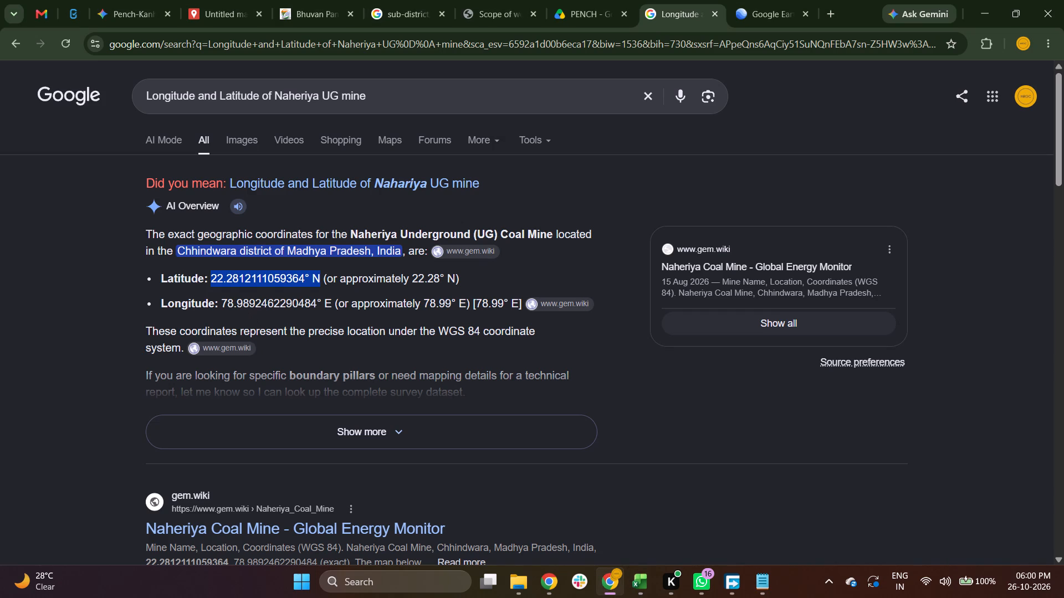
pyautogui.moveTo(221, 302); pyautogui.dragTo(329, 304)
pyautogui.hotkey('ctrl', 'c')
pyautogui.hotkey('ctrl', 'c')
pyautogui.hotkey('alt', 'Tab')
pyautogui.hotkey('ctrl', 'v')
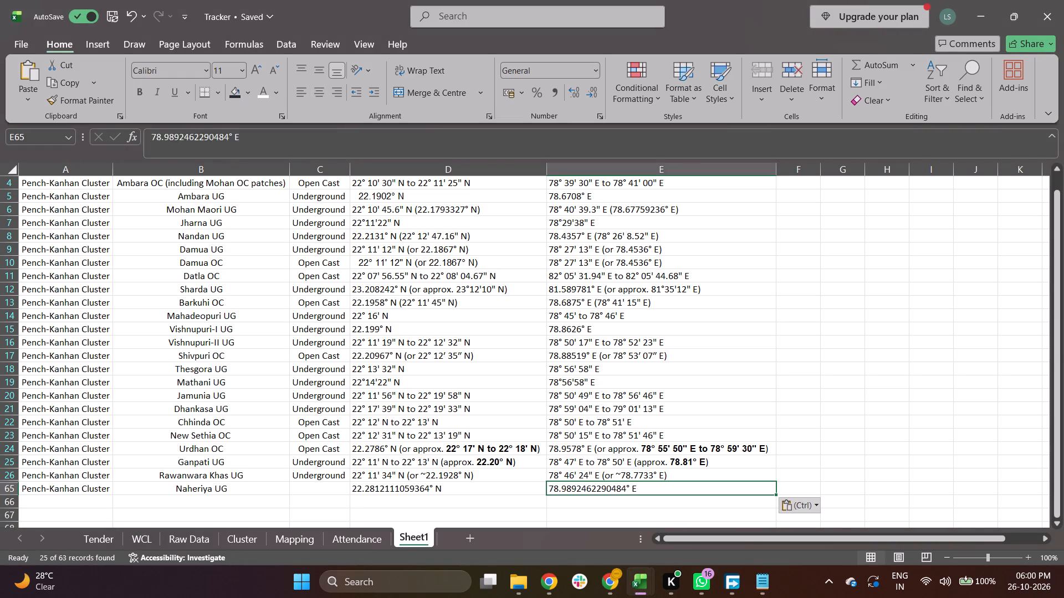
# Copy the type "Underground" from the Rawanwara Khas UG row into column C of the Naheriya UG row.
pyautogui.press('Left')
pyautogui.press('Left')
pyautogui.hotkey('ctrl', 'd')
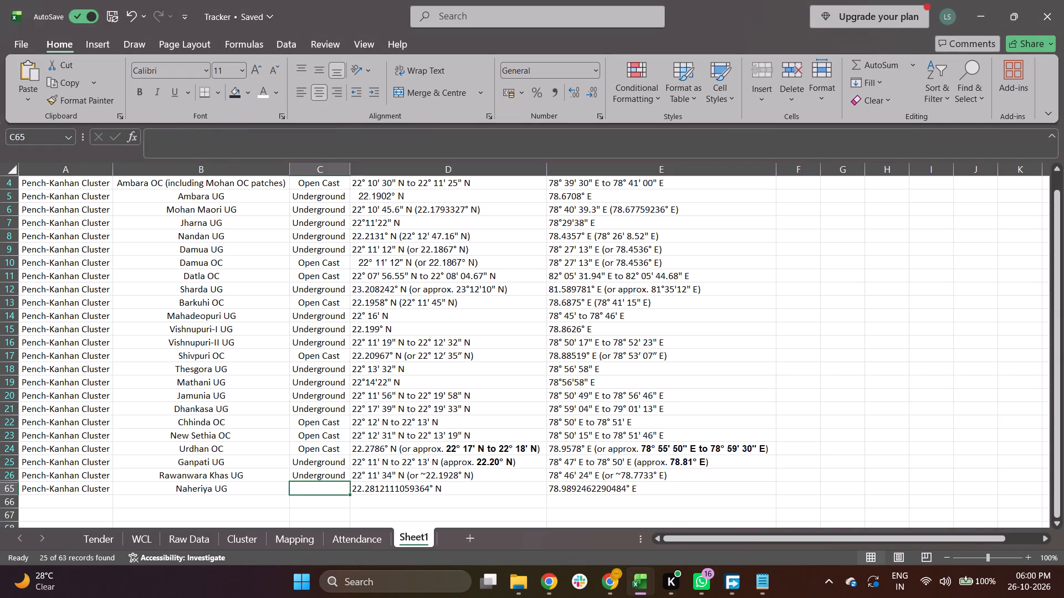
pyautogui.press('Up')
pyautogui.hotkey('ctrl', 'c')
pyautogui.press('Down')
pyautogui.hotkey('ctrl', 'v')
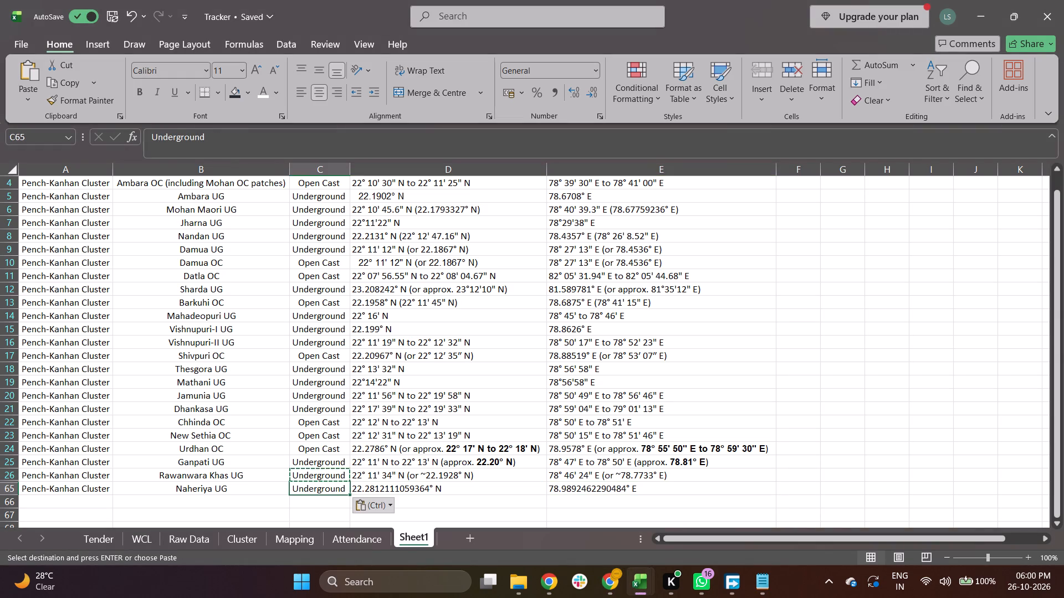
pyautogui.press('Right')
pyautogui.press('Left')
pyautogui.press('Left')
pyautogui.press('Left')
# Reset the Cluster Name filter to show all clusters and blanks.
pyautogui.scroll(8, 263, 355)
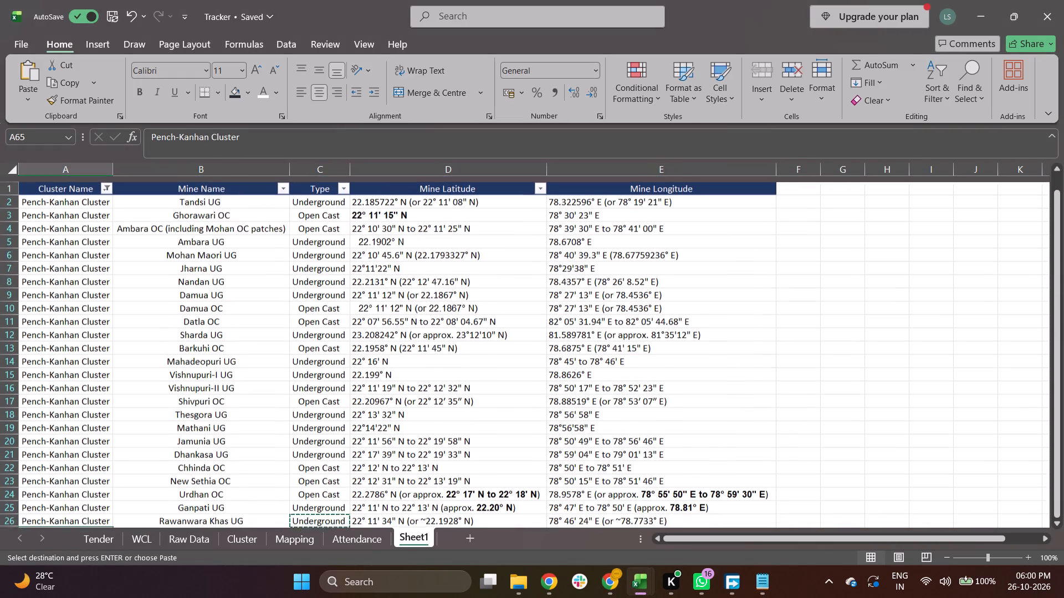
pyautogui.click(108, 182)
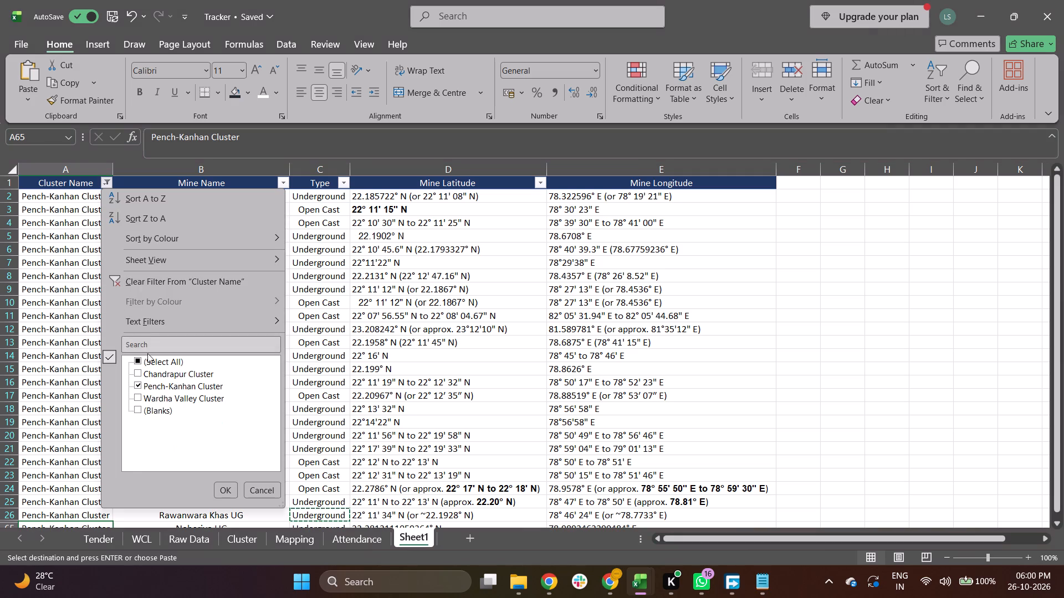
pyautogui.click(140, 364)
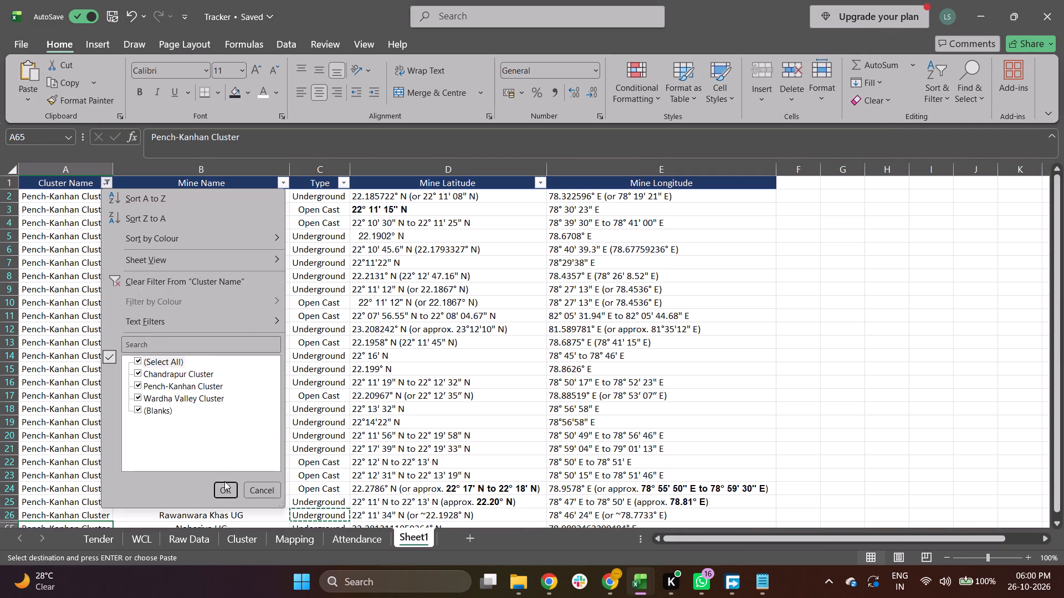
pyautogui.click(225, 484)
# Move the Naheriya UG entry, columns A to E, from row 65 into the empty row 27 below Rawanwara Khas UG.
pyautogui.scroll(-4, 196, 436)
pyautogui.scroll(1, 196, 436)
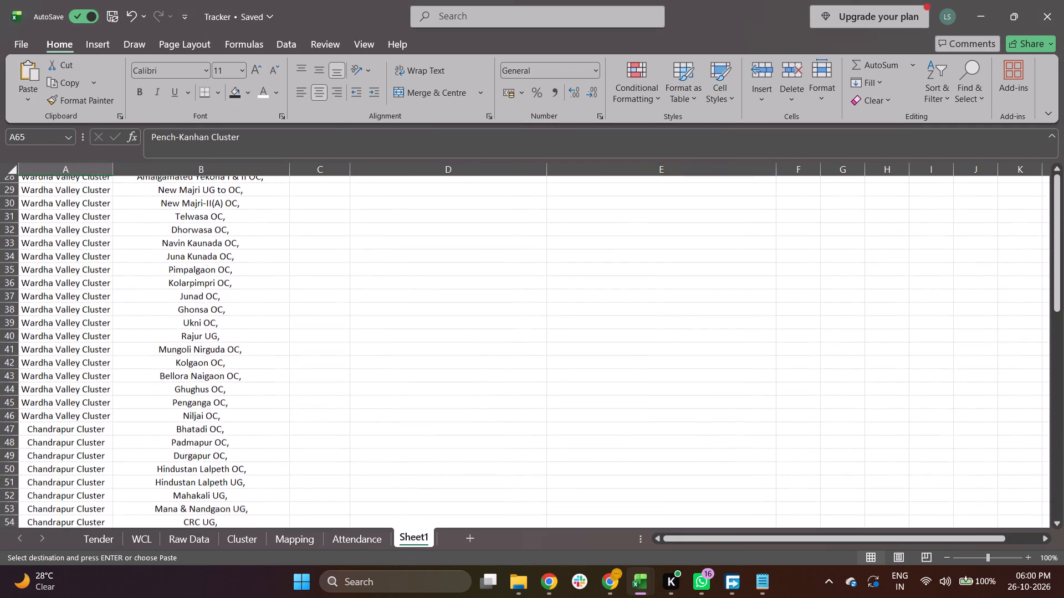
pyautogui.scroll(1, 196, 436)
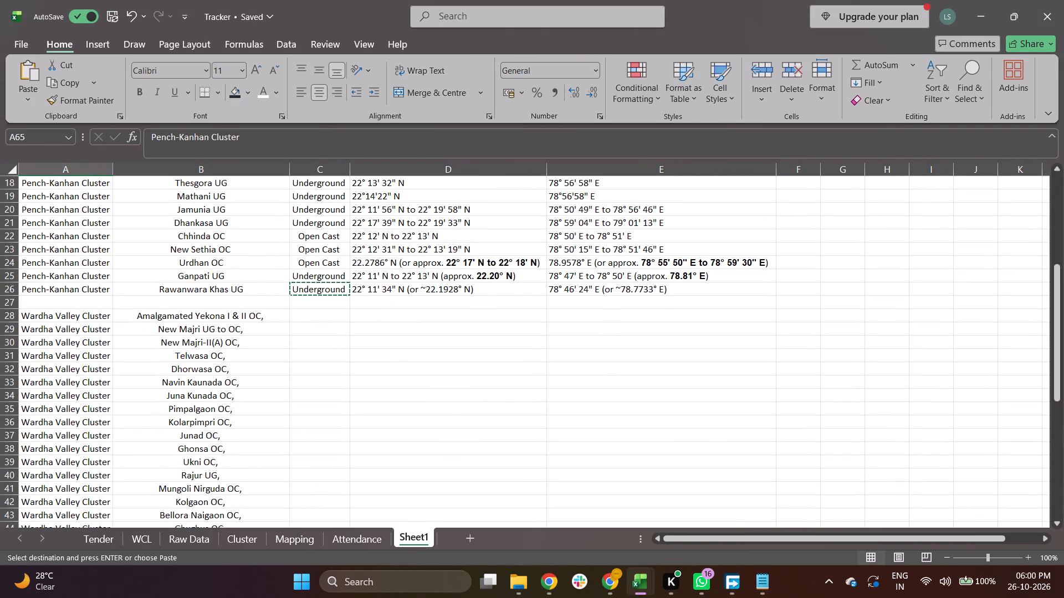
pyautogui.scroll(-2, 196, 436)
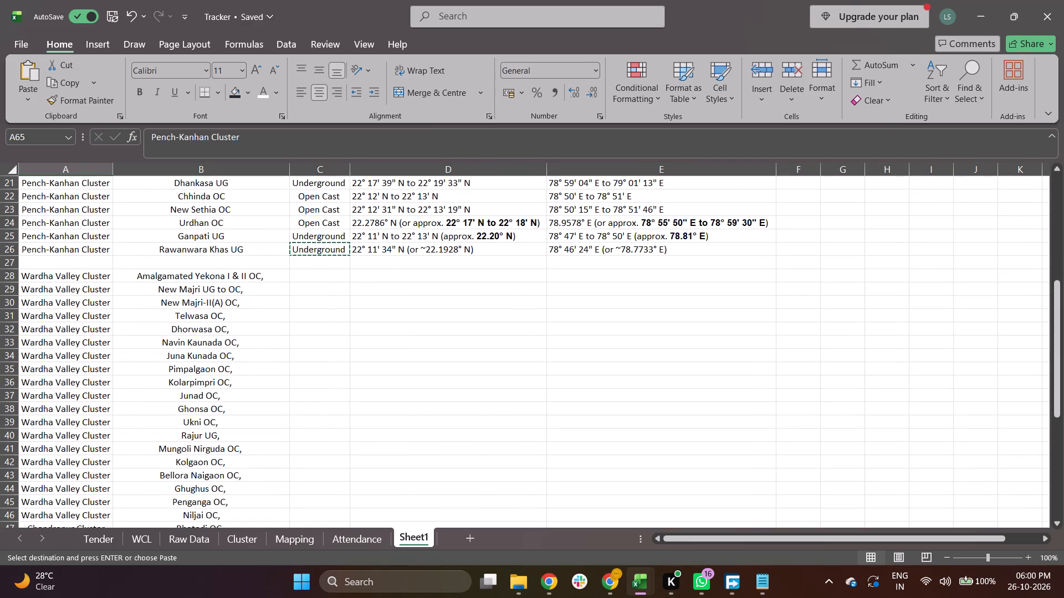
pyautogui.scroll(-6, 196, 436)
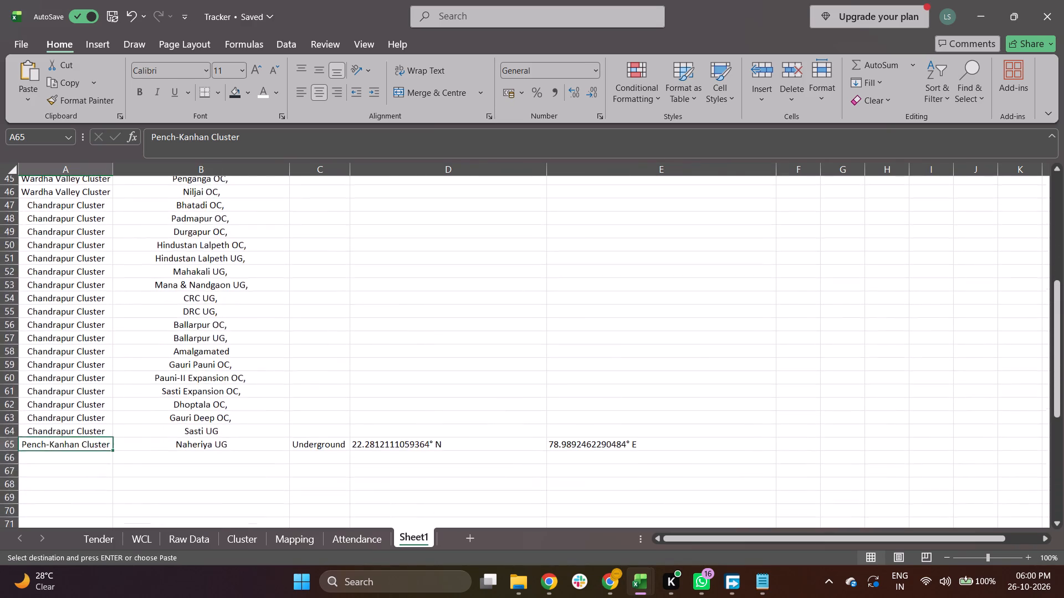
pyautogui.scroll(-1, 196, 436)
pyautogui.hotkey('shift', 'Right')
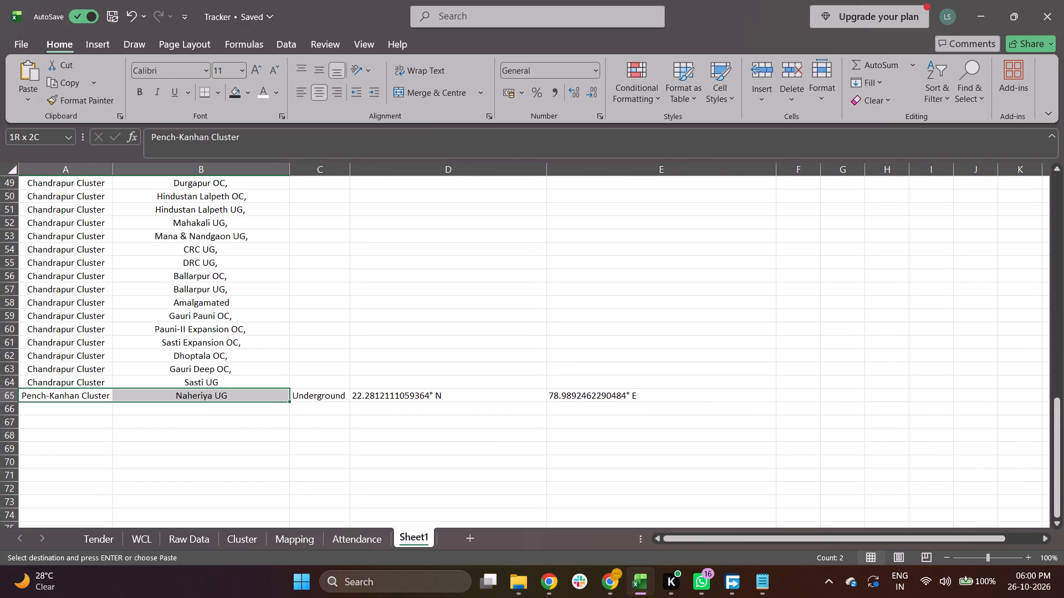
pyautogui.hotkey('shift', 'Right')
pyautogui.hotkey('shift', 'Right')
pyautogui.hotkey('shift', 'Right')
pyautogui.hotkey('ctrl', 'x')
pyautogui.press('Up')
pyautogui.press('Up')
pyautogui.press('Up')
pyautogui.press('Up')
pyautogui.press('Up')
pyautogui.press('Up')
pyautogui.press('Up')
pyautogui.press('Up')
pyautogui.press('Up')
pyautogui.press('Up')
pyautogui.press('Up')
pyautogui.press('Up')
pyautogui.press('Up')
pyautogui.press('Up')
pyautogui.press('Up')
pyautogui.press('Up')
pyautogui.press('Up')
pyautogui.press('Up')
pyautogui.press('Up')
pyautogui.press('Up')
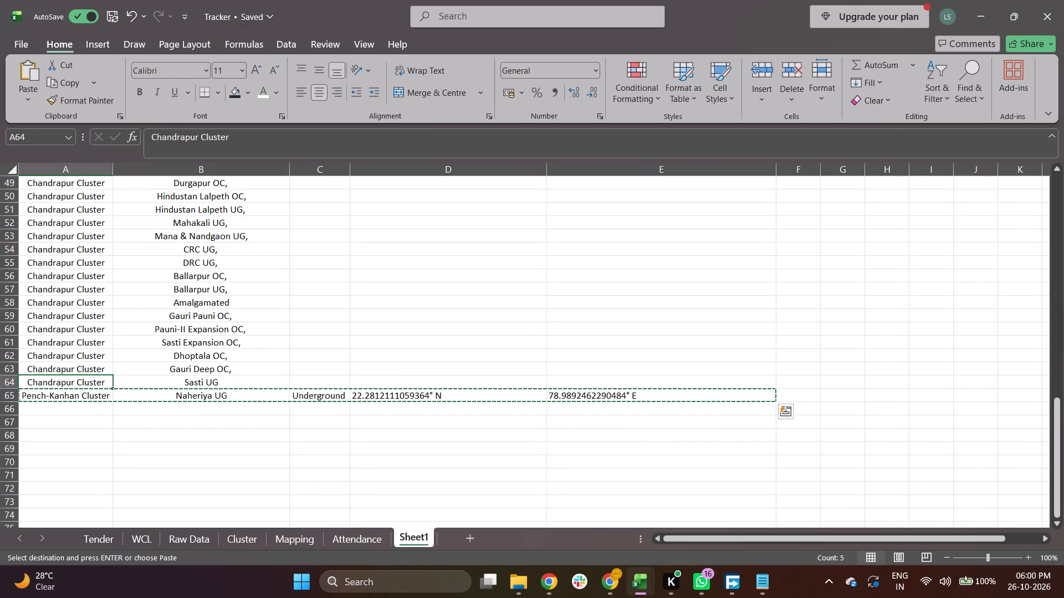
pyautogui.press('Up')
pyautogui.press('Down')
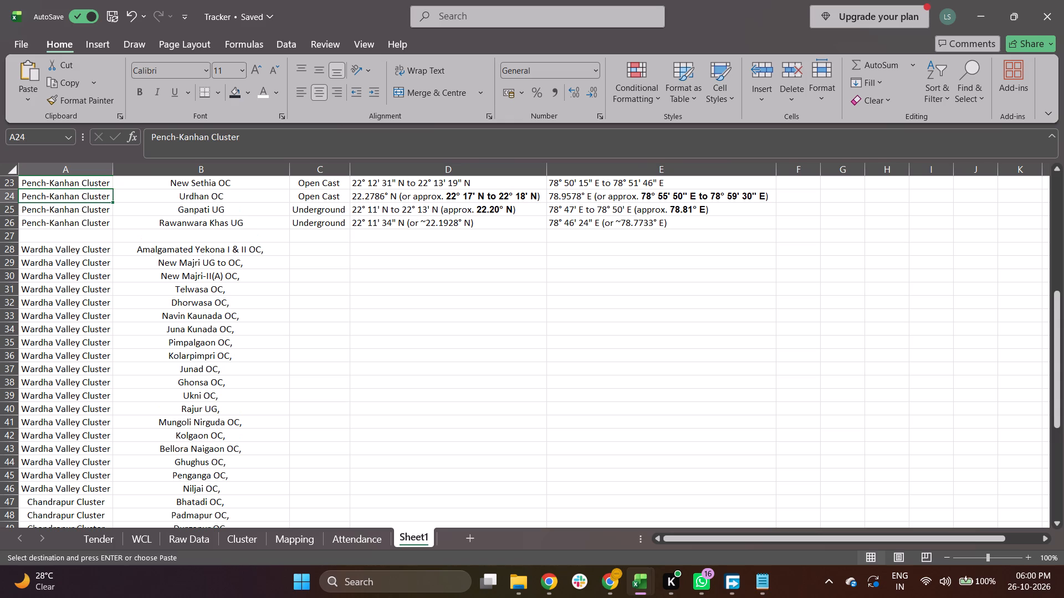
pyautogui.press('Down')
pyautogui.press('Down')
pyautogui.press('Down')
pyautogui.hotkey('ctrl', 'v')
# Delete all Wardha Valley Cluster and Chandrapur Cluster entries in rows 28 to 64, columns A and B.
pyautogui.press('Down')
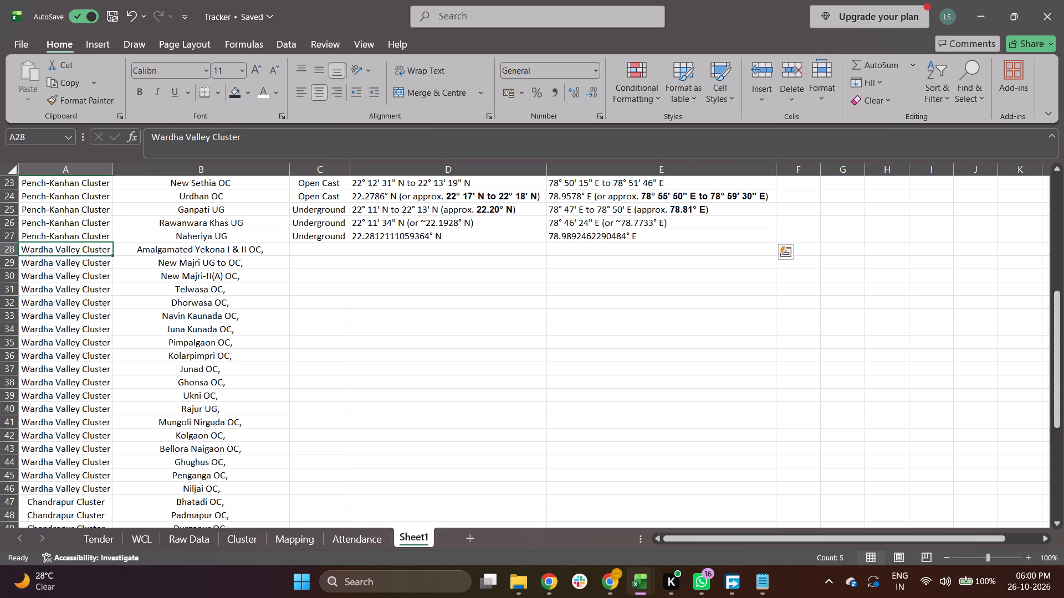
pyautogui.hotkey('ctrl', 'shift', 'Down')
pyautogui.hotkey('ctrl', 'shift', 'Right')
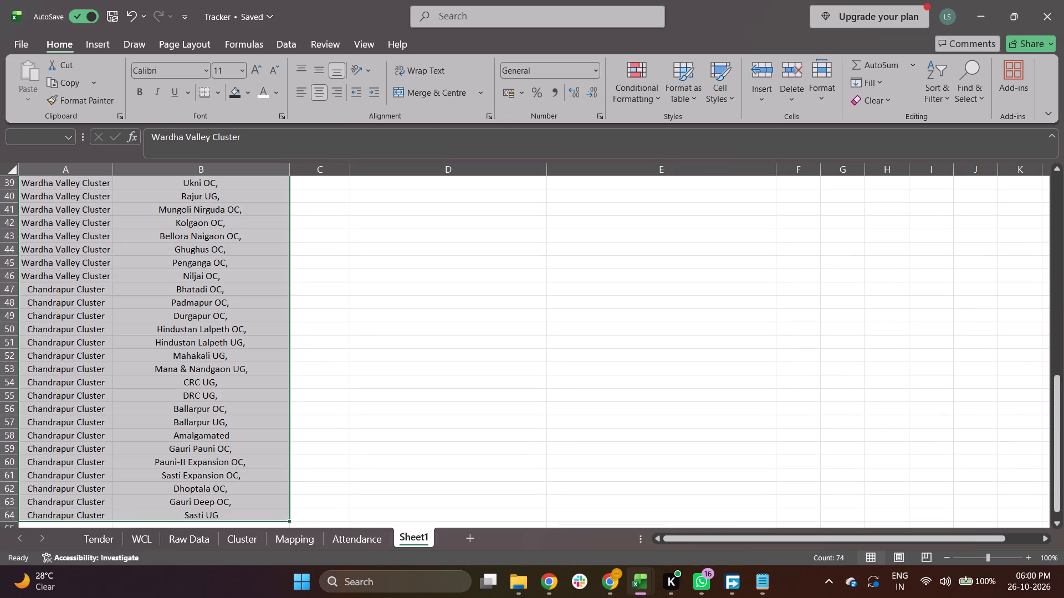
pyautogui.press('Delete')
# Look through the Pench-Kanhan Cluster mine list from the header row to its end, checking names, types and coordinates.
pyautogui.press('Up')
pyautogui.press('Up')
pyautogui.press('Up')
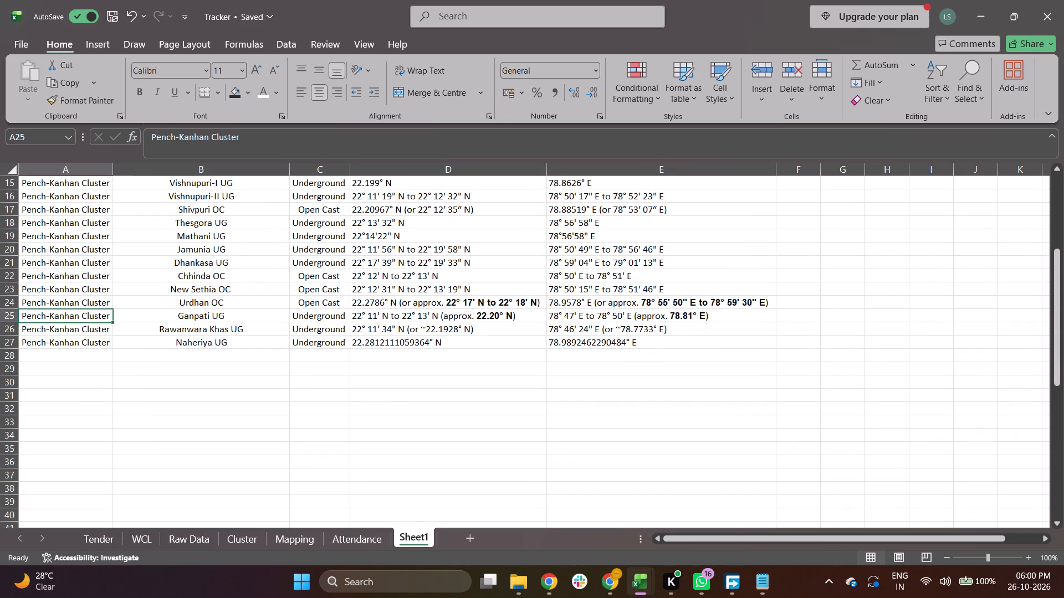
pyautogui.press('Up')
pyautogui.press('Up')
pyautogui.press('Up')
pyautogui.press('Up')
pyautogui.press('Up')
pyautogui.press('Up')
pyautogui.press('Up')
pyautogui.press('Up')
pyautogui.press('Up')
pyautogui.press('Up')
pyautogui.press('Up')
pyautogui.press('Up')
pyautogui.press('Up')
pyautogui.press('Up')
pyautogui.press('Up')
pyautogui.press('Up')
pyautogui.press('Up')
pyautogui.press('Up')
pyautogui.press('Up')
pyautogui.press('Up')
pyautogui.press('Up')
pyautogui.press('Up')
pyautogui.press('Up')
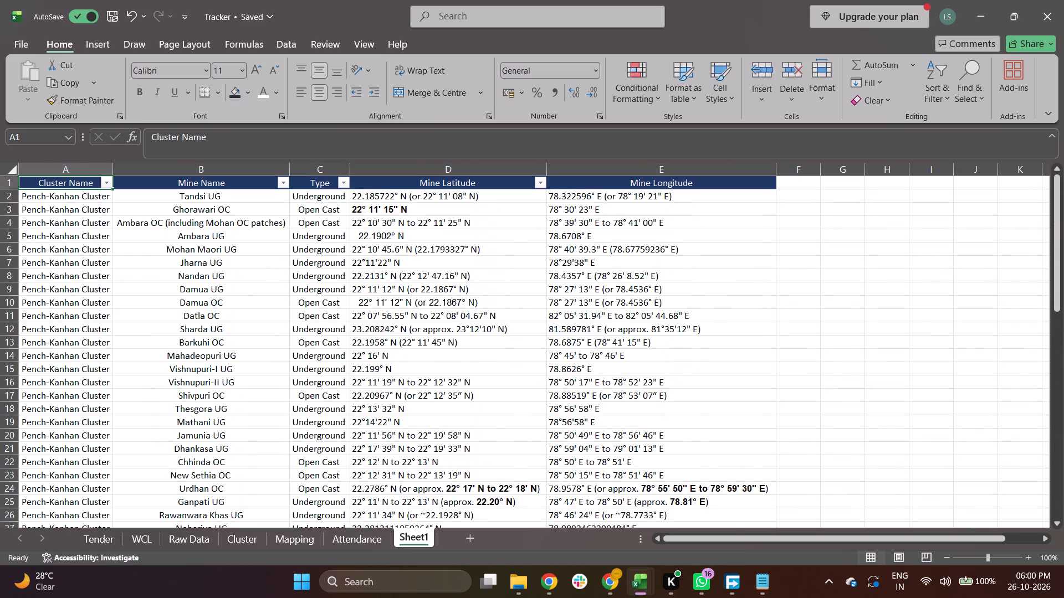
pyautogui.press('Right')
pyautogui.press('Right')
pyautogui.press('Down')
pyautogui.press('Down')
pyautogui.press('Down')
pyautogui.press('Down')
pyautogui.press('Down')
pyautogui.press('Down')
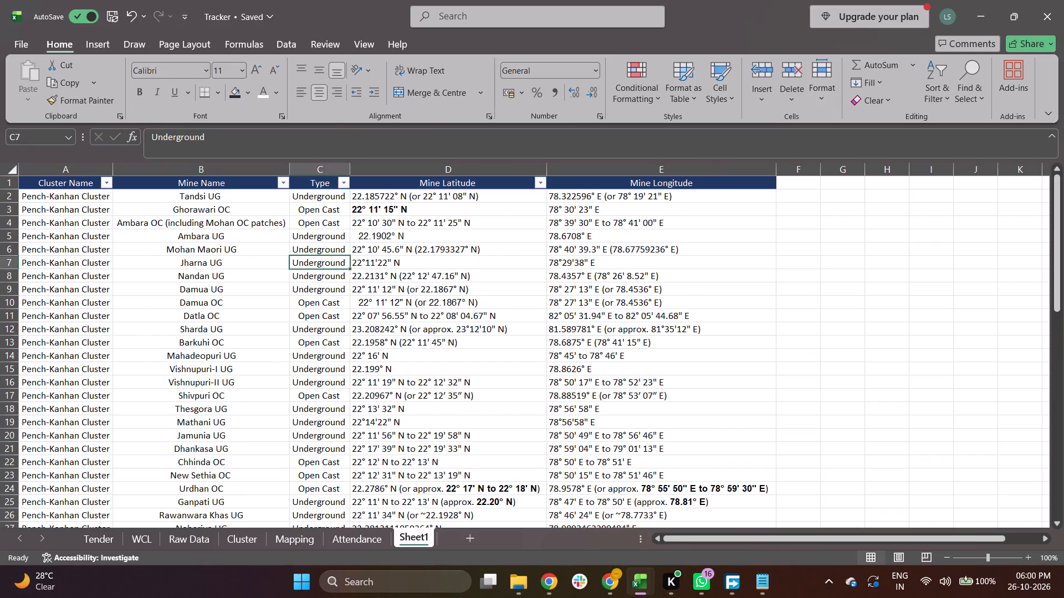
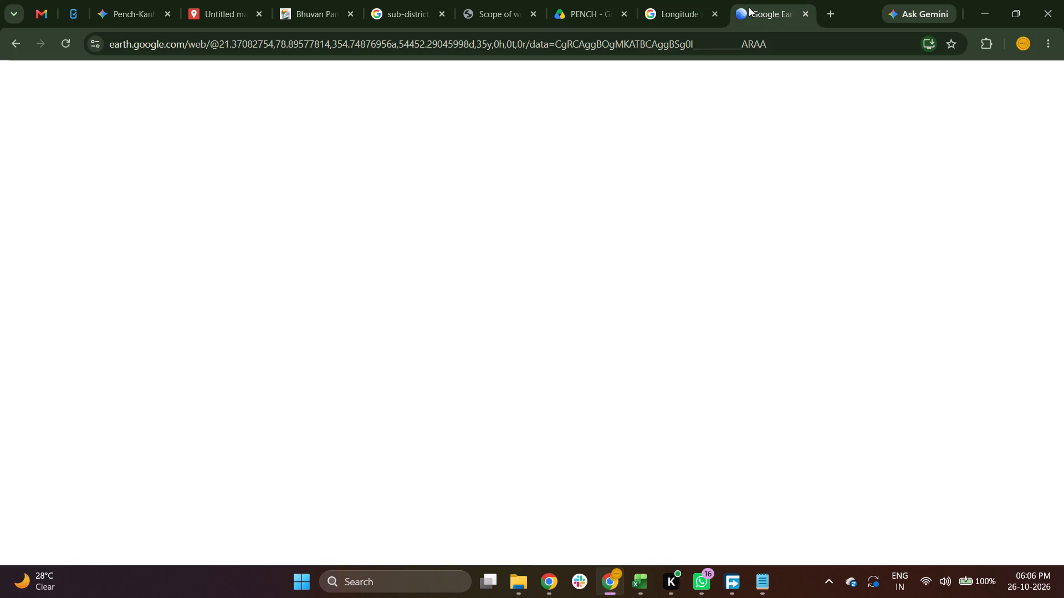
# Import the Map Excel file from the Desktop into the untitled layer of the Google My Maps map.
pyautogui.click(688, 0)
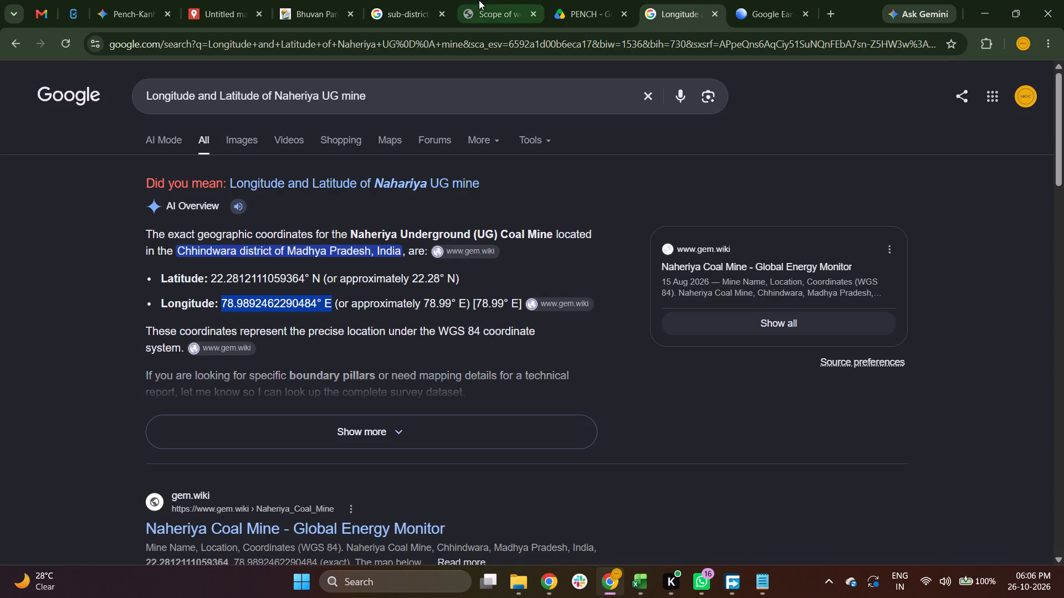
pyautogui.click(227, 0)
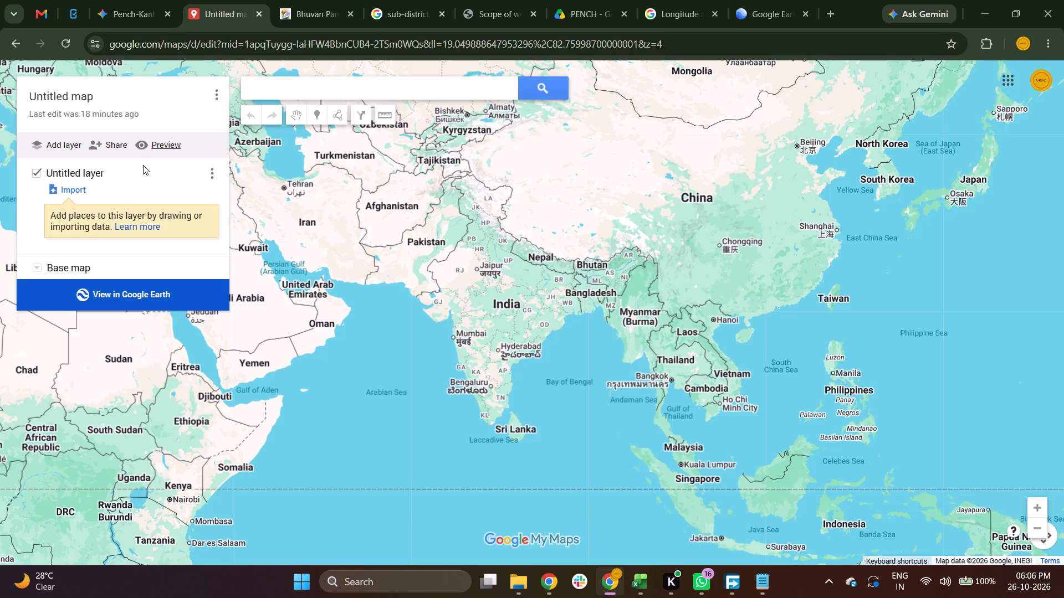
pyautogui.click(76, 187)
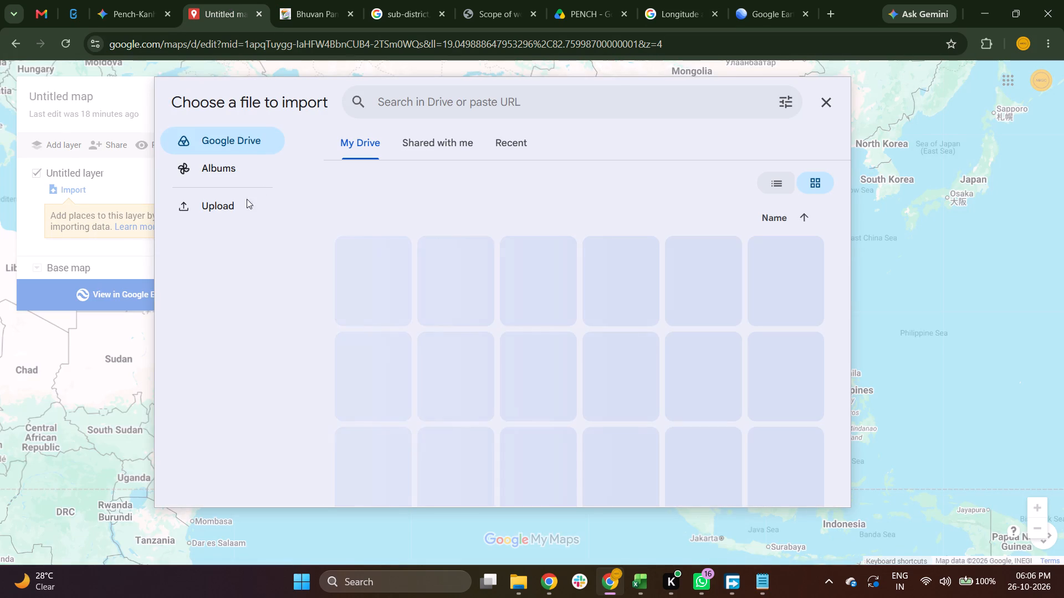
pyautogui.click(231, 207)
pyautogui.click(192, 207)
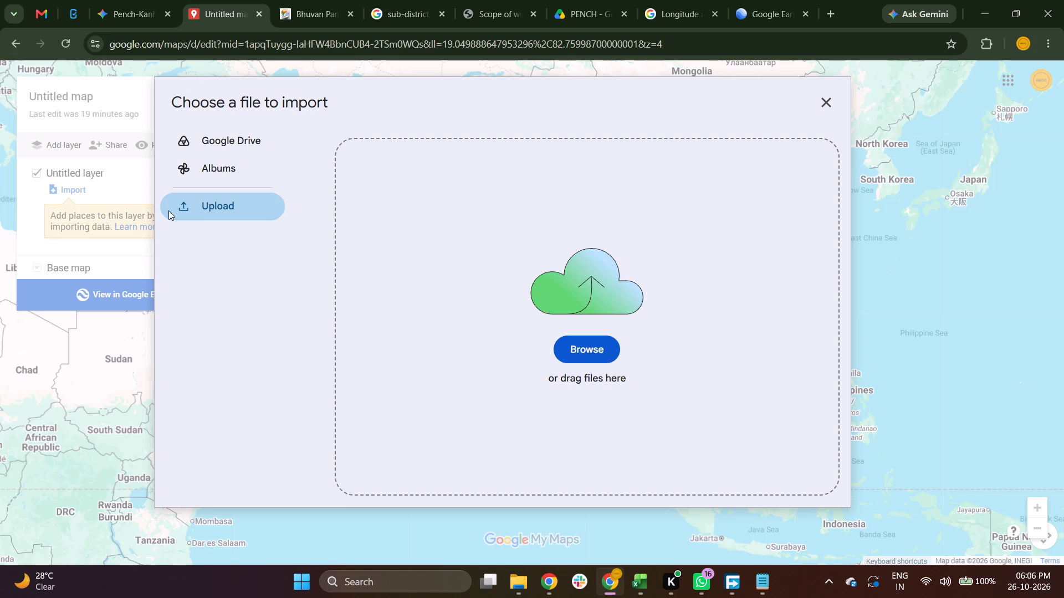
pyautogui.click(581, 351)
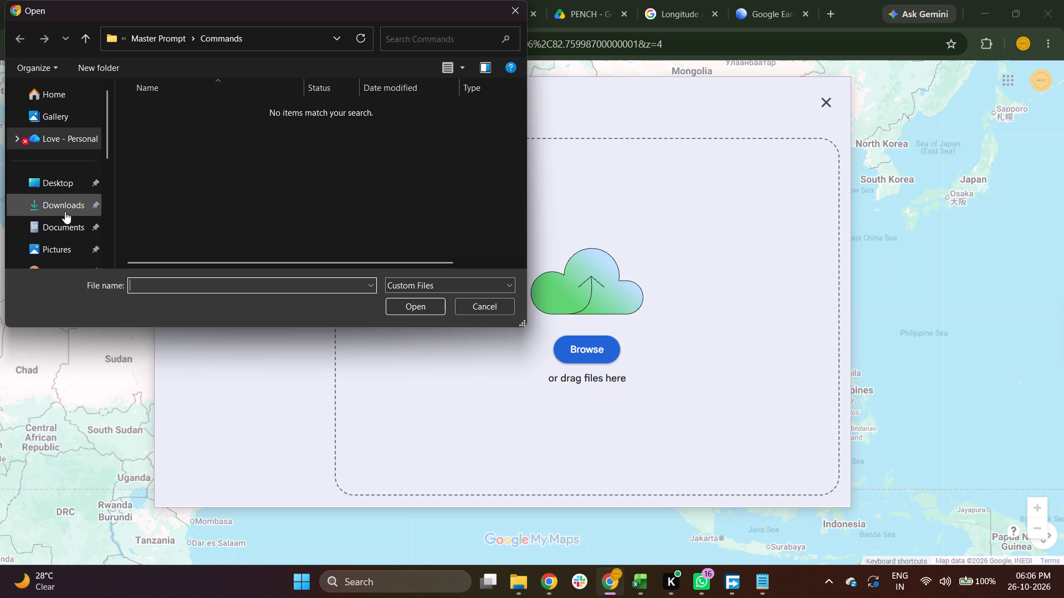
pyautogui.click(65, 183)
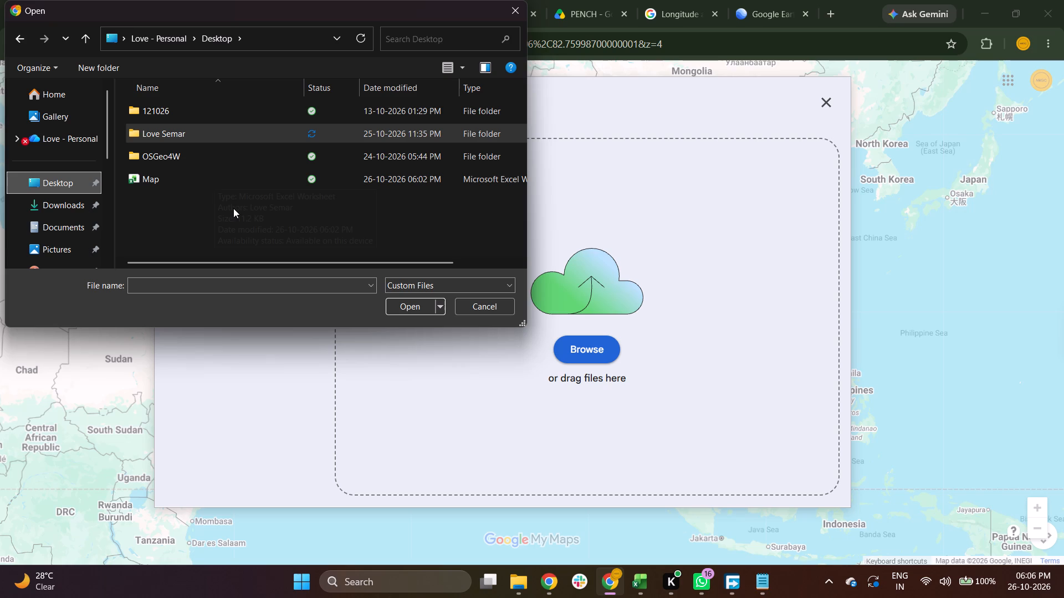
pyautogui.click(227, 173)
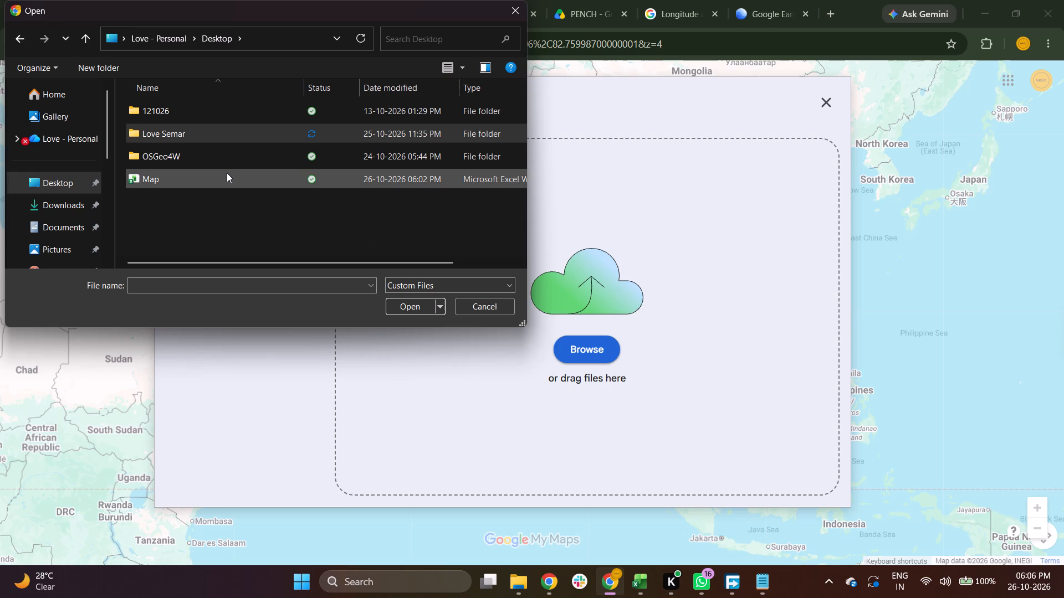
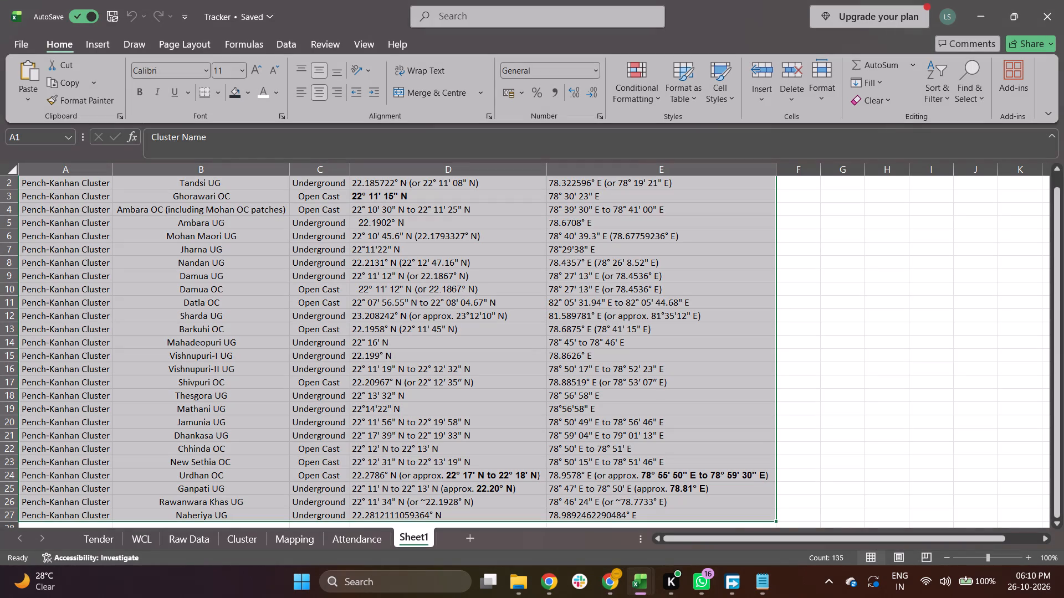
pyautogui.click(354, 262)
pyautogui.scroll(7, 354, 262)
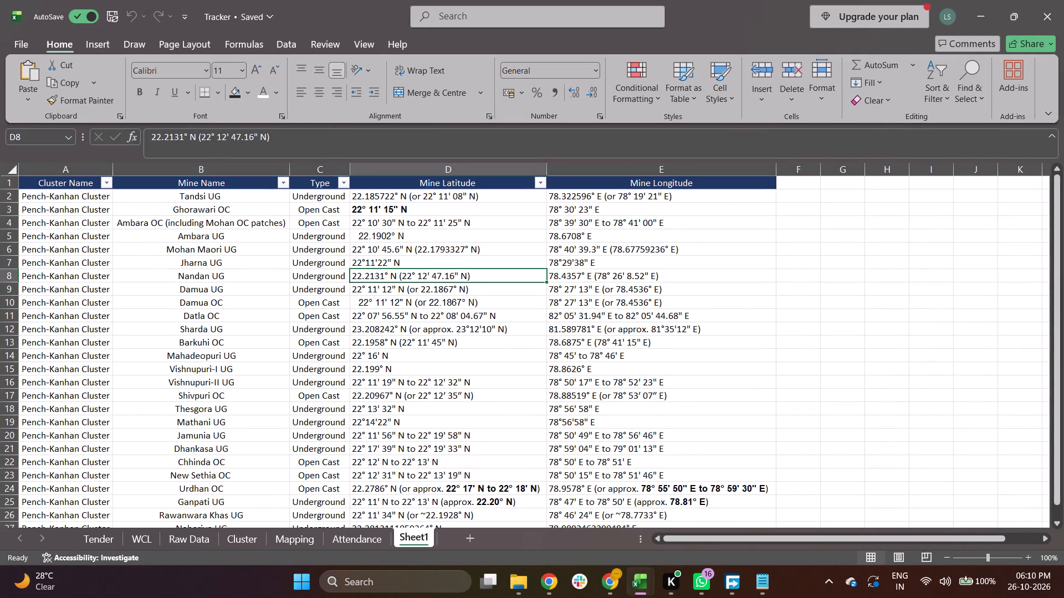
pyautogui.click(375, 198)
pyautogui.rightClick(375, 198)
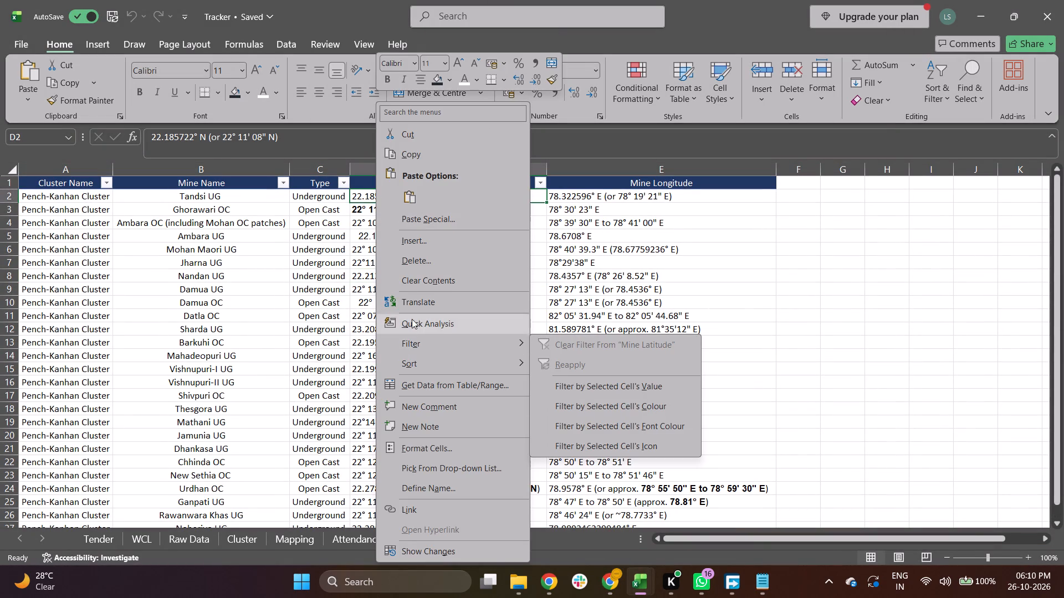
pyautogui.click(426, 447)
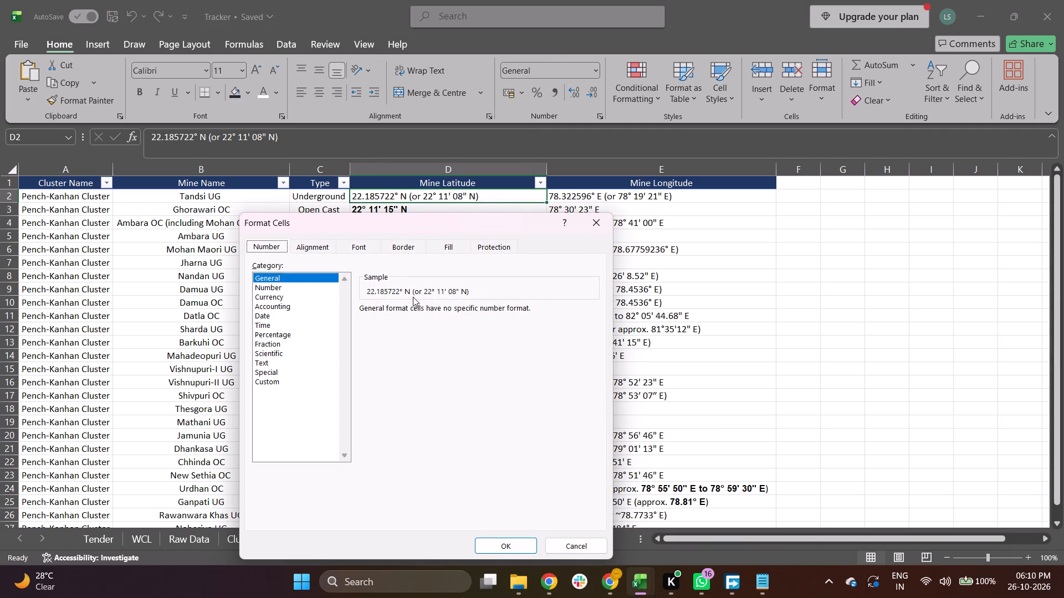
# Examine the number format categories, including Custom, General, Currency, Date, Fraction and Special, for one that suits the latitude value.
pyautogui.click(460, 297)
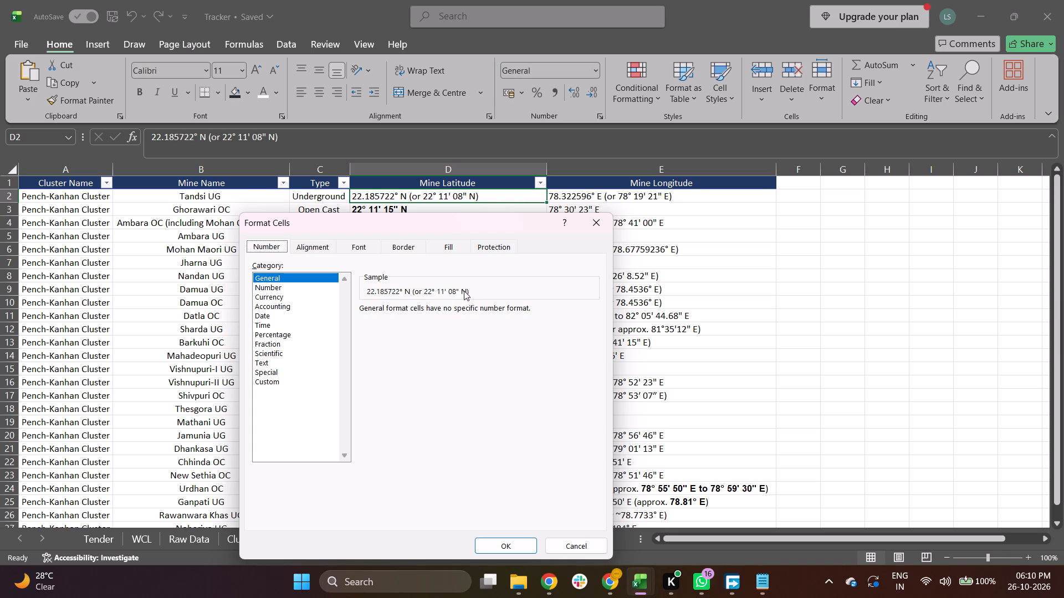
pyautogui.click(474, 285)
pyautogui.click(293, 382)
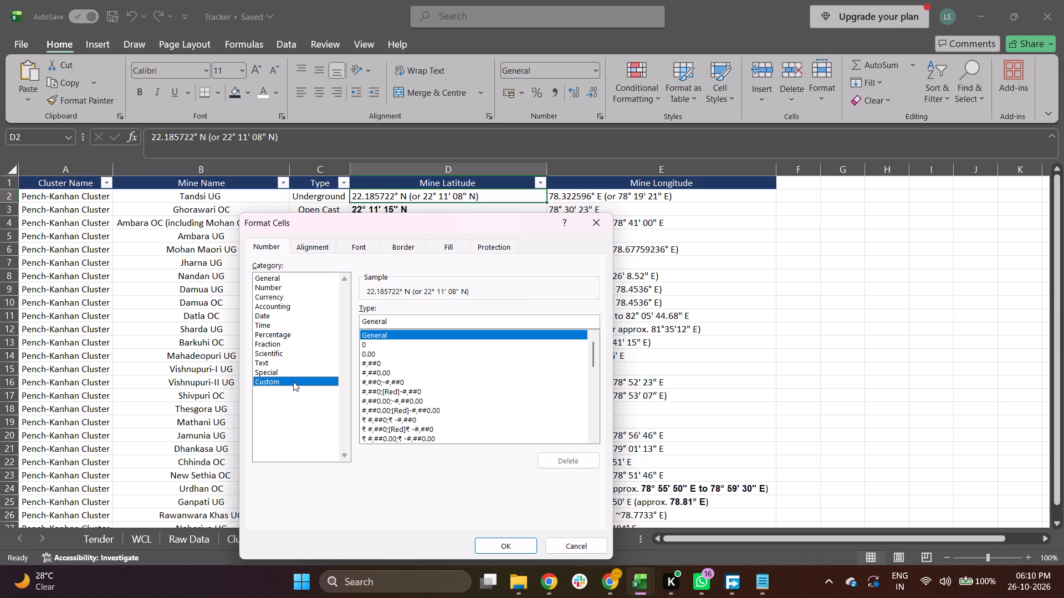
pyautogui.click(455, 291)
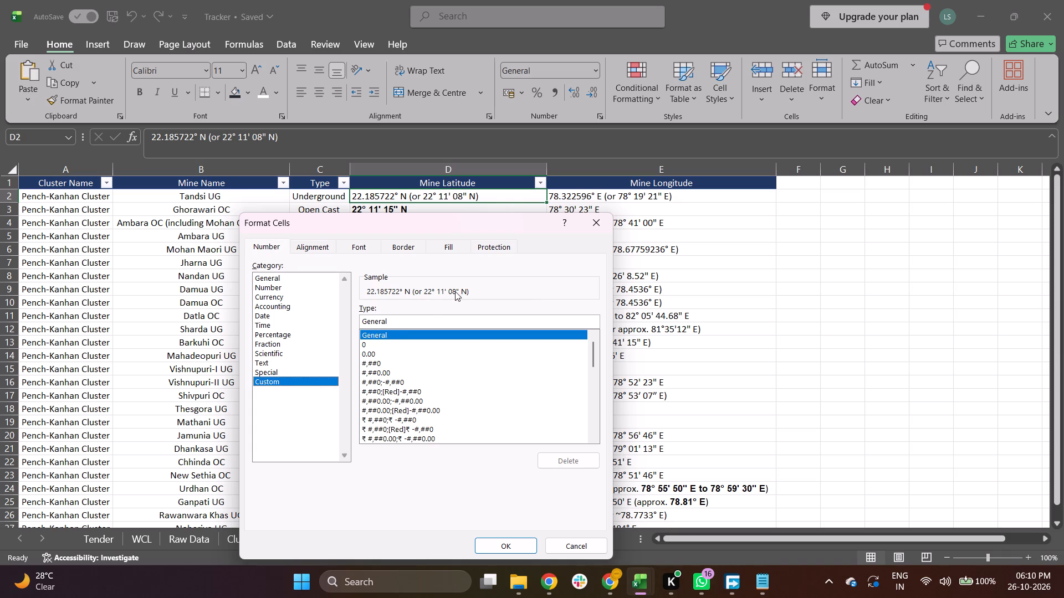
pyautogui.click(454, 297)
pyautogui.moveTo(454, 297); pyautogui.dragTo(441, 292)
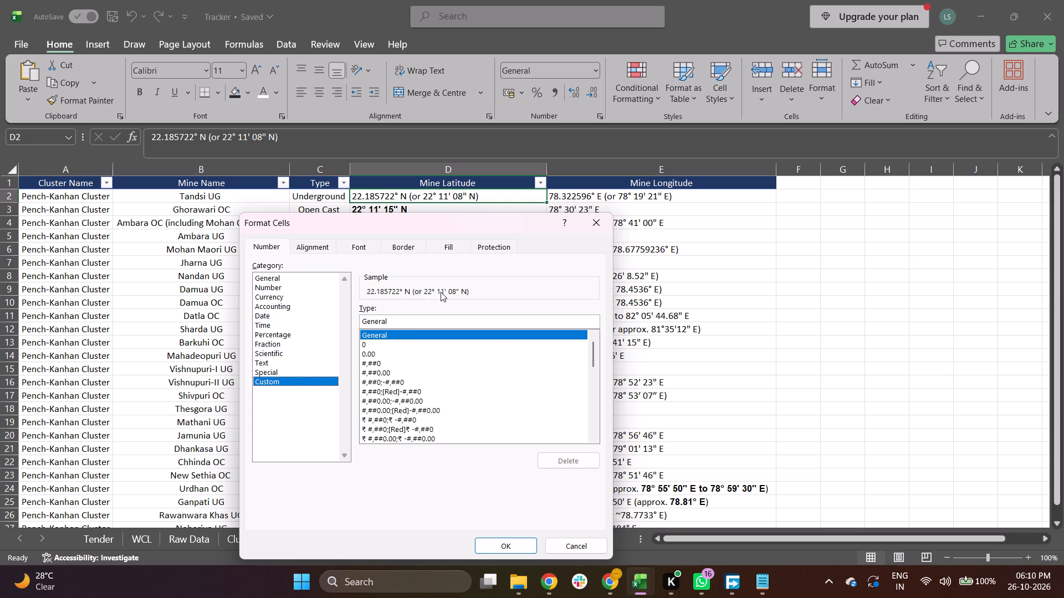
pyautogui.doubleClick(441, 292)
pyautogui.click(296, 381)
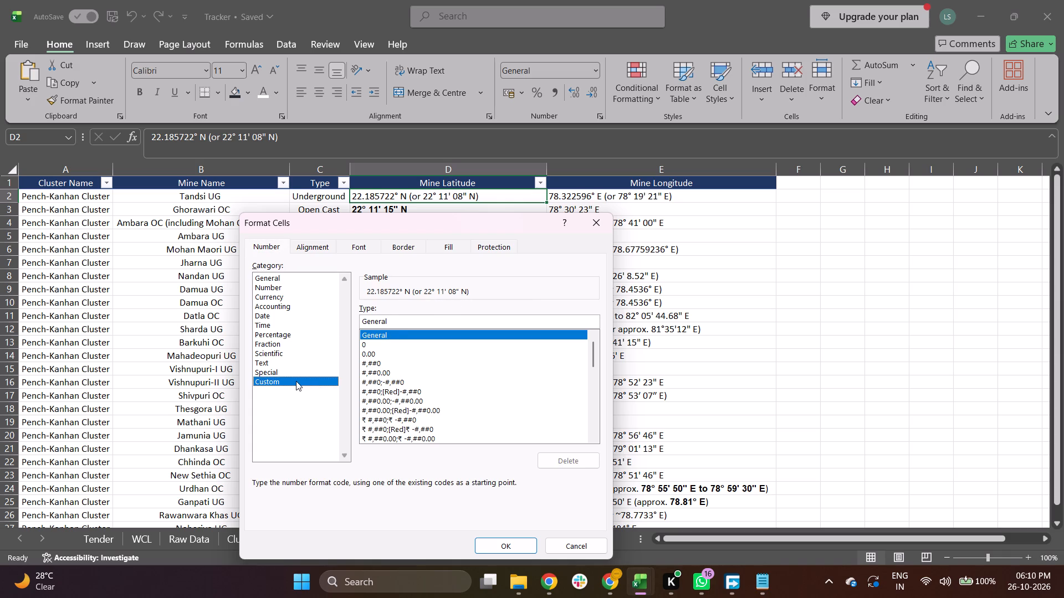
pyautogui.scroll(-8, 450, 394)
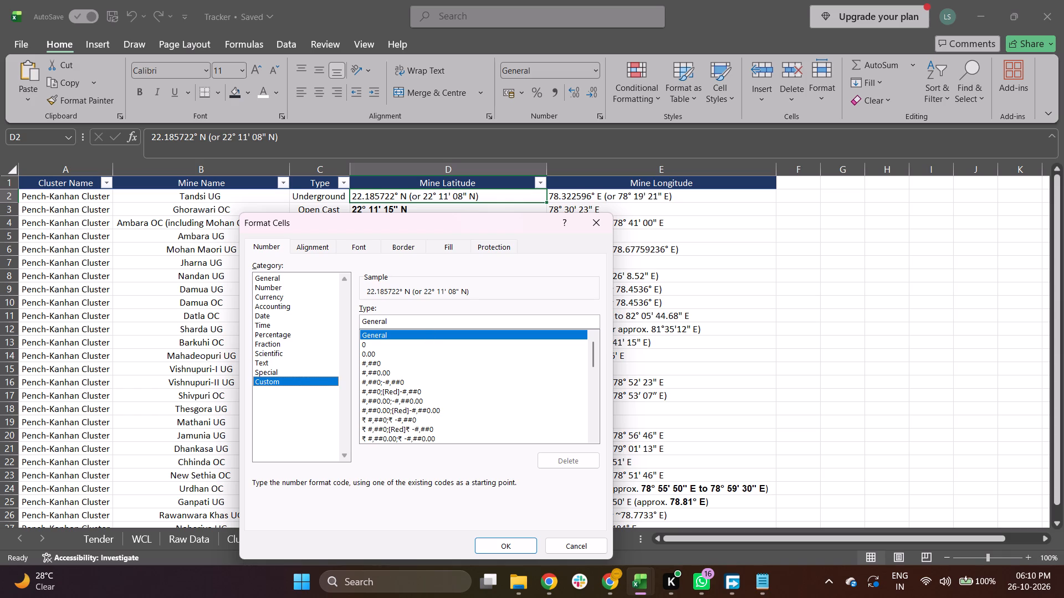
pyautogui.click(432, 320)
pyautogui.click(303, 277)
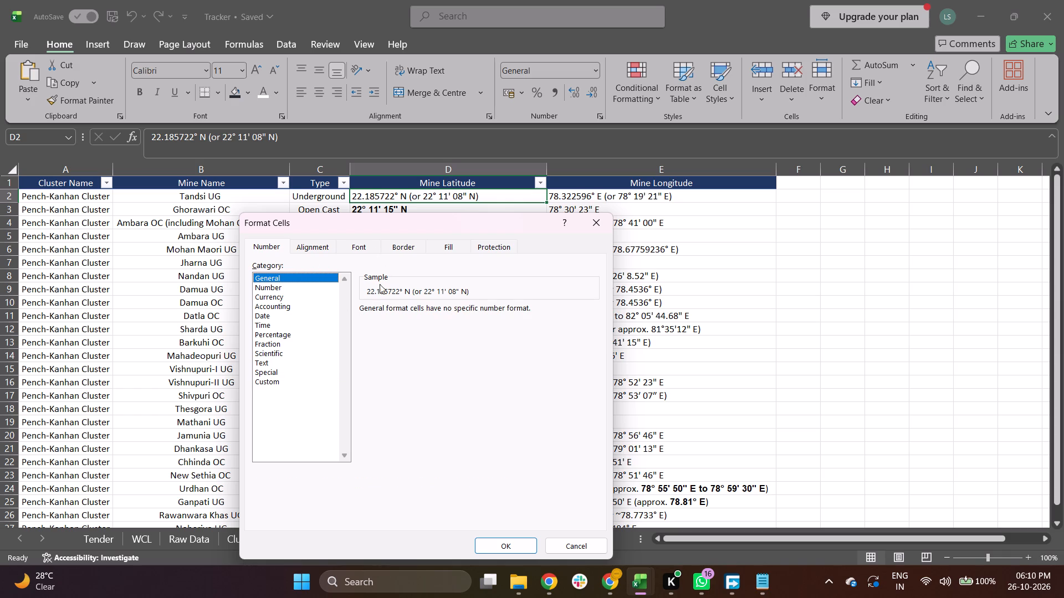
pyautogui.click(395, 283)
pyautogui.click(278, 298)
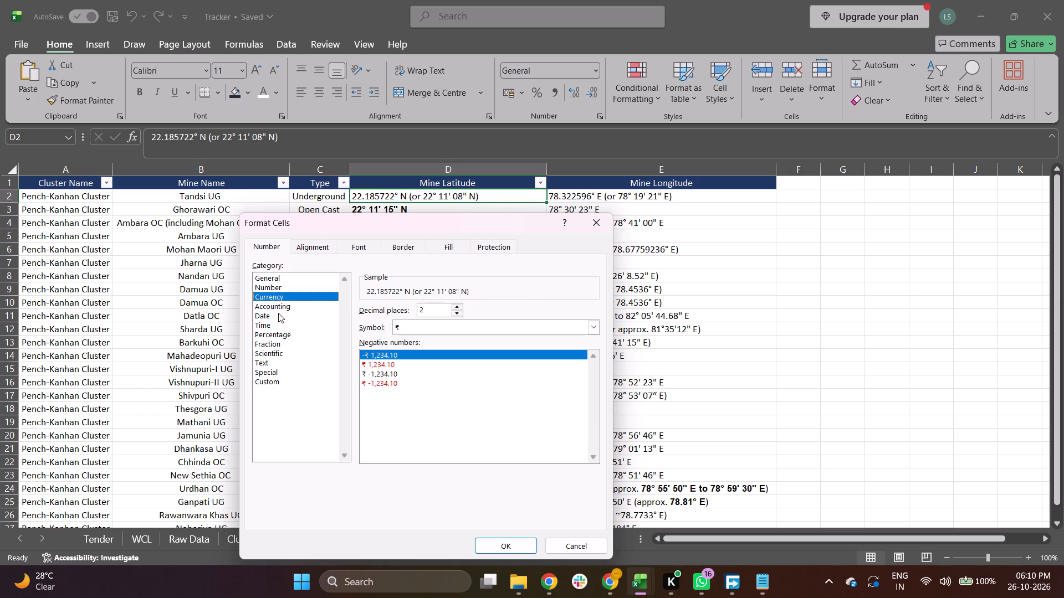
pyautogui.click(278, 315)
pyautogui.click(275, 343)
pyautogui.click(275, 353)
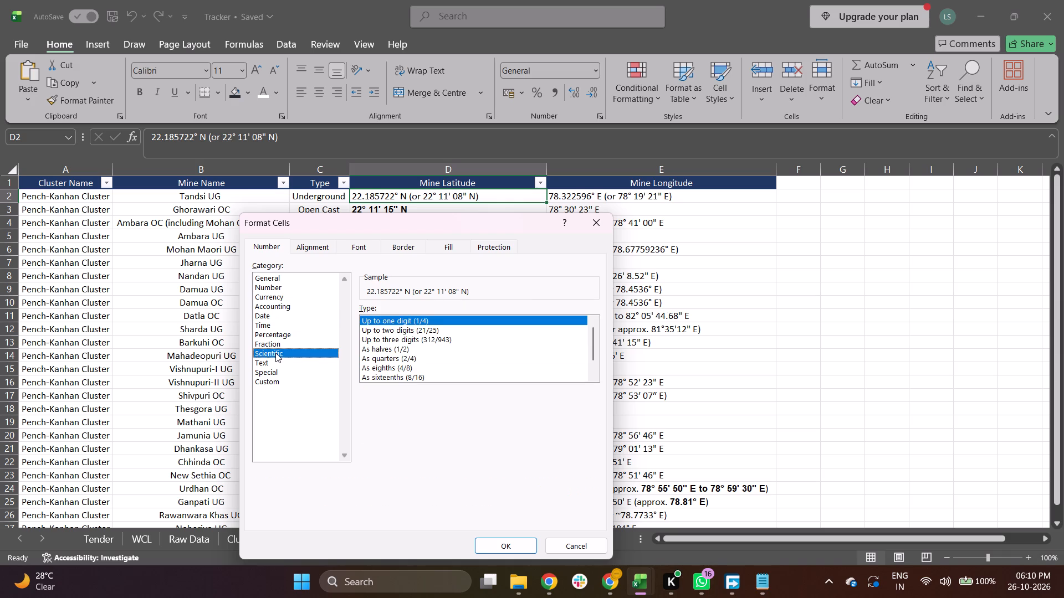
pyautogui.click(273, 361)
pyautogui.click(273, 368)
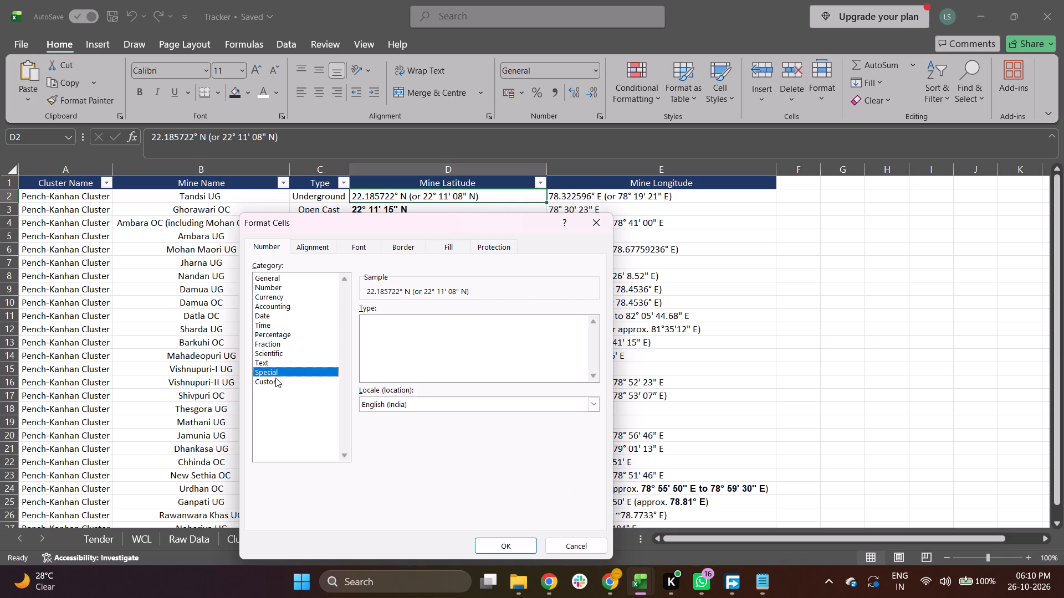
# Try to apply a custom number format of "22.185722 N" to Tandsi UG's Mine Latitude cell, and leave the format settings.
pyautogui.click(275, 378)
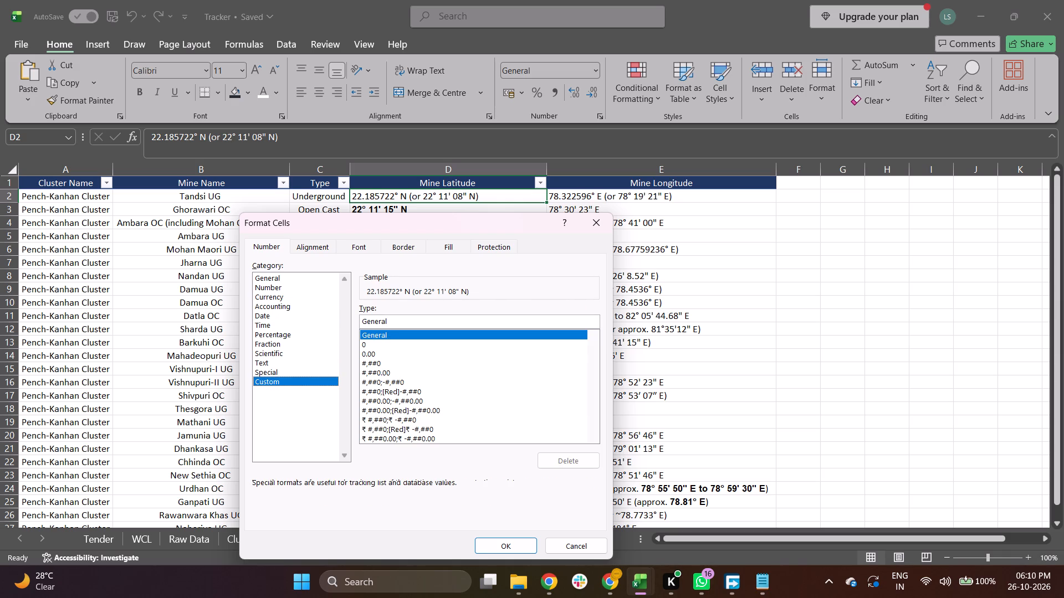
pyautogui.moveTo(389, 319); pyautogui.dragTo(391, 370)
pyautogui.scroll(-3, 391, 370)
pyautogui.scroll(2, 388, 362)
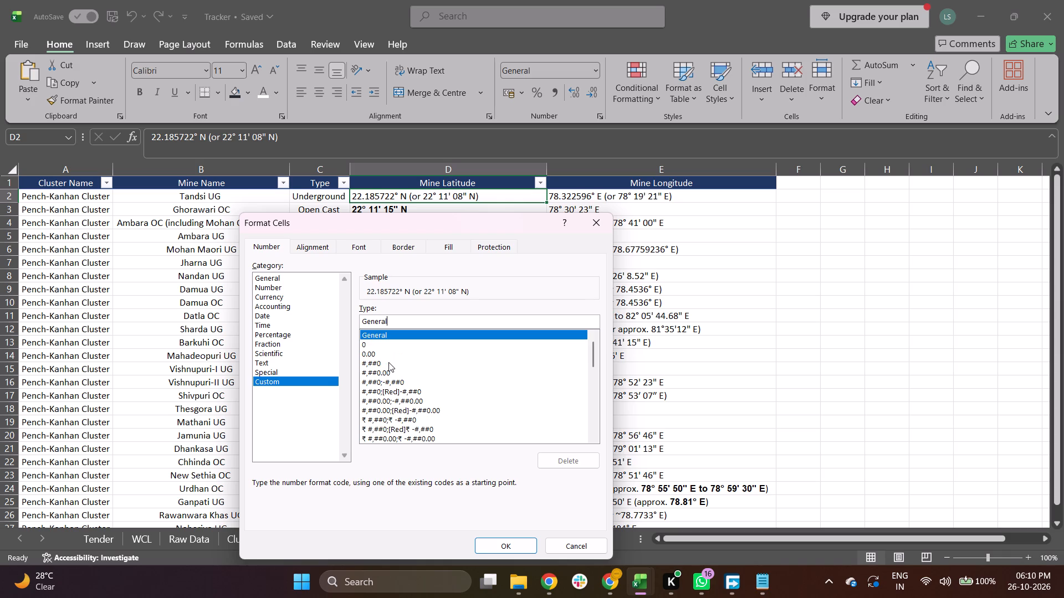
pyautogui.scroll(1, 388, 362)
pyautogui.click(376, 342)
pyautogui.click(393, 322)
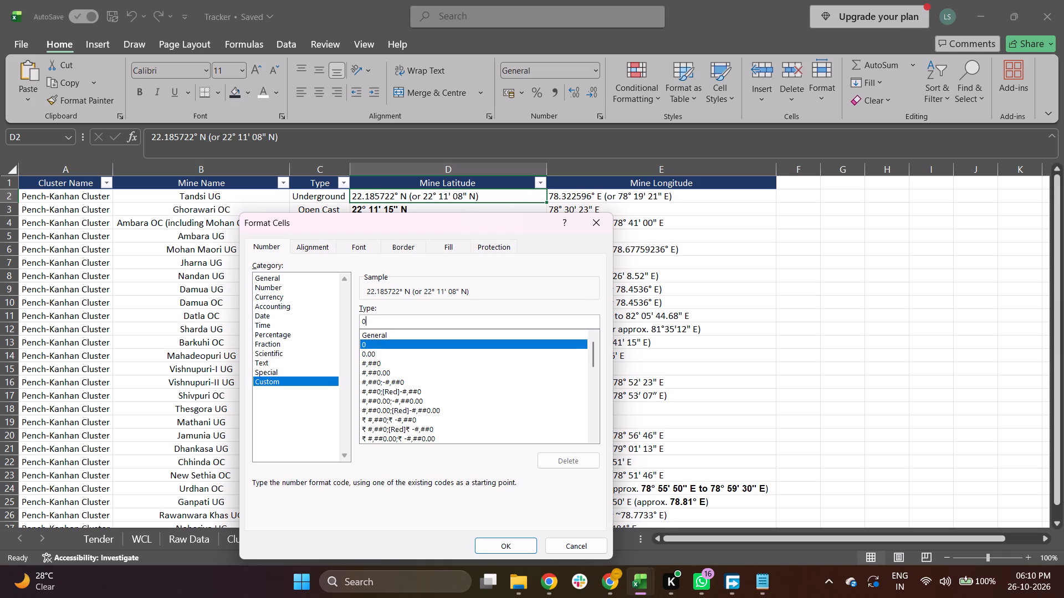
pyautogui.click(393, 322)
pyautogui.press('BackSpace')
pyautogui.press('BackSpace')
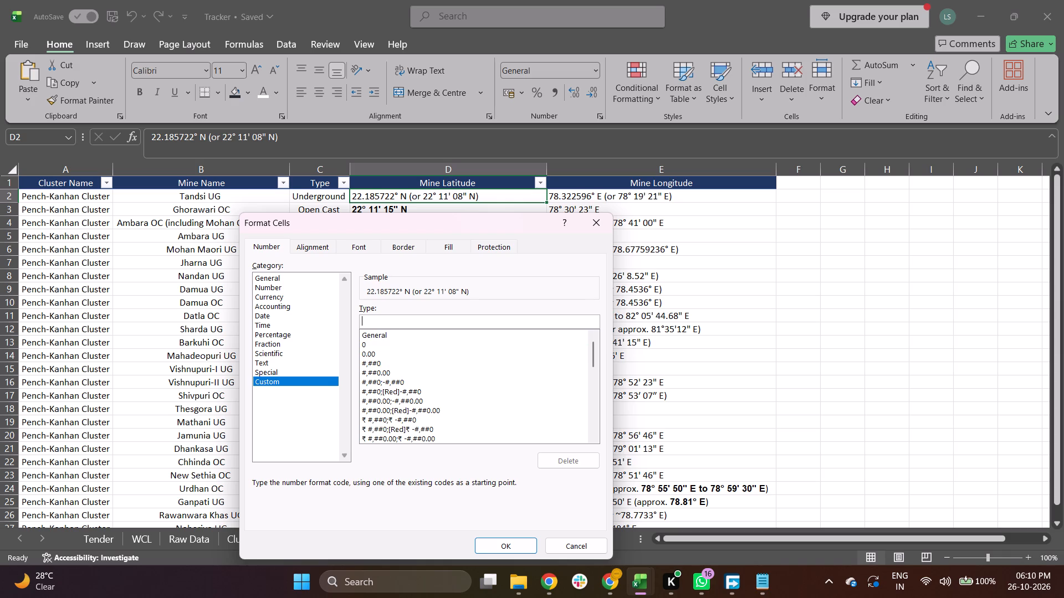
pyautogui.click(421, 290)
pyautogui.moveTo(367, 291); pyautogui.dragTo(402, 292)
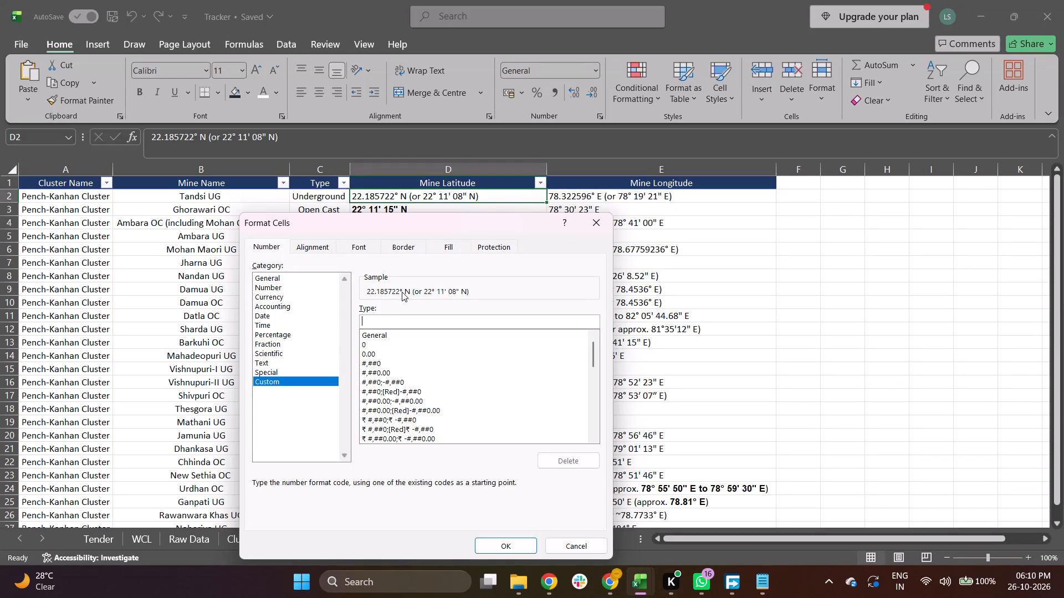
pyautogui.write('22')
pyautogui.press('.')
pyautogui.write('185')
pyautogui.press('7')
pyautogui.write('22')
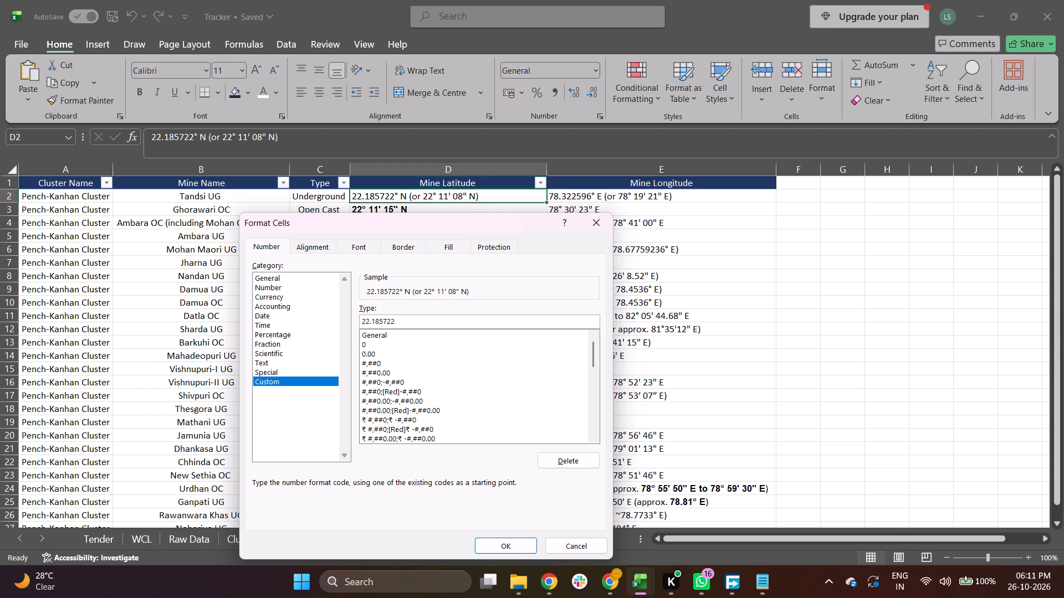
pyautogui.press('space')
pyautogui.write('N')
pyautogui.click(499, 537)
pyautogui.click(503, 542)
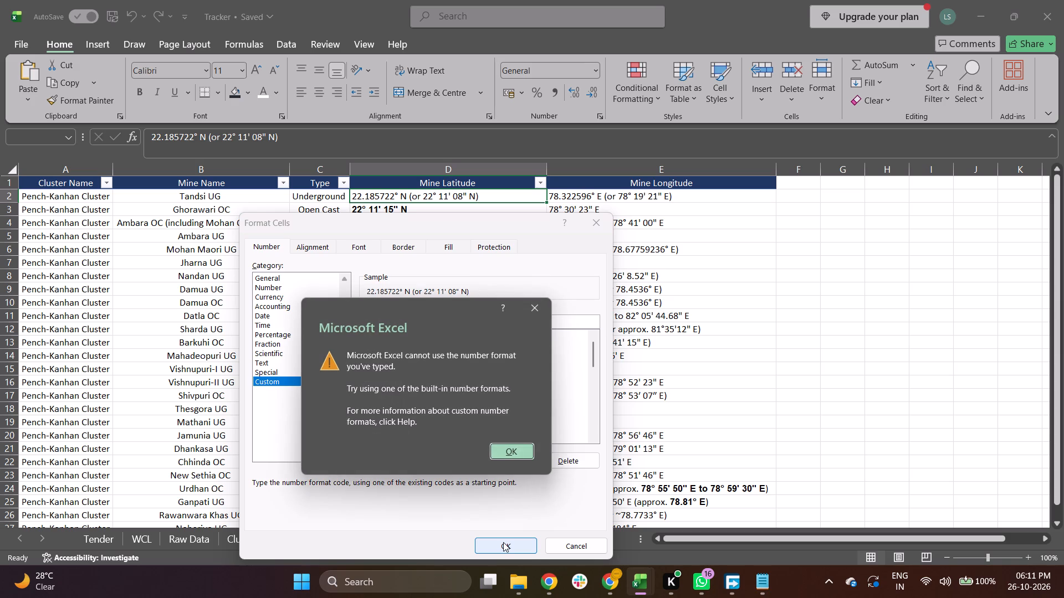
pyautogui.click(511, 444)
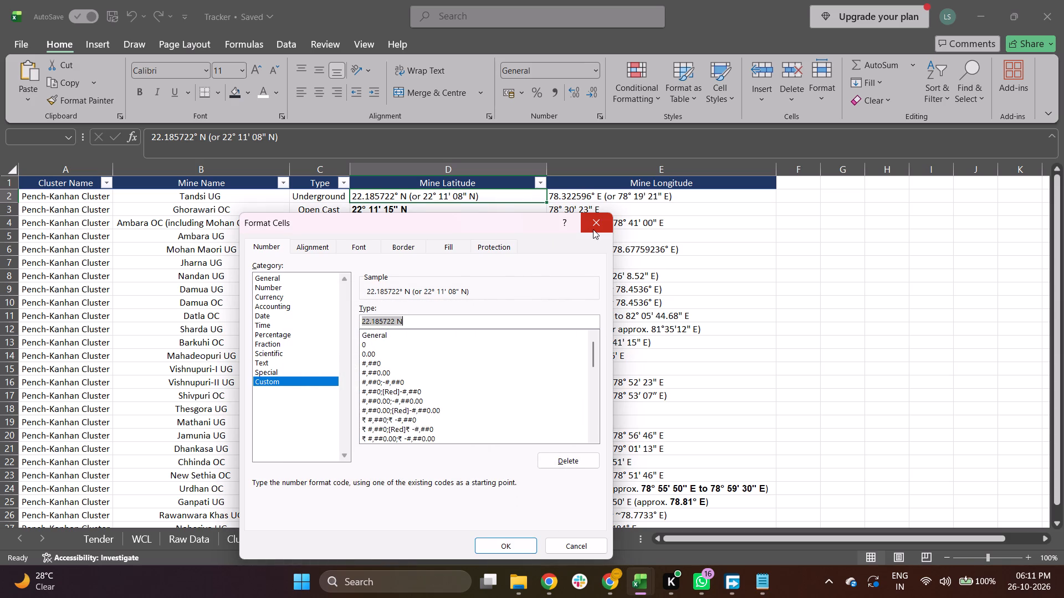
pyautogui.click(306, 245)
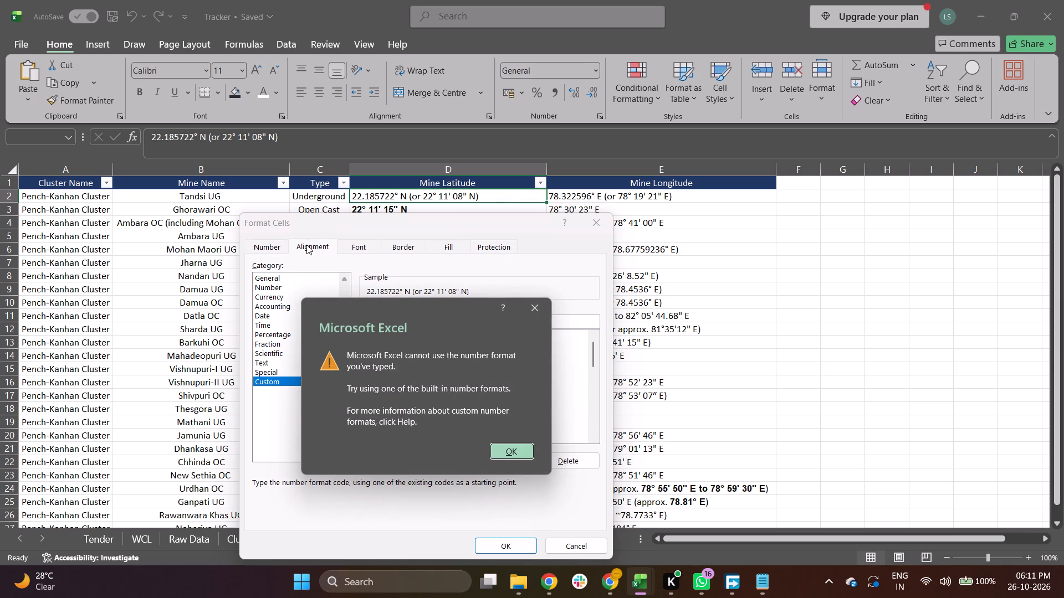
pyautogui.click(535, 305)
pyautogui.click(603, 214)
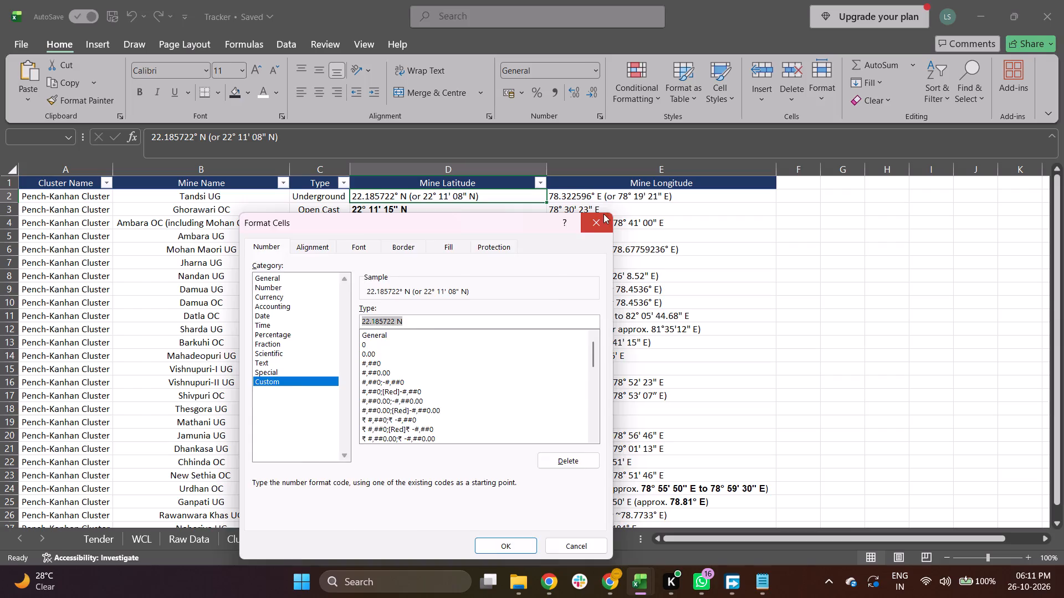
pyautogui.hotkey('ctrl', 'c')
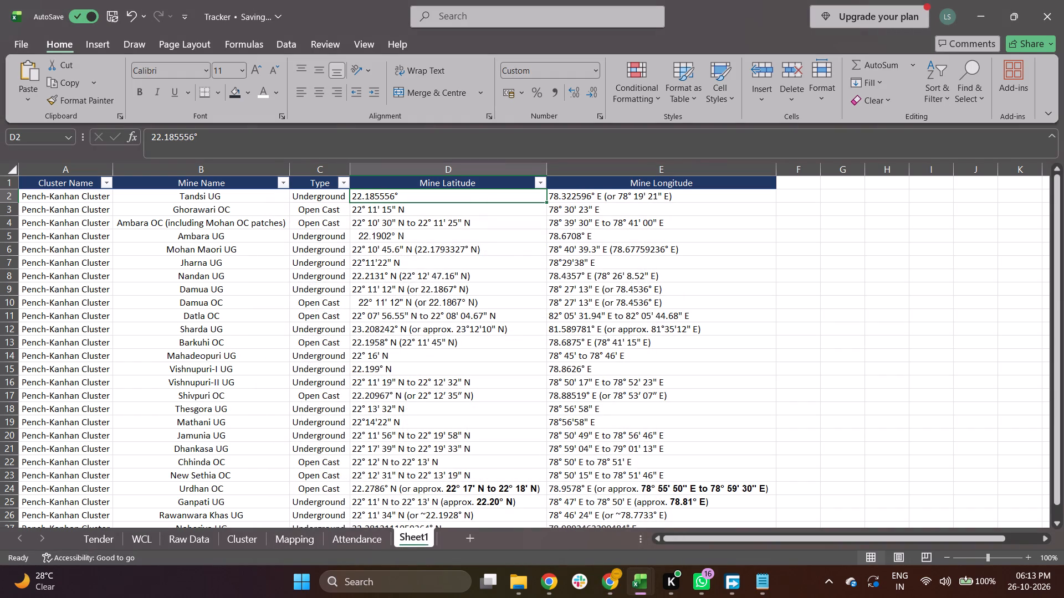
# Check the custom number format of Tandsi UG's Mine Latitude cell and close the cell formatting settings.
pyautogui.rightClick(460, 198)
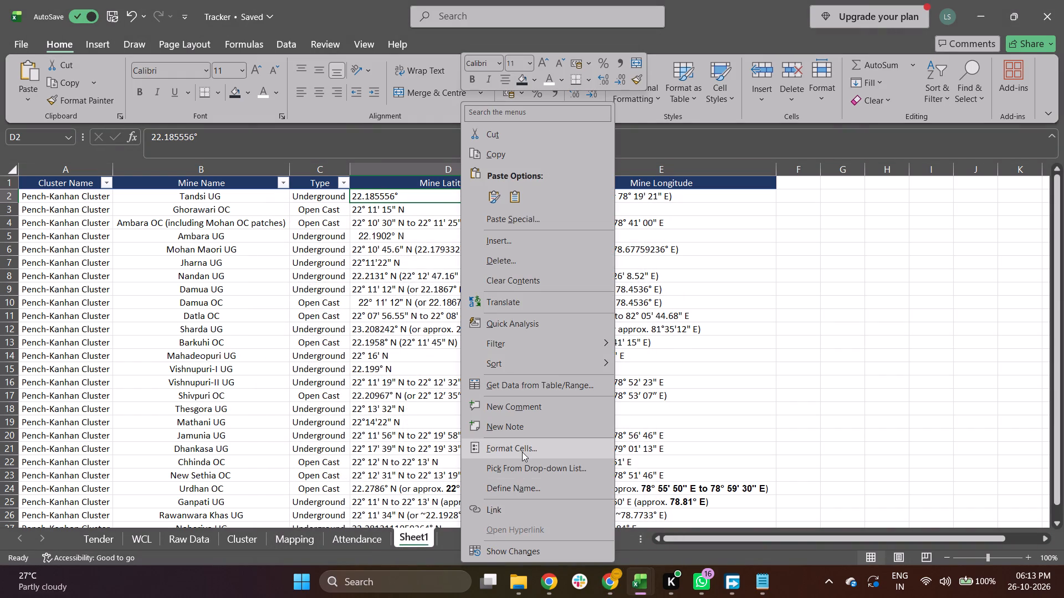
pyautogui.click(521, 451)
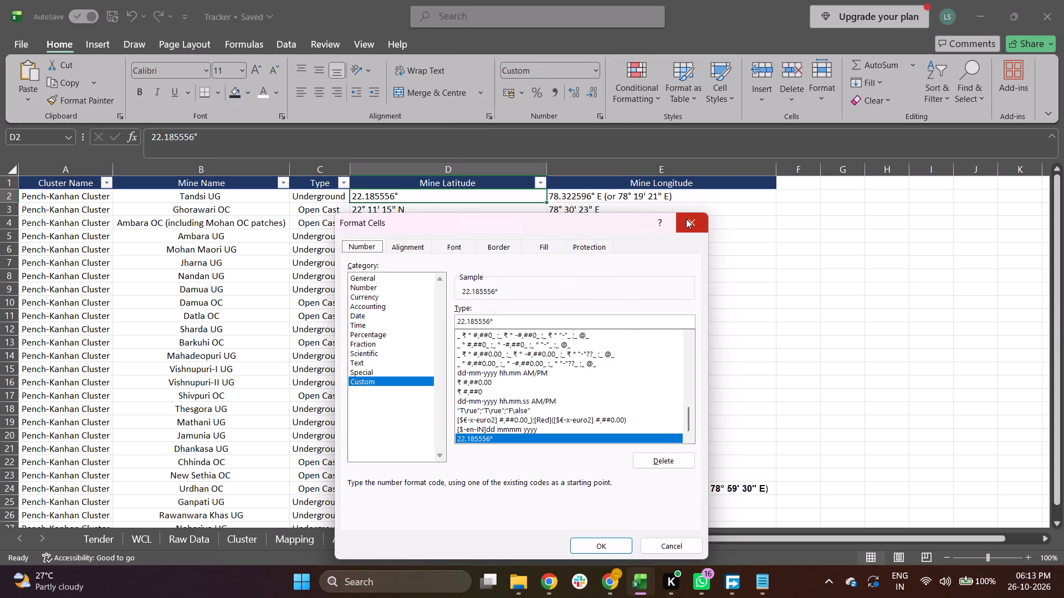
pyautogui.click(686, 219)
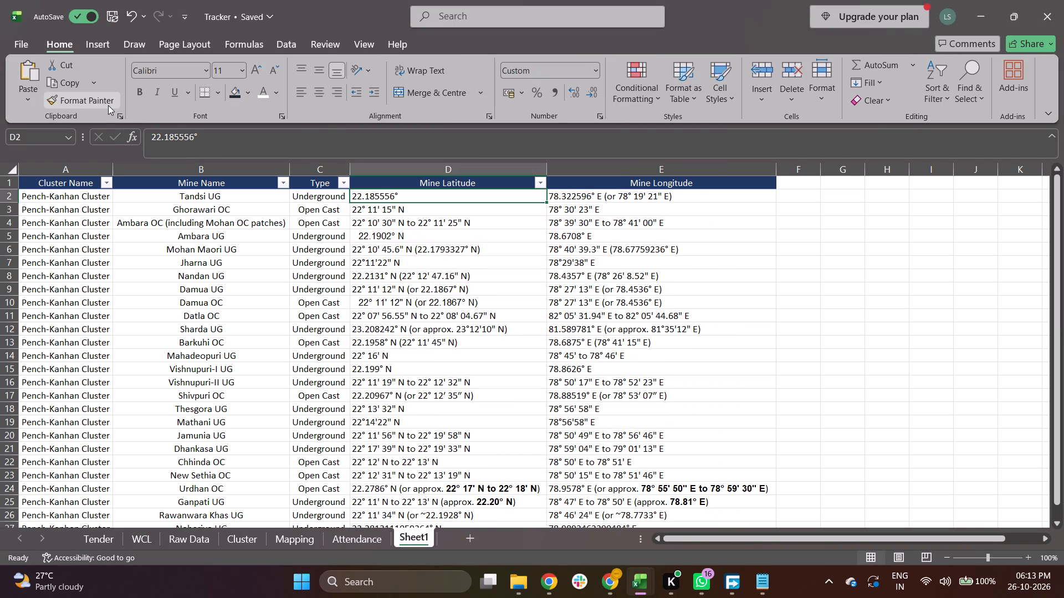
# Apply the custom format of Tandsi UG's Mine Latitude cell to Ghorawari OC's latitude cell with Format Painter.
pyautogui.click(108, 105)
pyautogui.press('Down')
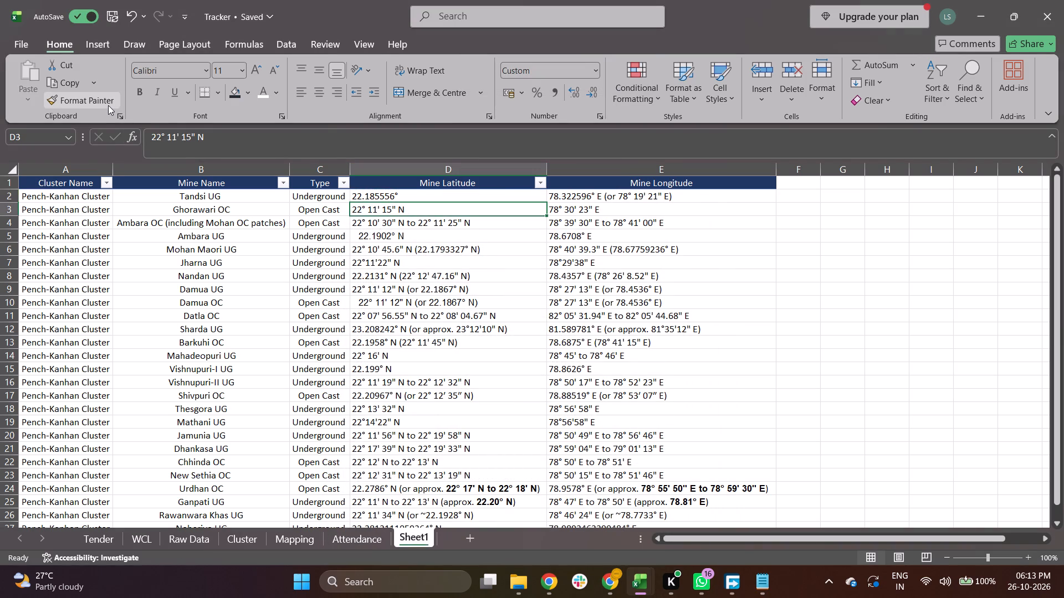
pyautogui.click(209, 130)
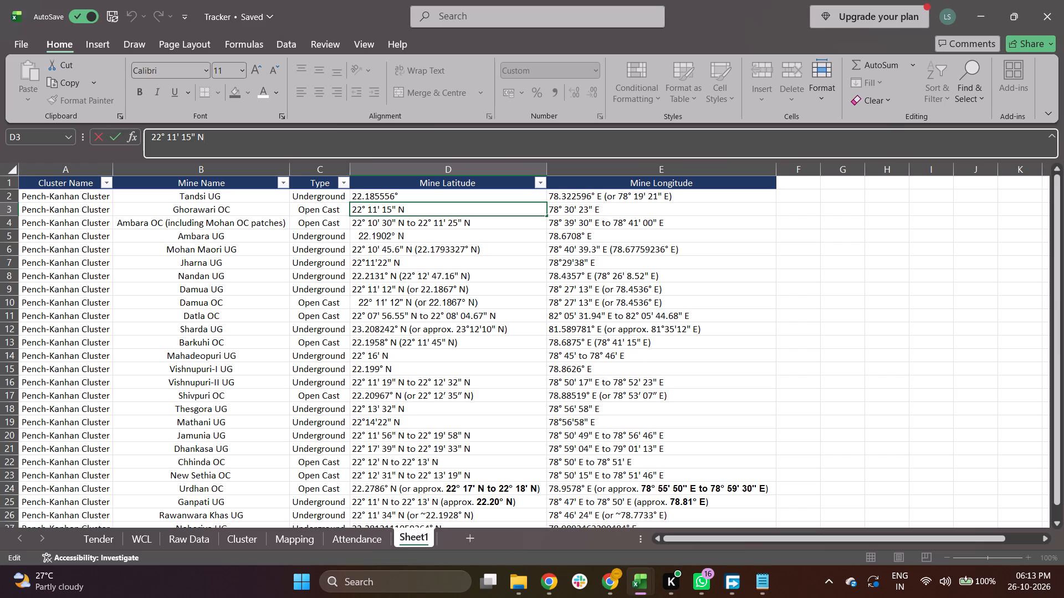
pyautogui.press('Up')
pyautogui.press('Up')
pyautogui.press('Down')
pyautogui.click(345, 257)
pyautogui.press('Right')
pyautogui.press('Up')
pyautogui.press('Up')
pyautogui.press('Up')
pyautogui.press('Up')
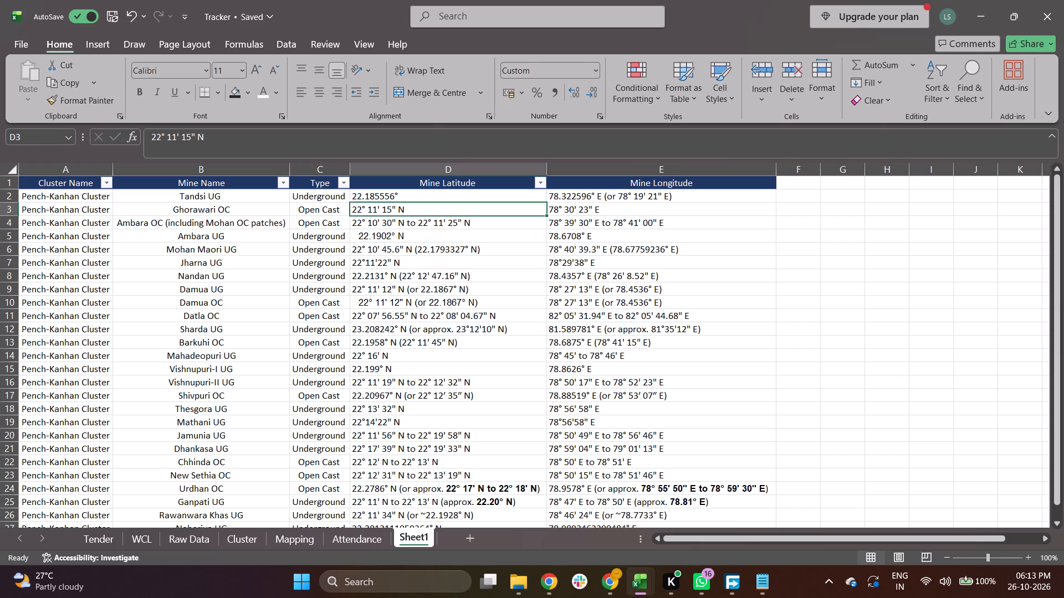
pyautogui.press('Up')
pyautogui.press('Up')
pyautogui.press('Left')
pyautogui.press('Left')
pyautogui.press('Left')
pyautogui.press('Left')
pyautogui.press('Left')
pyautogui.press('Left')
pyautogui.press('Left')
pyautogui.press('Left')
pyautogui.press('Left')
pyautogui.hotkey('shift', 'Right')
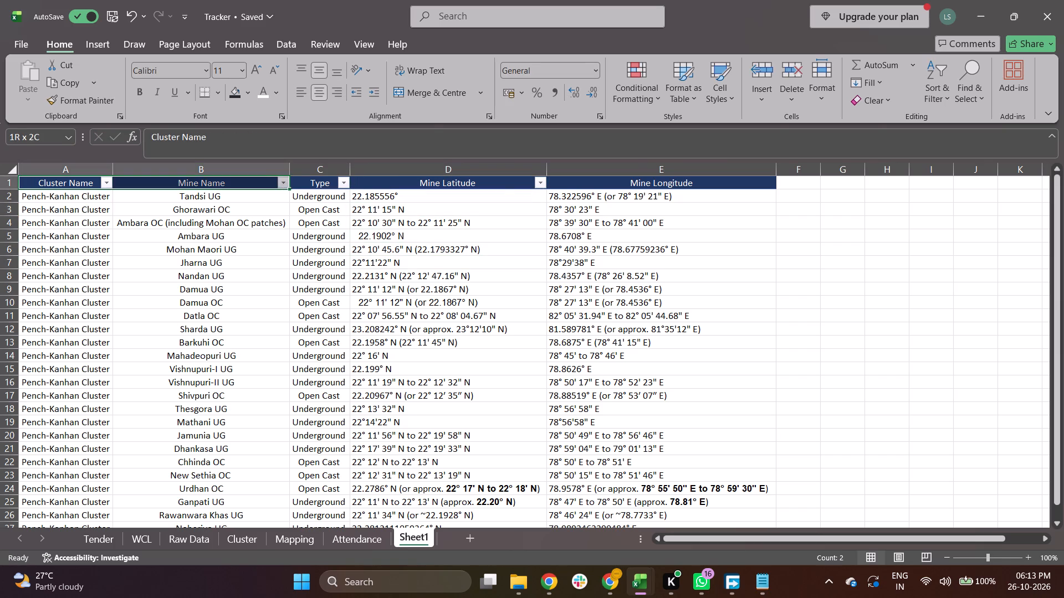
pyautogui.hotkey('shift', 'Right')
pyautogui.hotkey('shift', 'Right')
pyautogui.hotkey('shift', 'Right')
# Review the cluster-wise mine list in Scope of work.pdf in Chrome and return to the Tracker workbook.
pyautogui.hotkey('alt', 'Tab')
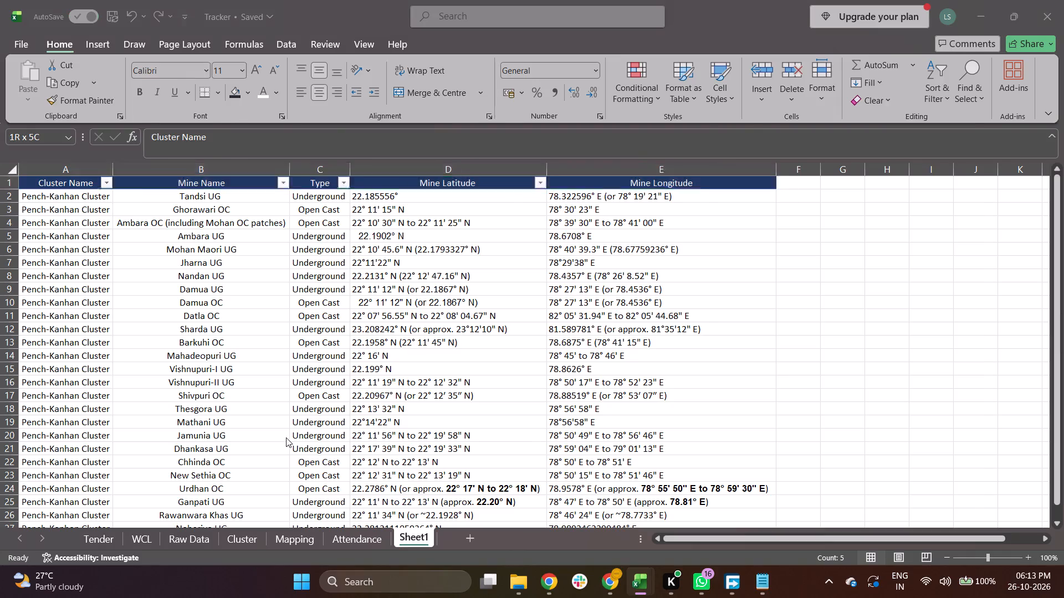
pyautogui.hotkey('alt', 'Right')
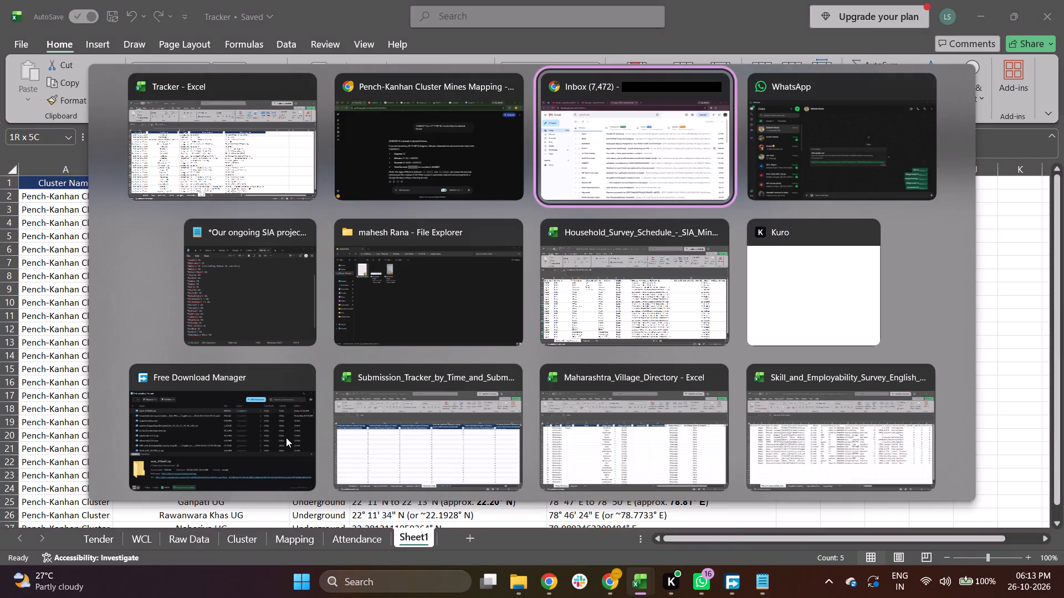
pyautogui.hotkey('alt', 'Left')
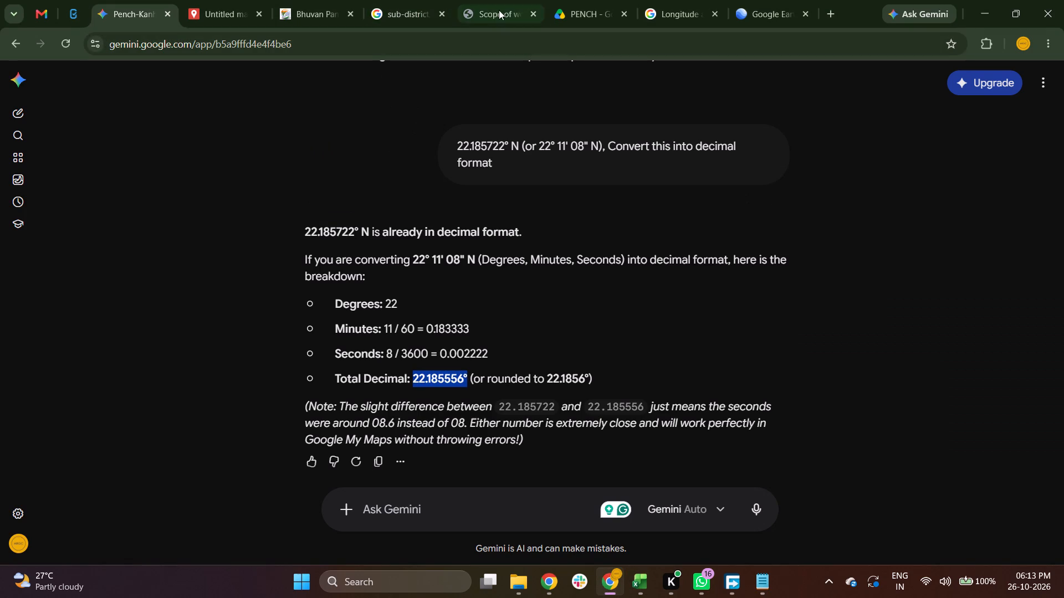
pyautogui.click(503, 7)
pyautogui.click(589, 304)
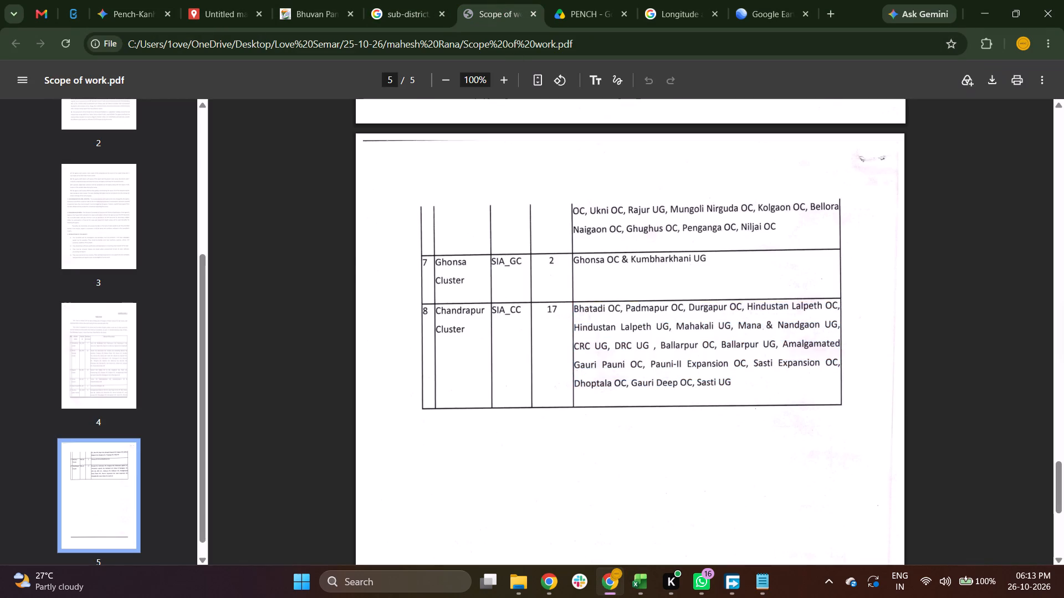
pyautogui.scroll(3, 589, 304)
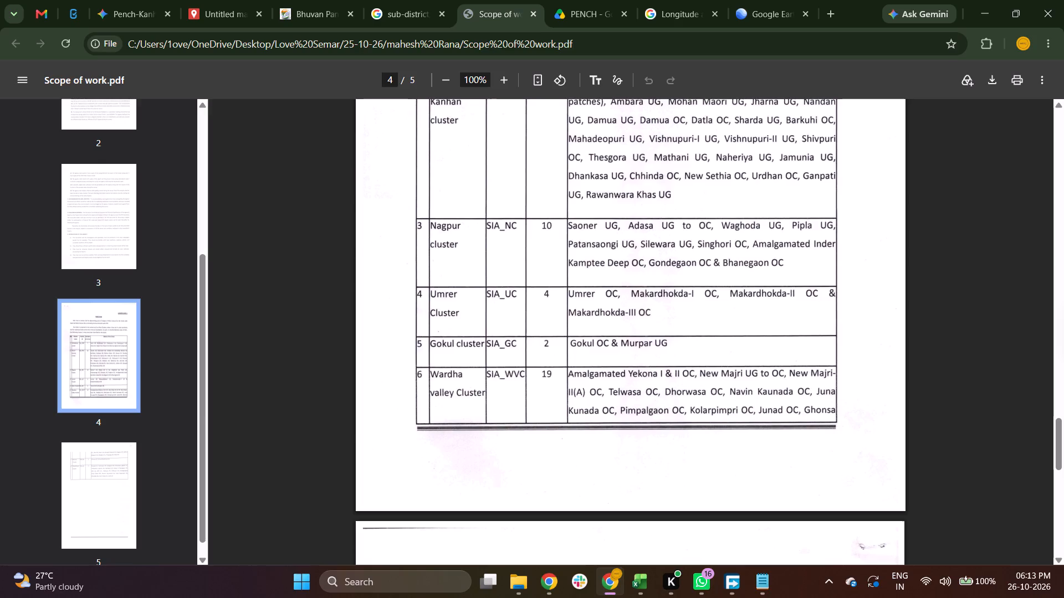
pyautogui.hotkey('alt', 'Tab')
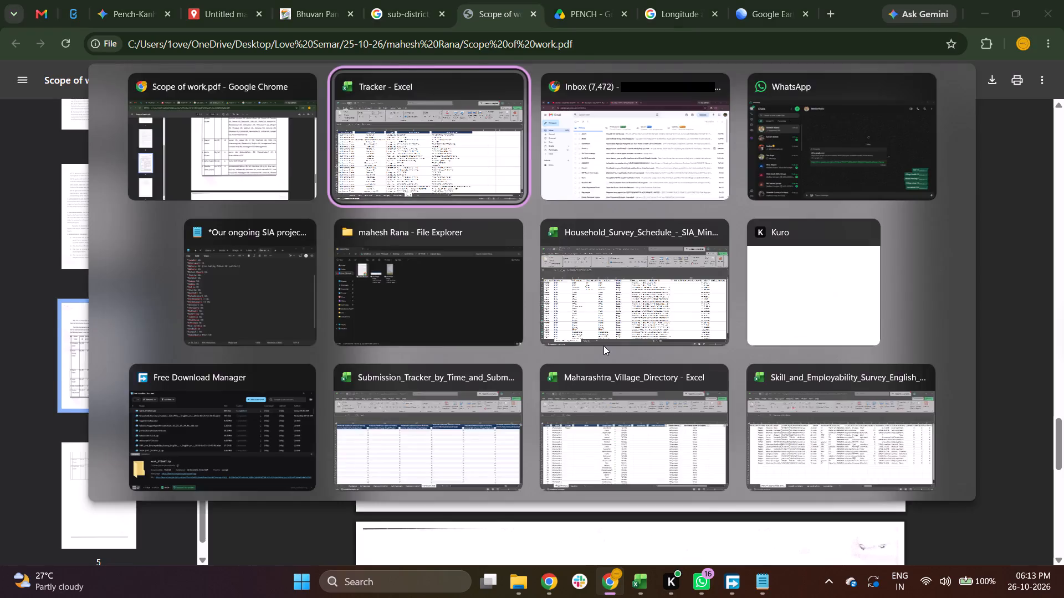
pyautogui.click(539, 323)
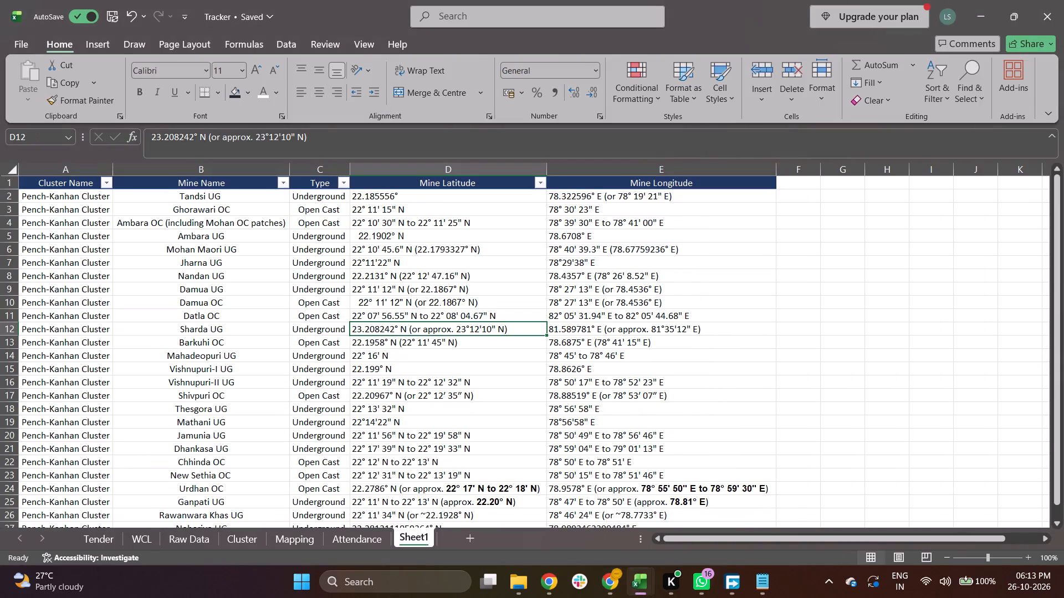
# Copy the whole mine table in Sheet1, from the Cluster Name column through Mine Longitude.
pyautogui.press('Up')
pyautogui.press('Up')
pyautogui.press('Up')
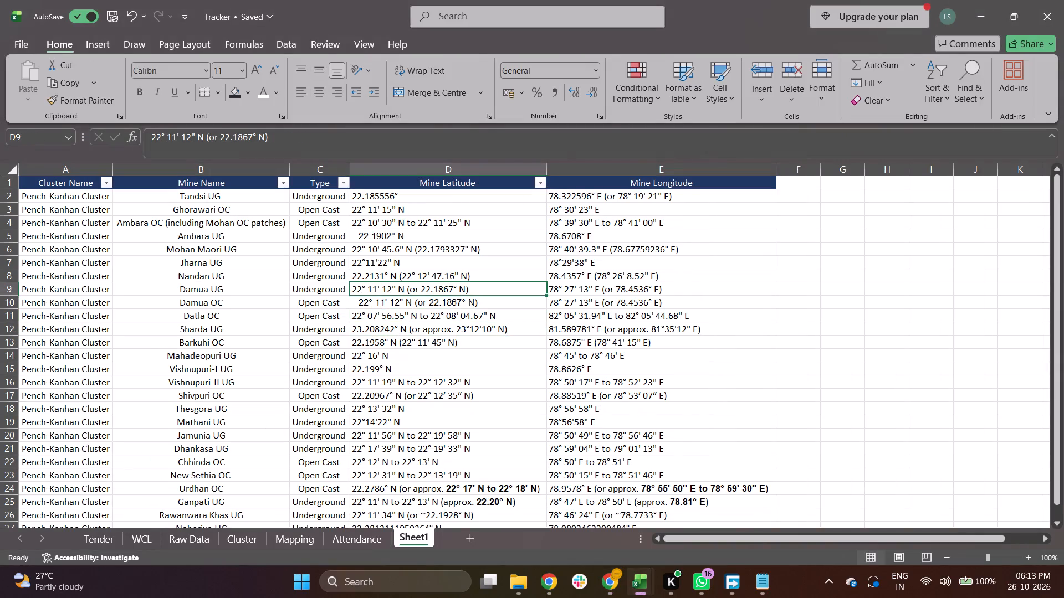
pyautogui.press('Up')
pyautogui.press('Up')
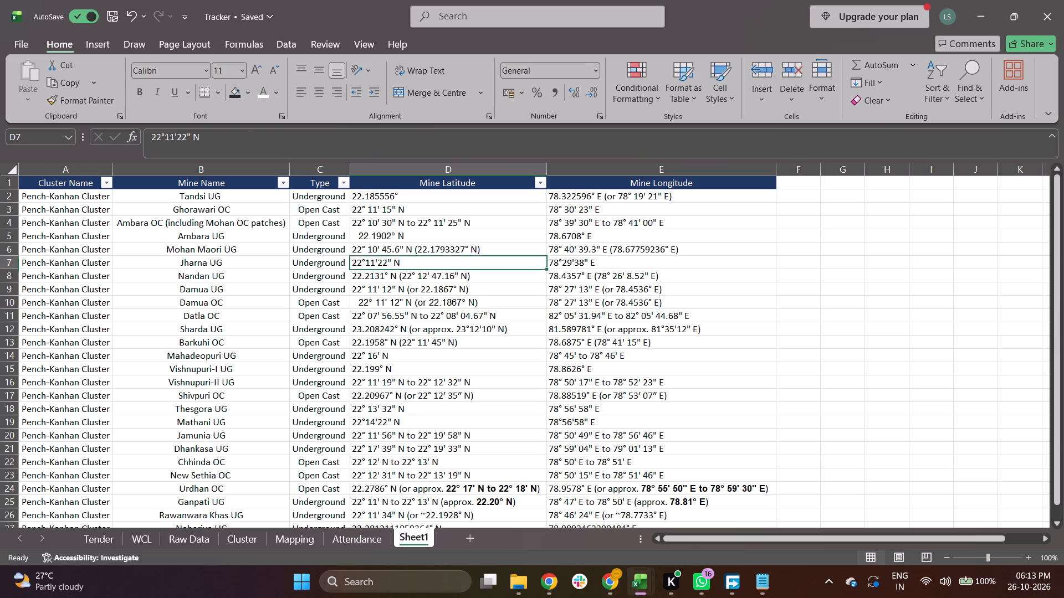
pyautogui.press('Up')
pyautogui.press('Up')
pyautogui.press('Up')
pyautogui.press('Up')
pyautogui.press('Up')
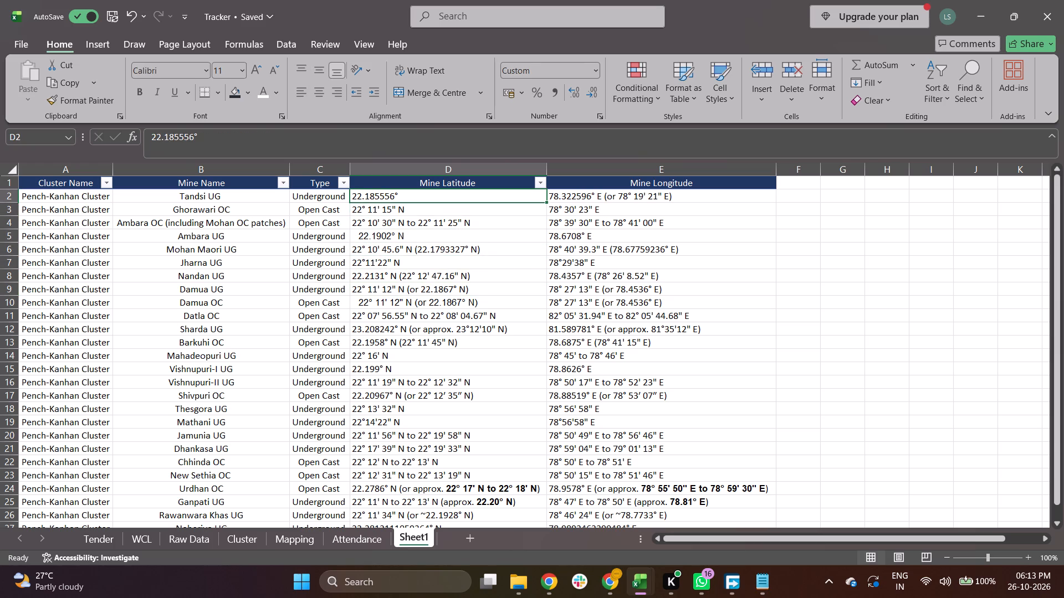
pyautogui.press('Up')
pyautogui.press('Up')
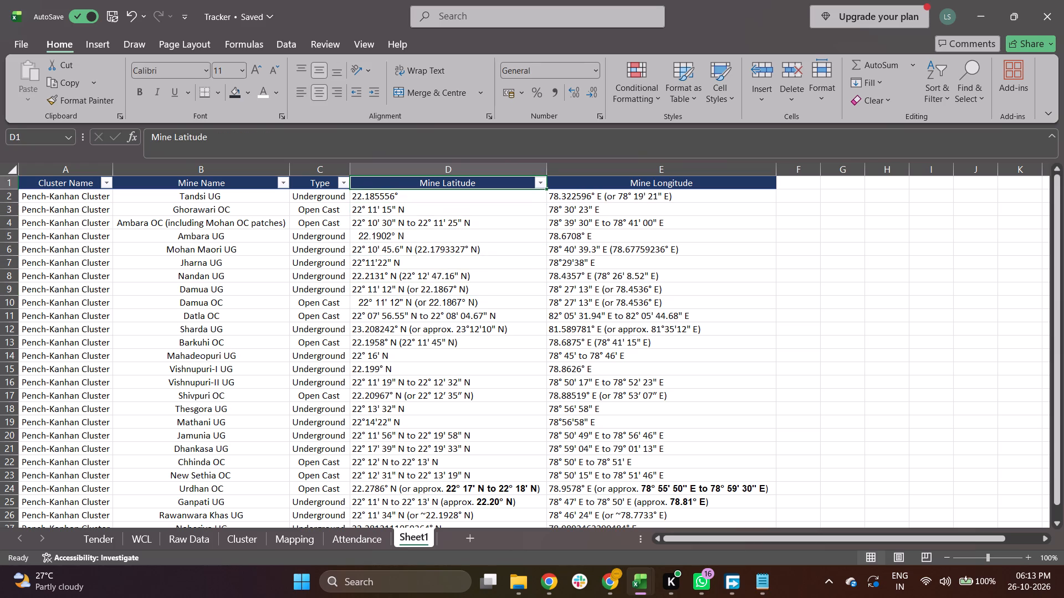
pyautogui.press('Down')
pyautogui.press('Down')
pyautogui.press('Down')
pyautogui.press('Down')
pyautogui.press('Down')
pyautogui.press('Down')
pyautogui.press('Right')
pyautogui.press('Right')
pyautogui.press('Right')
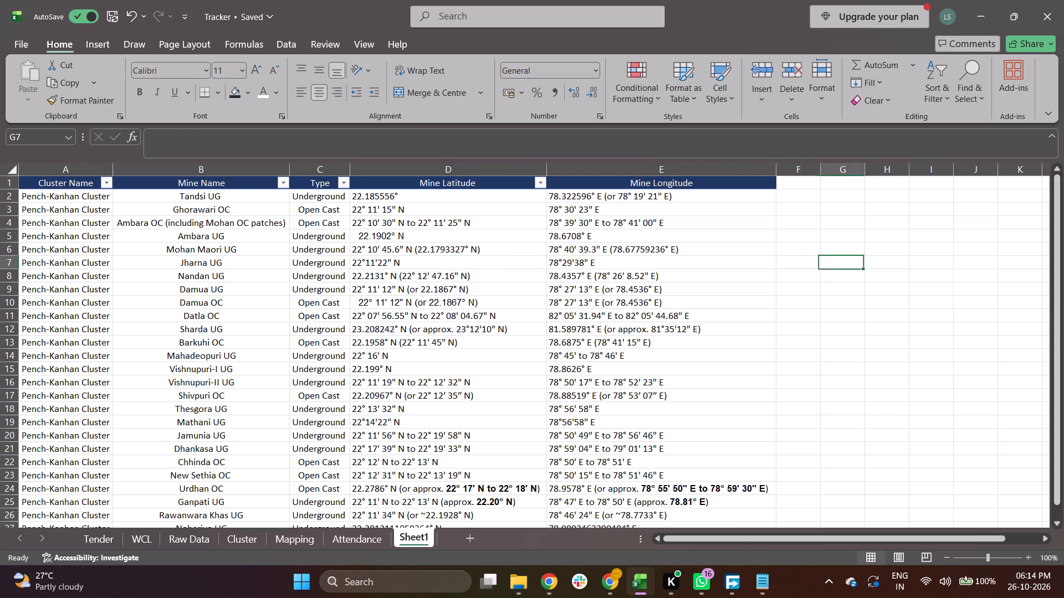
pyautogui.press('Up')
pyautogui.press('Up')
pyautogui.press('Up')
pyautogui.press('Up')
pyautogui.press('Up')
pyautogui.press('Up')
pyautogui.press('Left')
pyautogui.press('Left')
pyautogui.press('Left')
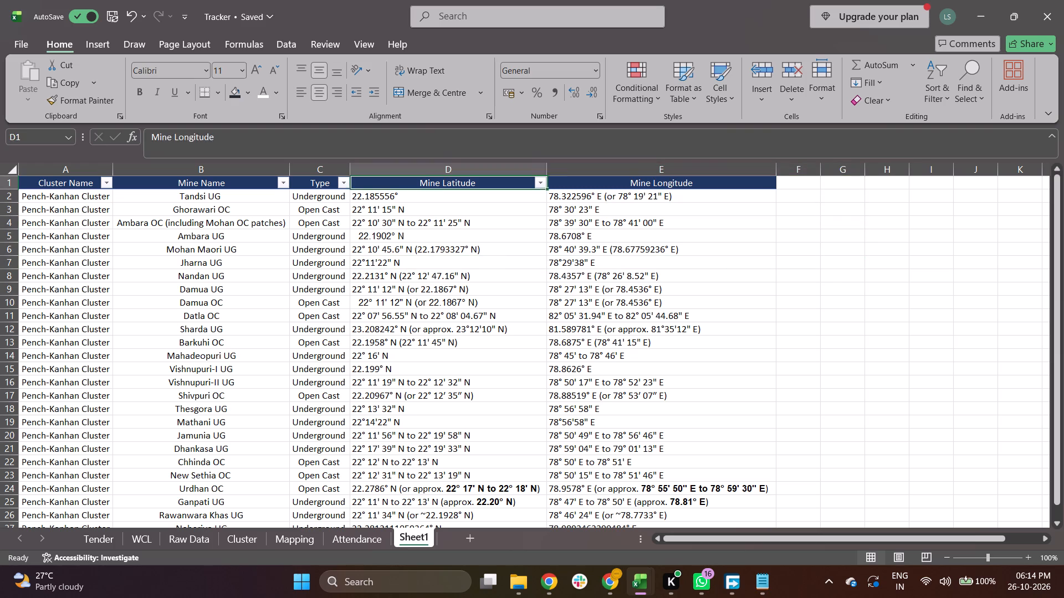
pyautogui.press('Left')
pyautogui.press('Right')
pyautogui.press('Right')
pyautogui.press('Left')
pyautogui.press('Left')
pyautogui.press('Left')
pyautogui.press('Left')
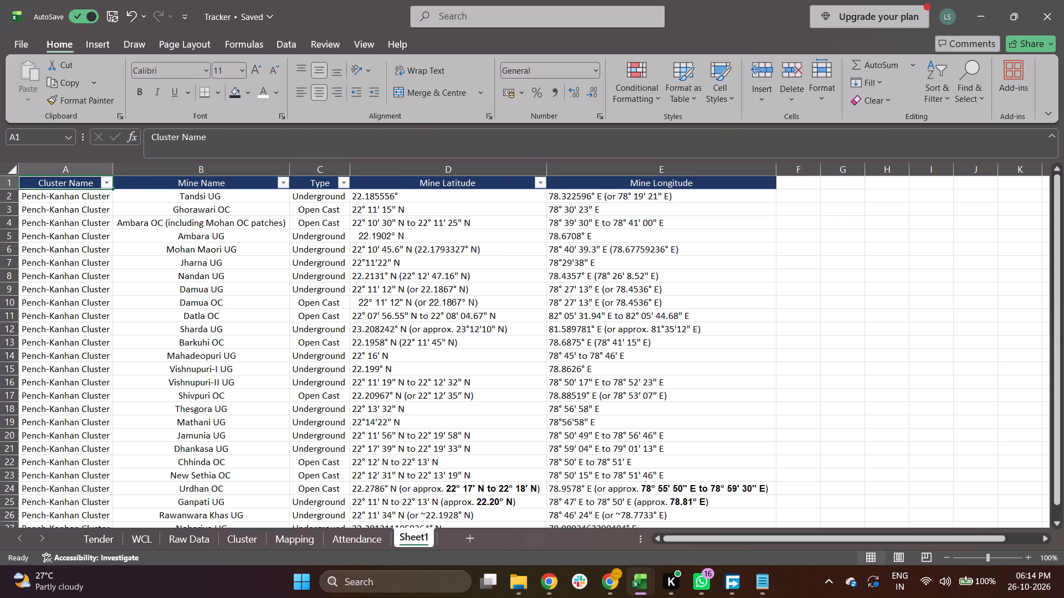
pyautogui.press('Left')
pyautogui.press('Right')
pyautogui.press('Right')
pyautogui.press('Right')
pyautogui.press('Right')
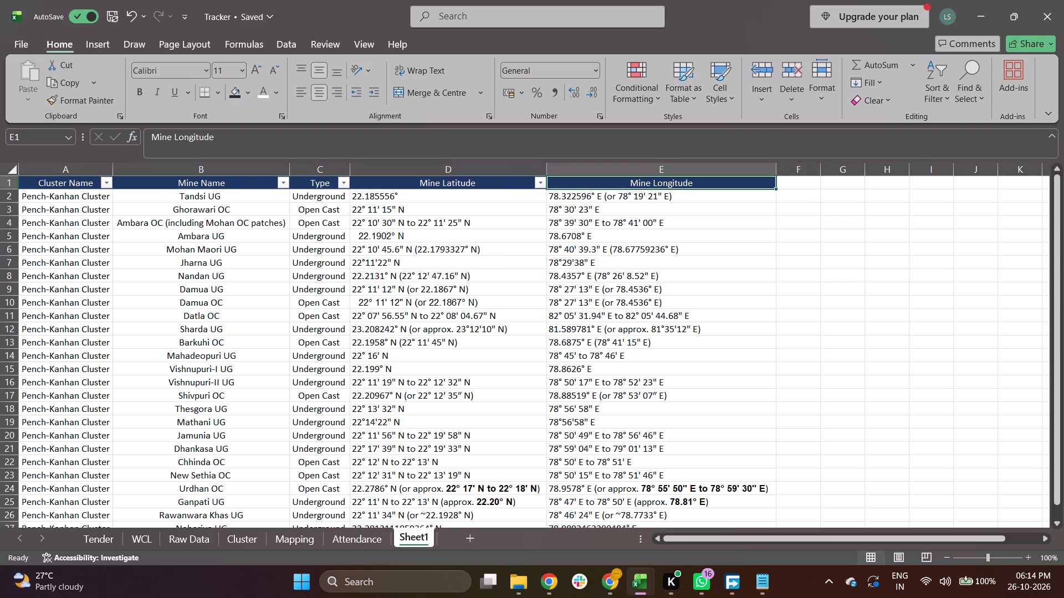
# Copy the mine table in Sheet1 with its header row, from Cluster Name through Mine Longitude, and switch to the previously used window.
pyautogui.press('Left')
pyautogui.press('Left')
pyautogui.press('Left')
pyautogui.press('Left')
pyautogui.hotkey('shift', 'Right')
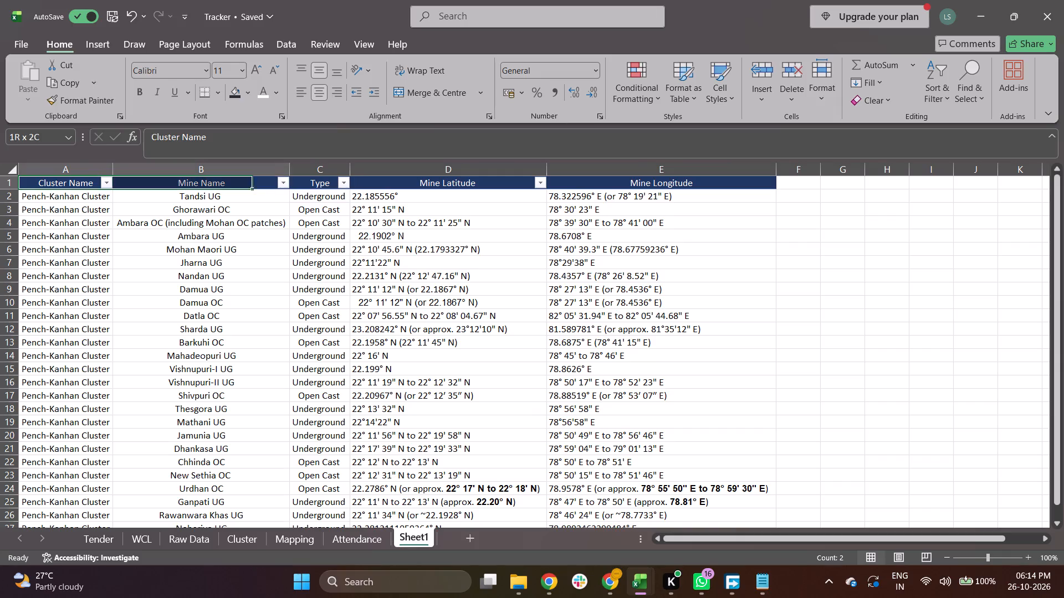
pyautogui.hotkey('shift', 'Right')
pyautogui.hotkey('shift', 'Right')
pyautogui.hotkey('shift', 'Right')
pyautogui.hotkey('shift', 'Right')
pyautogui.hotkey('shift', 'Left')
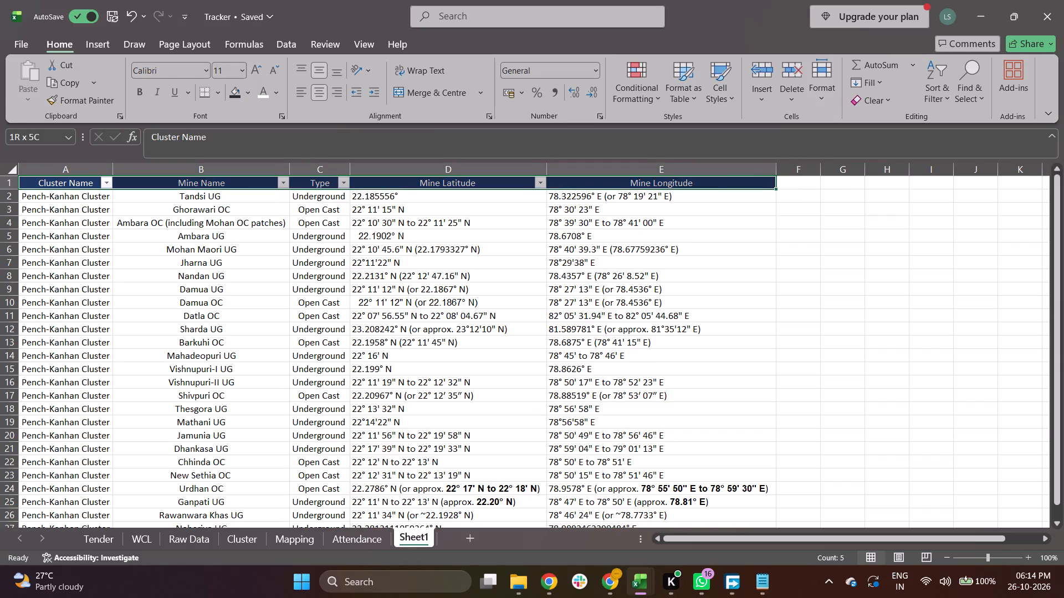
pyautogui.hotkey('ctrl', 'shift', 'Down')
pyautogui.hotkey('ctrl', 'c')
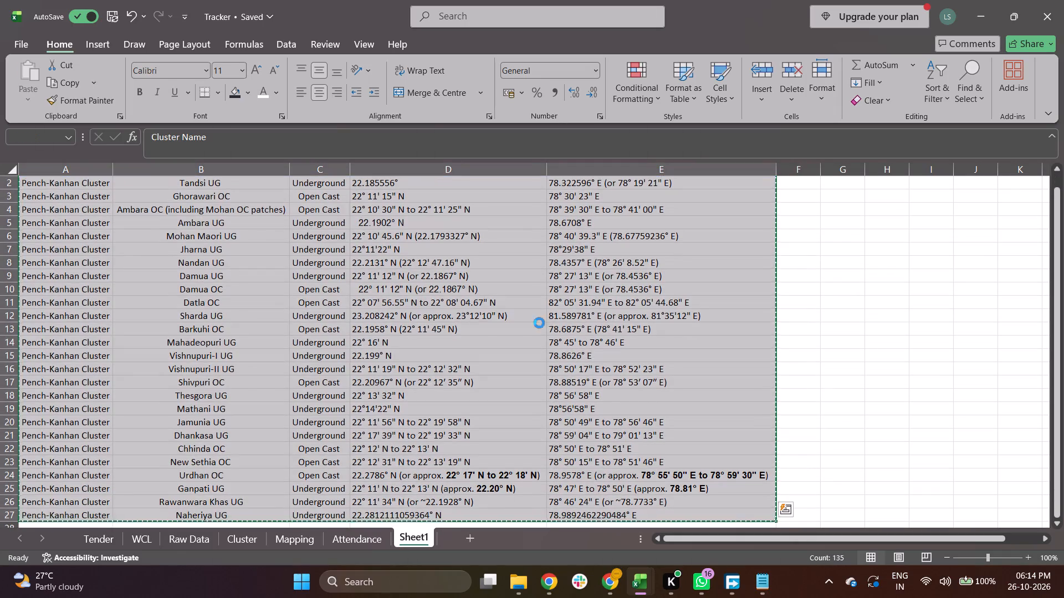
pyautogui.scroll(1, 763, 383)
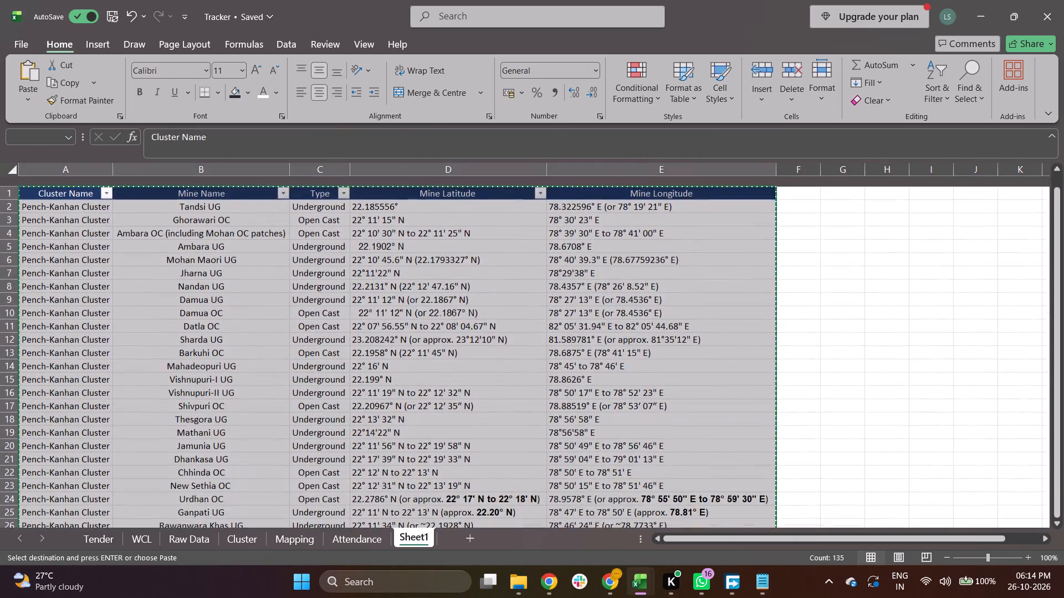
pyautogui.hotkey('alt', 'Tab')
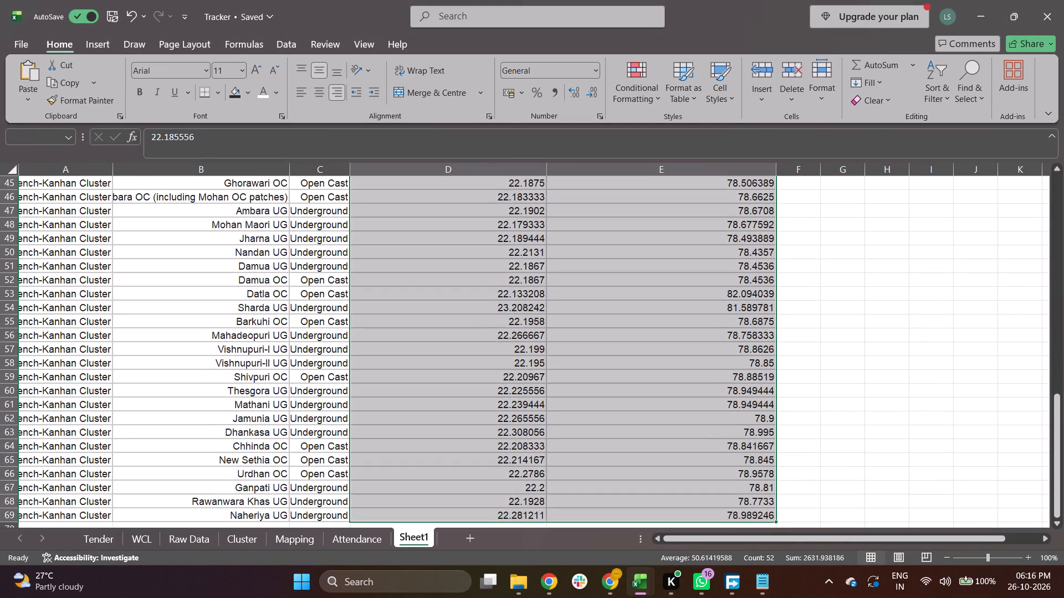
pyautogui.hotkey('ctrl', 'x')
pyautogui.press('Up')
pyautogui.press('Up')
pyautogui.press('Up')
pyautogui.press('Up')
pyautogui.press('Up')
pyautogui.press('Up')
pyautogui.press('Up')
pyautogui.press('Up')
pyautogui.press('Up')
pyautogui.press('Up')
pyautogui.press('Up')
pyautogui.press('Up')
pyautogui.press('Up')
pyautogui.press('Up')
pyautogui.press('Up')
pyautogui.press('Up')
pyautogui.press('Up')
pyautogui.press('Up')
pyautogui.press('Up')
pyautogui.press('Up')
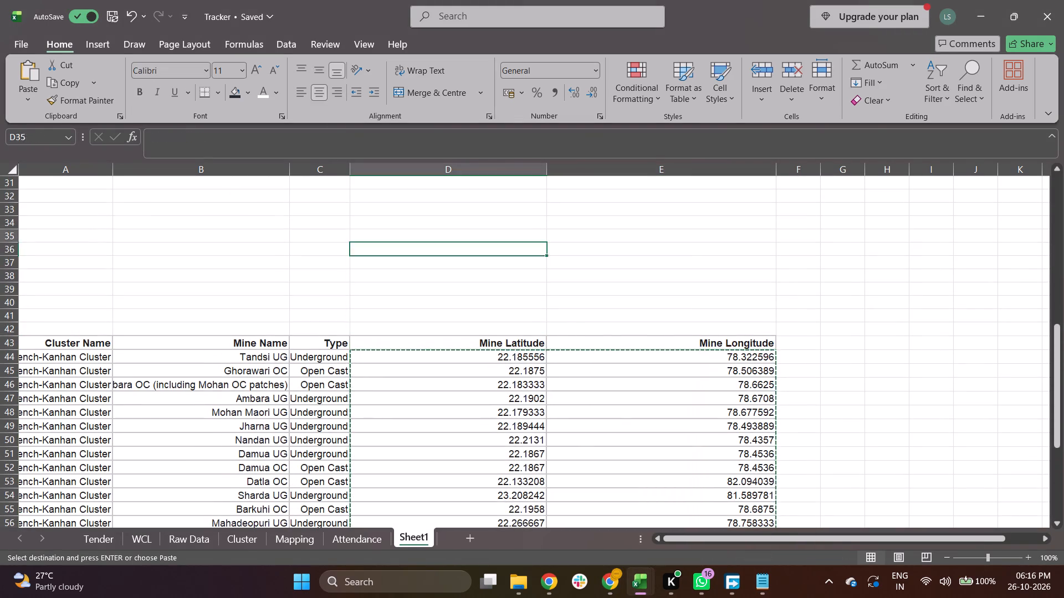
pyautogui.press('Down')
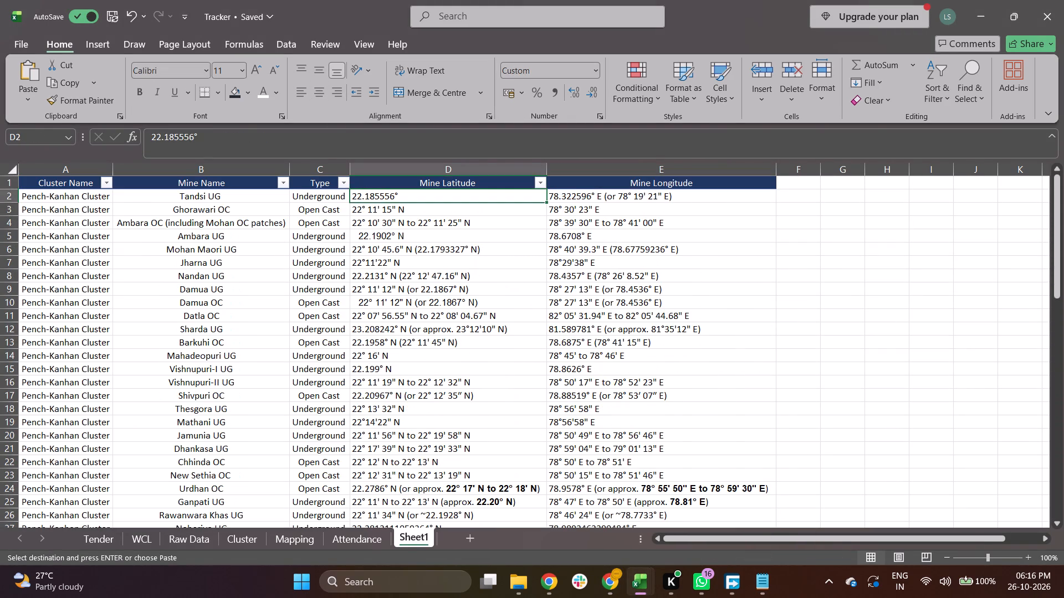
pyautogui.hotkey('shift', 'Right')
pyautogui.hotkey('ctrl', 'shift', 'Down')
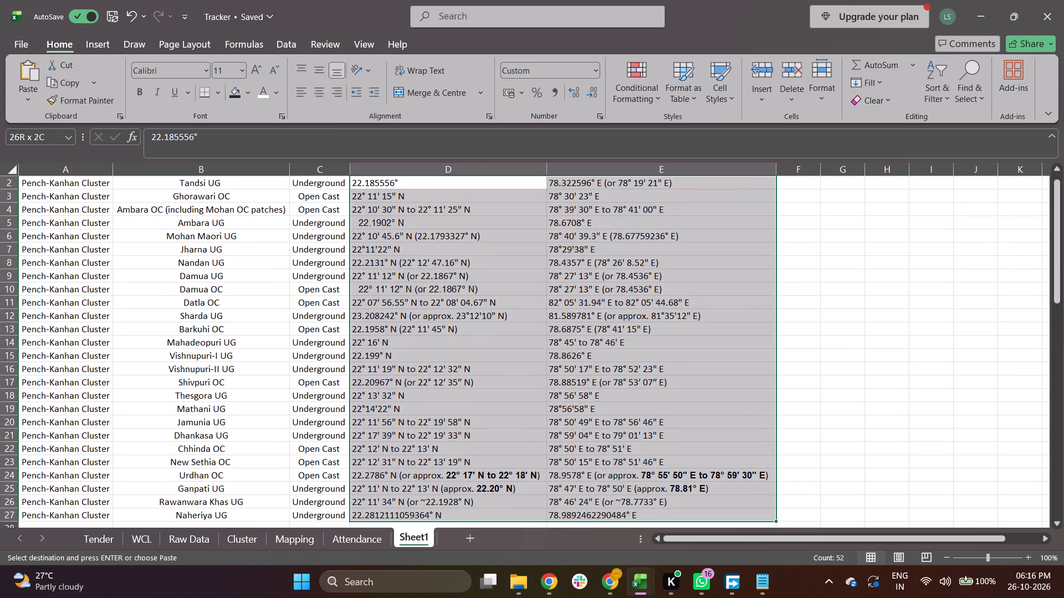
# Paste the cut decimal latitude and longitude values over the original coordinates in D2:E27.
pyautogui.hotkey('ctrl', 'v')
pyautogui.press('Up')
pyautogui.press('Up')
pyautogui.press('Down')
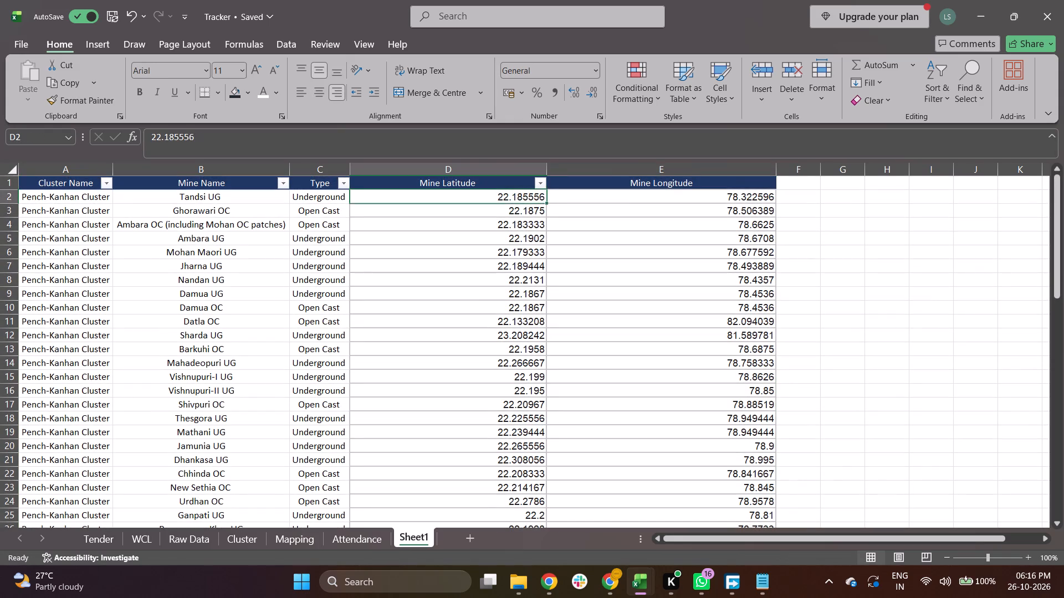
# Clear the contents of the leftover lower table in A43:E69, including its header row.
pyautogui.press('Down')
pyautogui.press('Down')
pyautogui.press('Down')
pyautogui.press('Down')
pyautogui.press('Left')
pyautogui.press('Left')
pyautogui.press('Left')
pyautogui.press('Left')
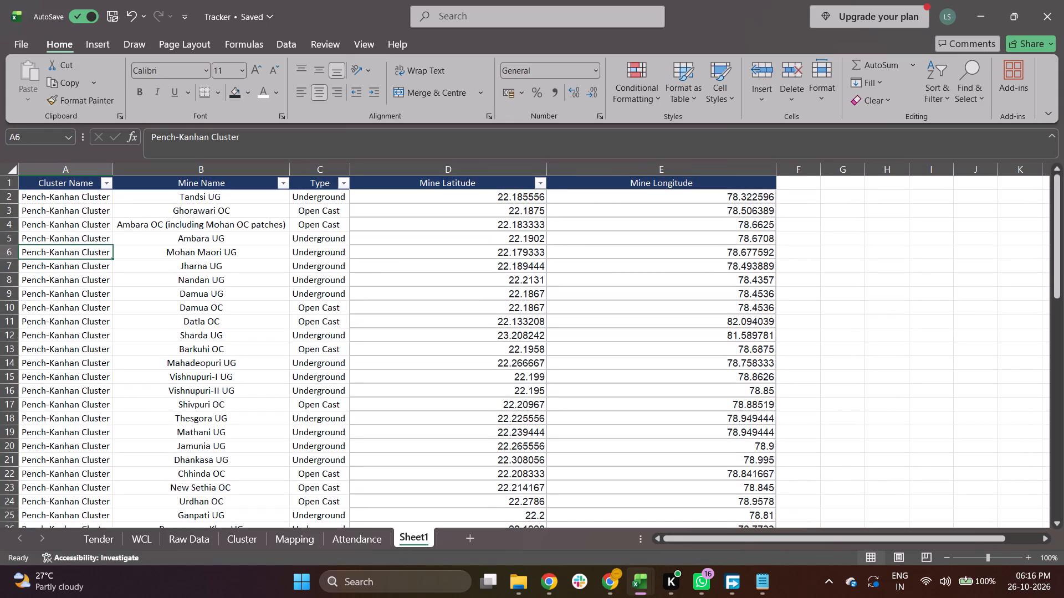
pyautogui.press('Up')
pyautogui.press('Up')
pyautogui.press('Down')
pyautogui.press('Down')
pyautogui.press('Down')
pyautogui.press('Down')
pyautogui.press('Down')
pyautogui.press('Down')
pyautogui.press('Down')
pyautogui.press('Down')
pyautogui.press('Down')
pyautogui.press('Down')
pyautogui.press('Down')
pyautogui.press('Down')
pyautogui.press('Down')
pyautogui.press('Down')
pyautogui.press('Down')
pyautogui.press('Down')
pyautogui.press('Down')
pyautogui.press('Down')
pyautogui.press('Down')
pyautogui.press('Down')
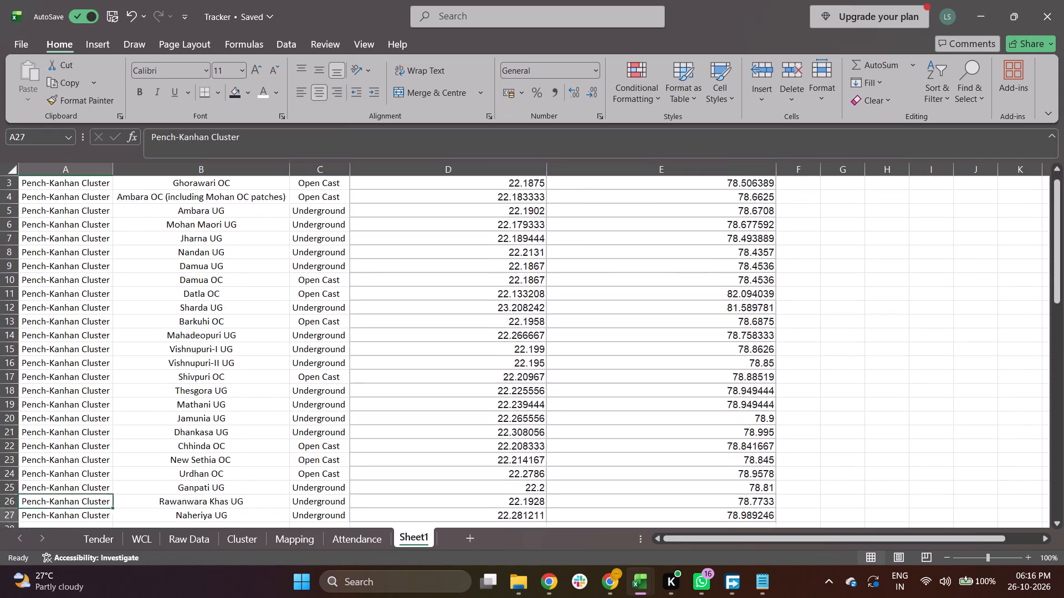
pyautogui.press('Up')
pyautogui.press('Up')
pyautogui.press('Up')
pyautogui.press('Up')
pyautogui.press('Up')
pyautogui.press('Up')
pyautogui.press('Up')
pyautogui.press('Up')
pyautogui.press('Up')
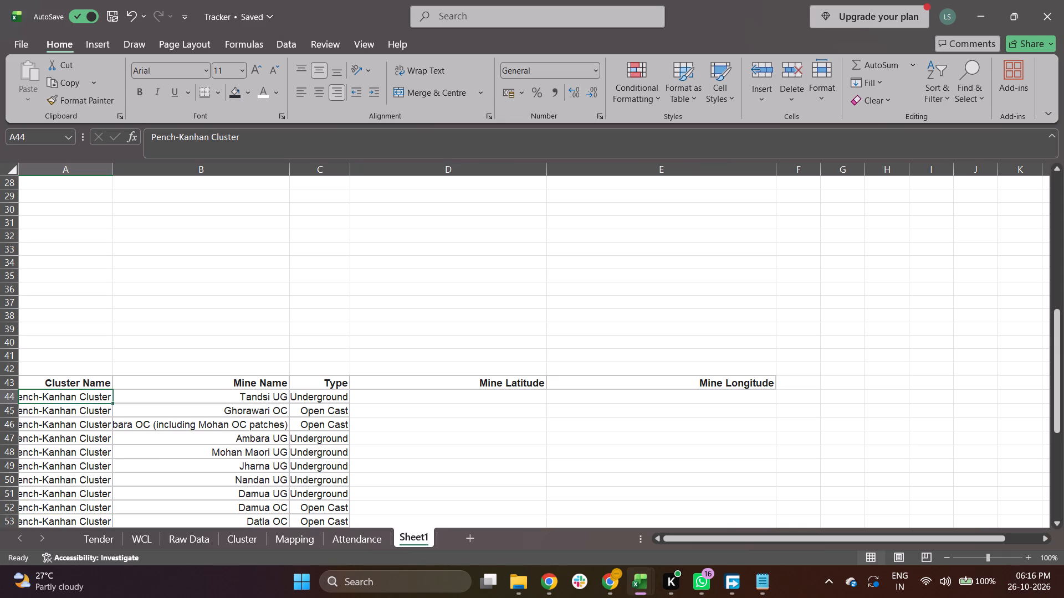
pyautogui.press('Up')
pyautogui.hotkey('ctrl', 'shift', 'Right')
pyautogui.hotkey('ctrl', 'shift', 'Down')
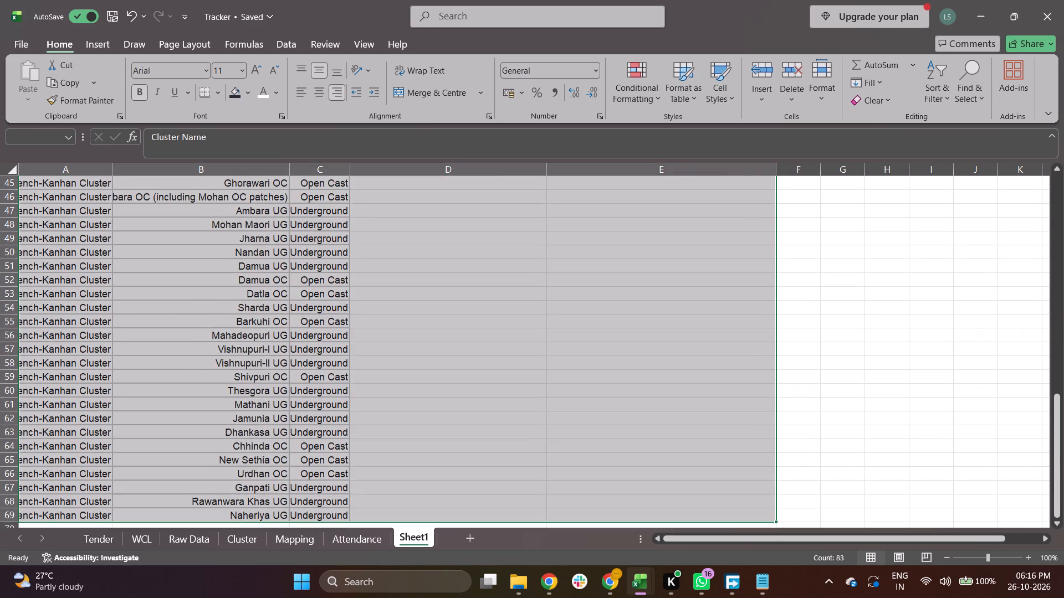
pyautogui.press('Delete')
# Copy the full mine table with its headers, A1:E27, from the Tracker workbook.
pyautogui.press('Up')
pyautogui.press('Up')
pyautogui.press('Up')
pyautogui.press('Up')
pyautogui.press('Up')
pyautogui.press('Up')
pyautogui.press('Up')
pyautogui.press('Up')
pyautogui.press('Up')
pyautogui.press('Up')
pyautogui.press('Up')
pyautogui.press('Up')
pyautogui.press('Up')
pyautogui.press('Up')
pyautogui.press('Up')
pyautogui.press('Up')
pyautogui.press('Up')
pyautogui.press('Up')
pyautogui.press('Up')
pyautogui.press('Up')
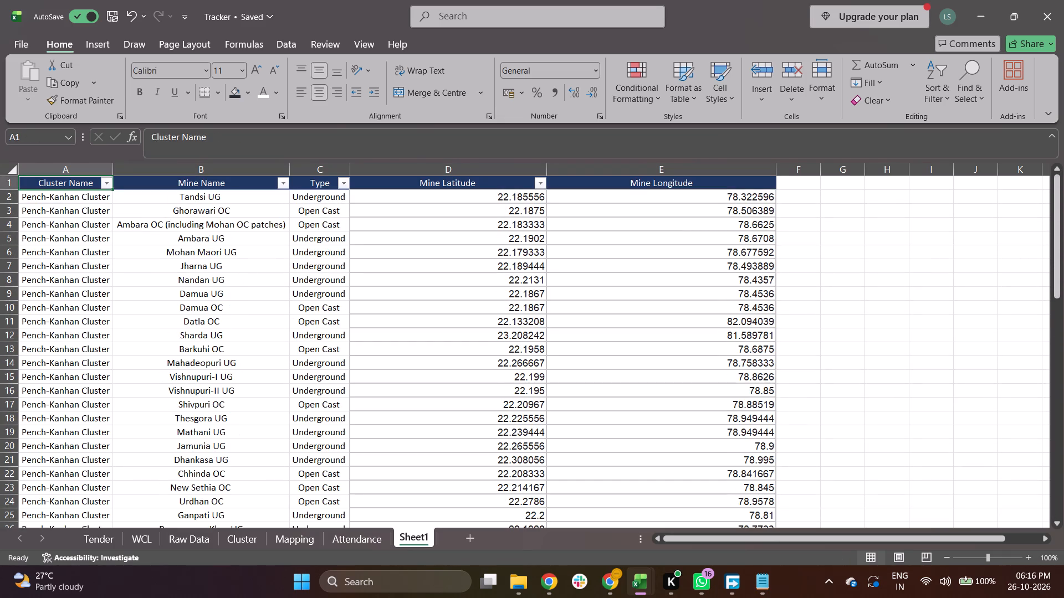
pyautogui.hotkey('ctrl', 'shift', 'Right')
pyautogui.hotkey('ctrl', 'shift', 'Down')
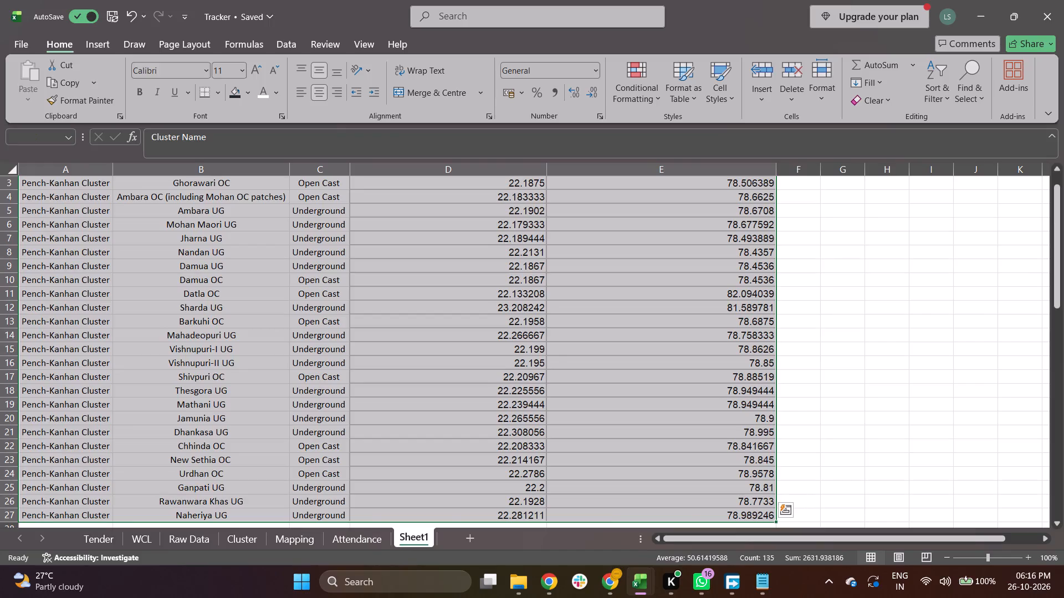
pyautogui.hotkey('ctrl', 'c')
# Open the Map workbook from the desktop.
pyautogui.hotkey('alt', 'Tab')
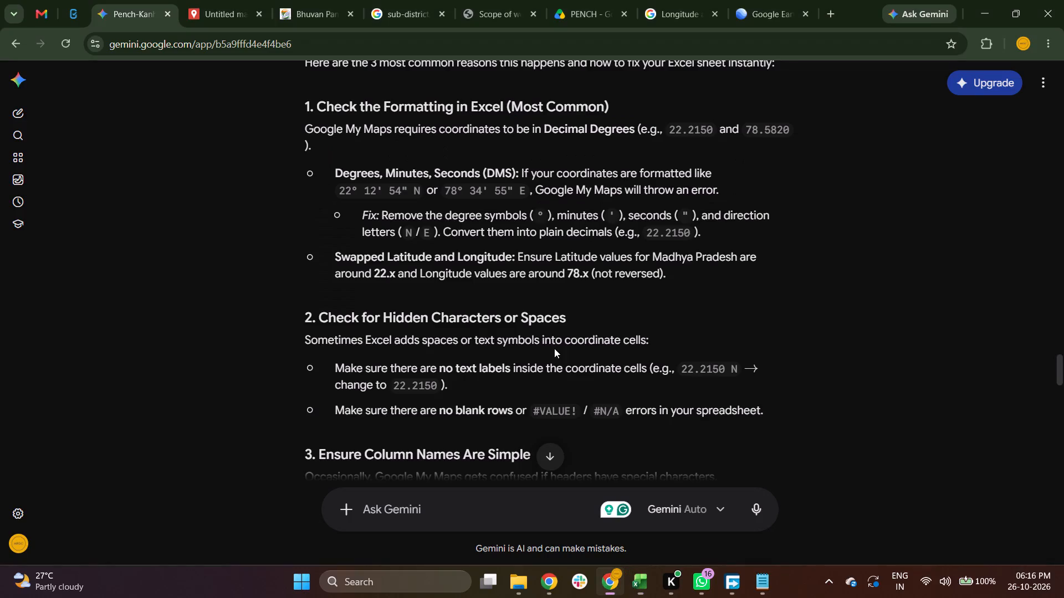
pyautogui.press('super+d')
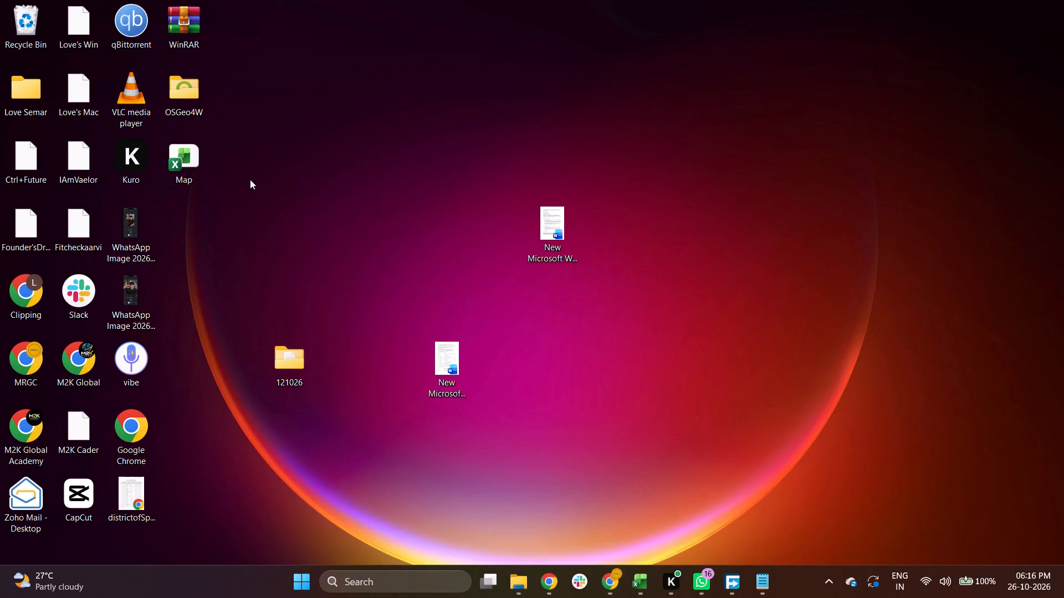
pyautogui.doubleClick(199, 157)
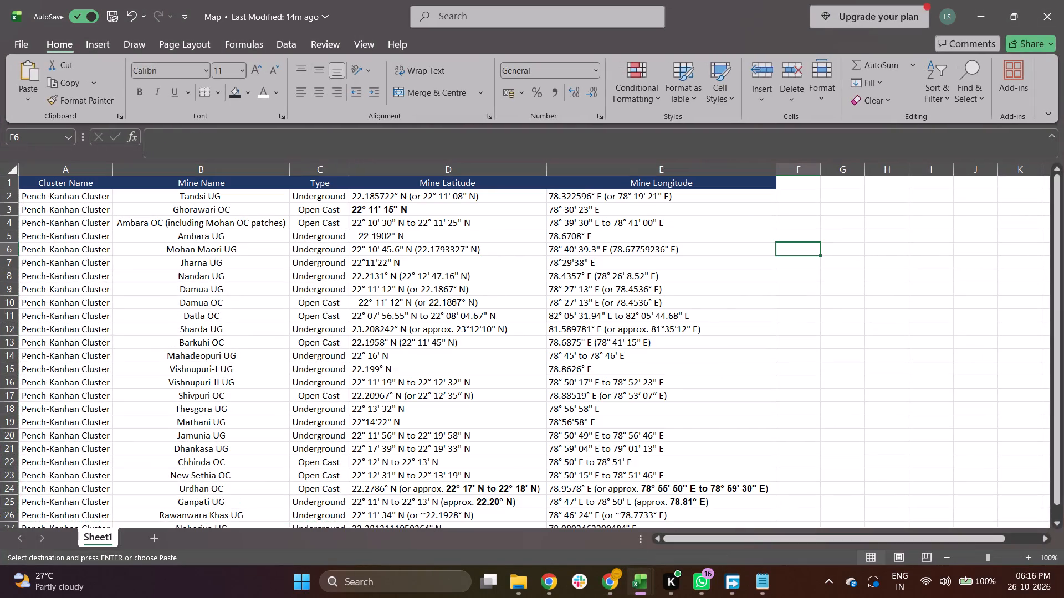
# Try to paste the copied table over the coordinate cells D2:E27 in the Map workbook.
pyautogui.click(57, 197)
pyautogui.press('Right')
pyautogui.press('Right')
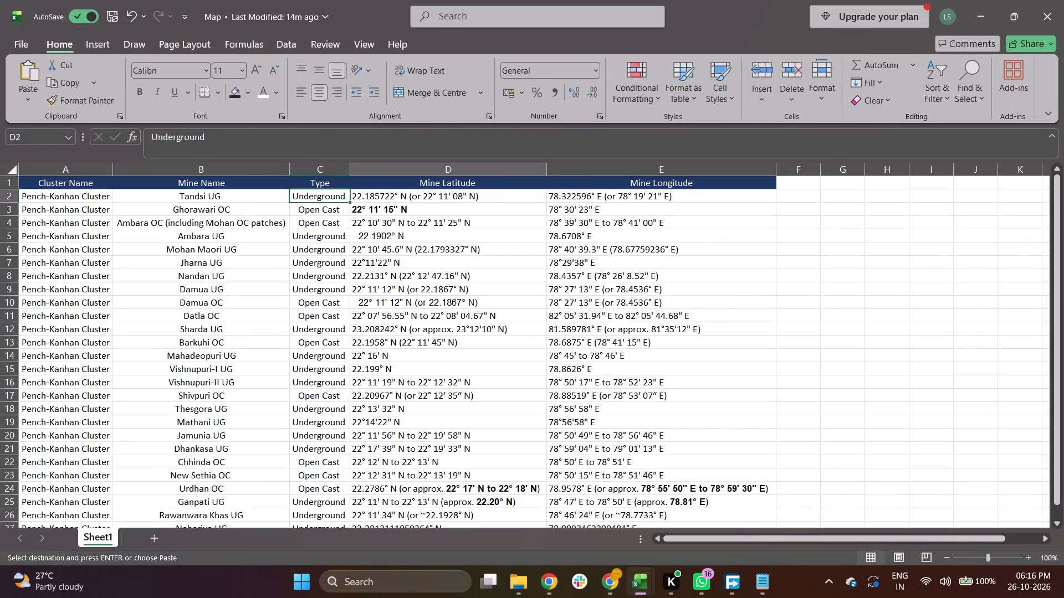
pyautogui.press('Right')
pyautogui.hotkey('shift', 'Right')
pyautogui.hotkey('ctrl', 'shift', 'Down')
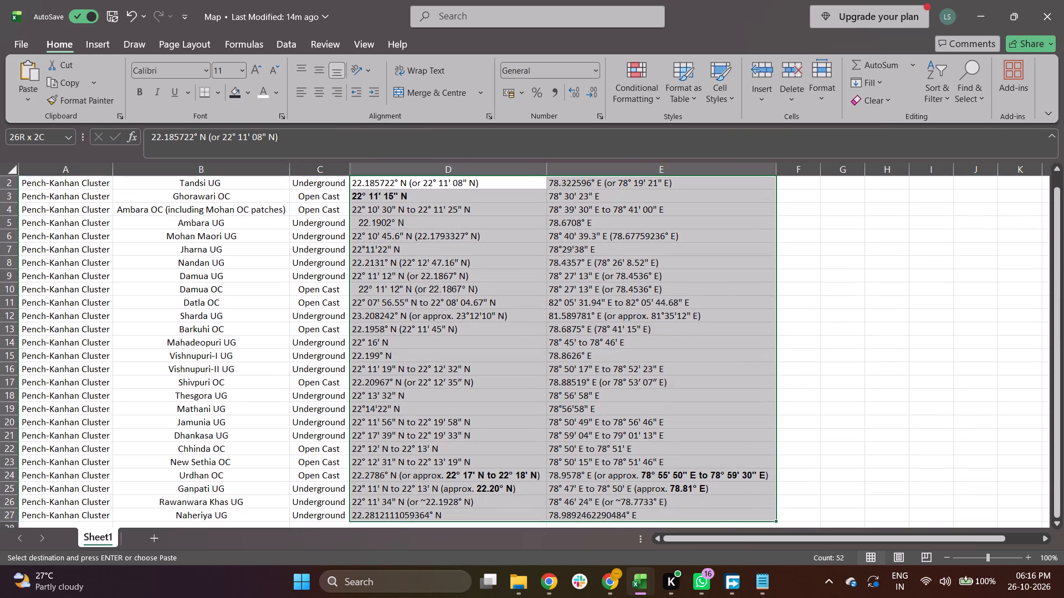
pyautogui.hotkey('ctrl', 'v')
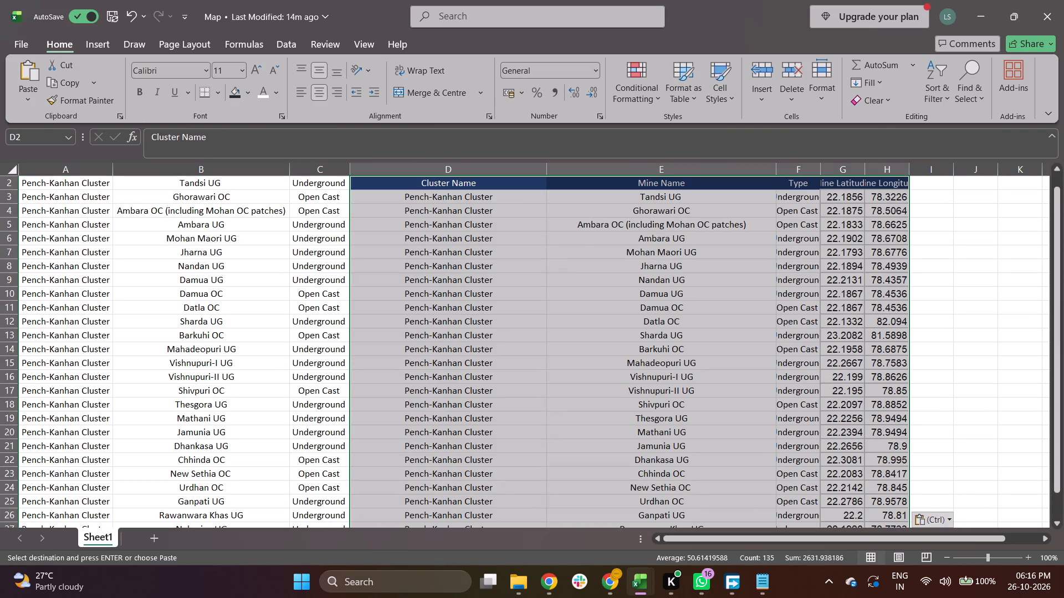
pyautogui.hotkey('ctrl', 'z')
# Paste the copied Tracker table over the entire existing table in the Map workbook, from the Cluster Name header in A1.
pyautogui.press('Left')
pyautogui.press('Left')
pyautogui.press('Left')
pyautogui.press('Left')
pyautogui.press('Left')
pyautogui.press('Left')
pyautogui.press('Left')
pyautogui.press('Left')
pyautogui.press('Left')
pyautogui.press('Left')
pyautogui.press('Left')
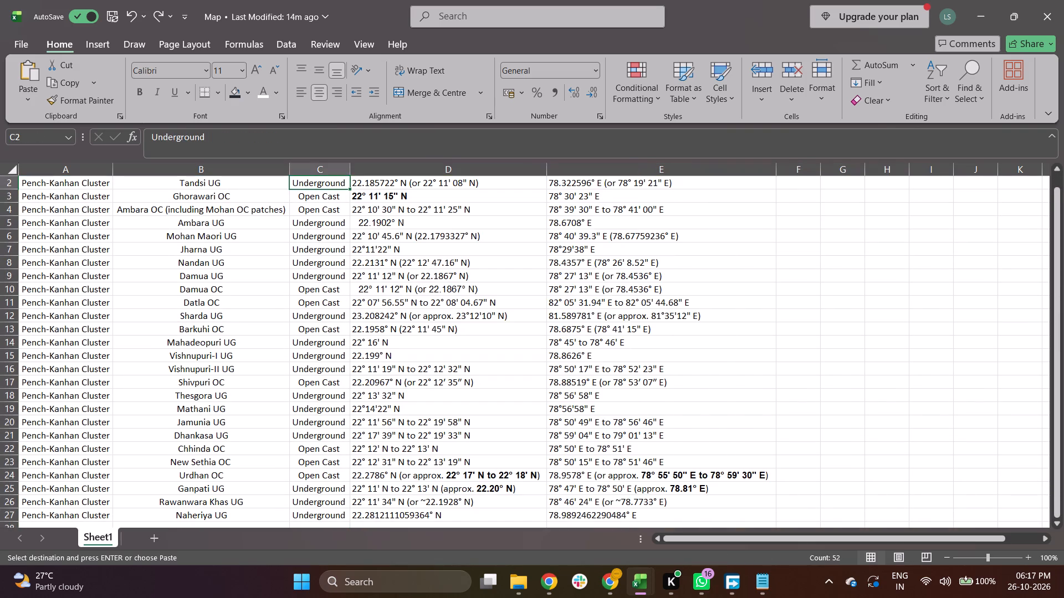
pyautogui.press('Up')
pyautogui.press('Up')
pyautogui.hotkey('ctrl', 'shift', 'Right')
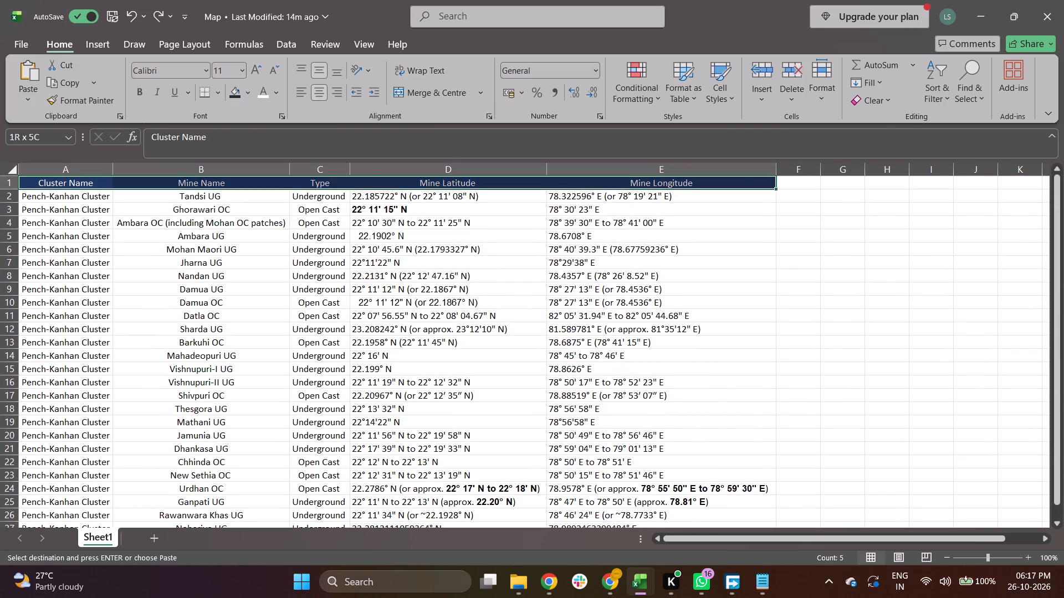
pyautogui.hotkey('ctrl', 'shift', 'Down')
pyautogui.hotkey('ctrl', 'v')
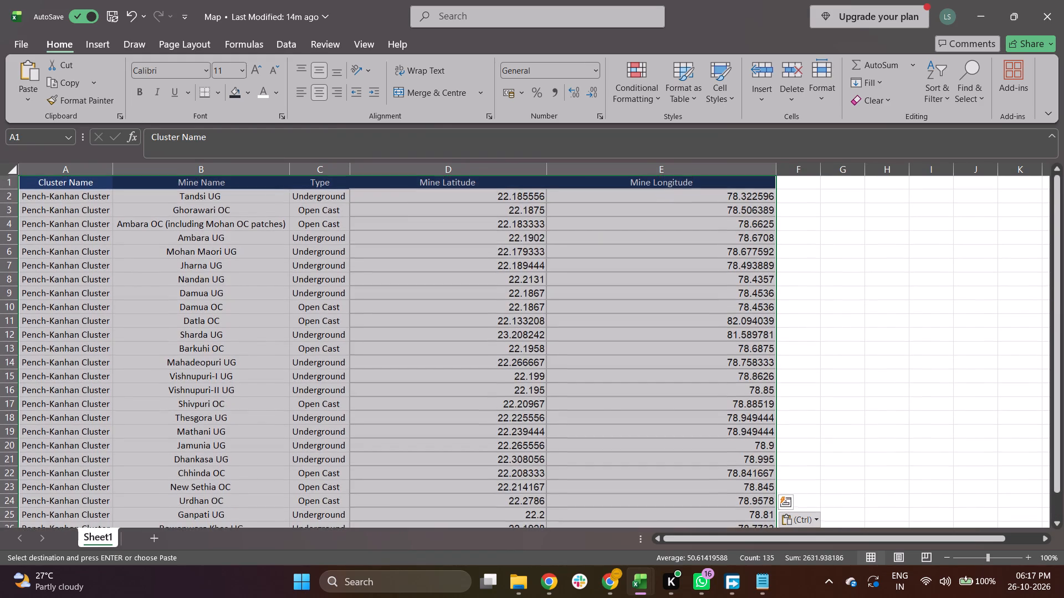
# Examine the decimal Mine Latitude and Mine Longitude columns in the Map workbook's Sheet1.
pyautogui.press('Down')
pyautogui.press('Right')
pyautogui.press('Right')
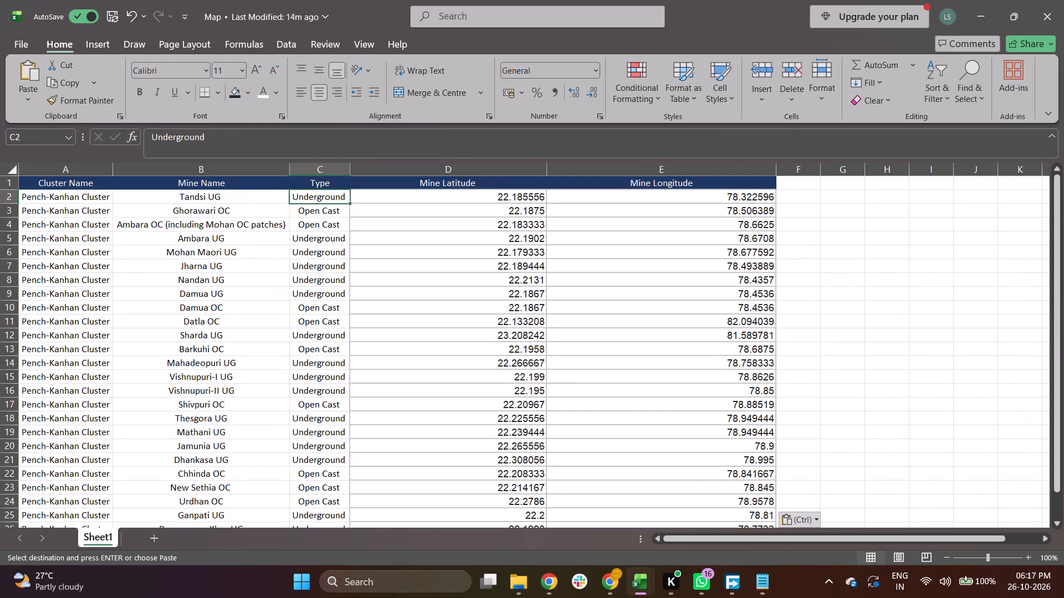
pyautogui.press('Right')
pyautogui.hotkey('ctrl', 'shift', 'Down')
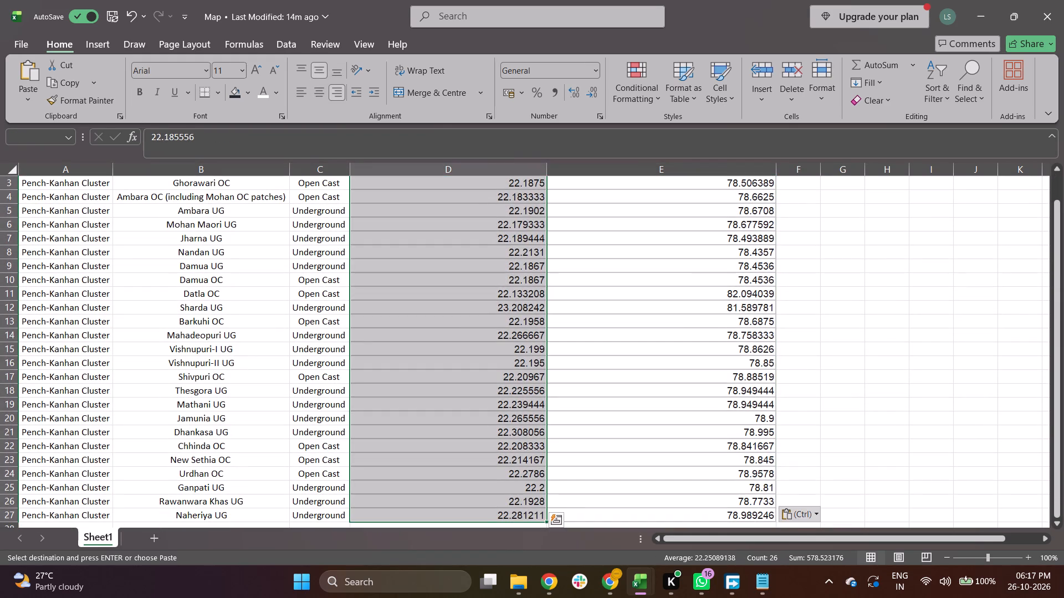
pyautogui.press('Up')
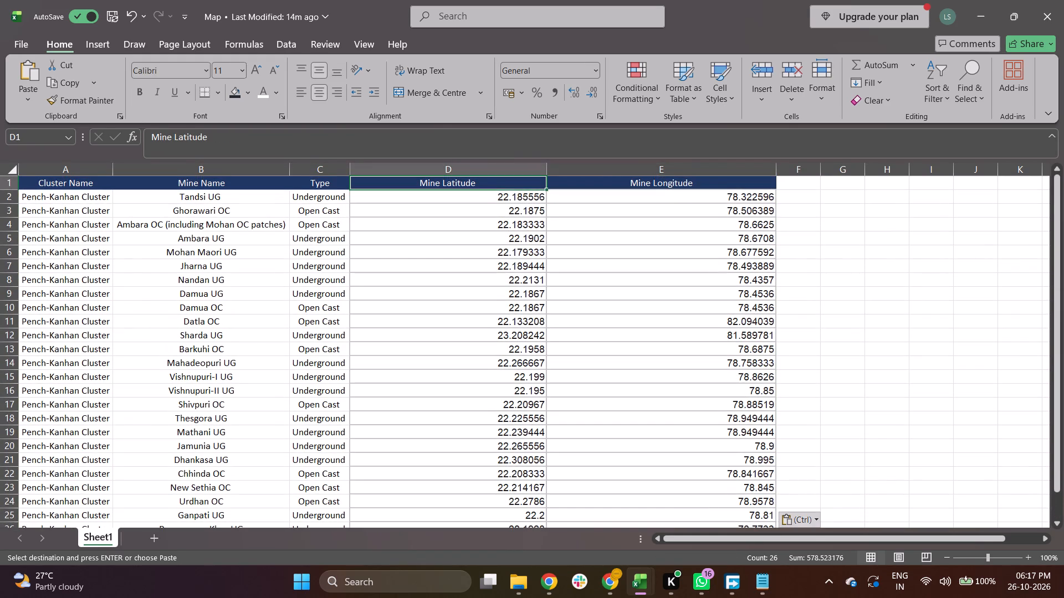
pyautogui.press('Down')
pyautogui.press('Down')
pyautogui.press('Down')
pyautogui.press('Down')
pyautogui.press('Down')
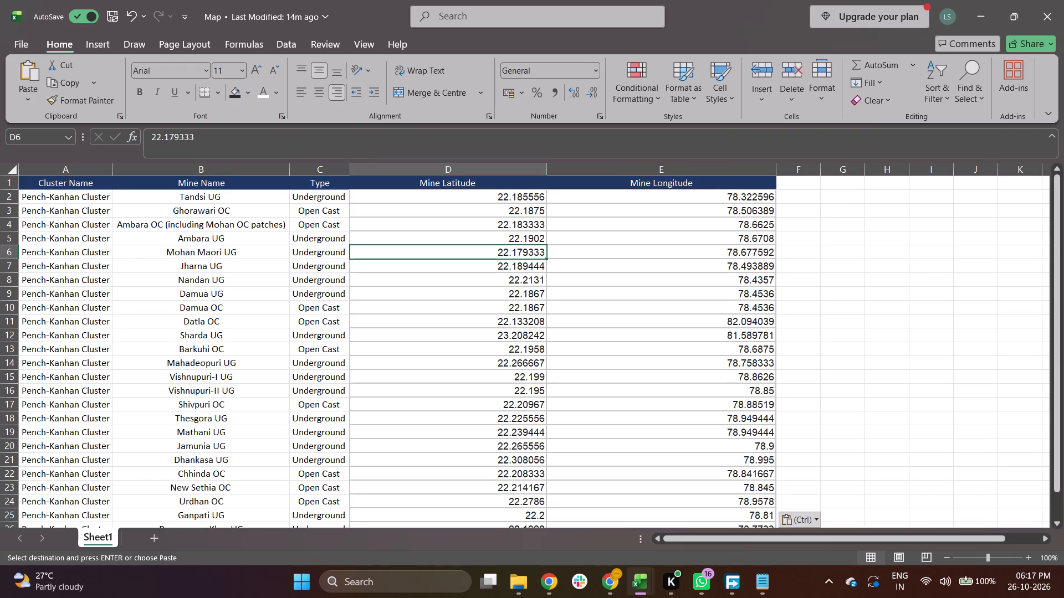
pyautogui.press('Up')
pyautogui.press('Up')
pyautogui.press('Up')
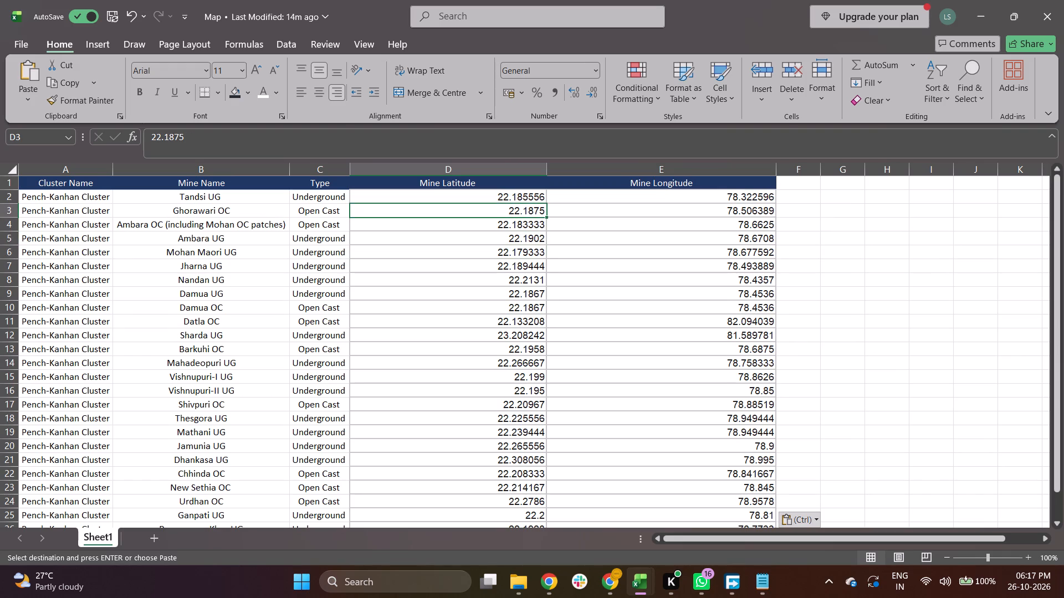
pyautogui.press('Up')
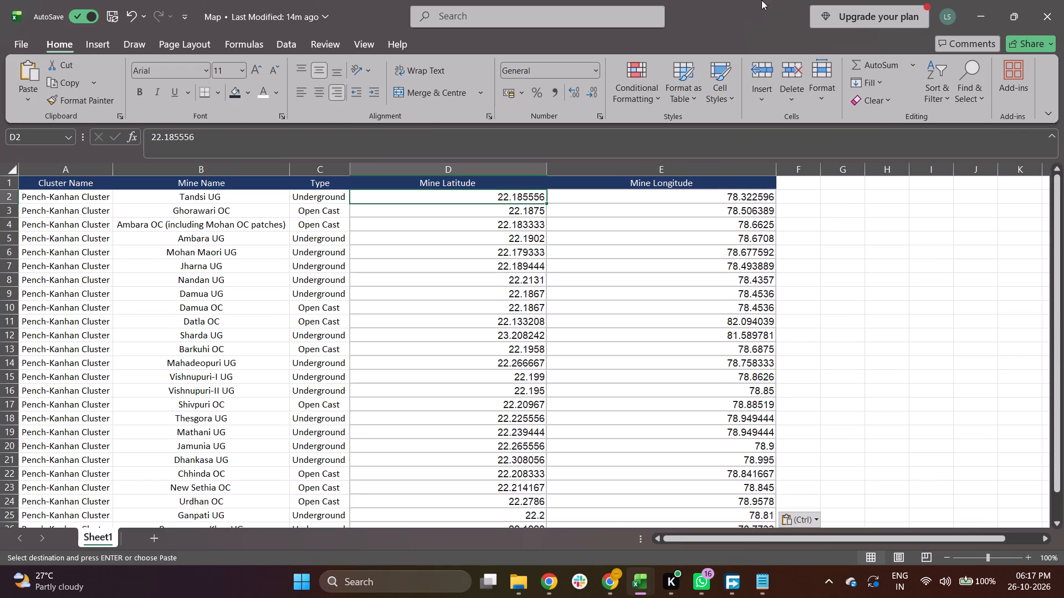
# Close the Map workbook.
pyautogui.click(1056, 10)
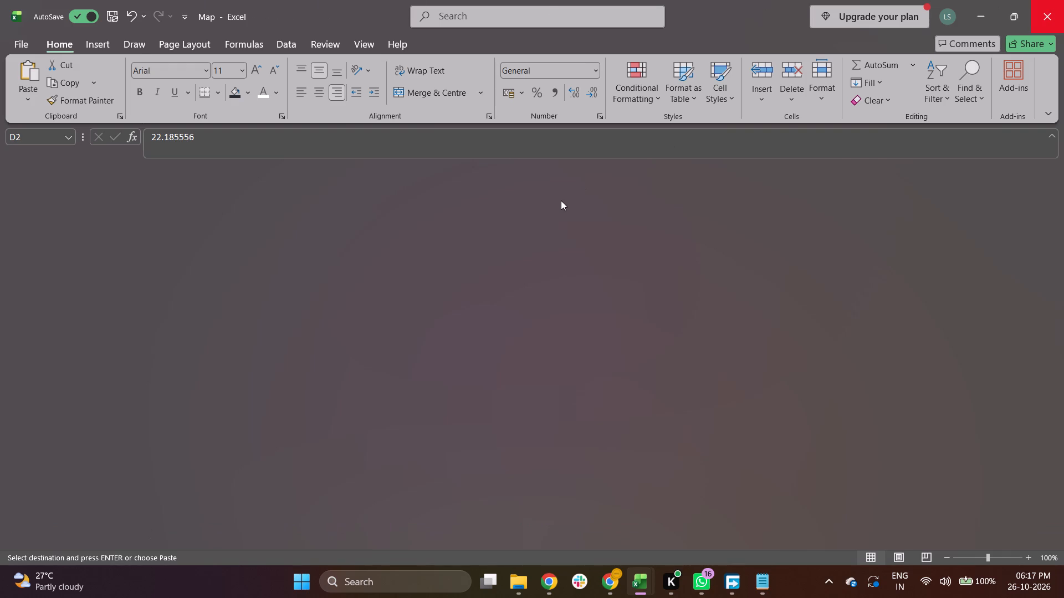
pyautogui.hotkey('alt', 'Tab')
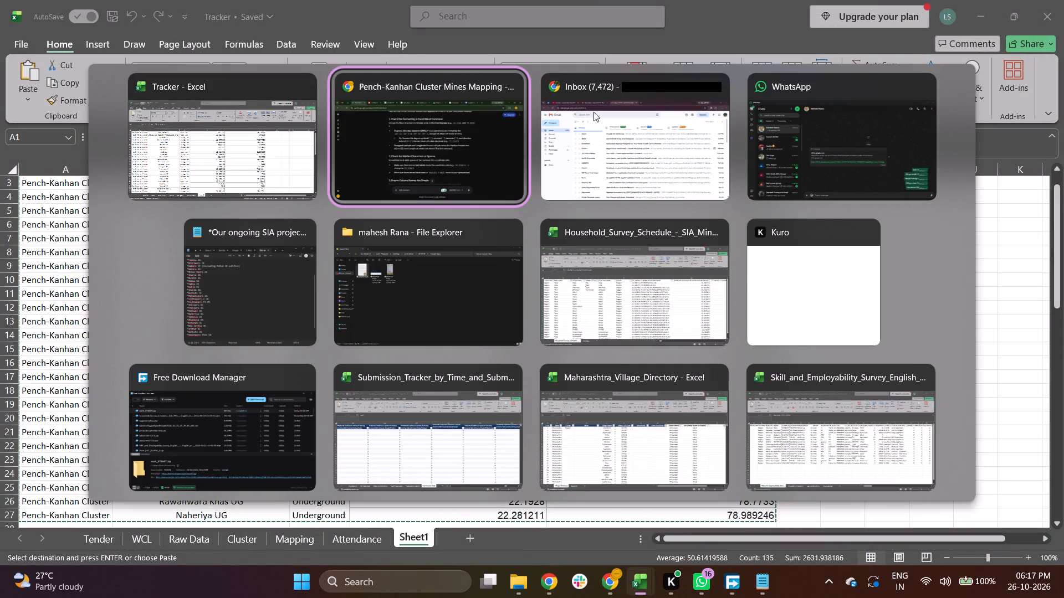
pyautogui.hotkey('alt', 'Right')
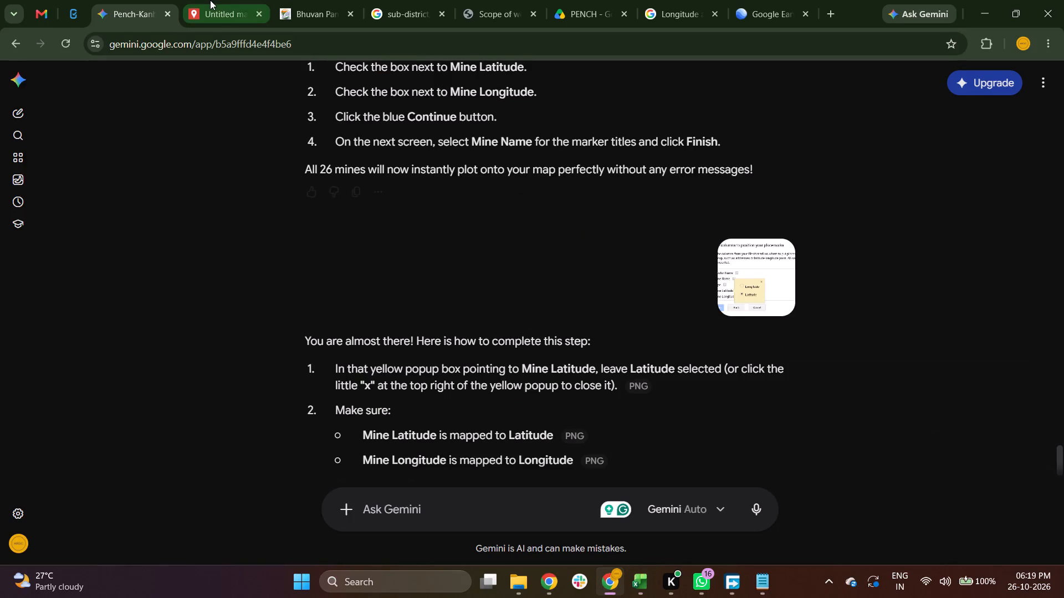
pyautogui.click(210, 0)
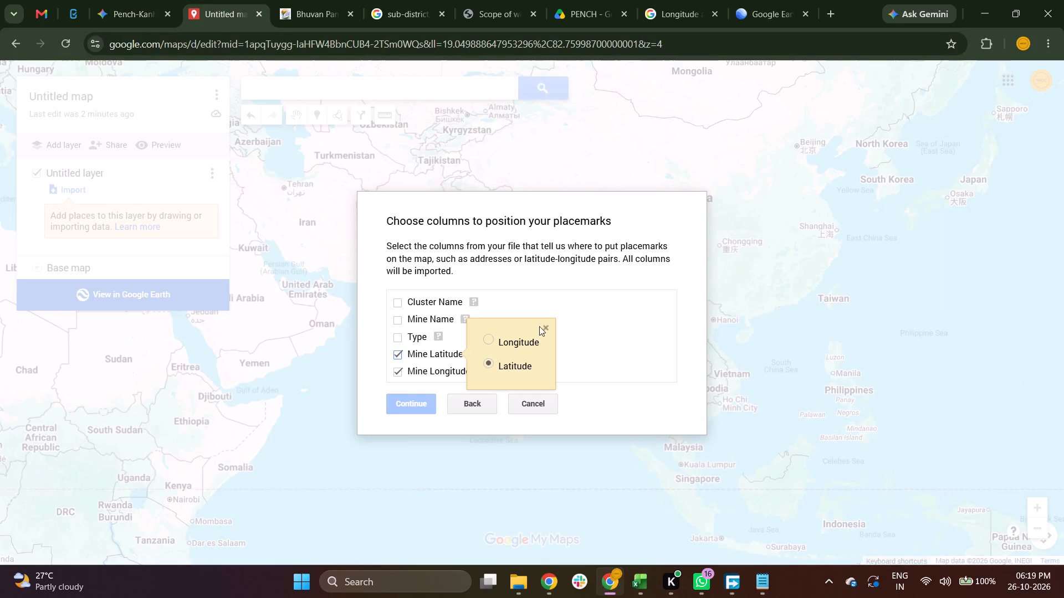
pyautogui.click(542, 326)
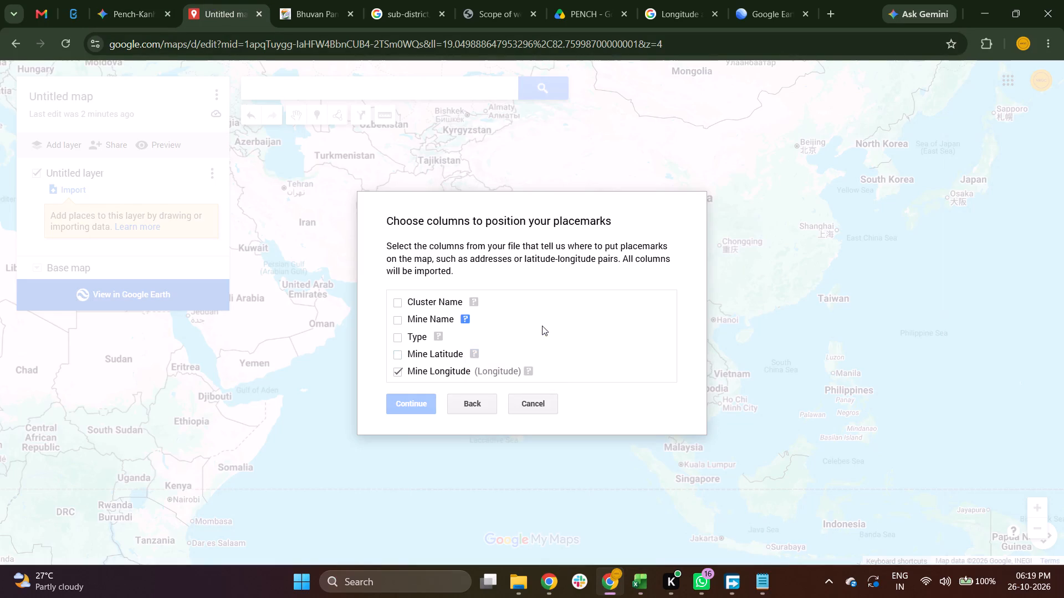
pyautogui.click(400, 349)
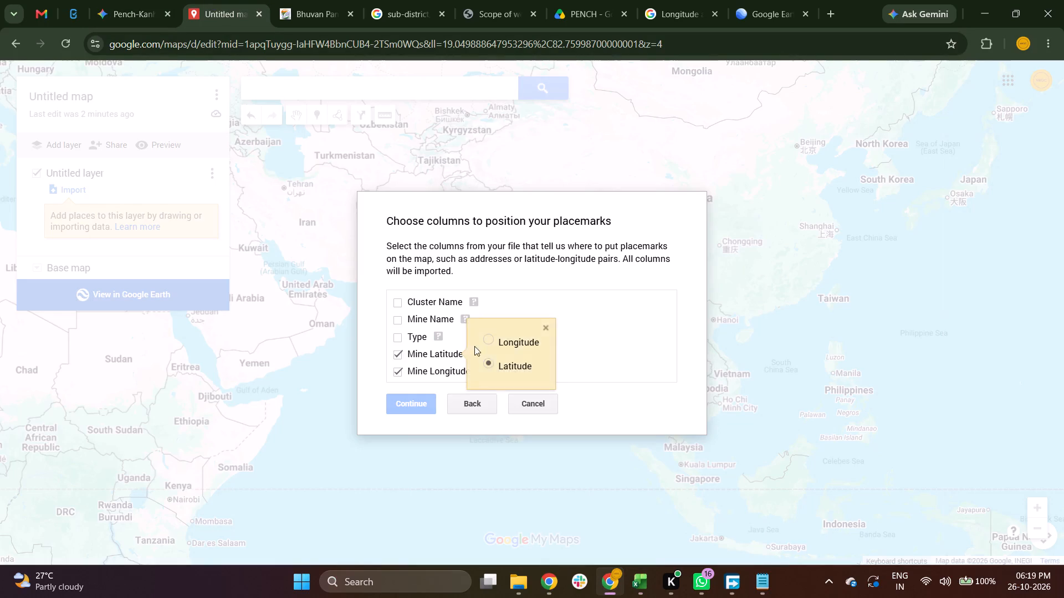
pyautogui.click(544, 328)
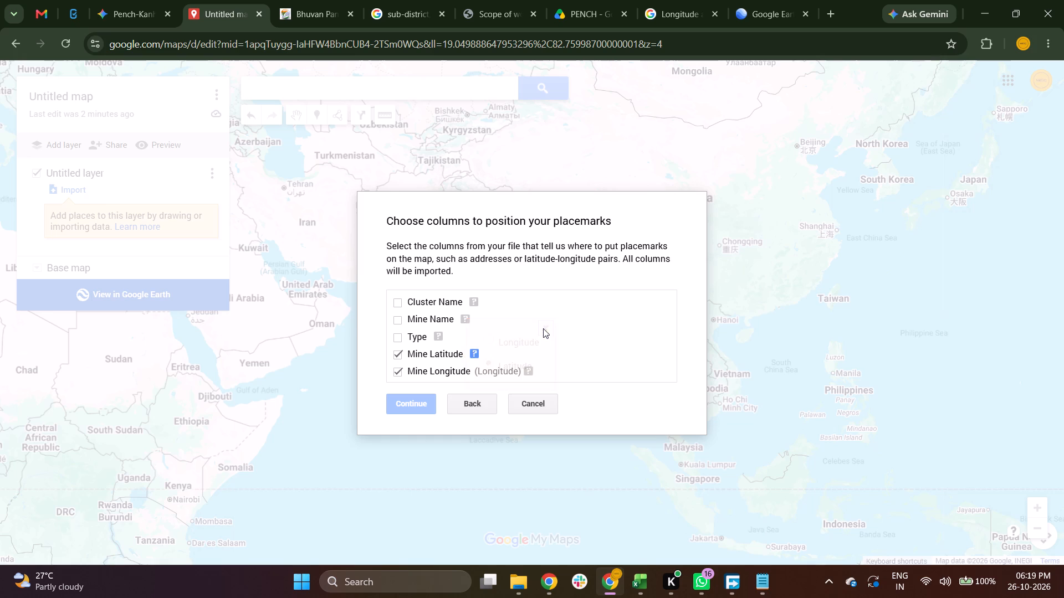
pyautogui.click(398, 352)
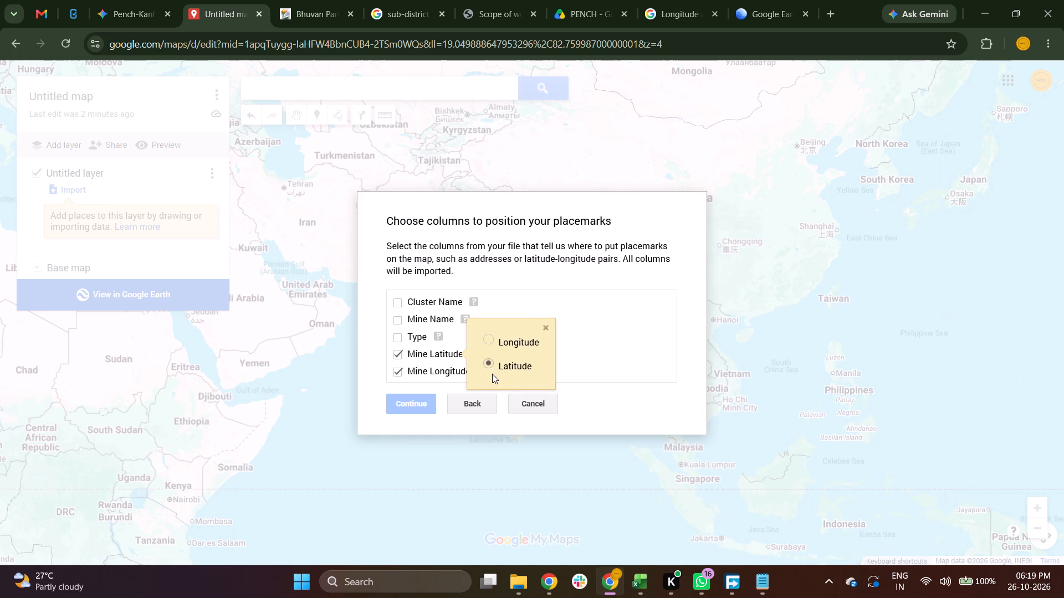
pyautogui.click(489, 362)
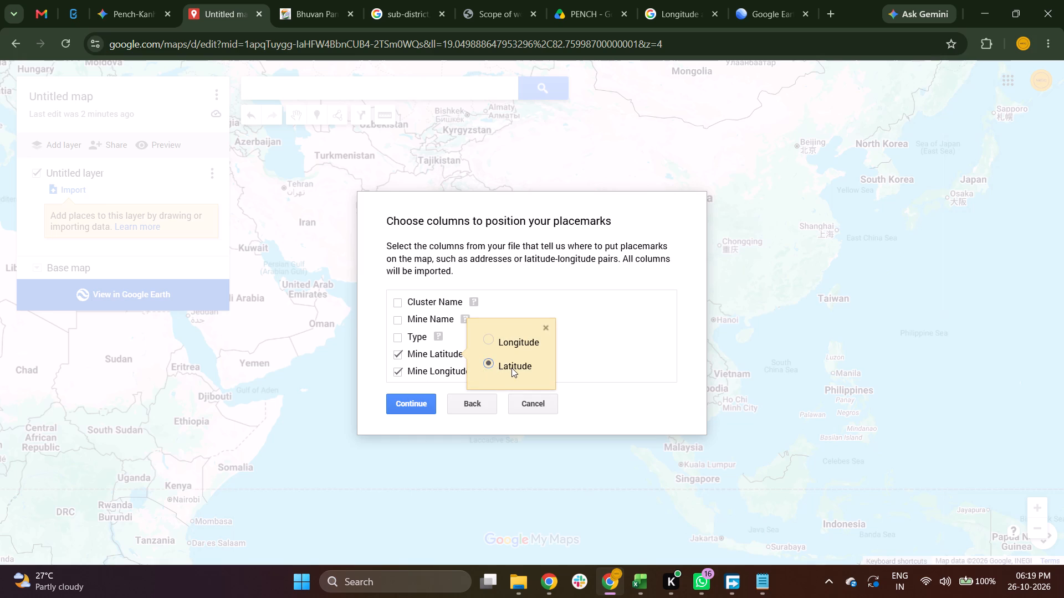
pyautogui.click(487, 338)
pyautogui.click(487, 365)
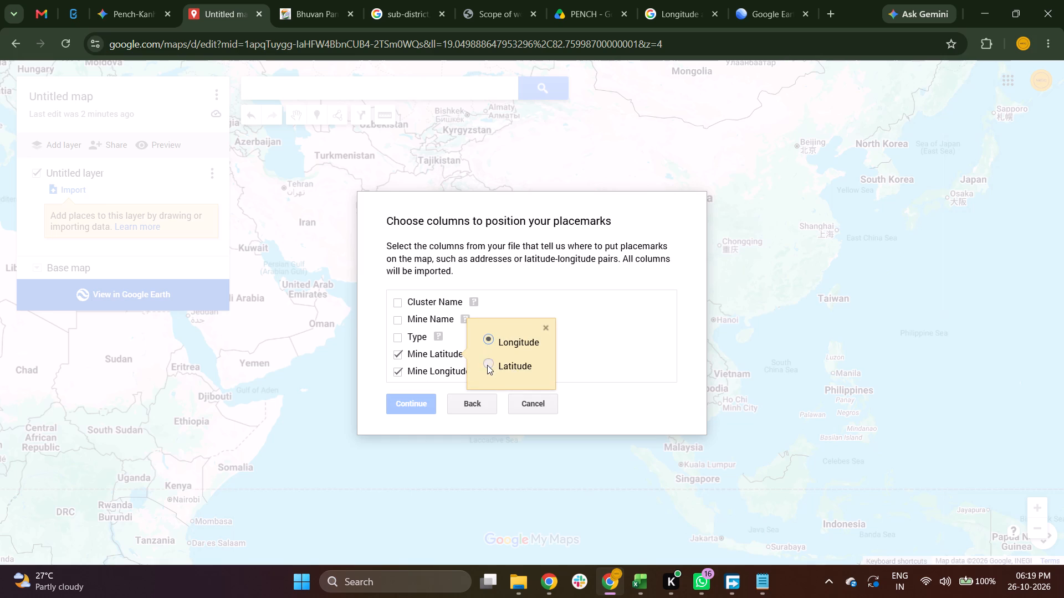
pyautogui.click(549, 328)
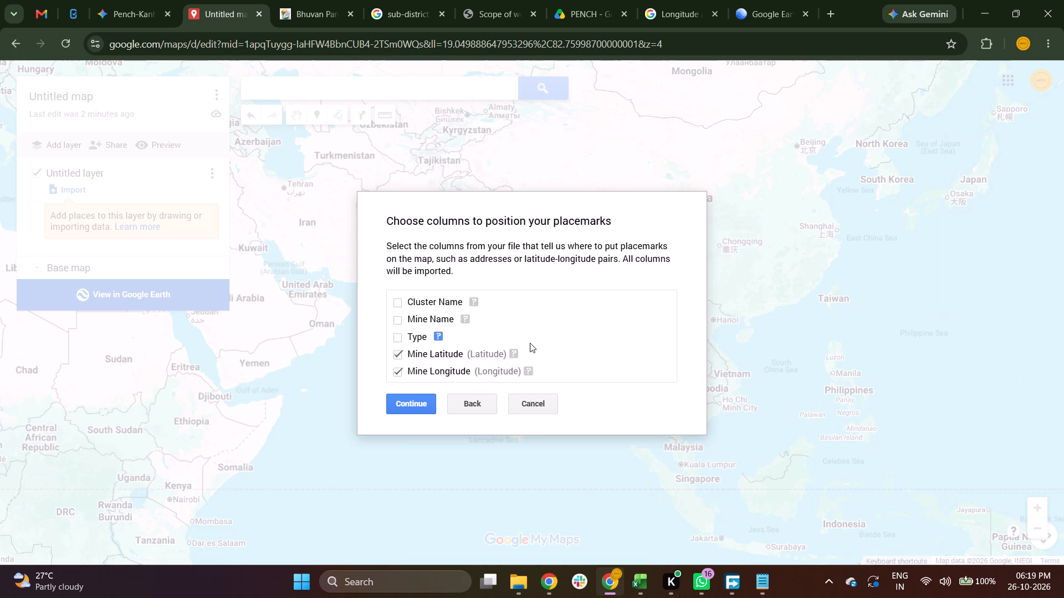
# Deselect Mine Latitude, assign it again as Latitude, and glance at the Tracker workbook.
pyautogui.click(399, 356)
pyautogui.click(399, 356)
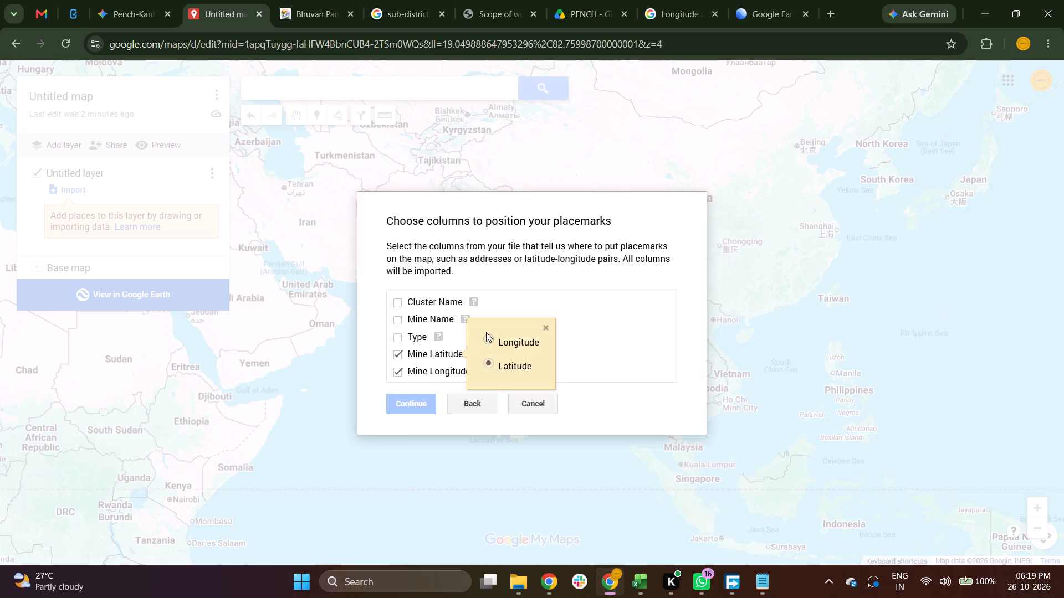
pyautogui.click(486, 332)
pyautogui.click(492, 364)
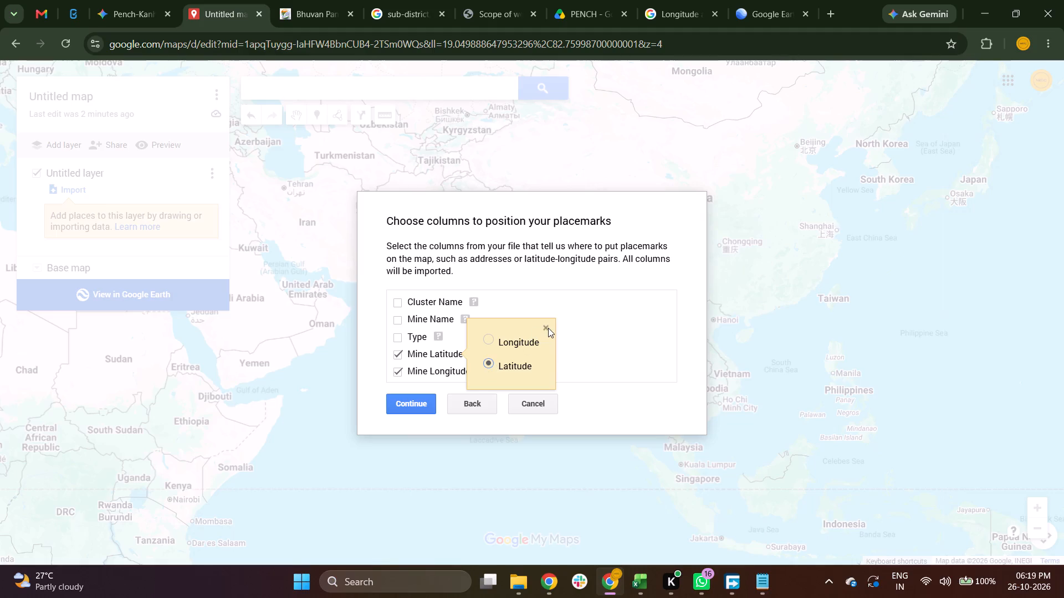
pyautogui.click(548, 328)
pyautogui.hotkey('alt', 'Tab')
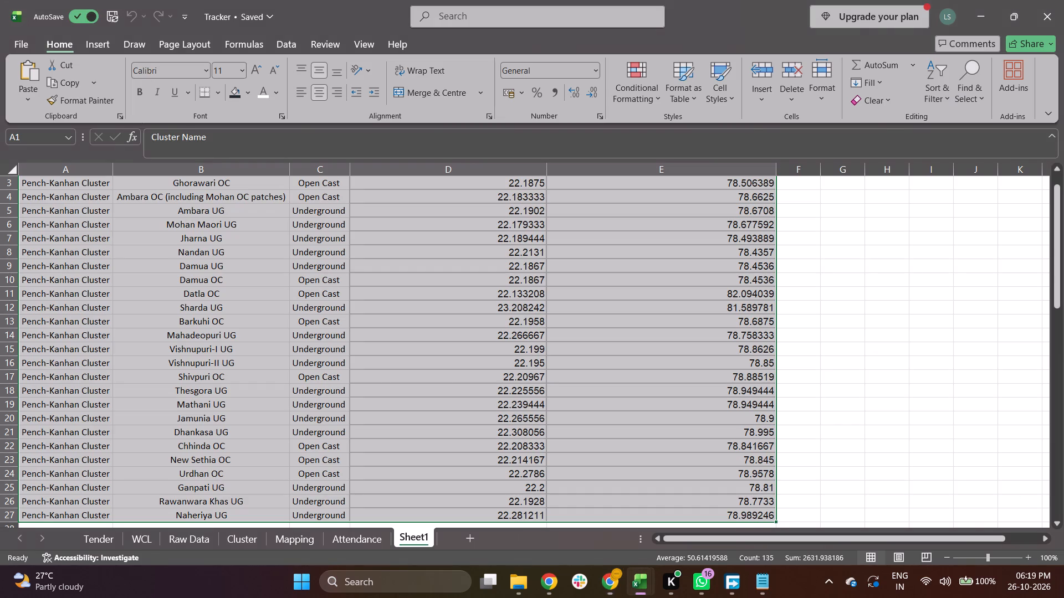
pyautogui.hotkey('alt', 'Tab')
# Accept the position columns, choose Mine Name as the marker title and finish the import.
pyautogui.click(417, 403)
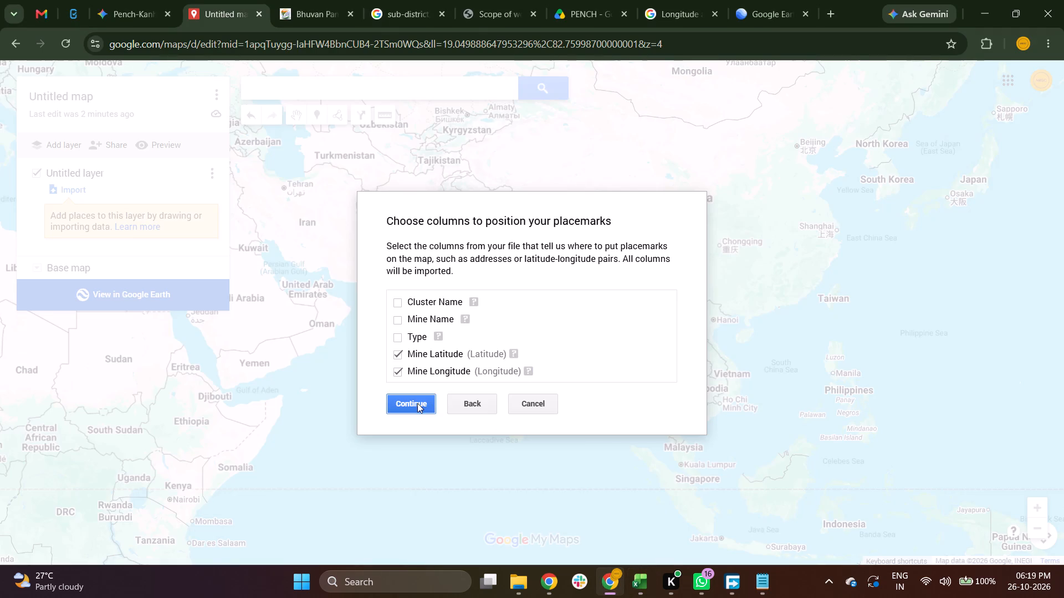
pyautogui.click(398, 311)
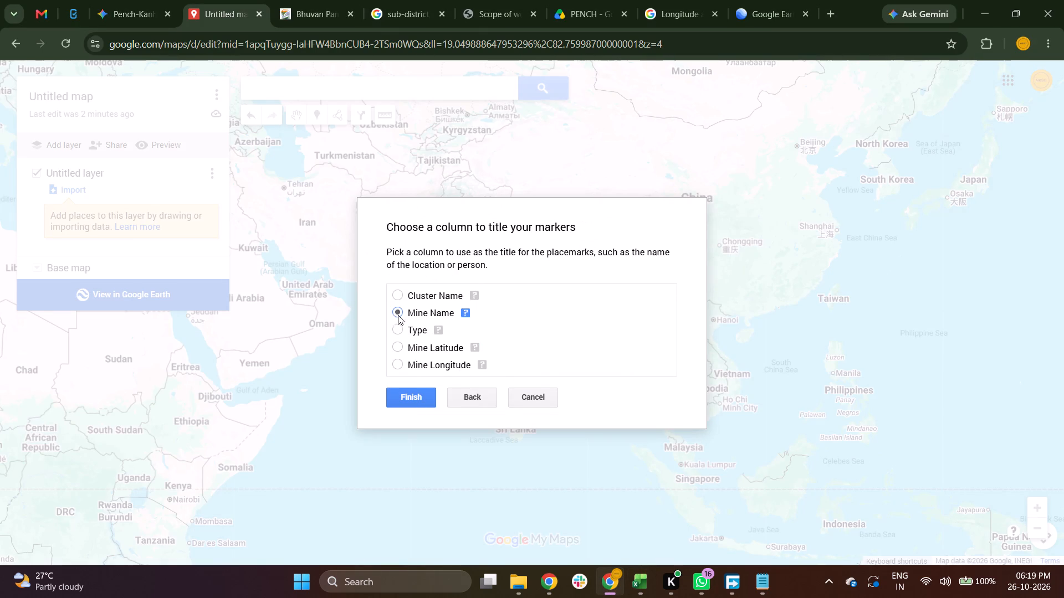
pyautogui.click(412, 394)
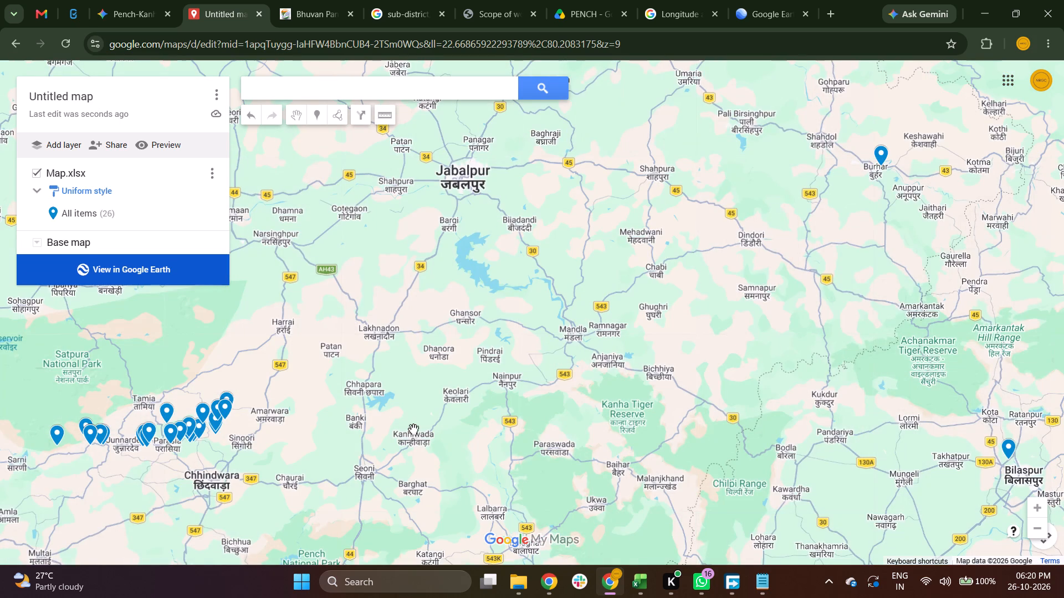
# Examine how the imported mine markers are spread across the map, from the Chhindwara area to Shahdol and Bilaspur.
pyautogui.scroll(-1, 254, 393)
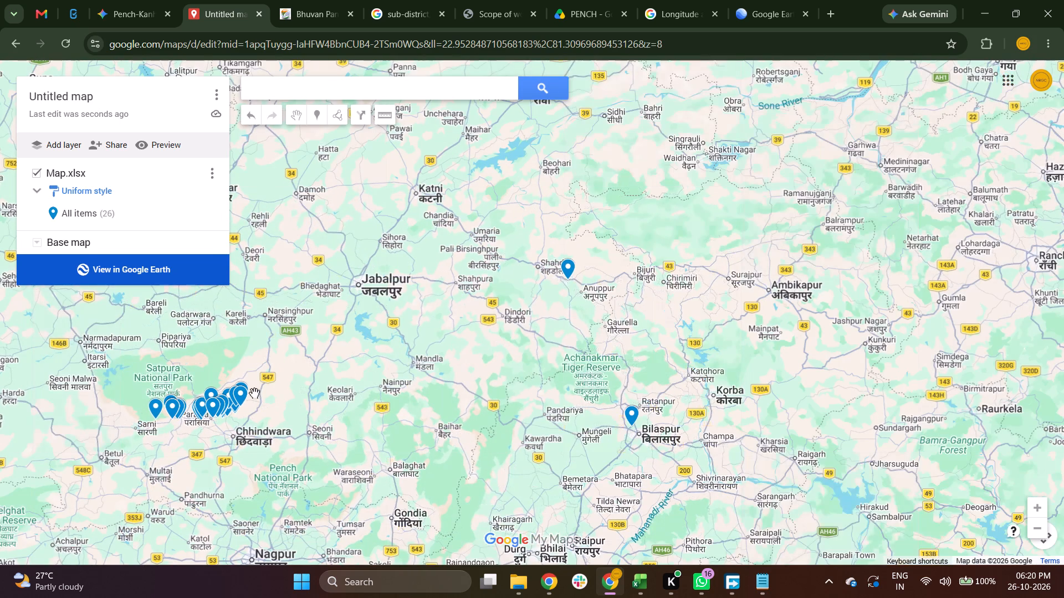
pyautogui.scroll(-1, 254, 393)
pyautogui.hscroll(-1, 440, 386)
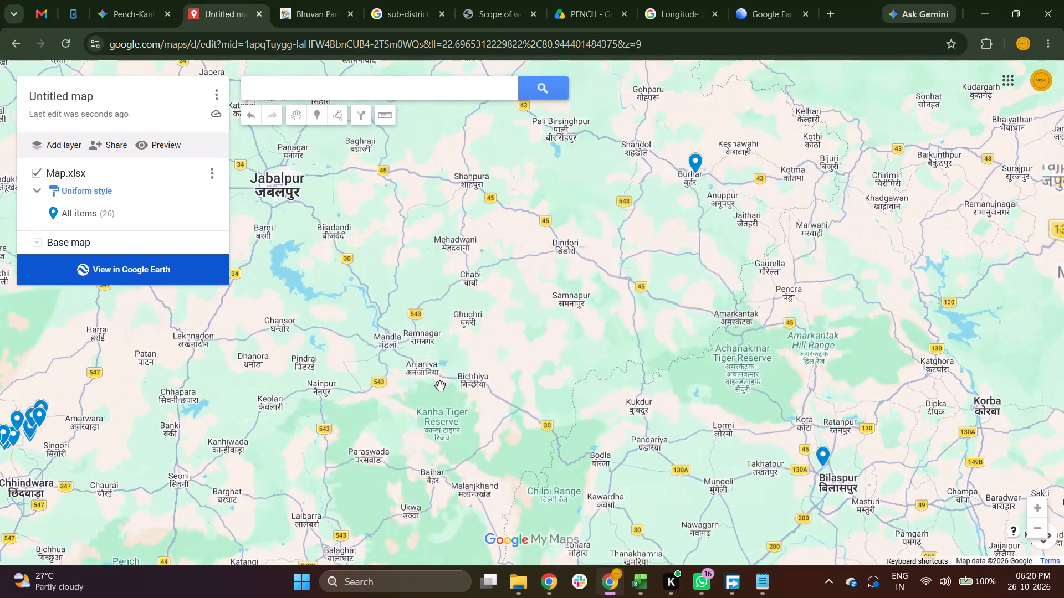
pyautogui.scroll(-1, 509, 311)
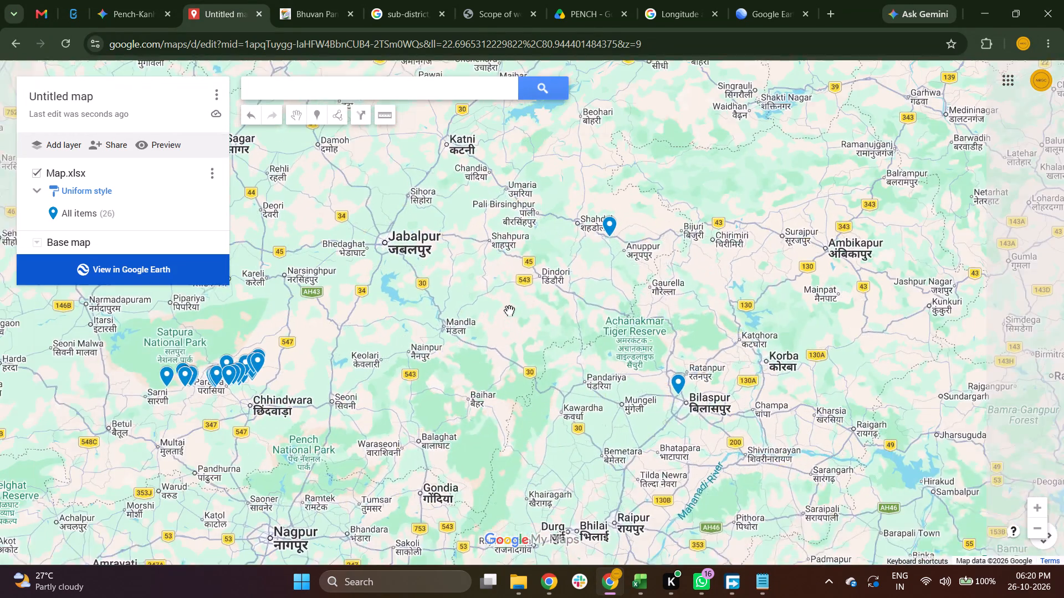
pyautogui.hscroll(-1, 509, 311)
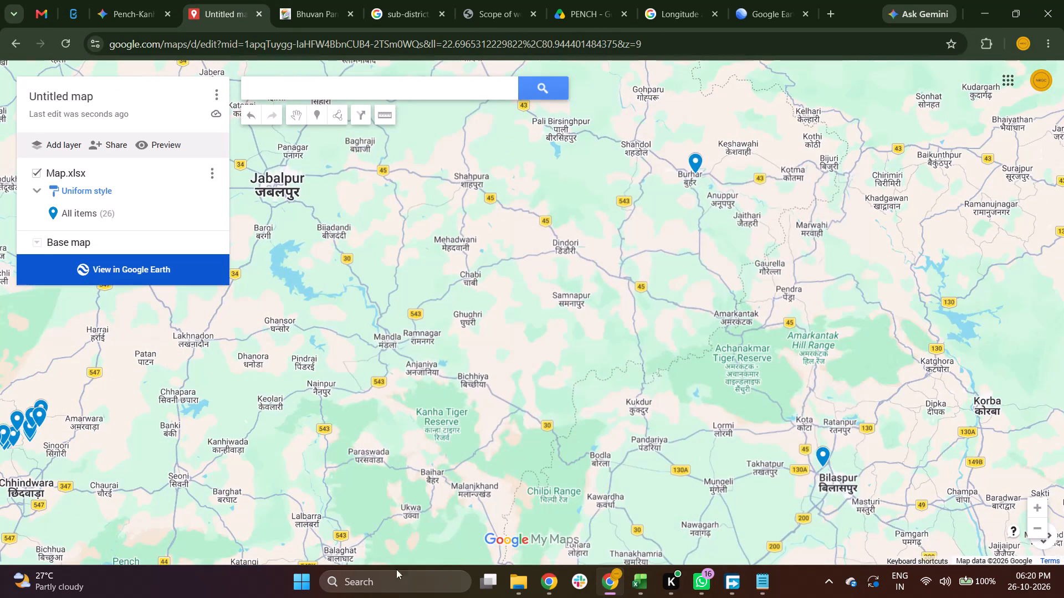
pyautogui.hscroll(1, 269, 526)
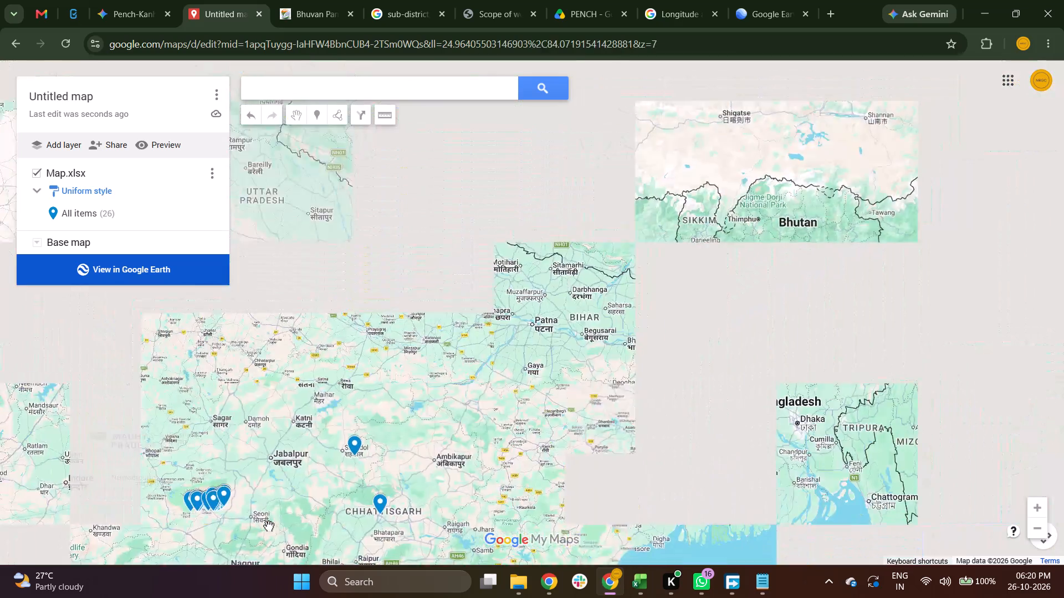
pyautogui.hscroll(1, 269, 526)
pyautogui.hscroll(-1, 225, 514)
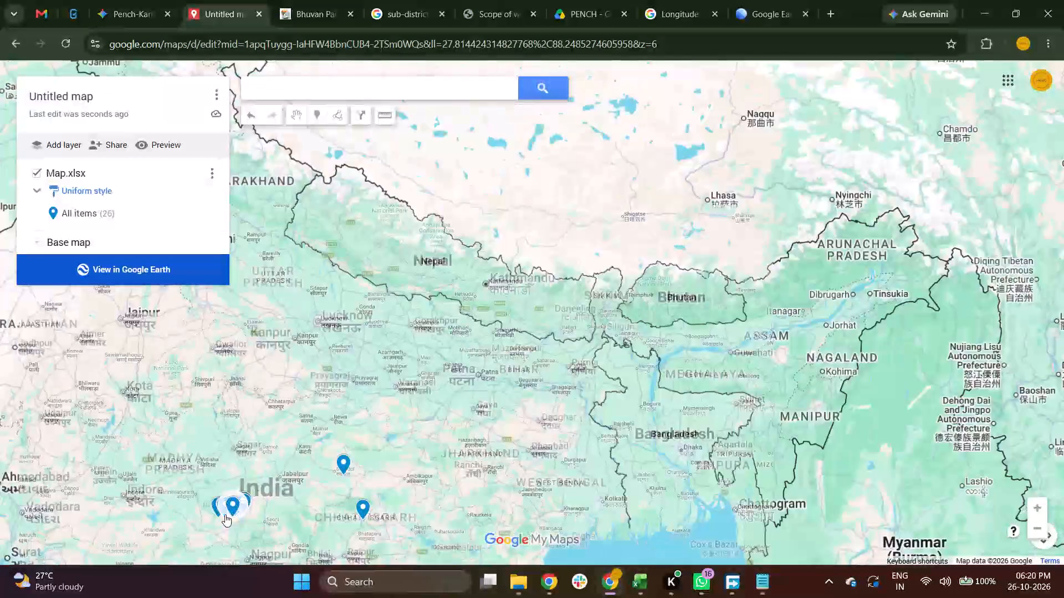
pyautogui.hscroll(-1, 225, 514)
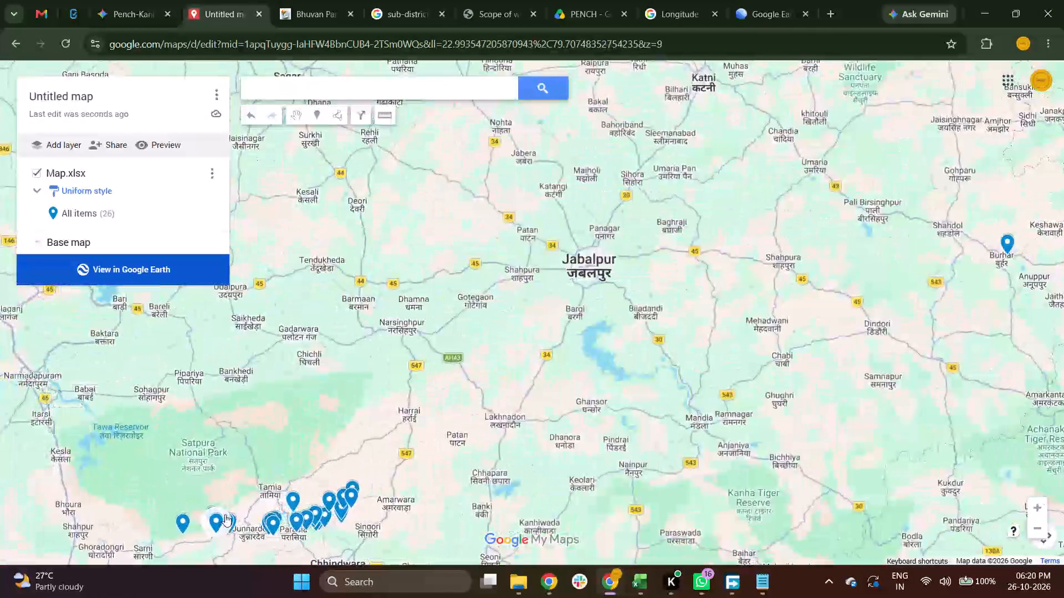
pyautogui.hscroll(-1, 225, 514)
pyautogui.hscroll(1, 246, 494)
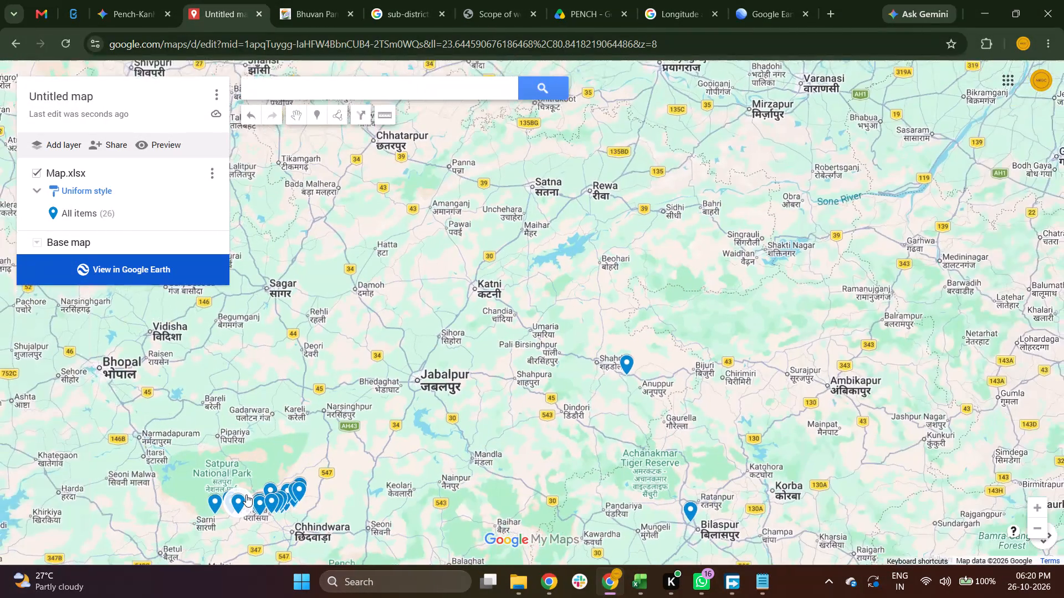
pyautogui.hscroll(1, 246, 494)
pyautogui.scroll(-2, 406, 468)
# Inspect the individual mine markers around Parasia and Chhindwara at closer range.
pyautogui.scroll(5, 393, 491)
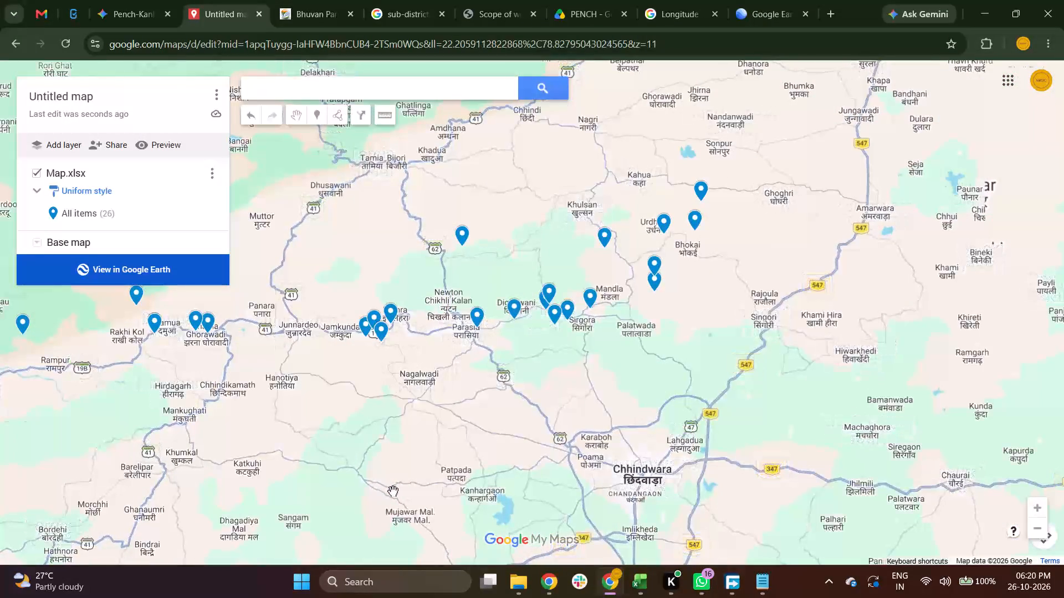
pyautogui.scroll(1, 393, 491)
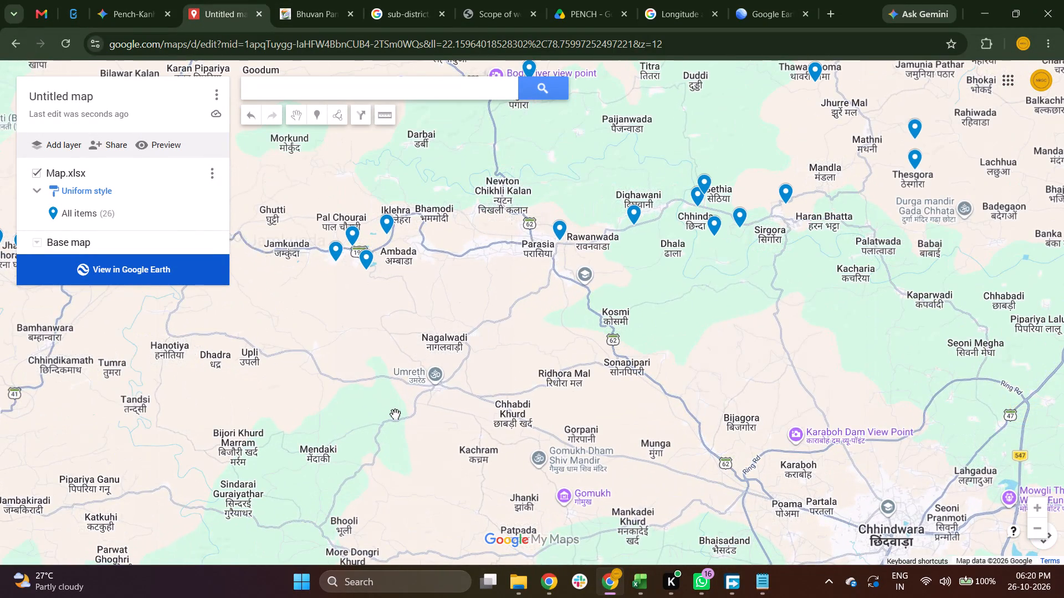
pyautogui.hscroll(-2, 618, 272)
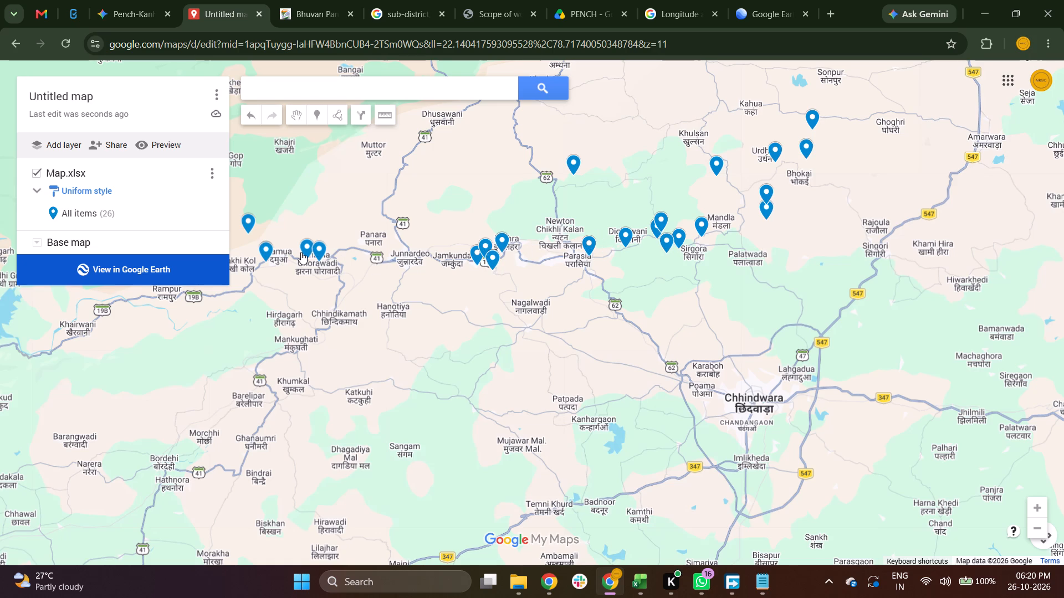
pyautogui.hscroll(1, 313, 309)
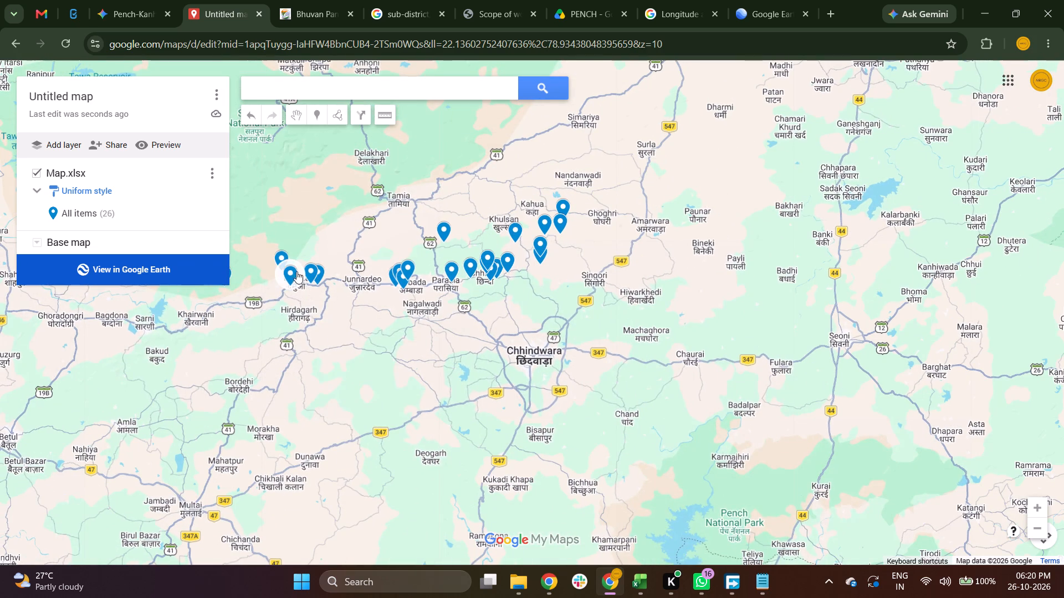
pyautogui.scroll(1, 500, 332)
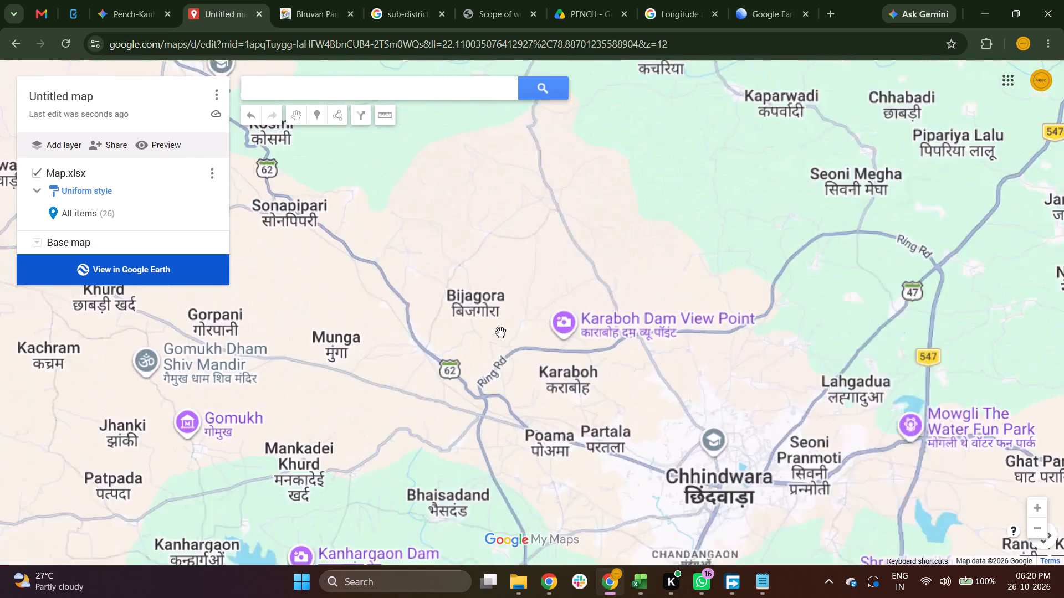
pyautogui.scroll(1, 500, 332)
# Compare the Chhindwara marker cluster with the outlying markers in a wider regional view.
pyautogui.hscroll(1, 500, 332)
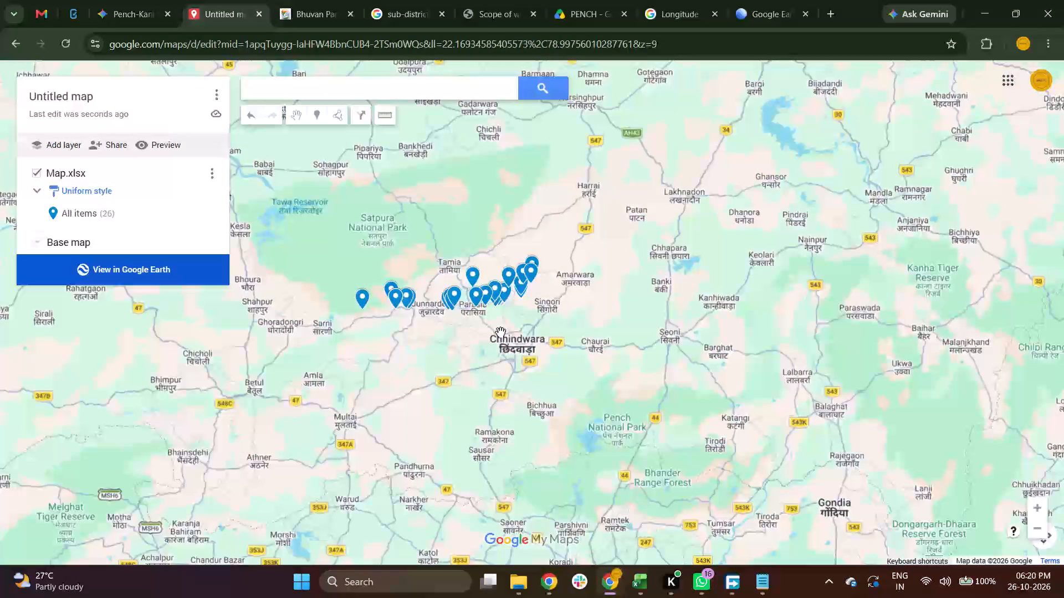
pyautogui.hscroll(1, 500, 332)
pyautogui.hscroll(1, 601, 287)
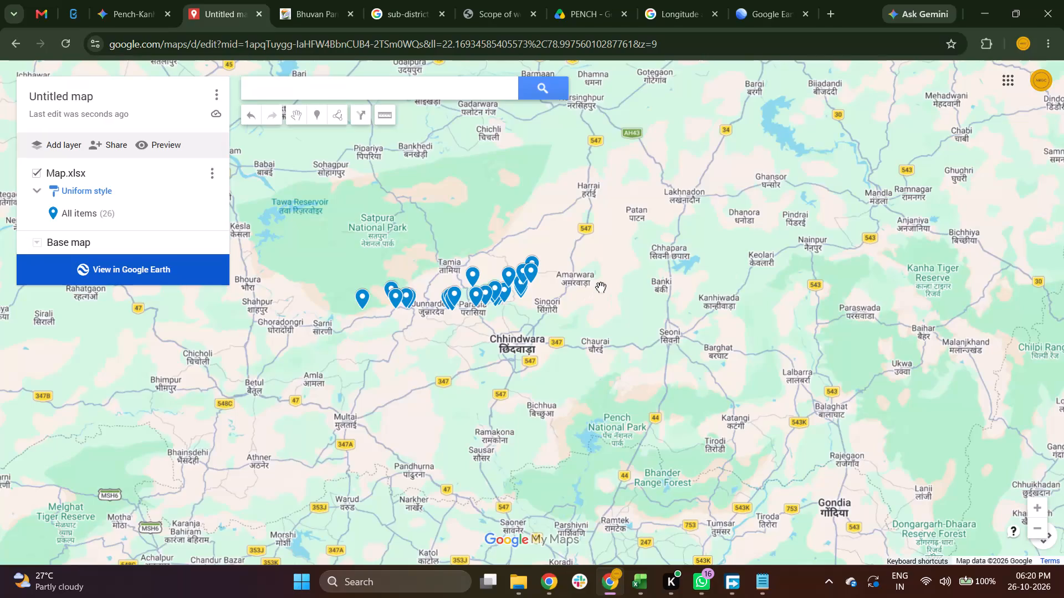
pyautogui.hscroll(1, 601, 287)
pyautogui.hscroll(-2, 601, 287)
pyautogui.scroll(-1, 617, 228)
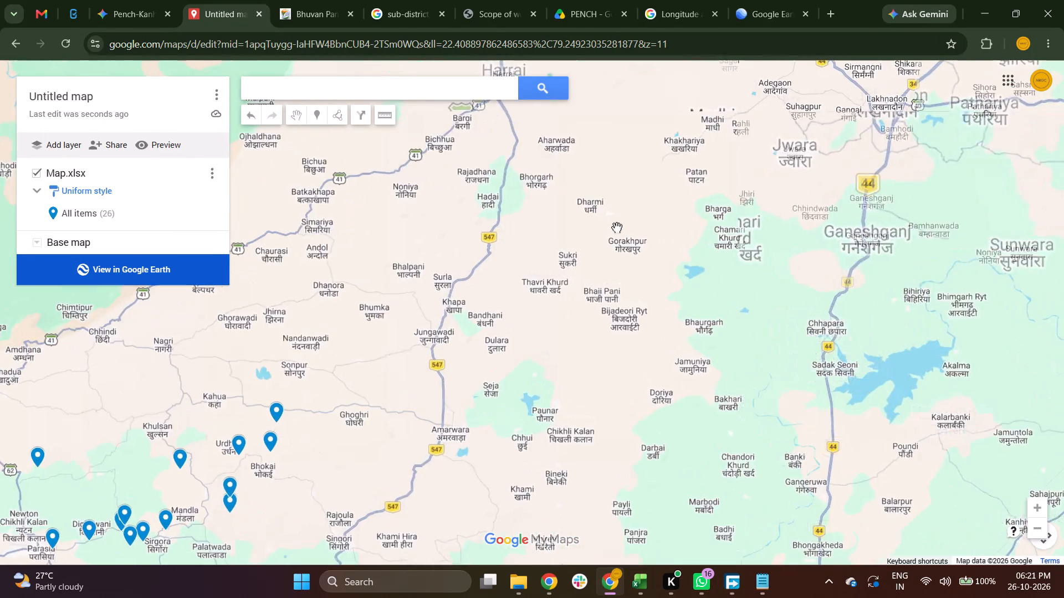
pyautogui.scroll(-1, 617, 228)
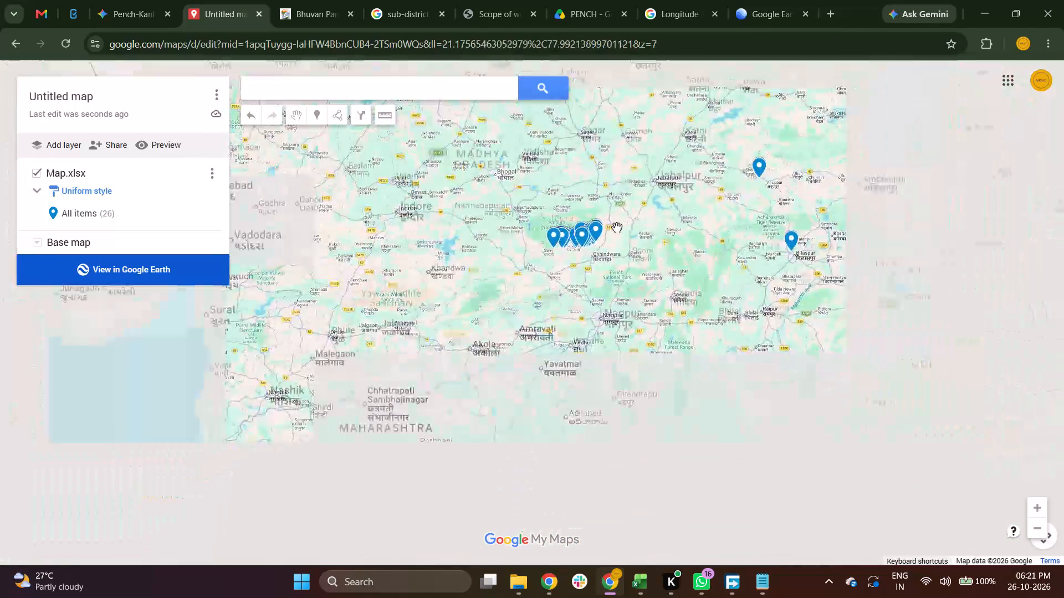
pyautogui.hscroll(-1, 617, 228)
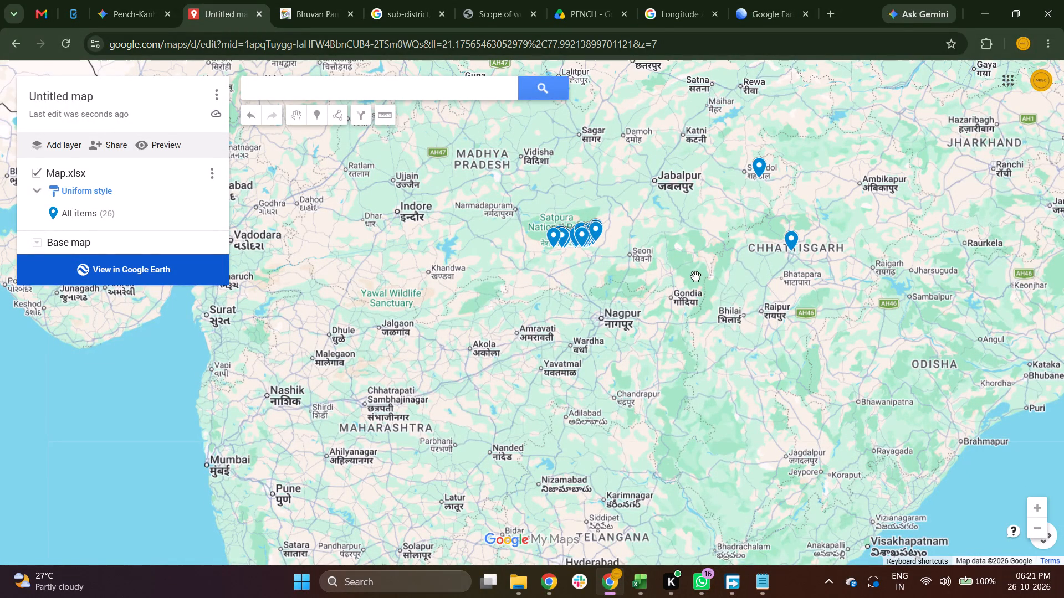
# Examine the mine markers north of Chhindwara, first regionally and then at village level around Thesgora and Neharia.
pyautogui.hscroll(2, 700, 273)
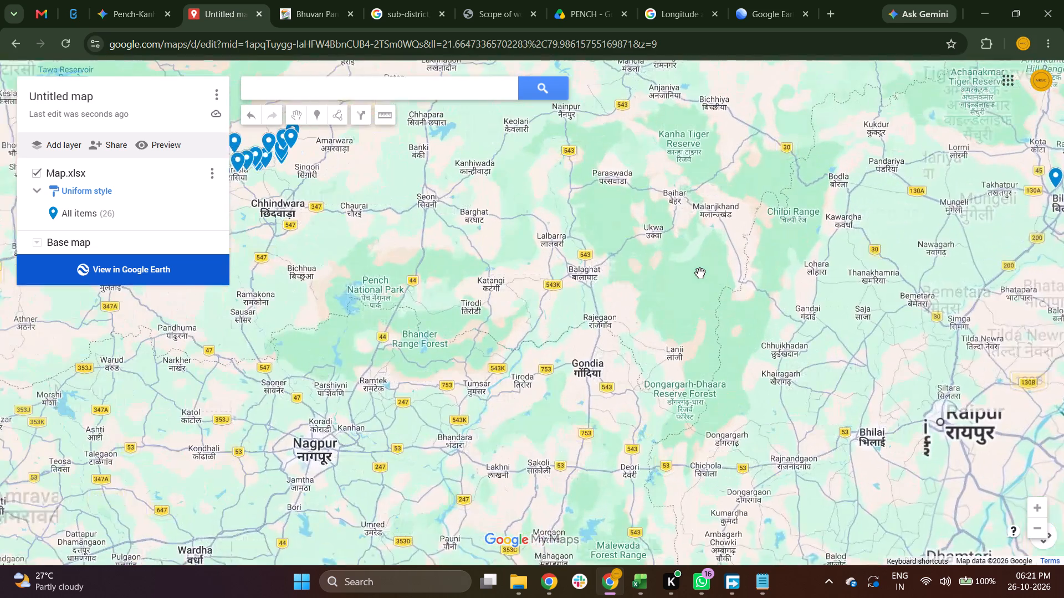
pyautogui.hscroll(1, 844, 262)
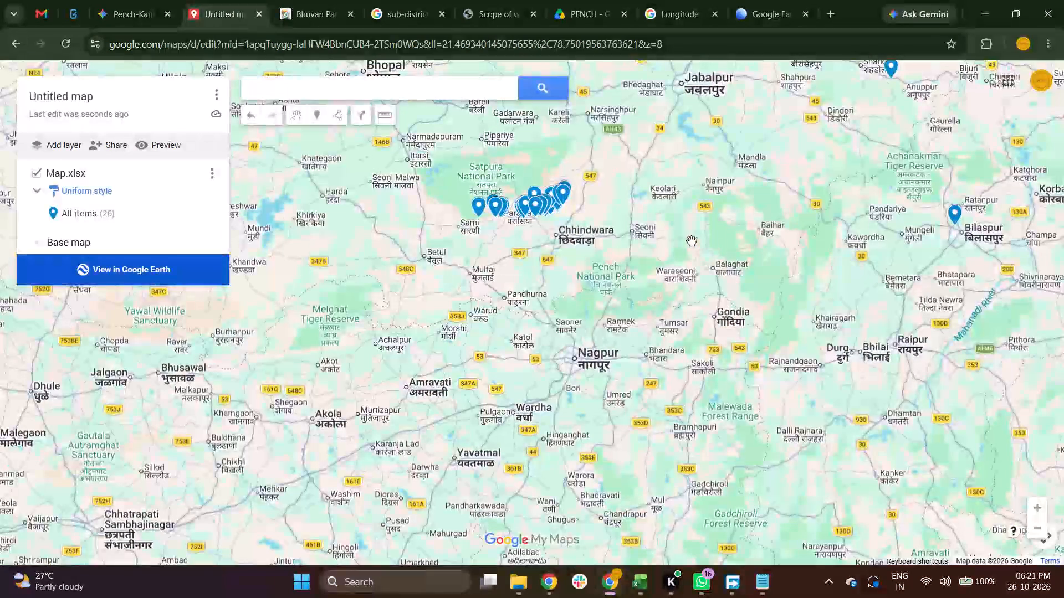
pyautogui.scroll(1, 570, 203)
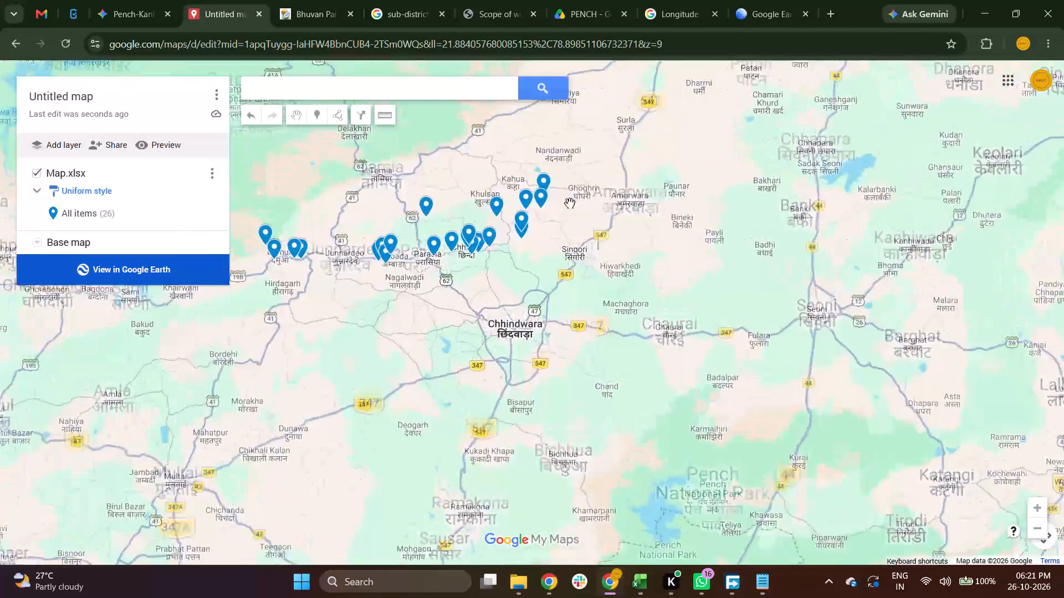
pyautogui.scroll(1, 570, 203)
pyautogui.scroll(-1, 496, 271)
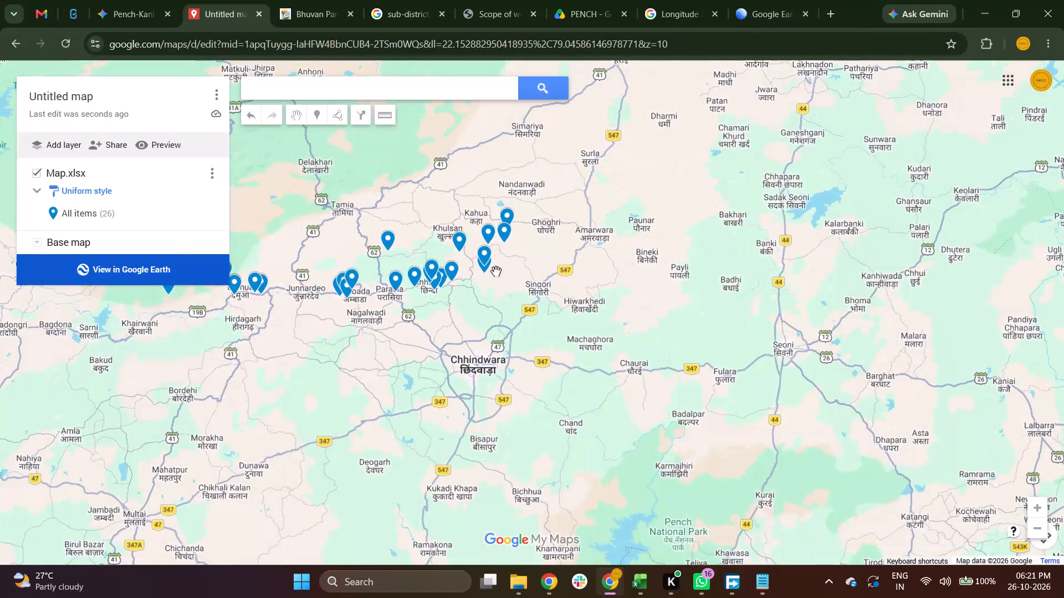
pyautogui.scroll(-1, 496, 271)
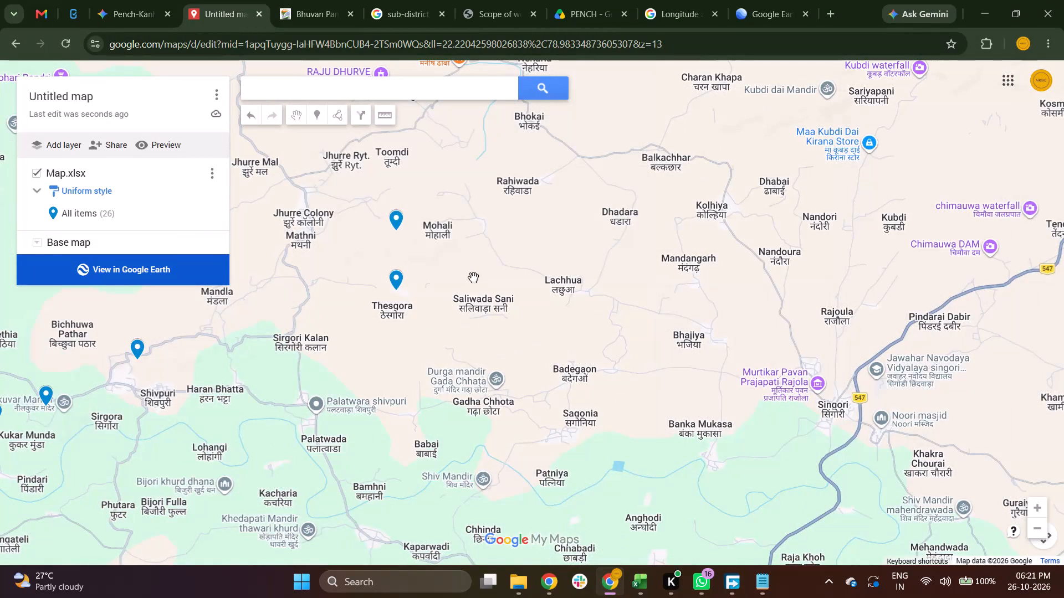
pyautogui.hscroll(1, 413, 463)
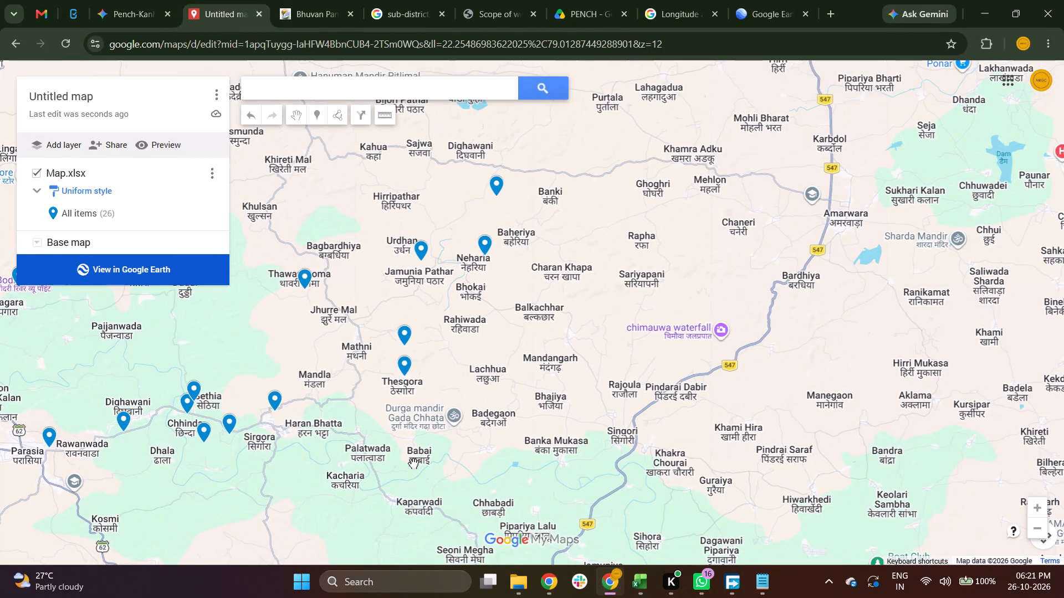
# Check the marker details of the open cast mine near Jamunia Pathar and the Mathani UG mine, closing the cards after viewing.
pyautogui.click(418, 256)
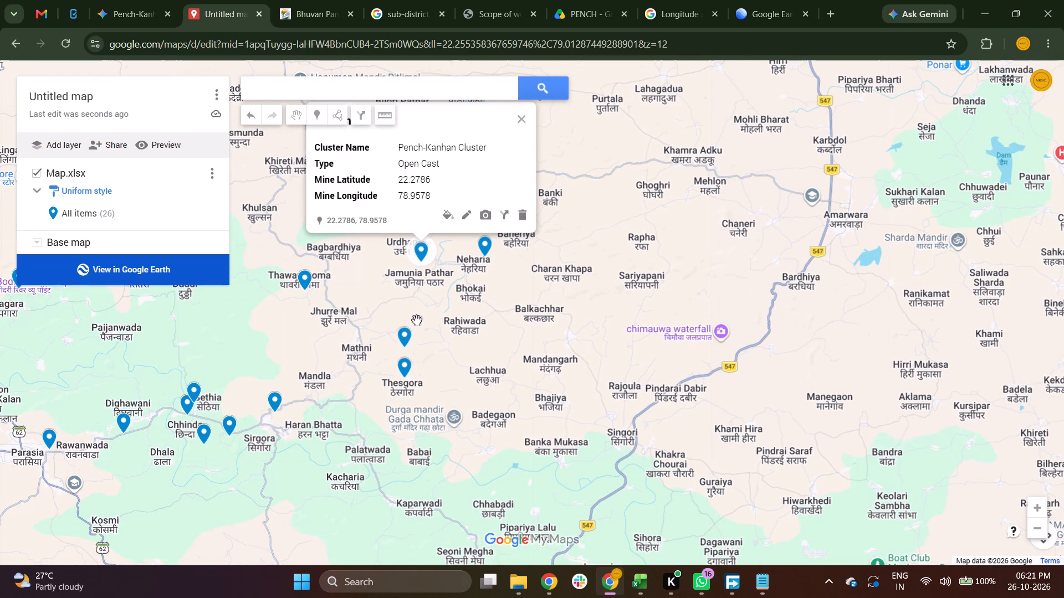
pyautogui.click(406, 337)
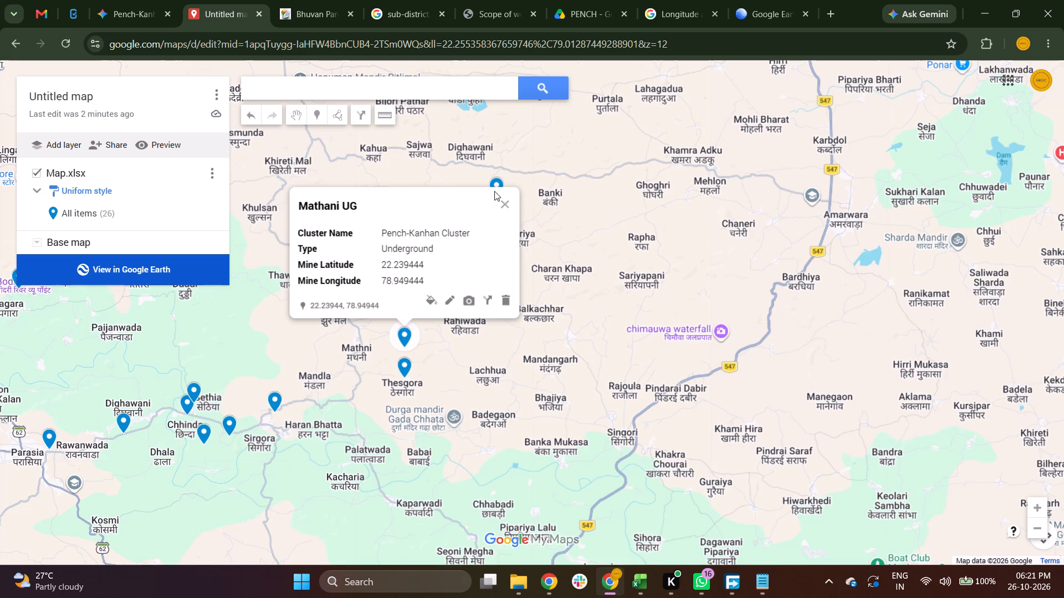
pyautogui.click(508, 200)
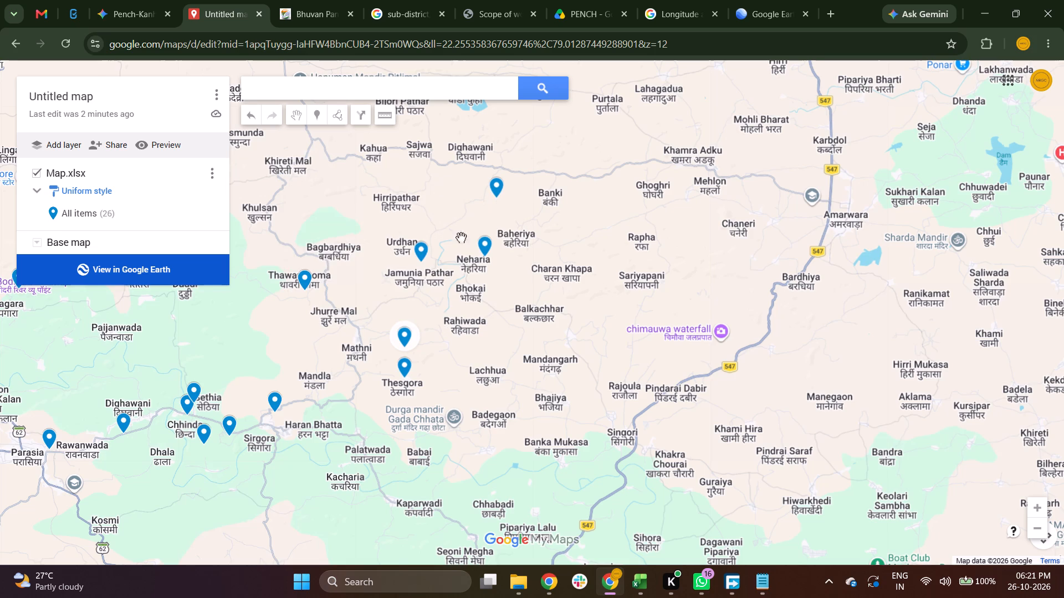
pyautogui.click(405, 339)
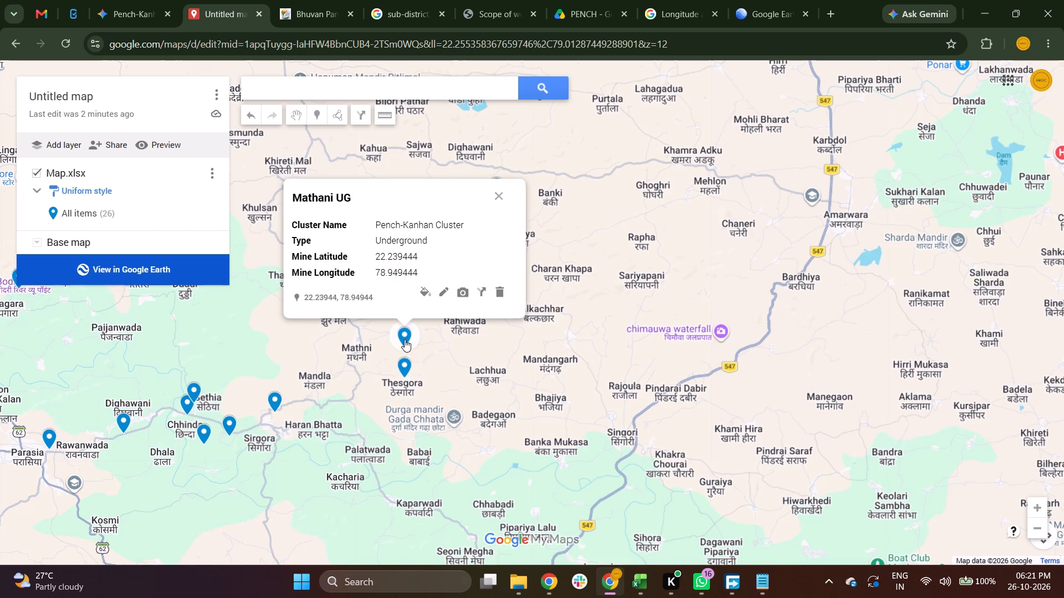
pyautogui.click(405, 339)
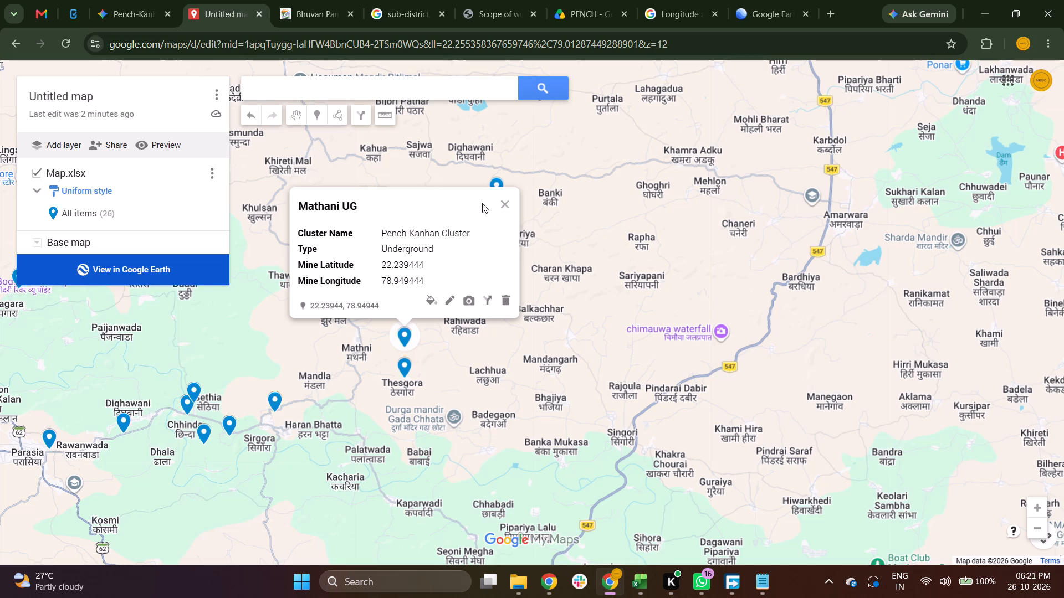
pyautogui.click(510, 204)
pyautogui.click(423, 253)
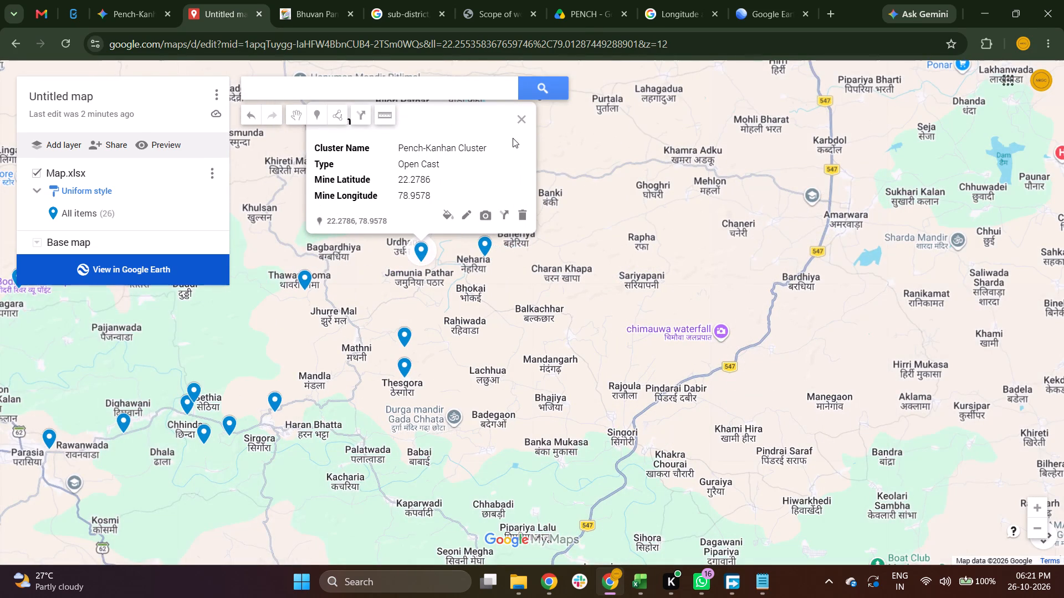
pyautogui.click(519, 125)
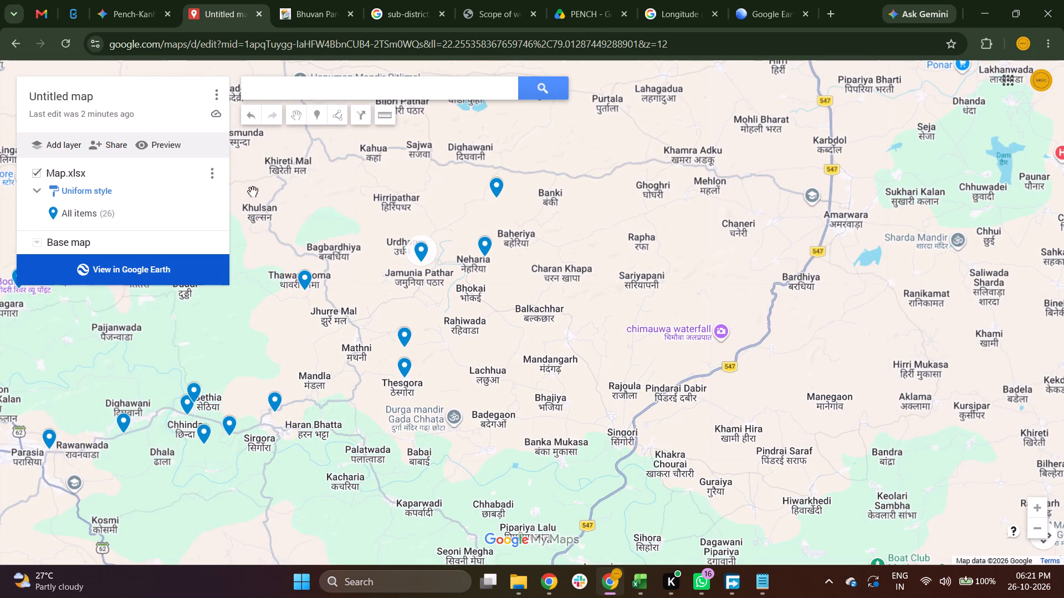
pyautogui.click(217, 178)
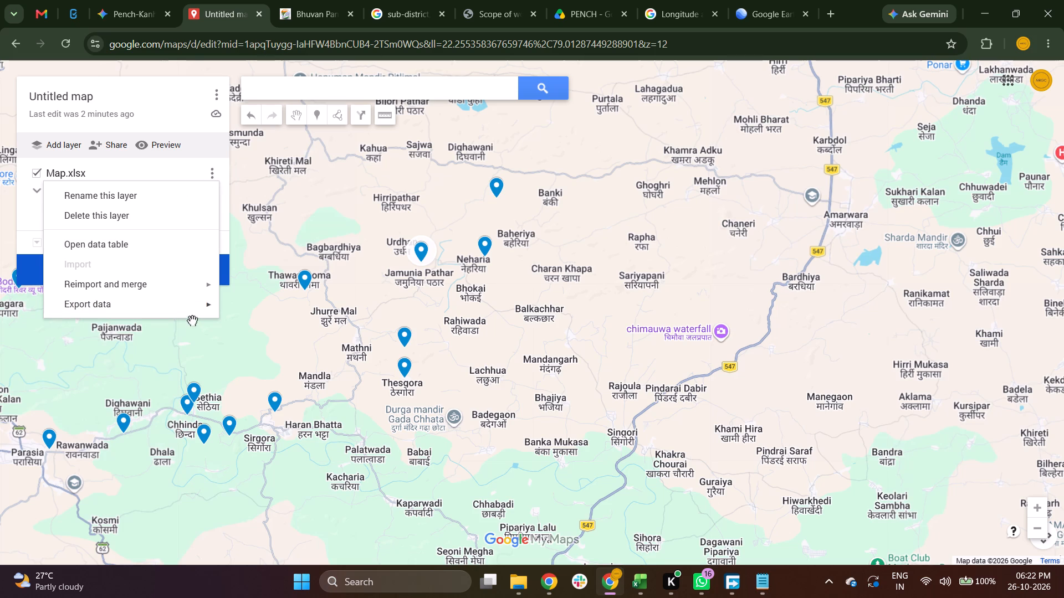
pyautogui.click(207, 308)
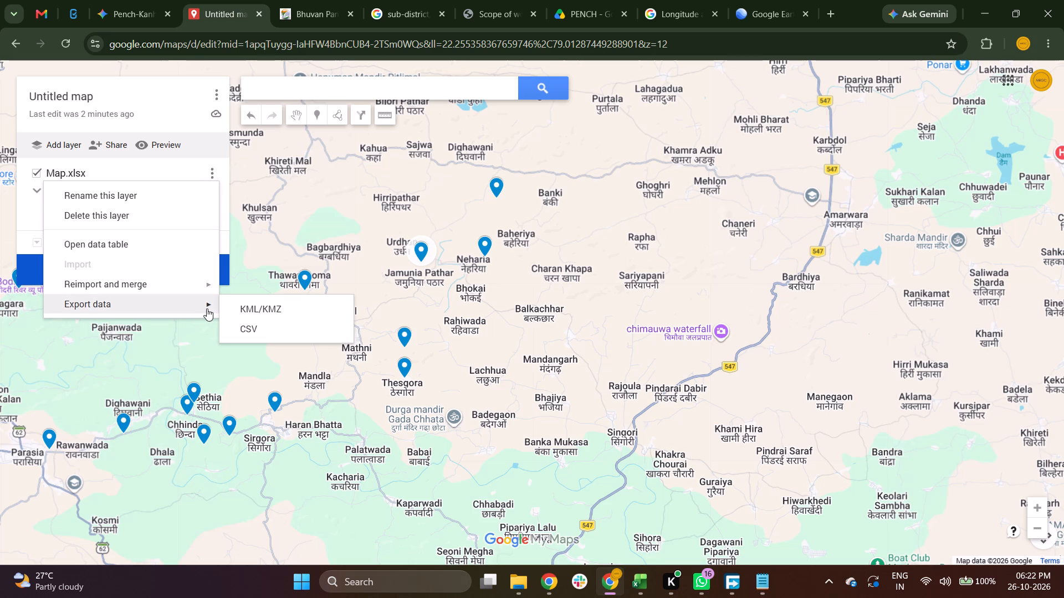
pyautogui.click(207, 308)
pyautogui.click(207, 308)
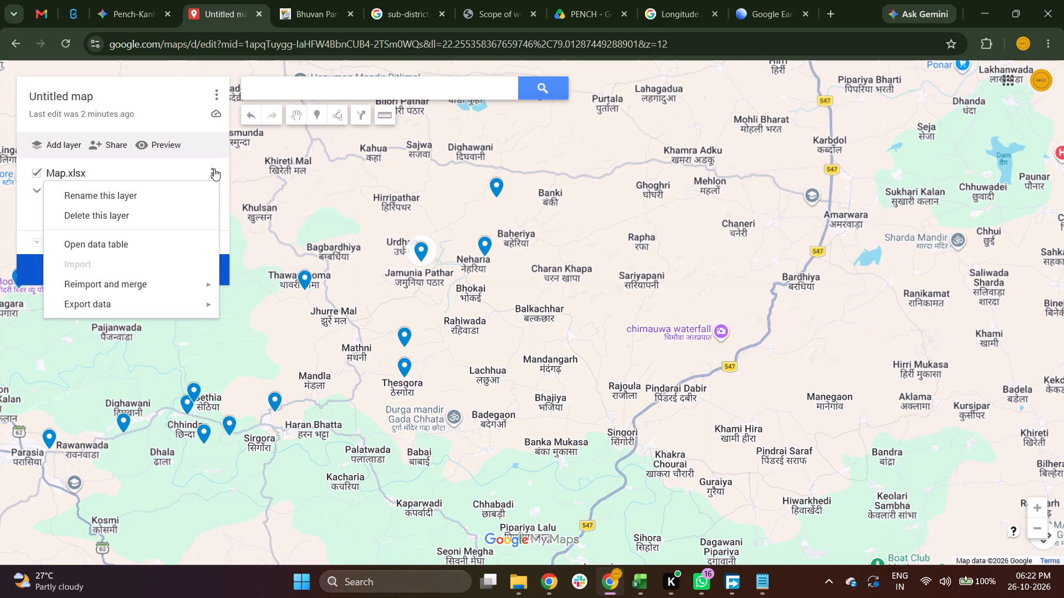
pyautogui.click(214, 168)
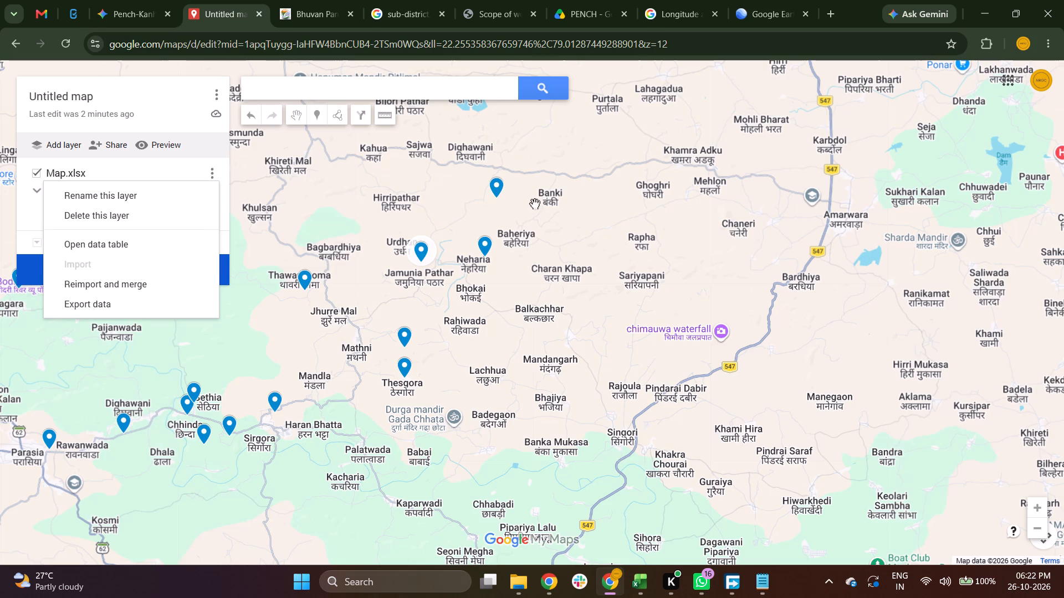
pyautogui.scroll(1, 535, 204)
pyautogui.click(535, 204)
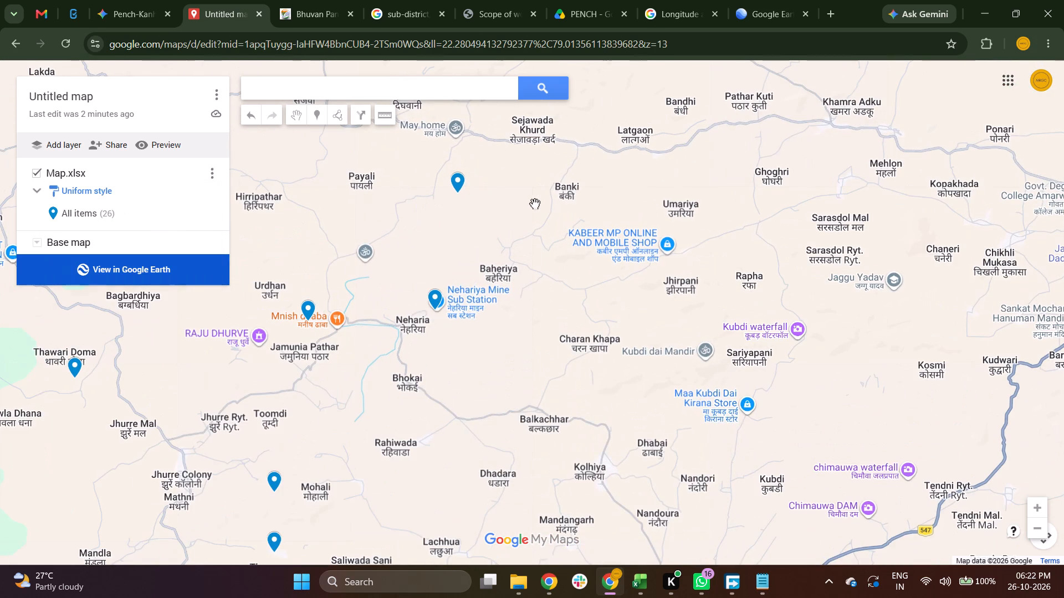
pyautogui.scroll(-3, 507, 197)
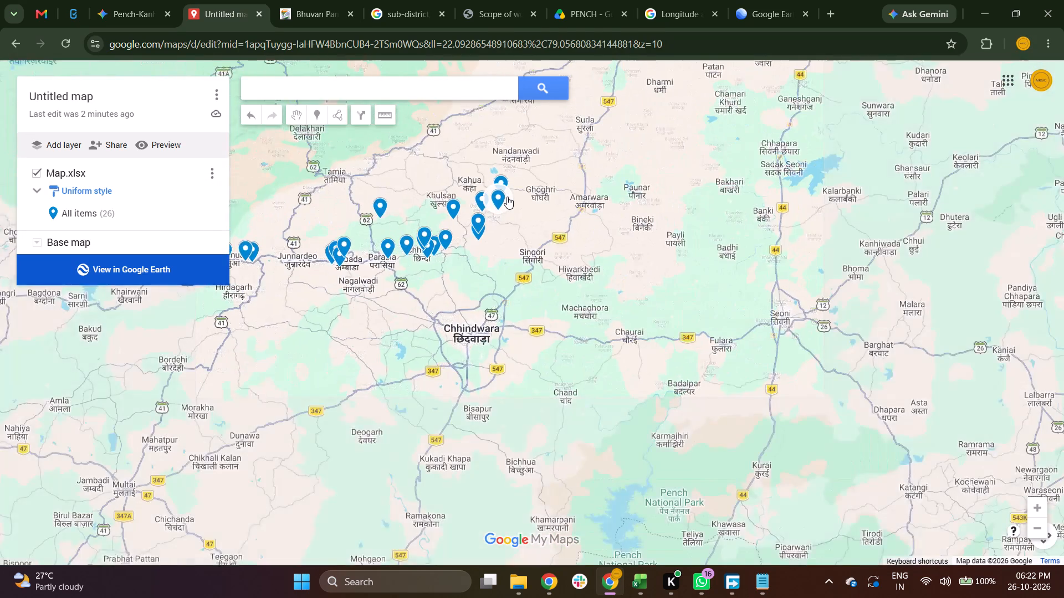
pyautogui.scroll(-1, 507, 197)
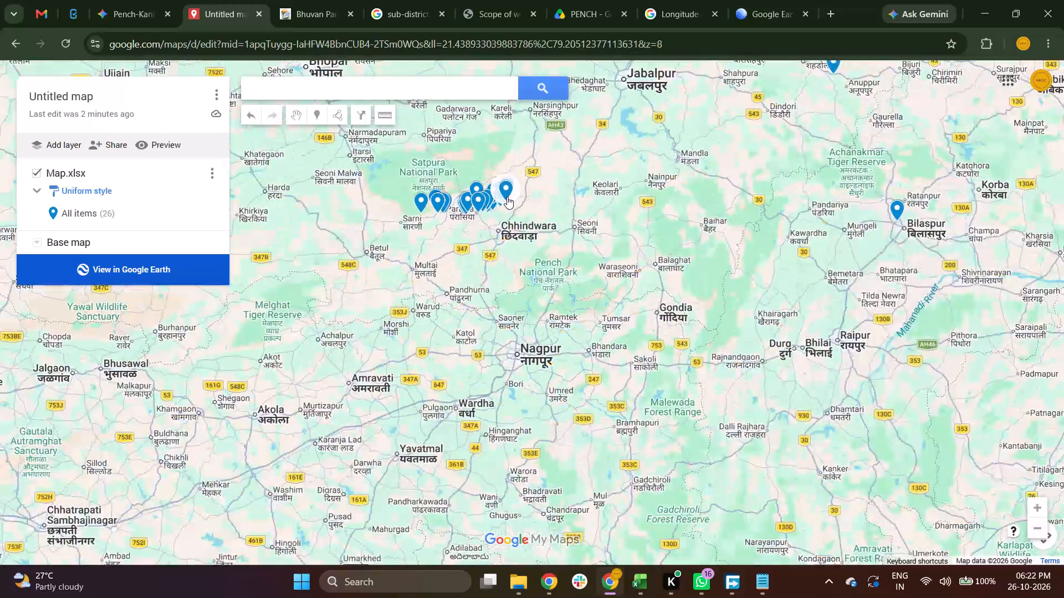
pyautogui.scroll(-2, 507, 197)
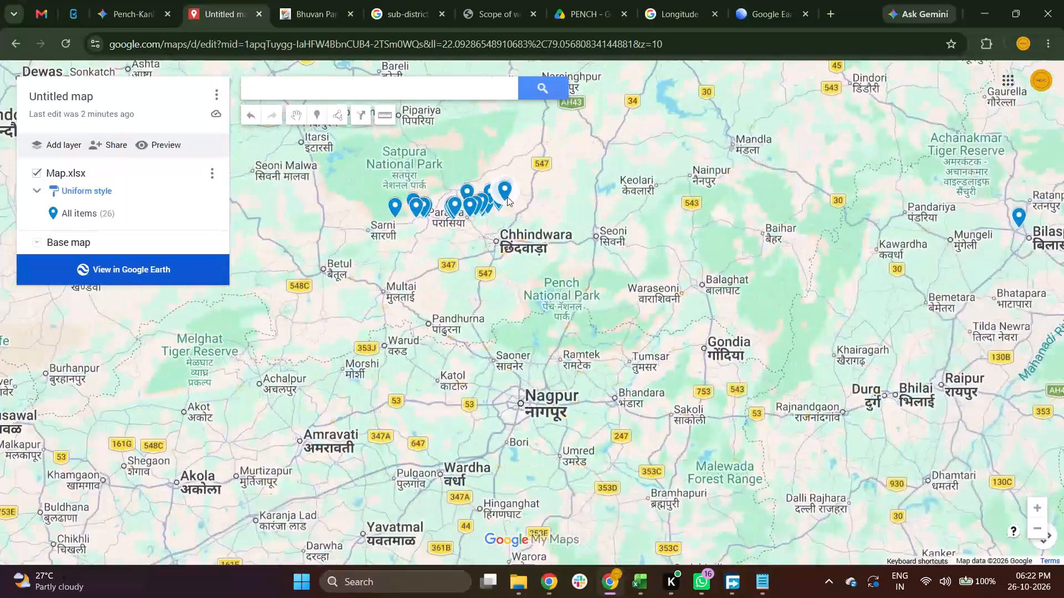
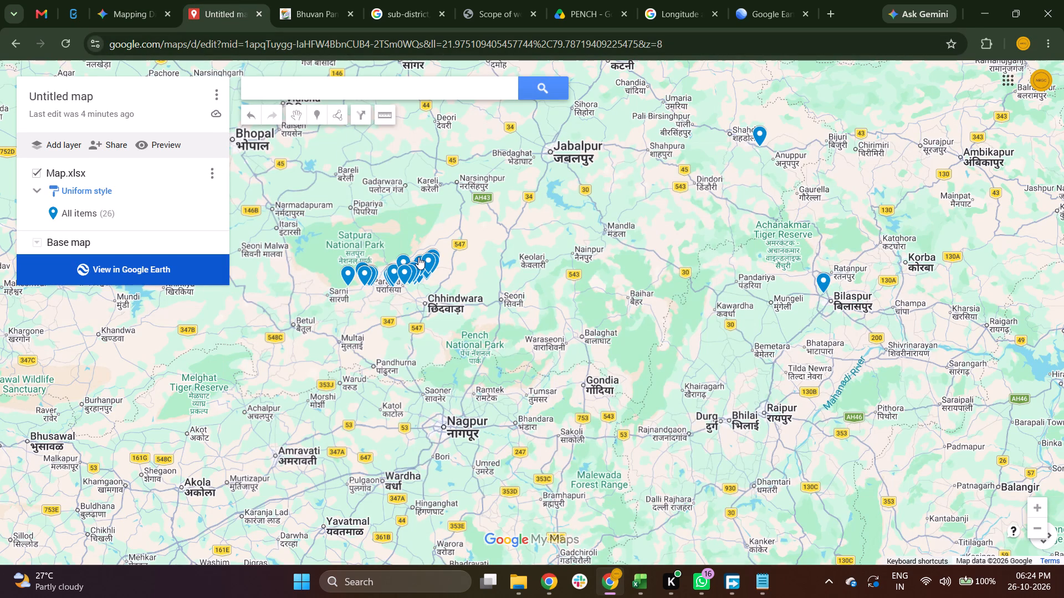
pyautogui.scroll(-2, 418, 257)
pyautogui.scroll(1, 426, 213)
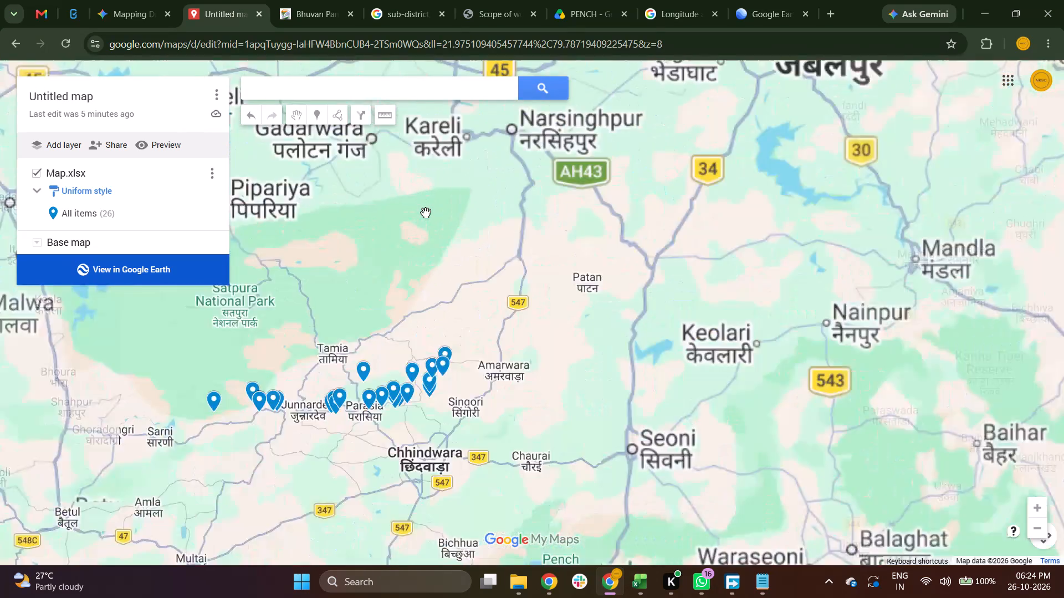
pyautogui.scroll(-1, 465, 416)
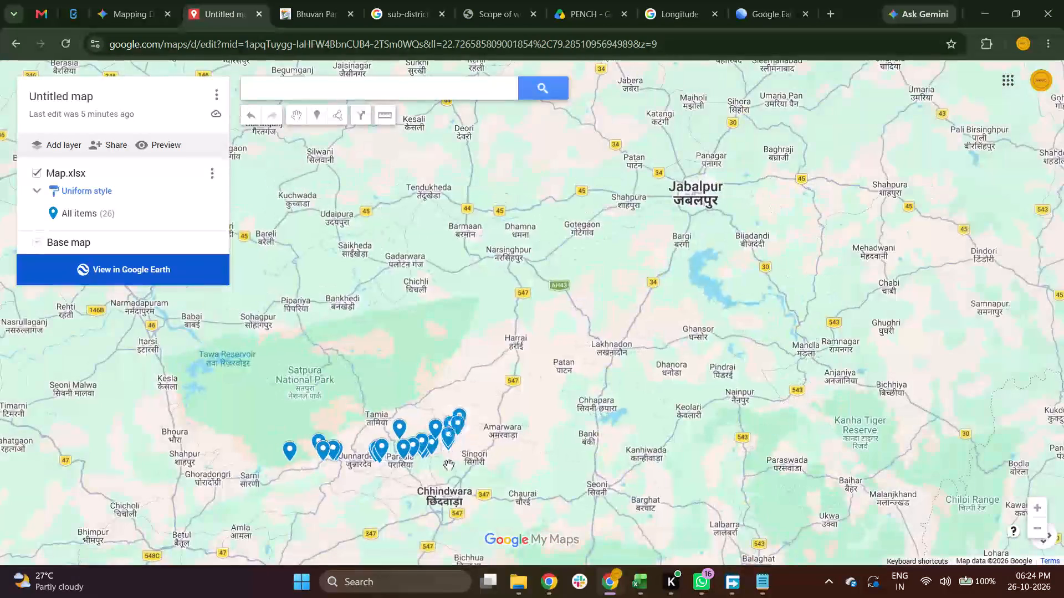
pyautogui.scroll(2, 449, 465)
pyautogui.scroll(-1, 449, 465)
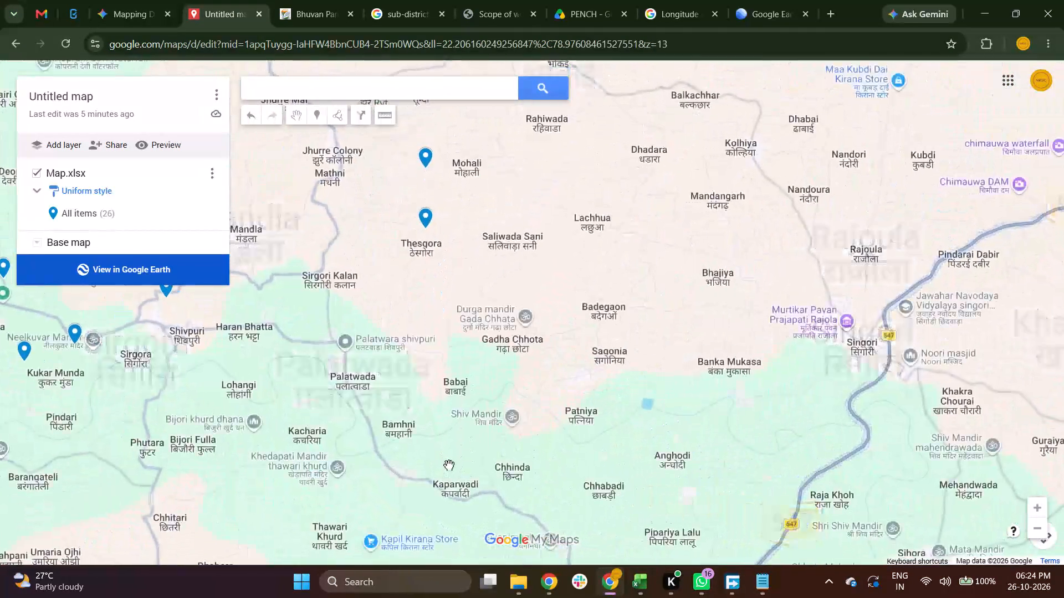
pyautogui.scroll(-1, 449, 465)
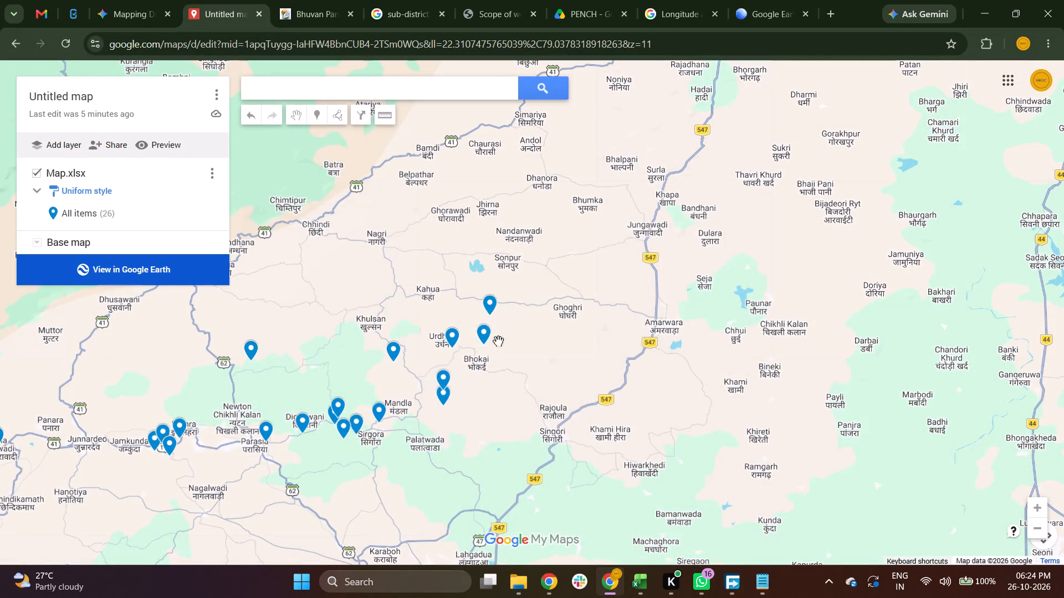
pyautogui.scroll(1, 498, 331)
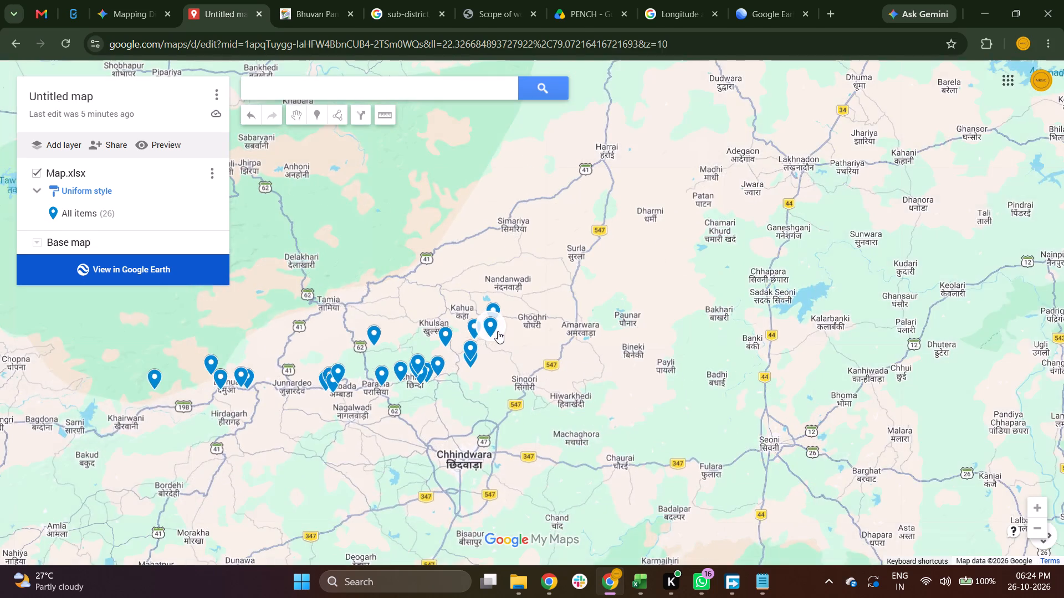
pyautogui.scroll(1, 498, 331)
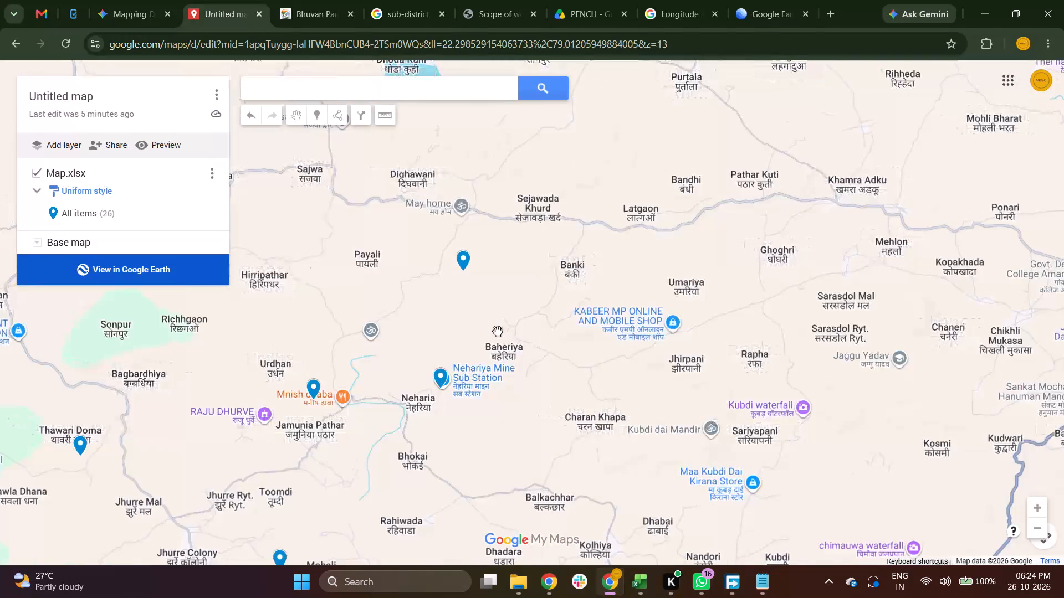
pyautogui.scroll(1, 498, 331)
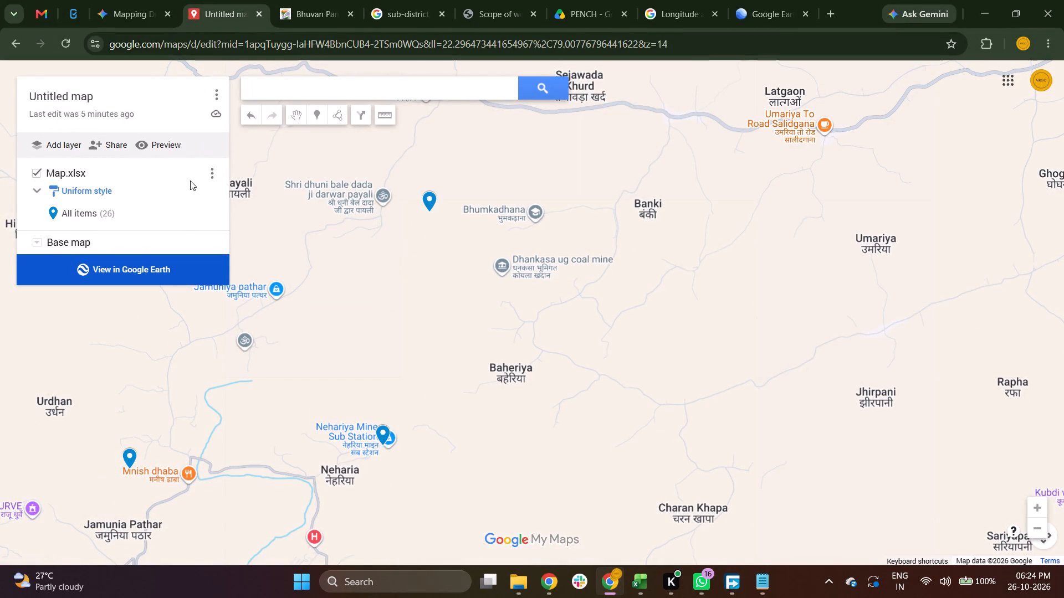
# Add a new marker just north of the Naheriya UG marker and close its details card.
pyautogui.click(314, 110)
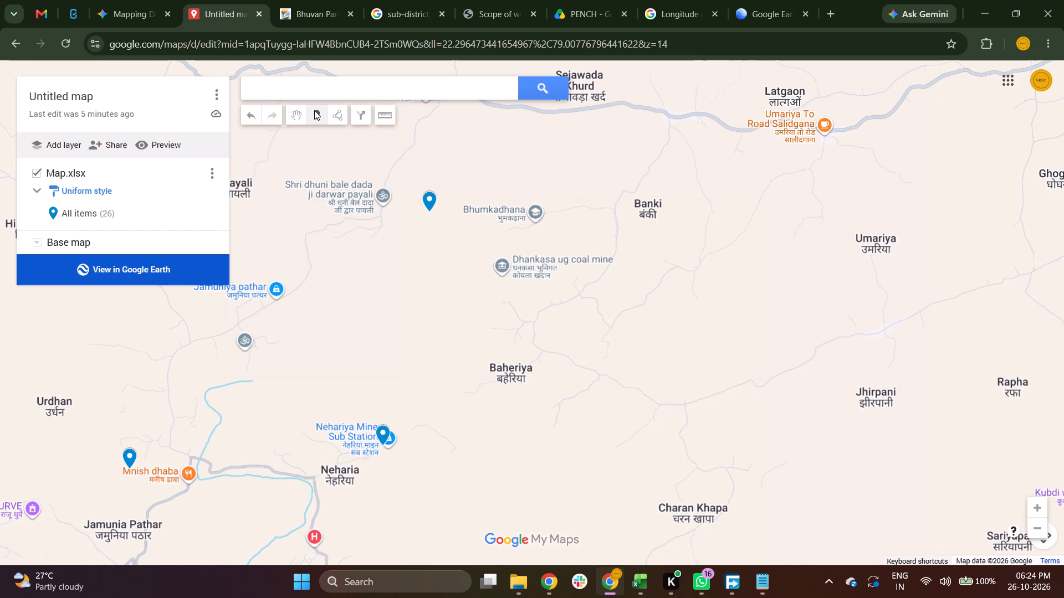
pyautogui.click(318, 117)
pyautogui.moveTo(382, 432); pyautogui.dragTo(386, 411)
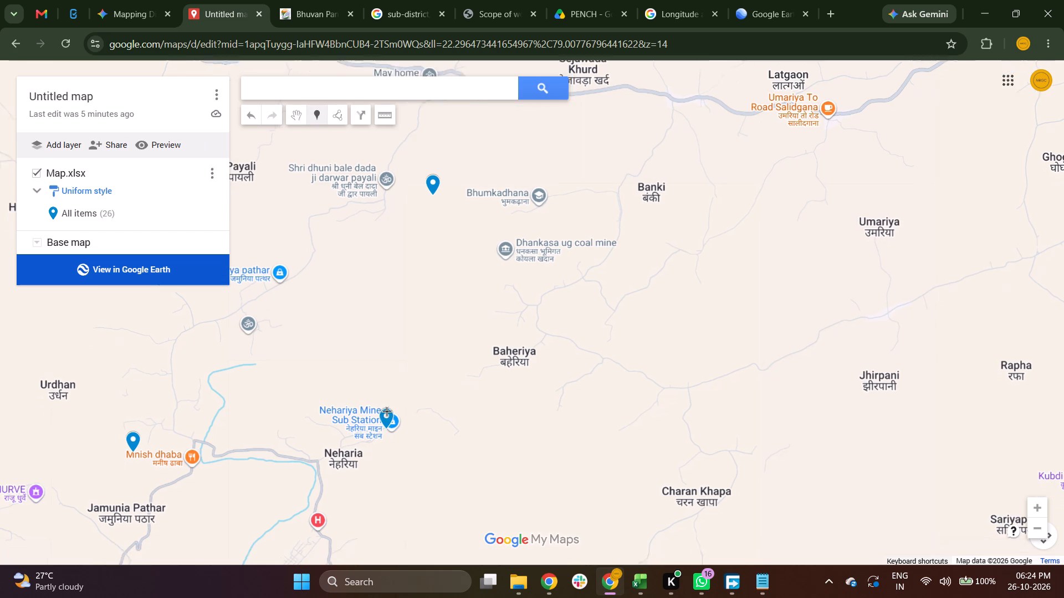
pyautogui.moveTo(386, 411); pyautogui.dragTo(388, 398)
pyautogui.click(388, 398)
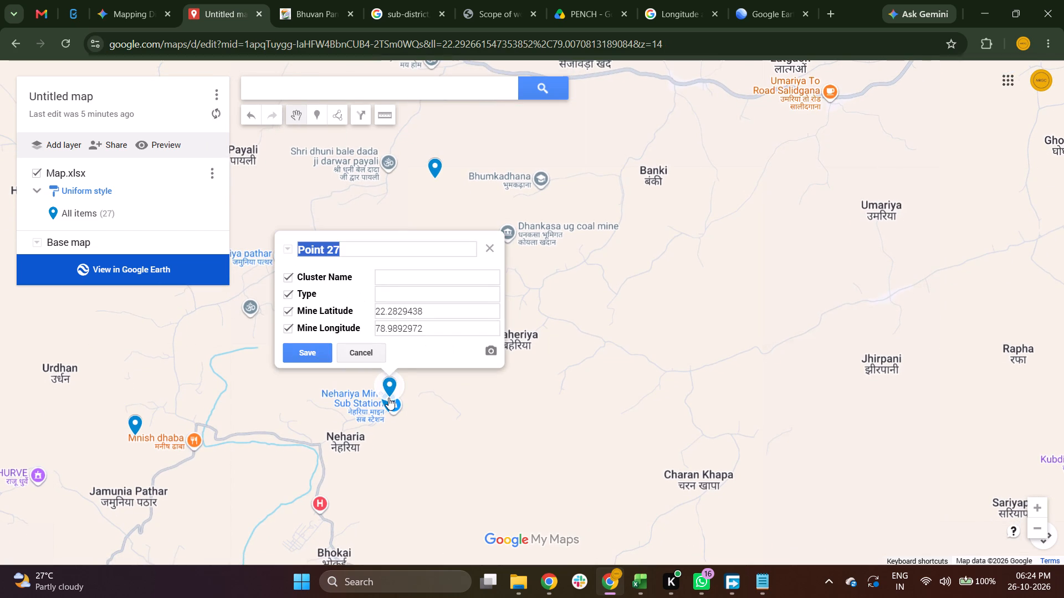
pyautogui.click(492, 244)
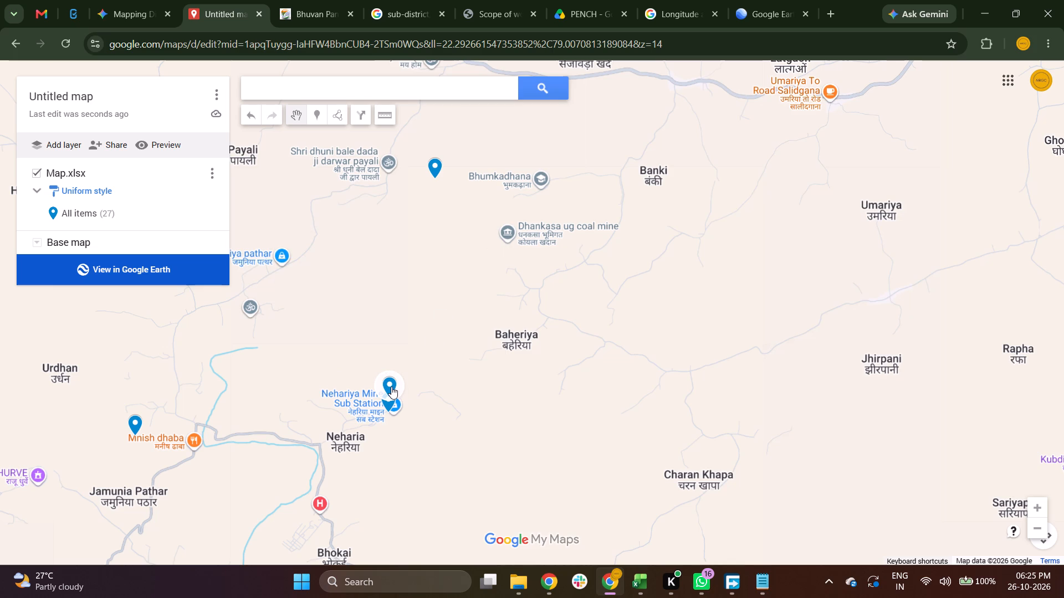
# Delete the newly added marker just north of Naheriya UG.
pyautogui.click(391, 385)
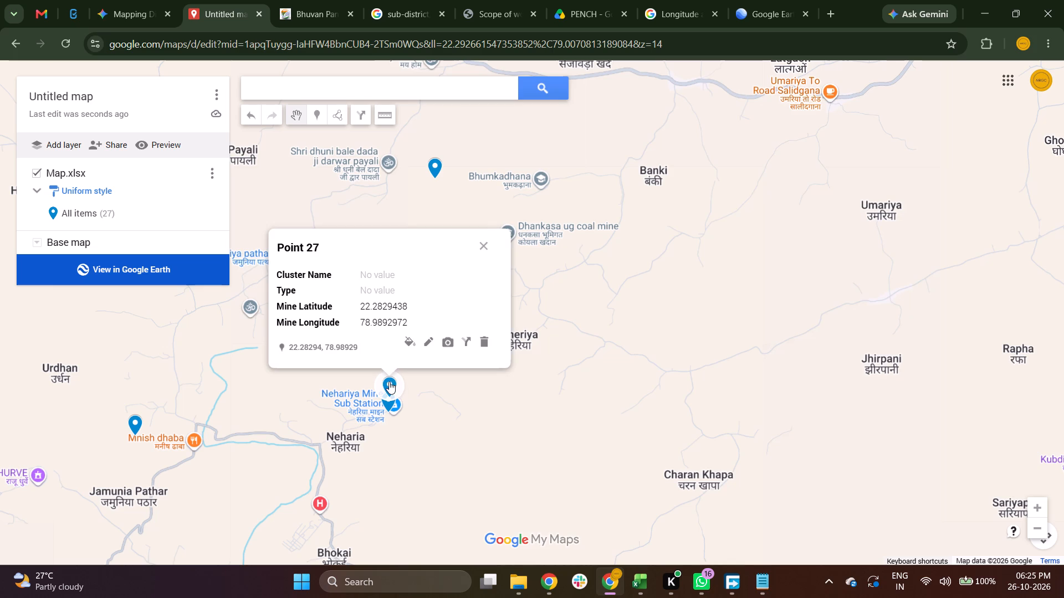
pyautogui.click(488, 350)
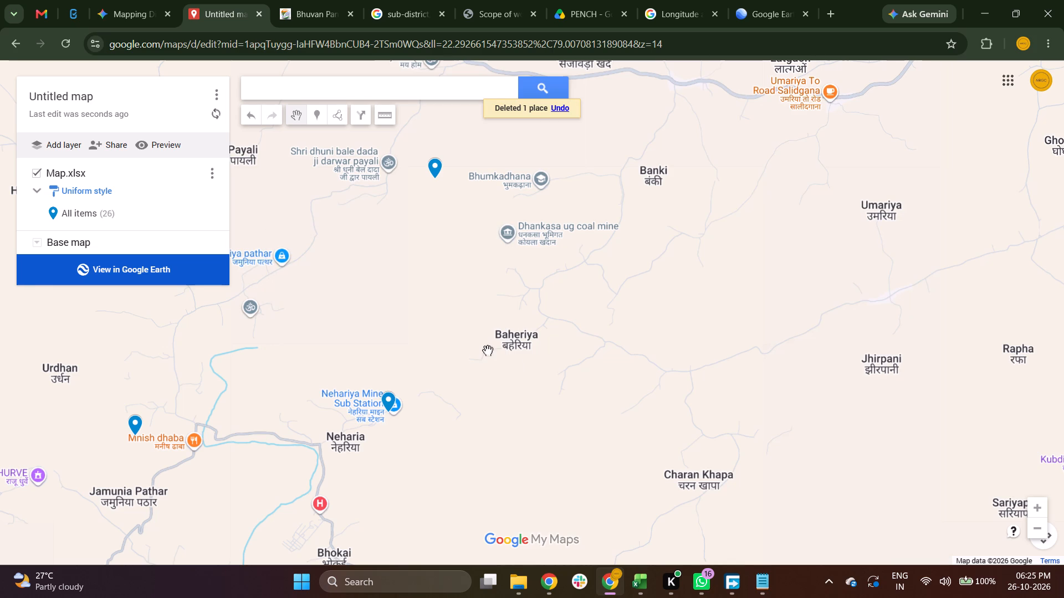
# Check the details of the marker beside Nehariya Mine Sub Station and close its card.
pyautogui.click(386, 406)
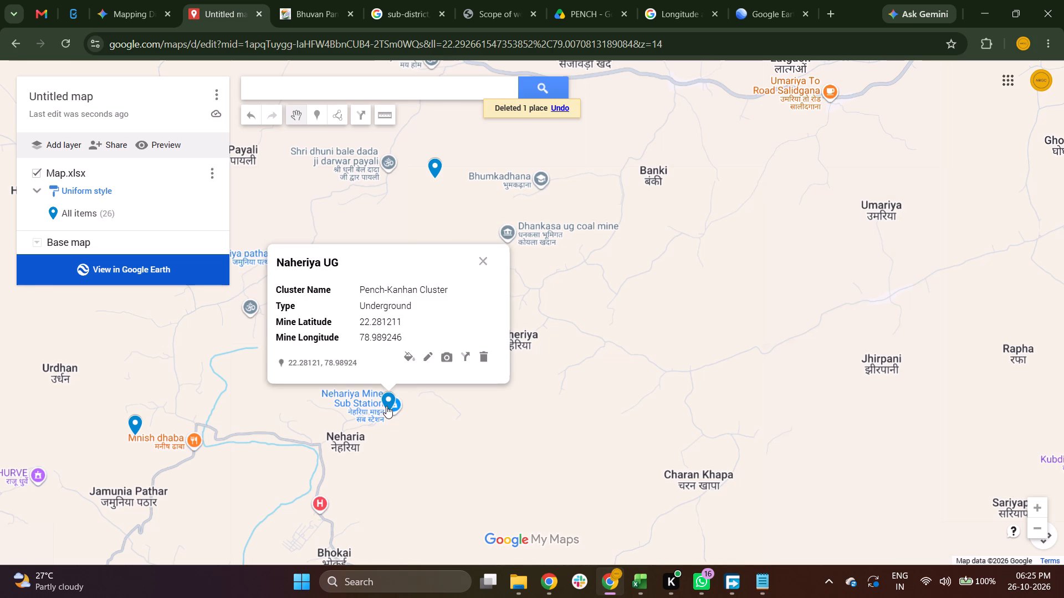
pyautogui.click(386, 406)
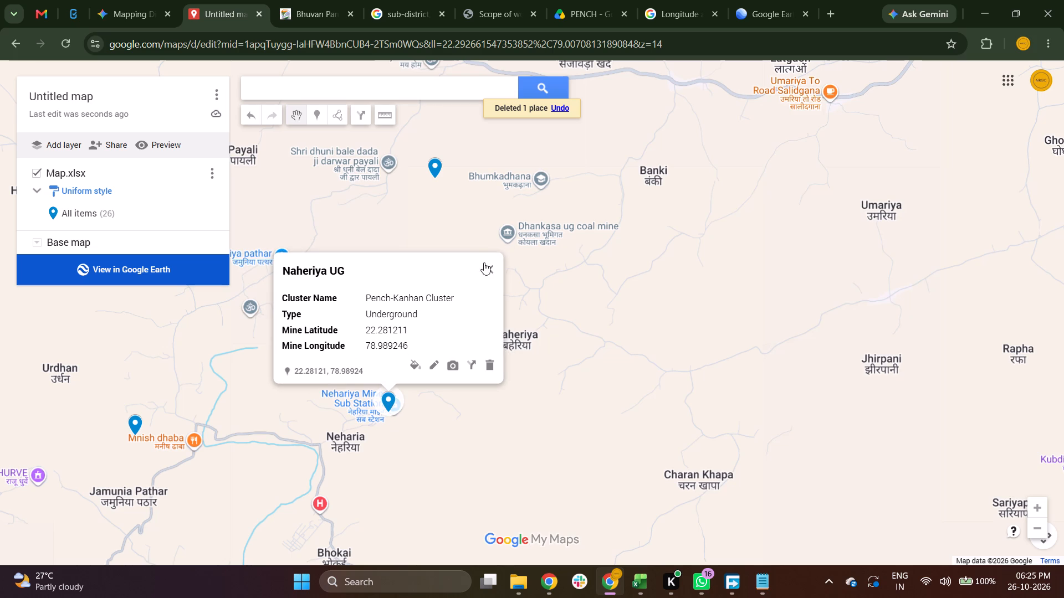
pyautogui.click(489, 266)
# Draw a straight line from the Naheriya UG marker to the mine marker west of Bhumkadhana and close its details card.
pyautogui.click(334, 118)
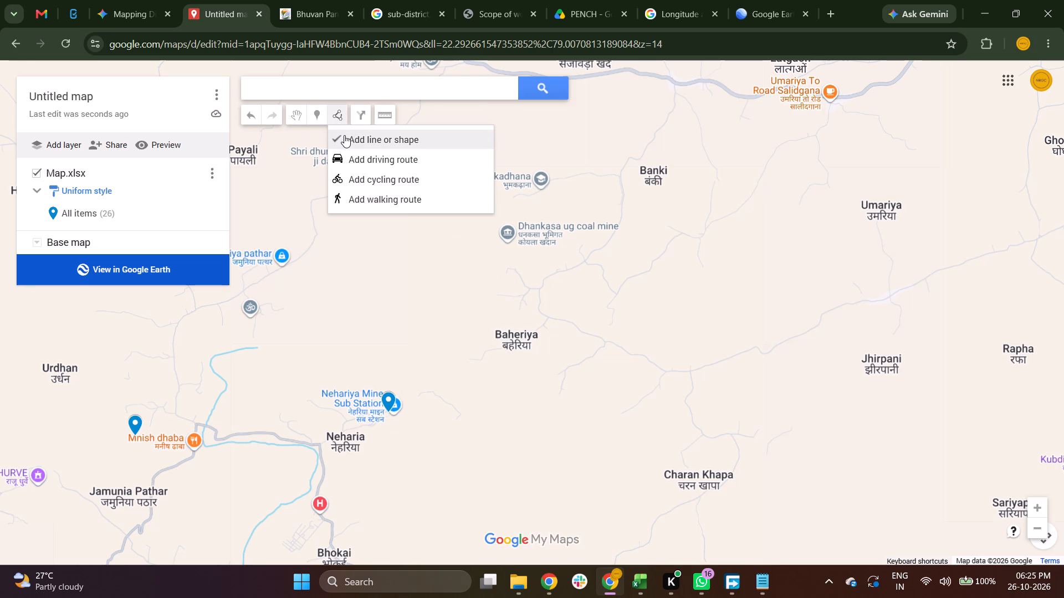
pyautogui.click(344, 135)
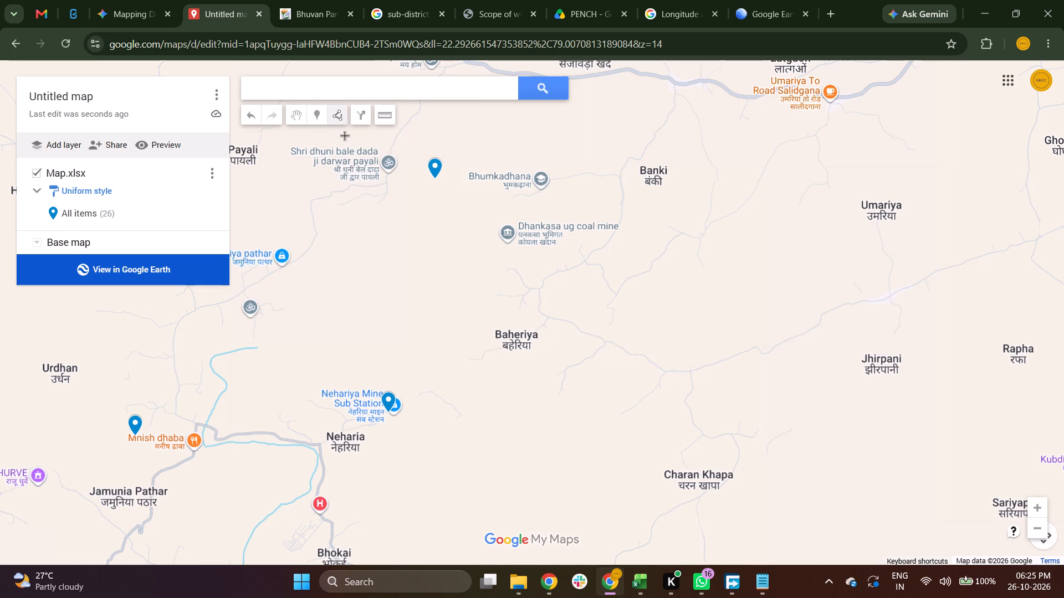
pyautogui.moveTo(388, 399); pyautogui.dragTo(393, 358)
pyautogui.moveTo(393, 358); pyautogui.dragTo(432, 173)
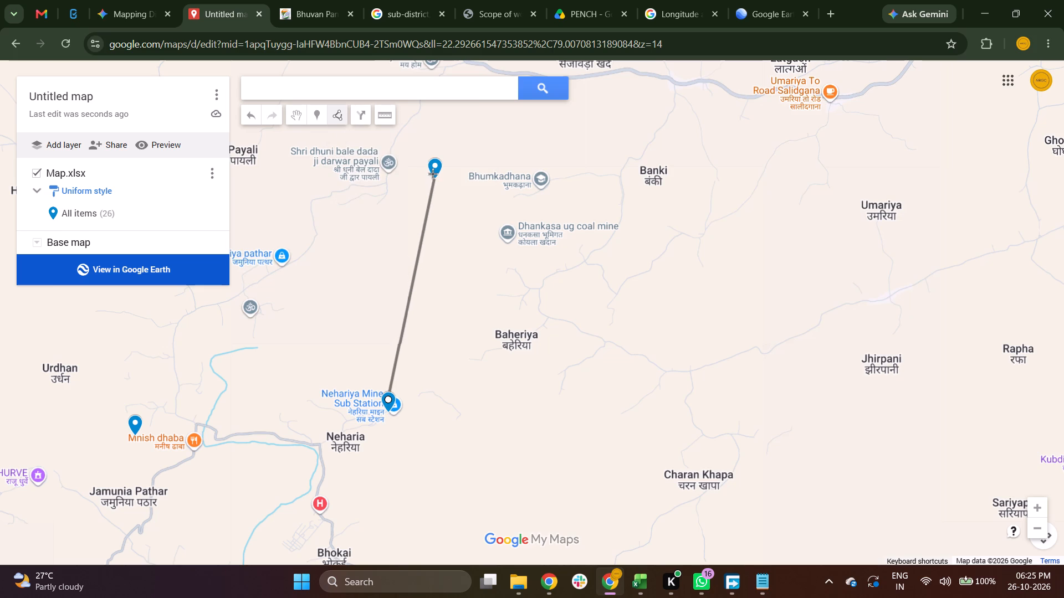
pyautogui.moveTo(432, 173); pyautogui.dragTo(433, 146)
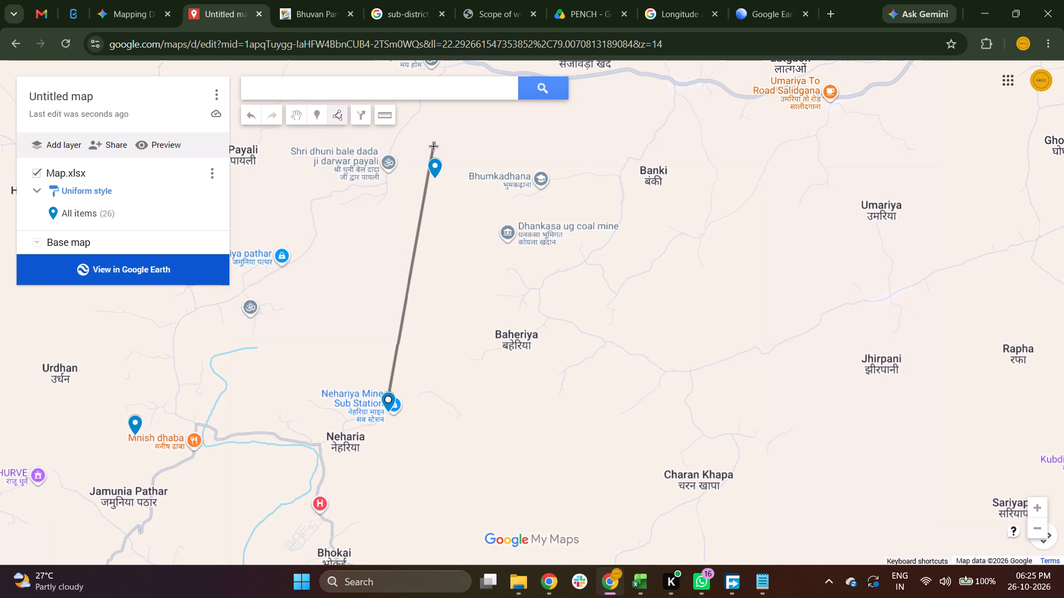
pyautogui.moveTo(433, 146); pyautogui.dragTo(435, 165)
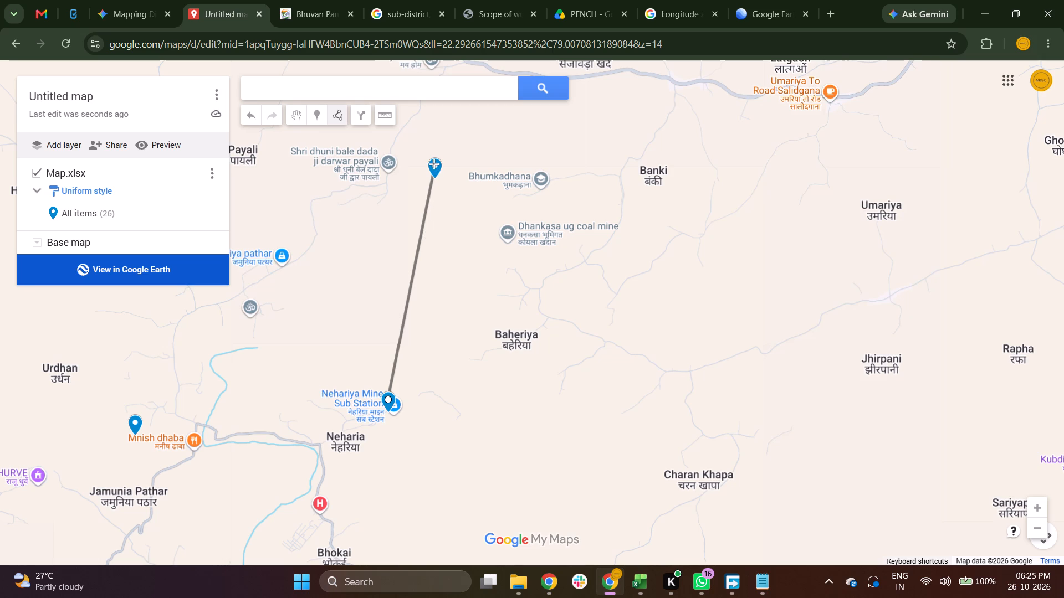
pyautogui.click(433, 163)
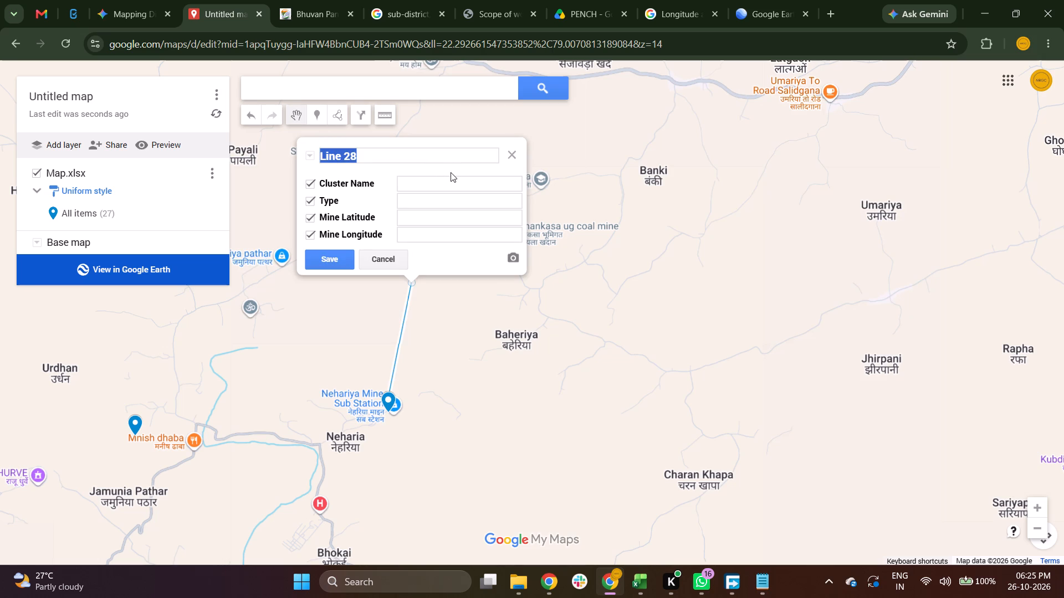
pyautogui.click(511, 153)
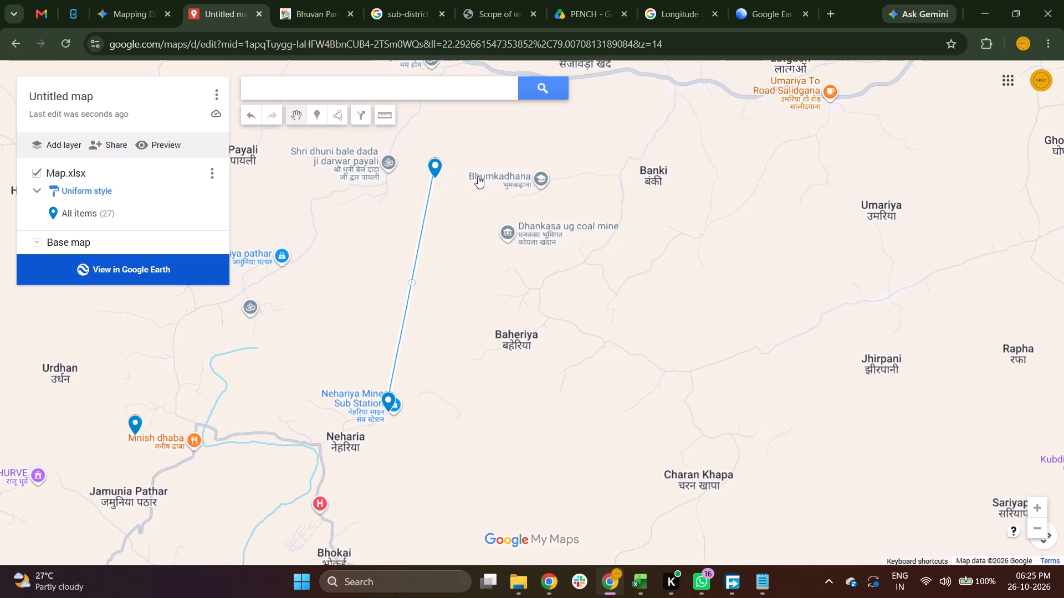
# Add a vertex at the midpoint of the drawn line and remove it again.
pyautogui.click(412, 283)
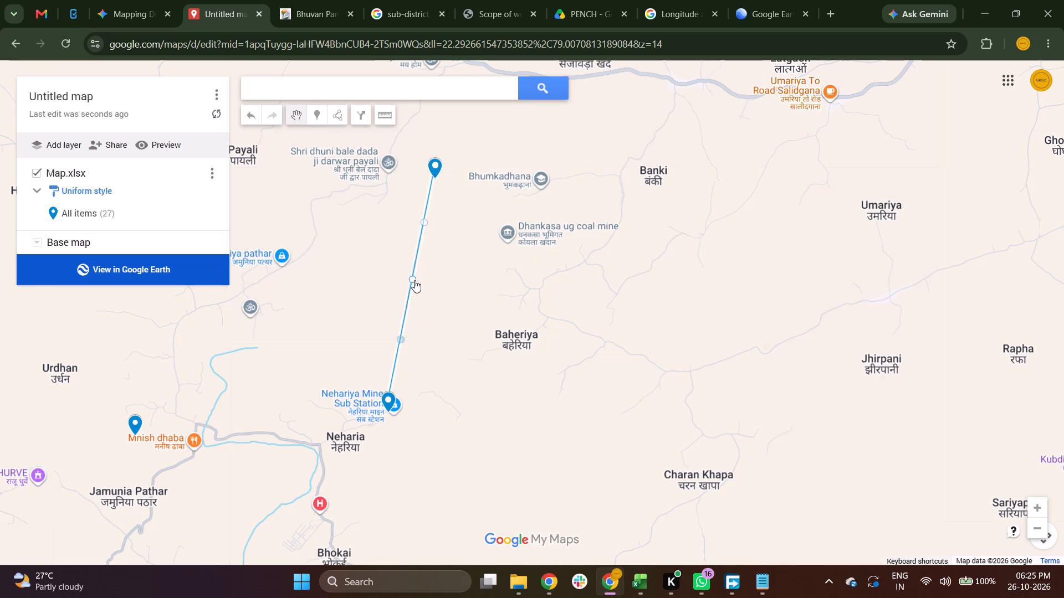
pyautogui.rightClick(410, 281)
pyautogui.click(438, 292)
# Delete the line drawn between the Naheriya UG marker and the mine marker west of Bhumkadhana.
pyautogui.rightClick(412, 287)
pyautogui.click(383, 281)
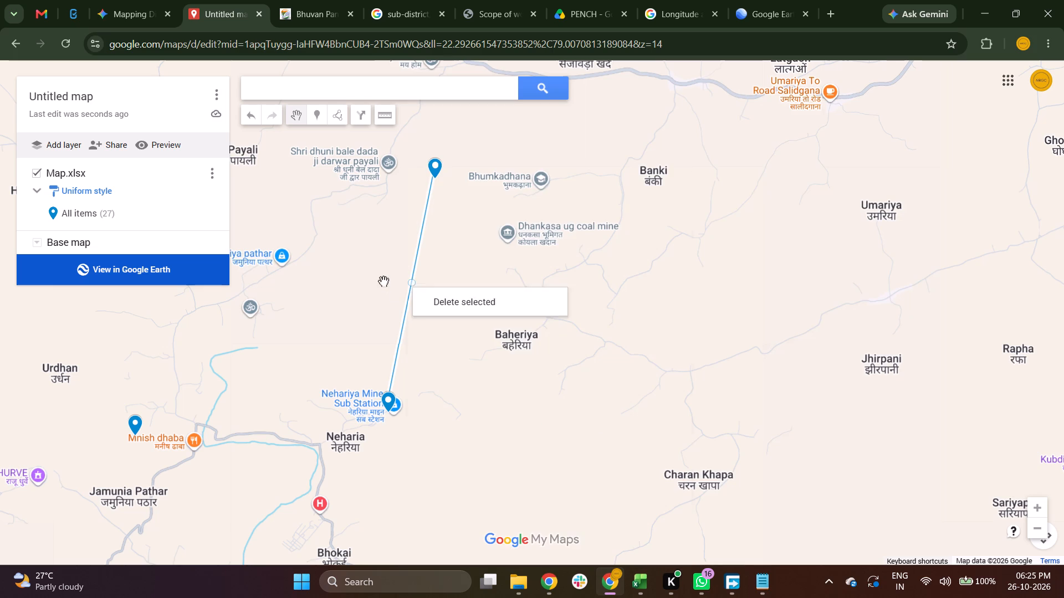
pyautogui.rightClick(412, 279)
pyautogui.click(432, 291)
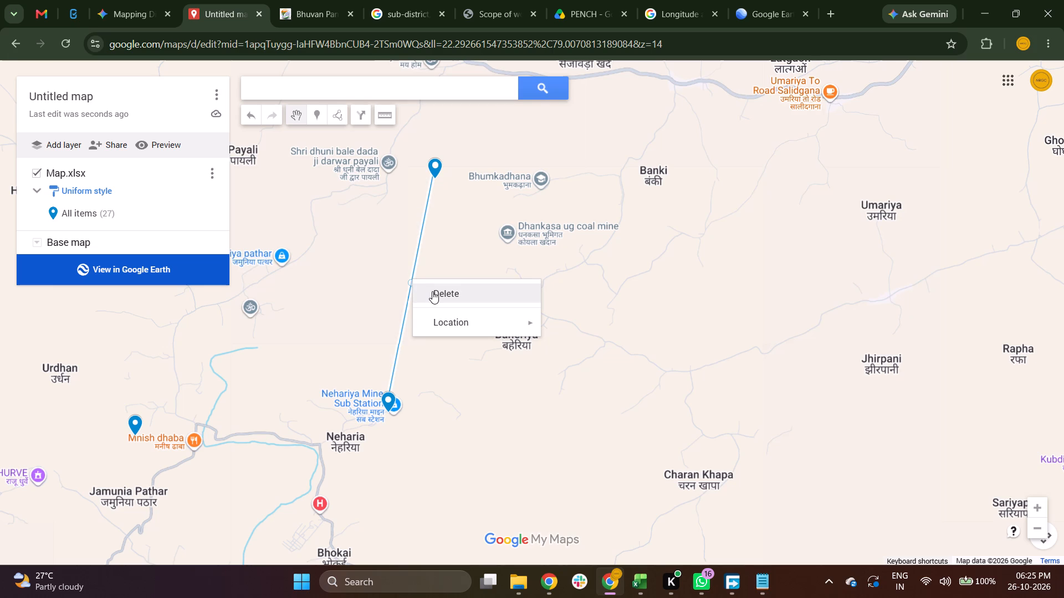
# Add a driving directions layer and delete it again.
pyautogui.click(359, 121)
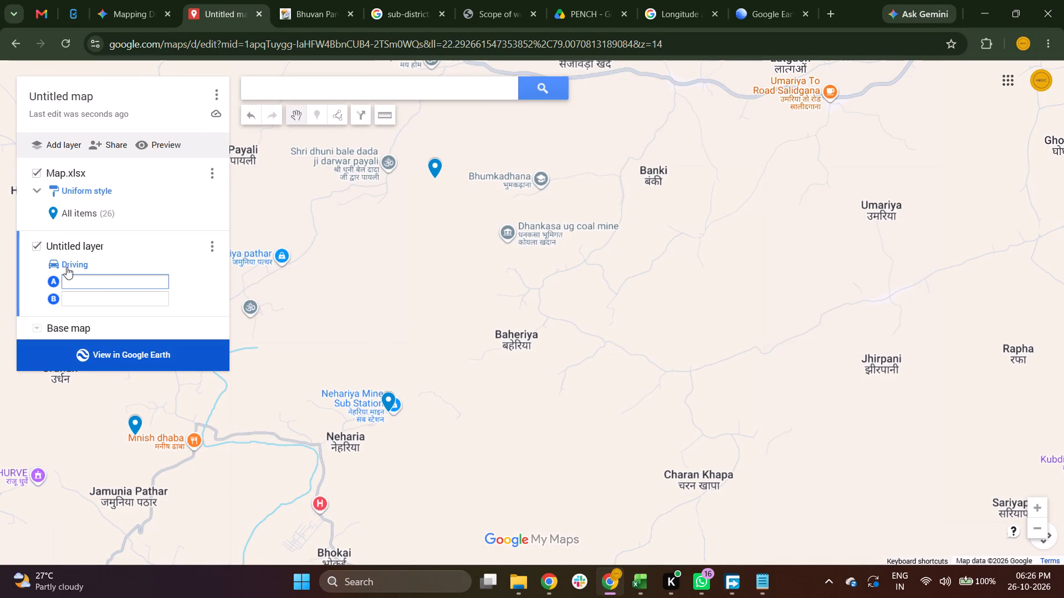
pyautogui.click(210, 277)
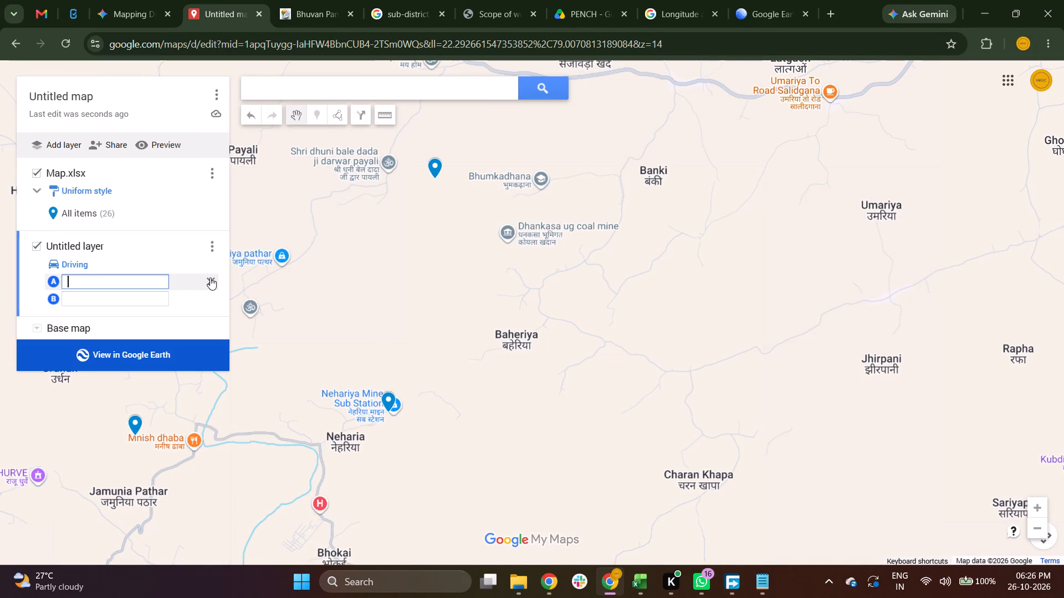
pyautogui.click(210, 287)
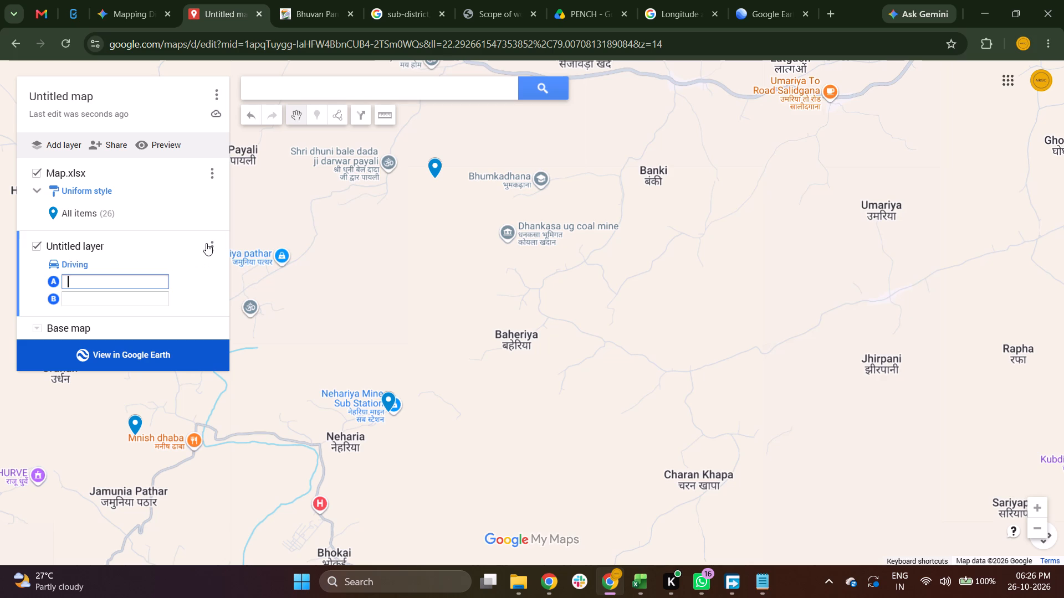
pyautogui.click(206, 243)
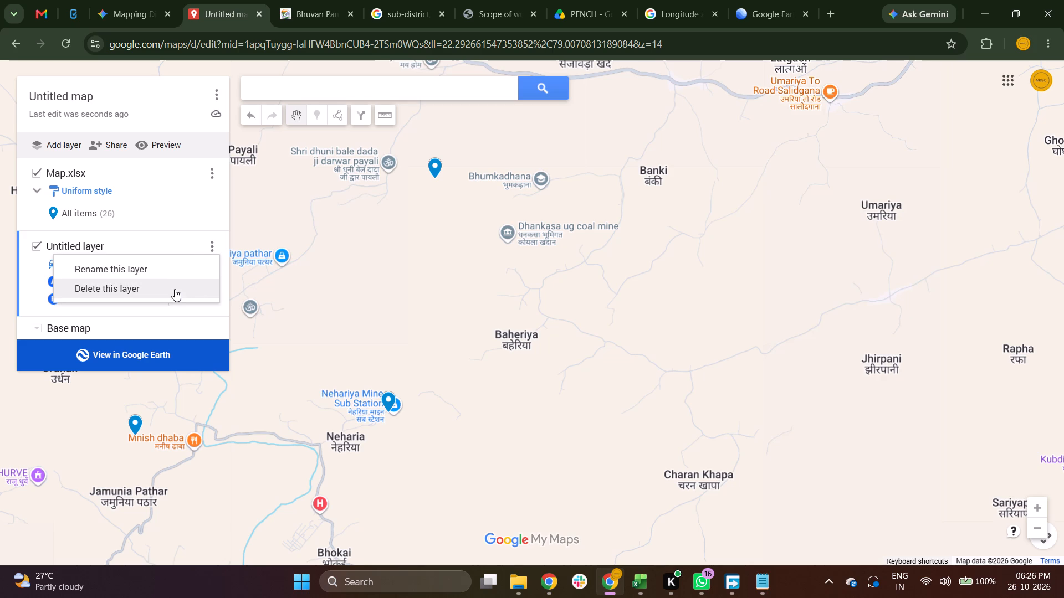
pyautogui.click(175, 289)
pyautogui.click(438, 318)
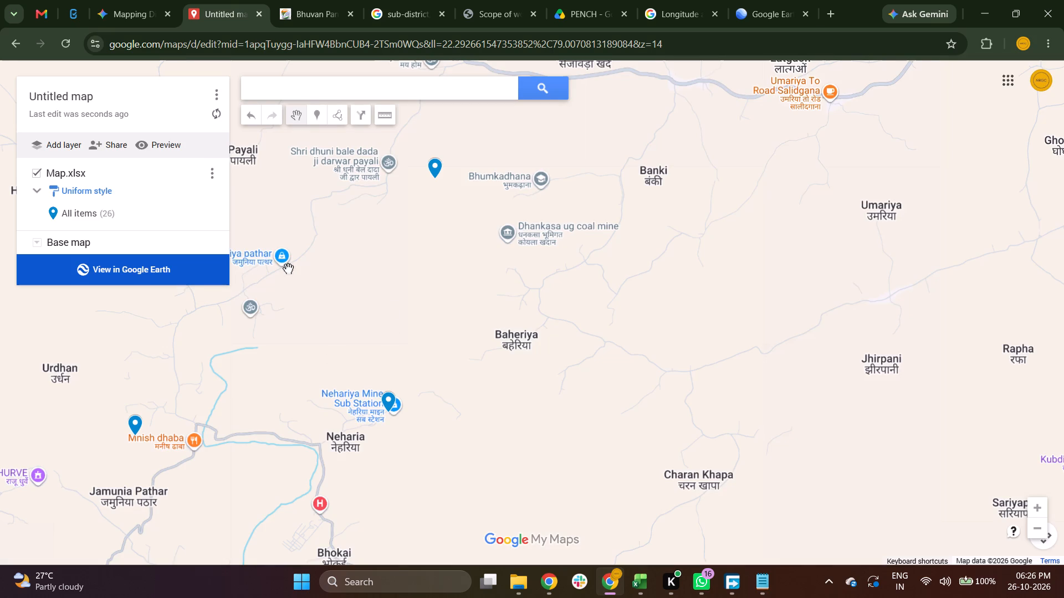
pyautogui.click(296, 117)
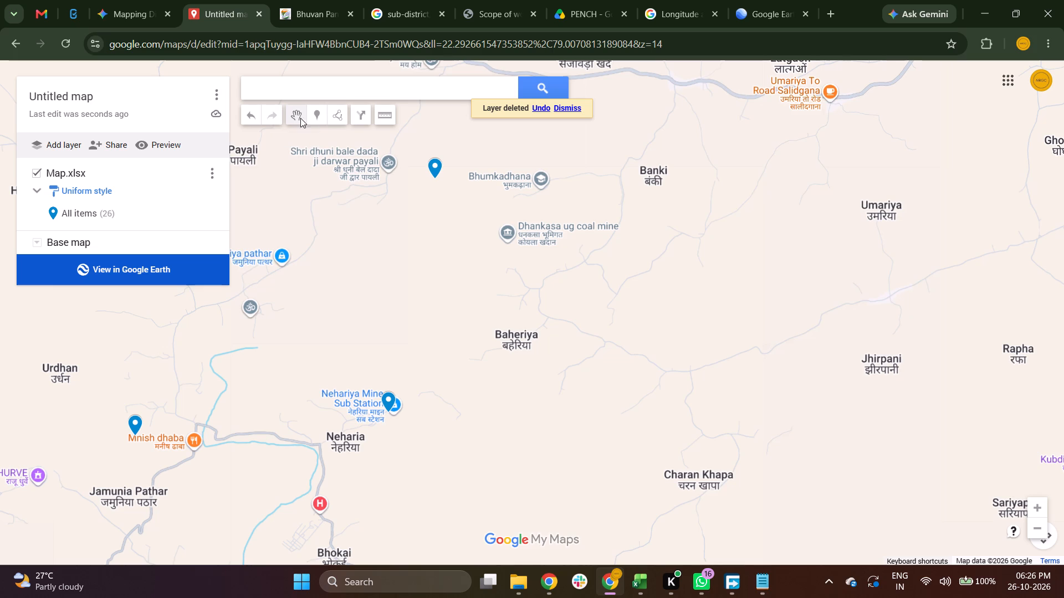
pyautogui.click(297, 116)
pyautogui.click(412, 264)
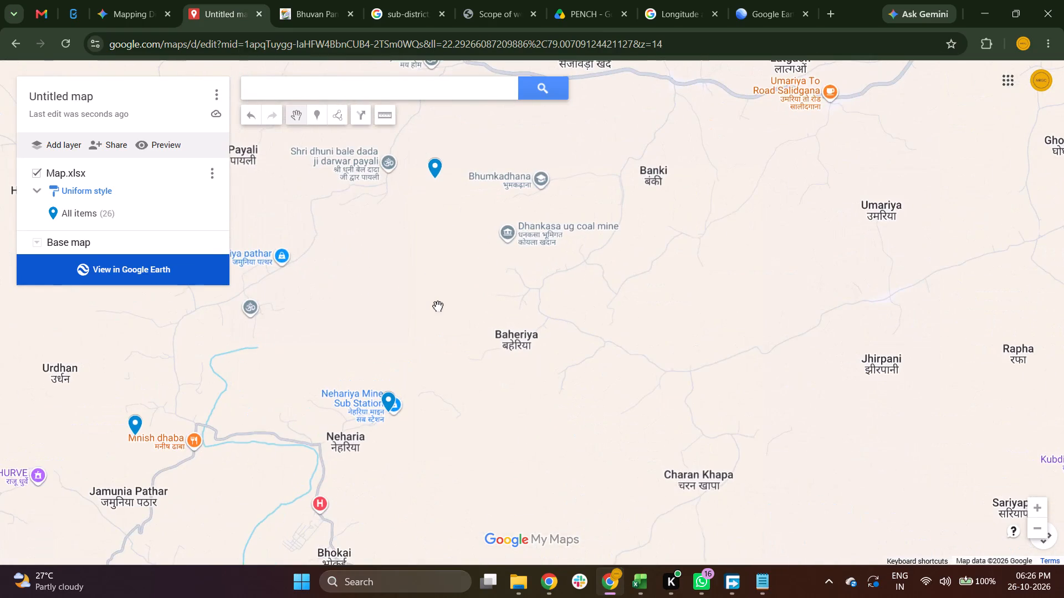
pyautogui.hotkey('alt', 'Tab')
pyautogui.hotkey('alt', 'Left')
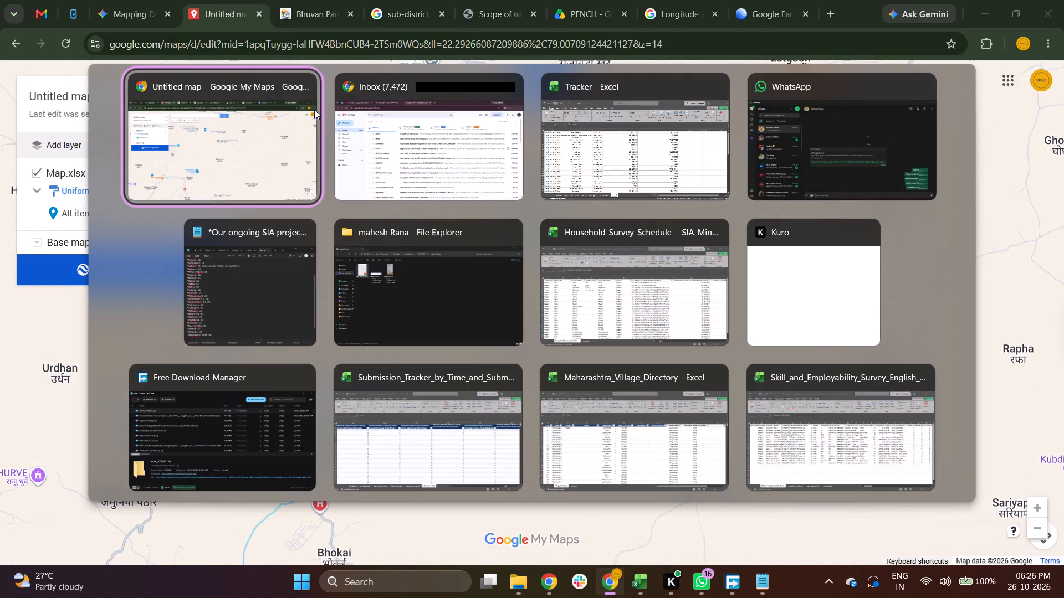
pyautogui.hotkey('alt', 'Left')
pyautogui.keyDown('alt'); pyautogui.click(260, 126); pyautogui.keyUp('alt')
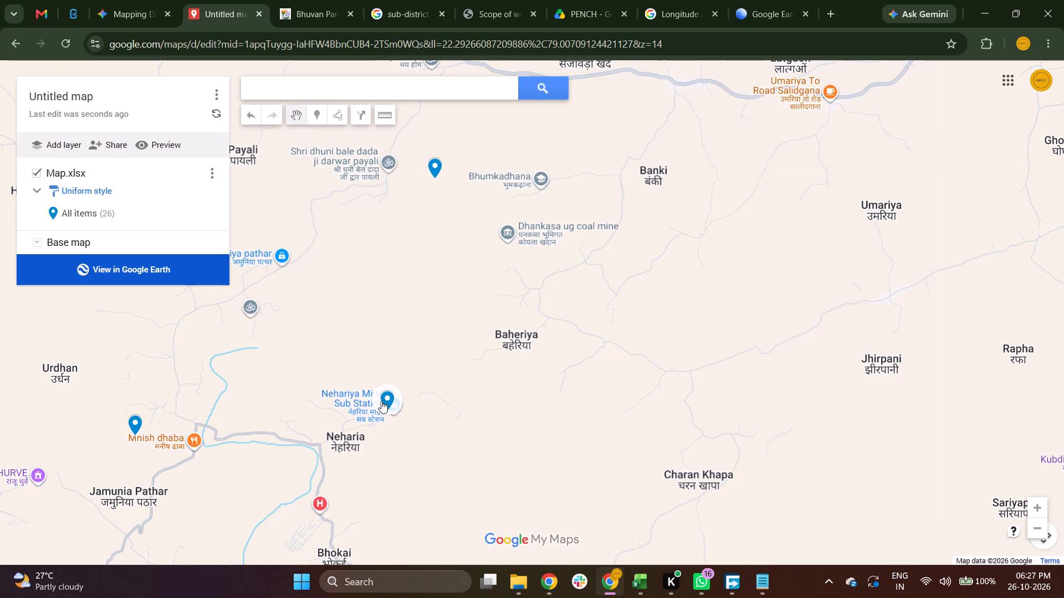
pyautogui.click(389, 397)
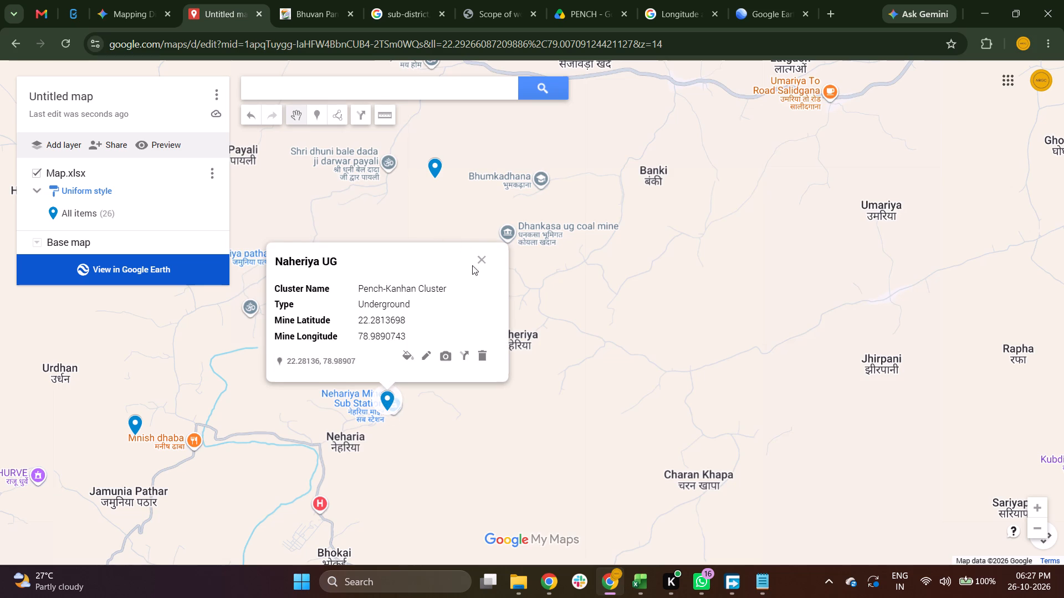
pyautogui.click(493, 267)
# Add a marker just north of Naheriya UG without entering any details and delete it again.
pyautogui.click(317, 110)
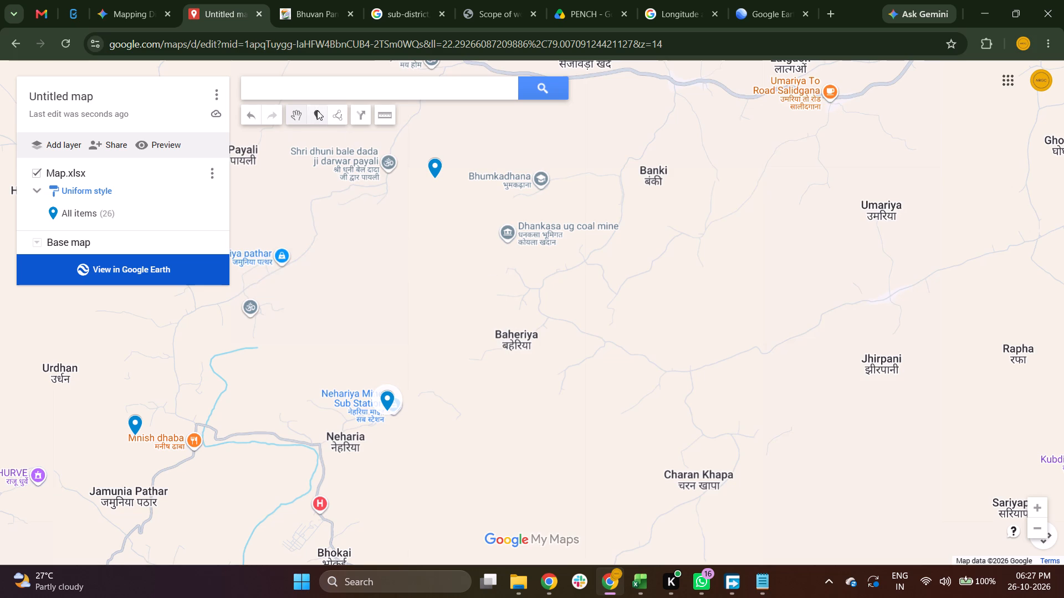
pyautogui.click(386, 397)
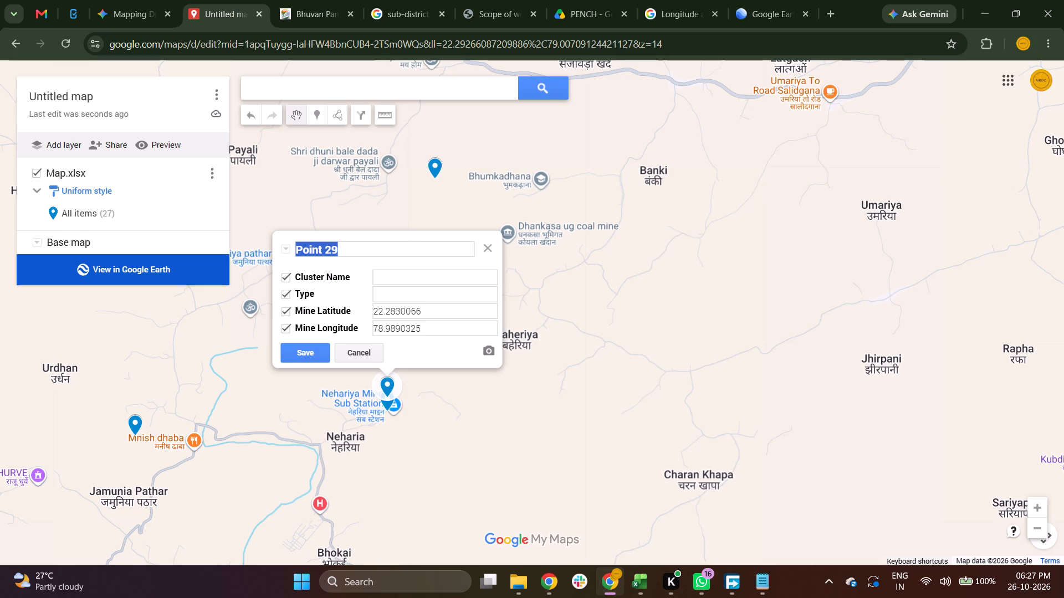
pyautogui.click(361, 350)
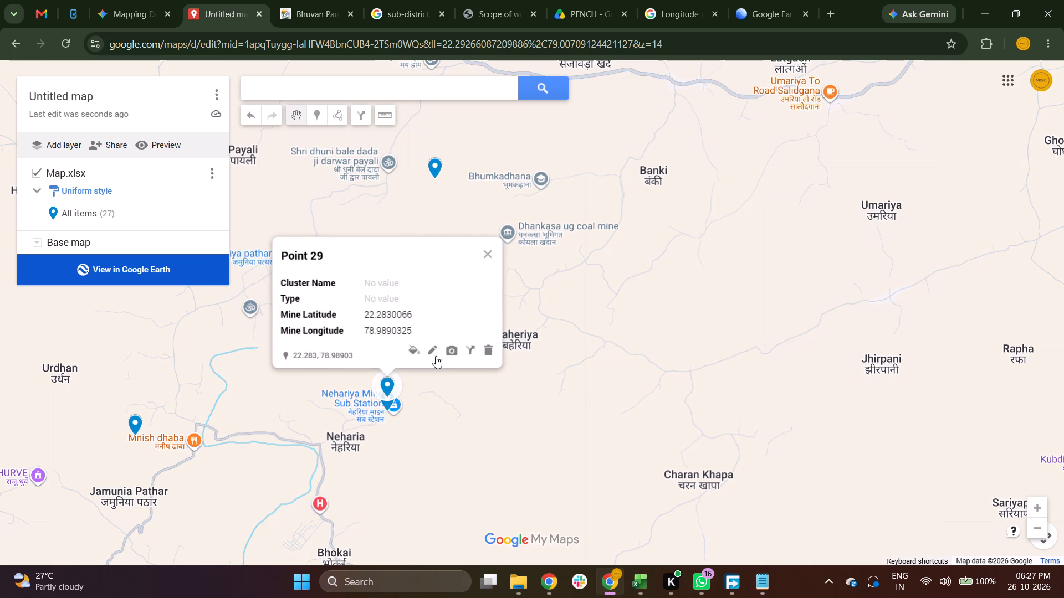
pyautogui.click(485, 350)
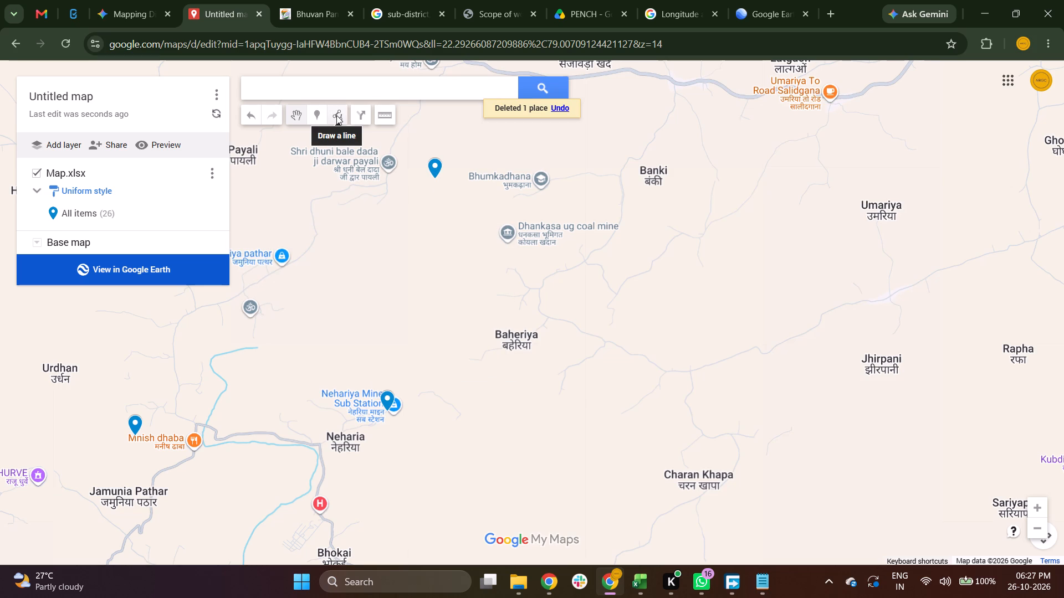
# Draw a straight line from the Naheriya UG marker to the mine marker west of Bhumkadhana and close its details card.
pyautogui.click(336, 115)
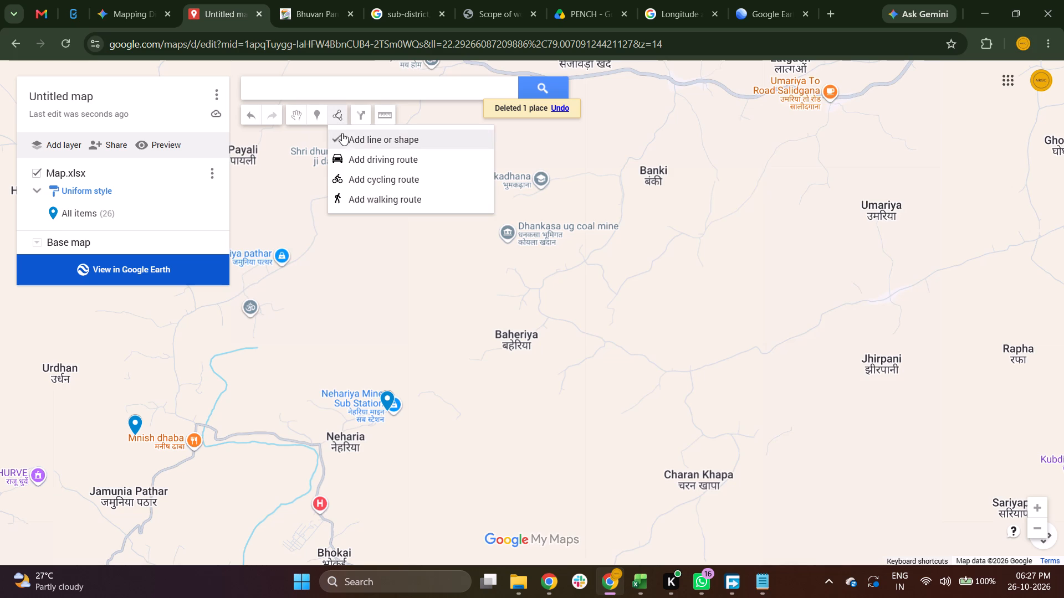
pyautogui.click(345, 138)
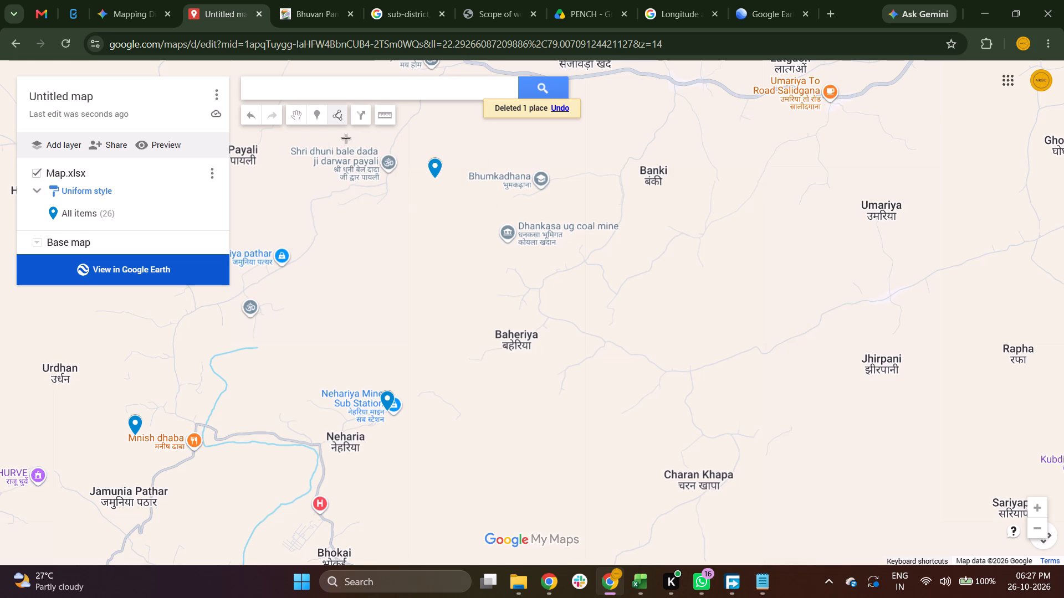
pyautogui.click(386, 397)
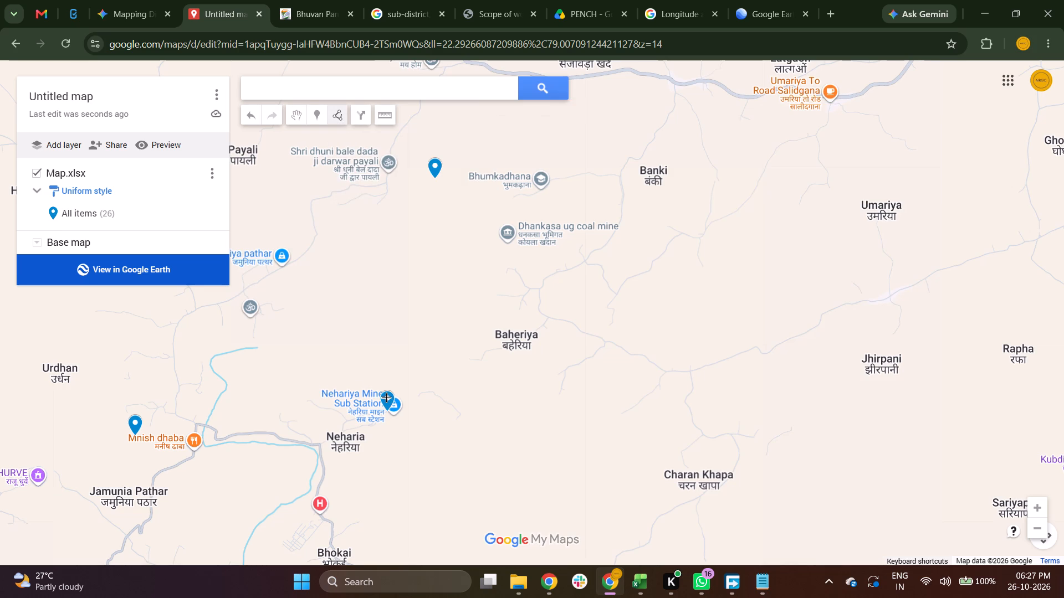
pyautogui.doubleClick(434, 164)
pyautogui.click(507, 158)
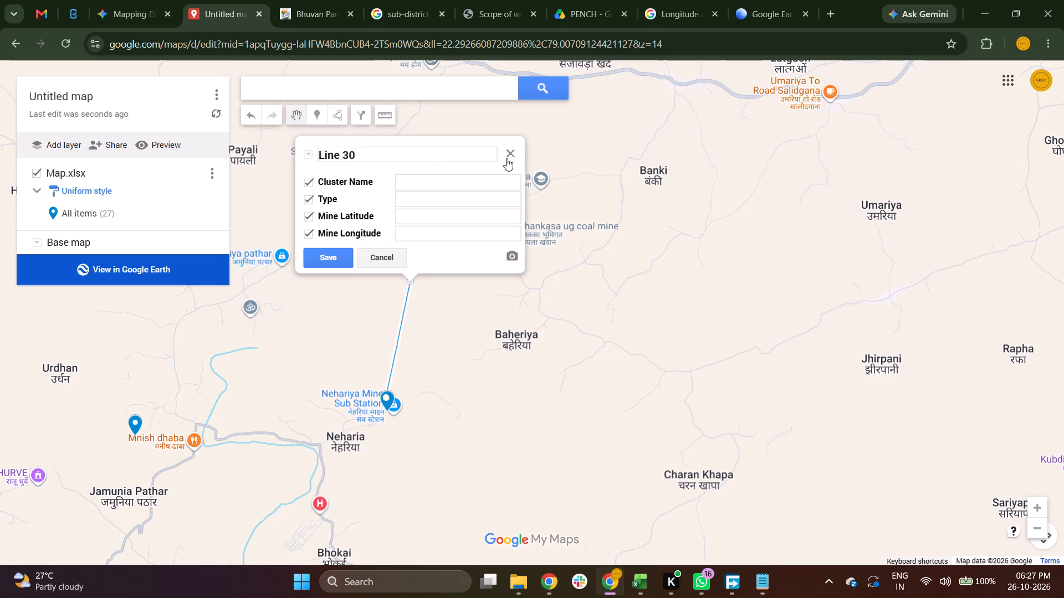
# Draw a straight line from the mine marker beside Mnish dhaba to the Naheriya UG marker and close the details card.
pyautogui.scroll(-1, 293, 416)
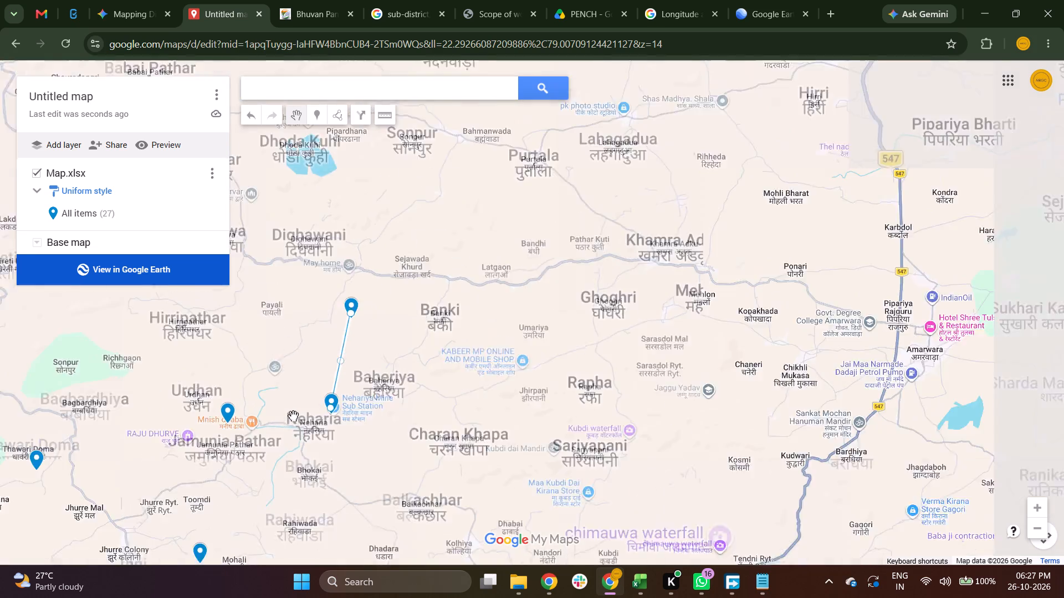
pyautogui.scroll(-2, 293, 416)
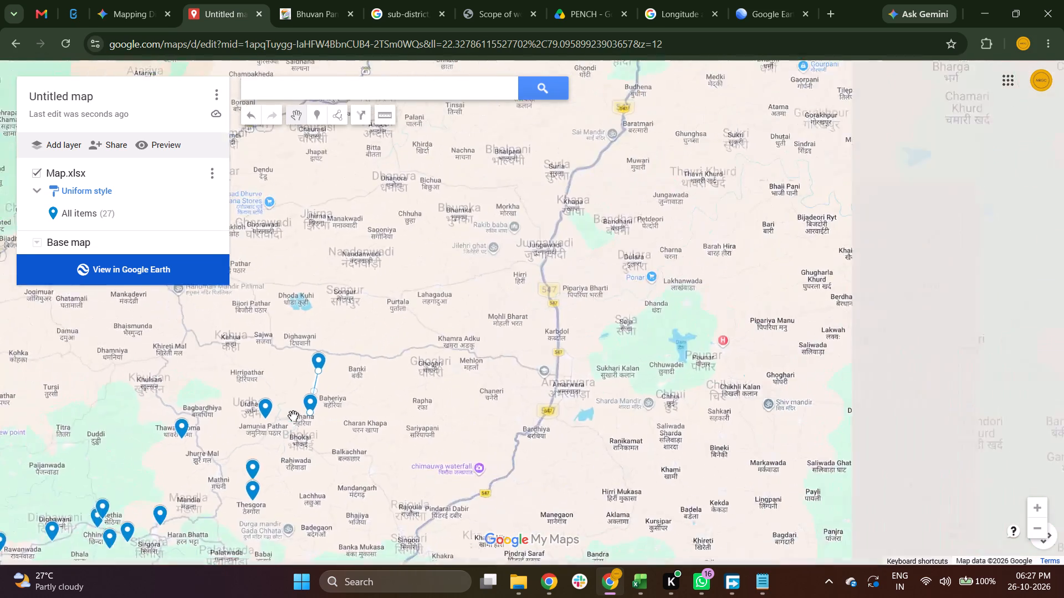
pyautogui.scroll(-1, 293, 416)
pyautogui.scroll(4, 293, 416)
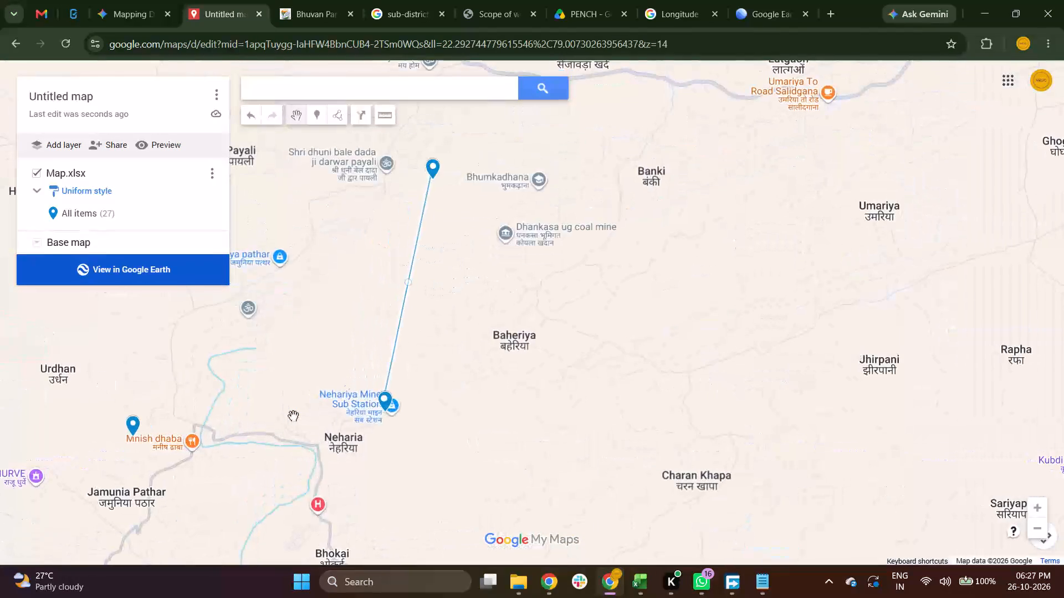
pyautogui.click(335, 116)
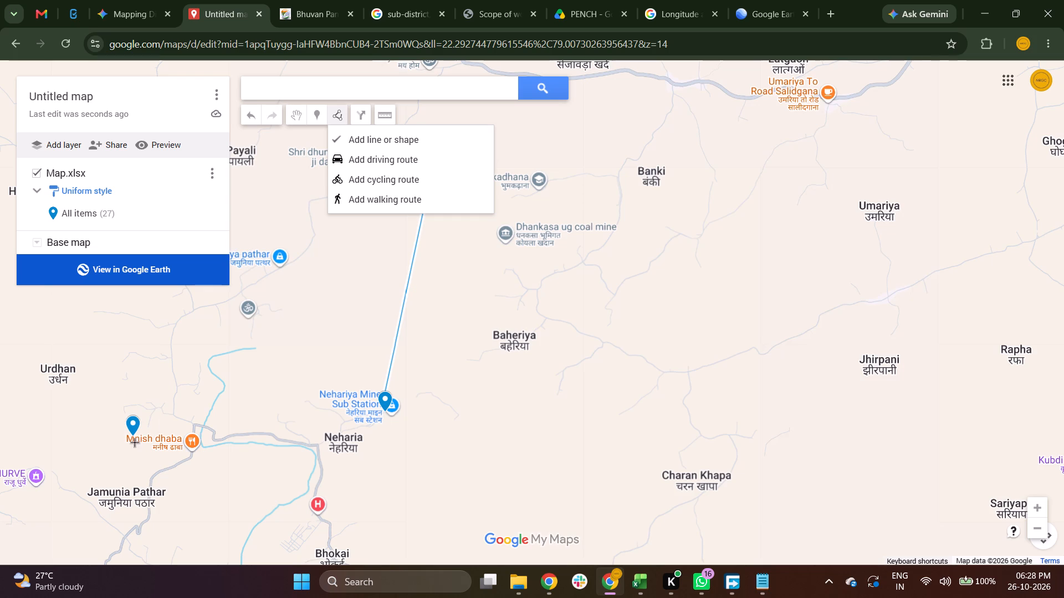
pyautogui.click(359, 133)
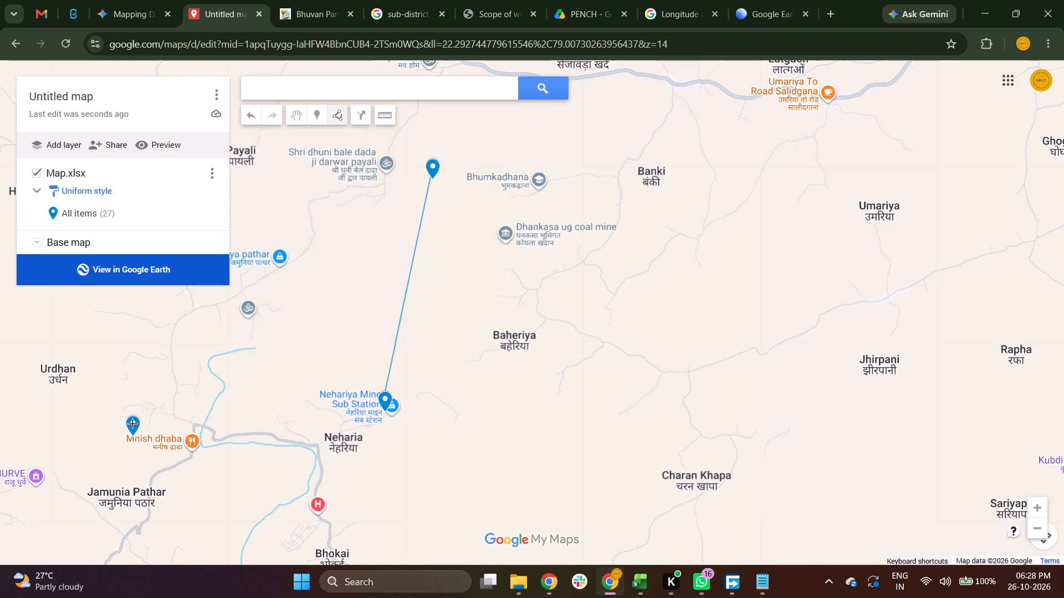
pyautogui.moveTo(132, 421); pyautogui.dragTo(294, 406)
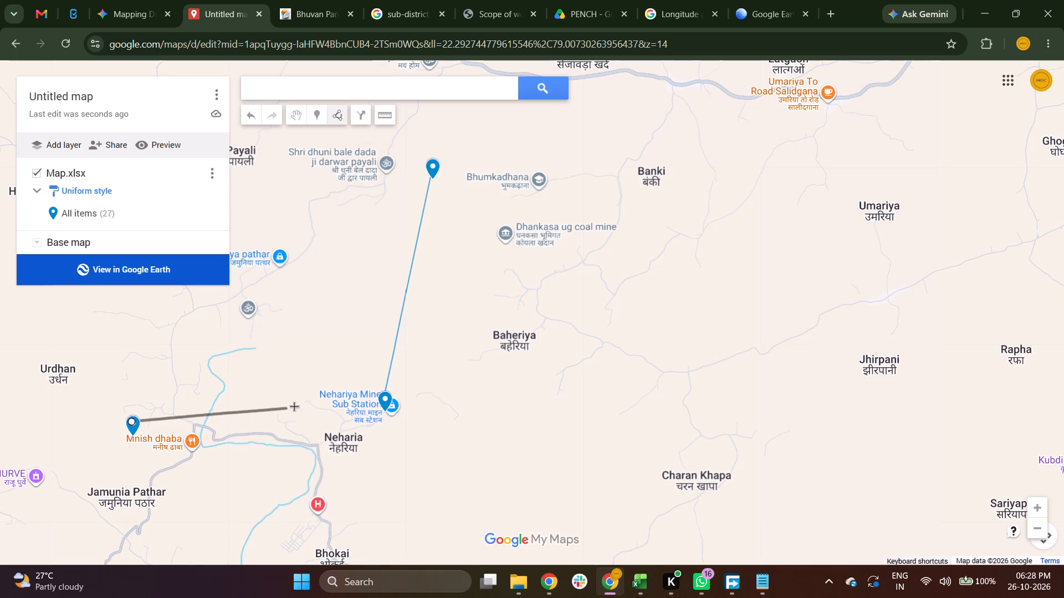
pyautogui.moveTo(294, 406); pyautogui.dragTo(385, 398)
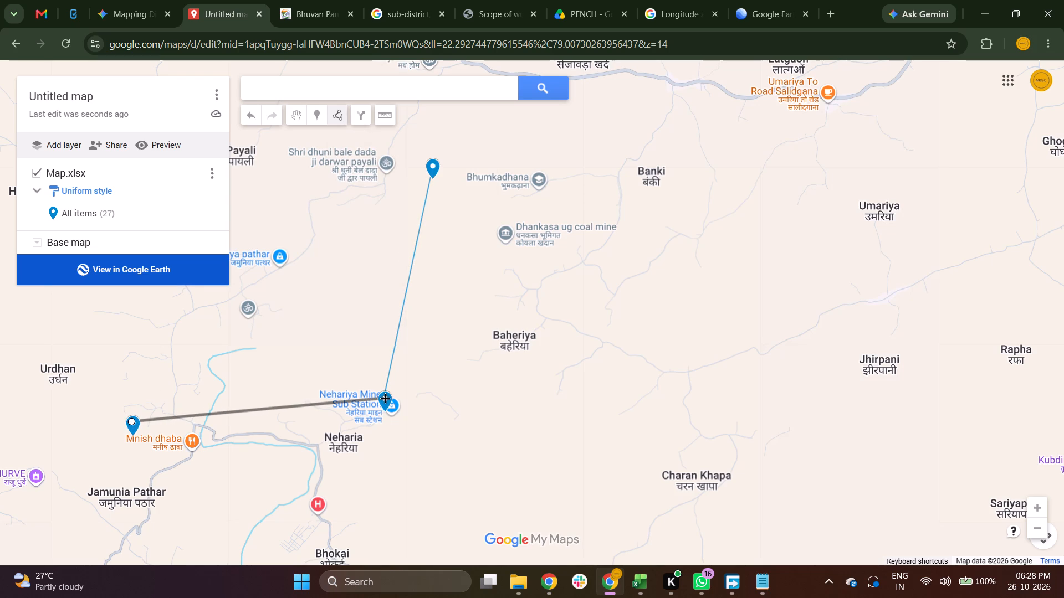
pyautogui.moveTo(385, 398); pyautogui.dragTo(385, 397)
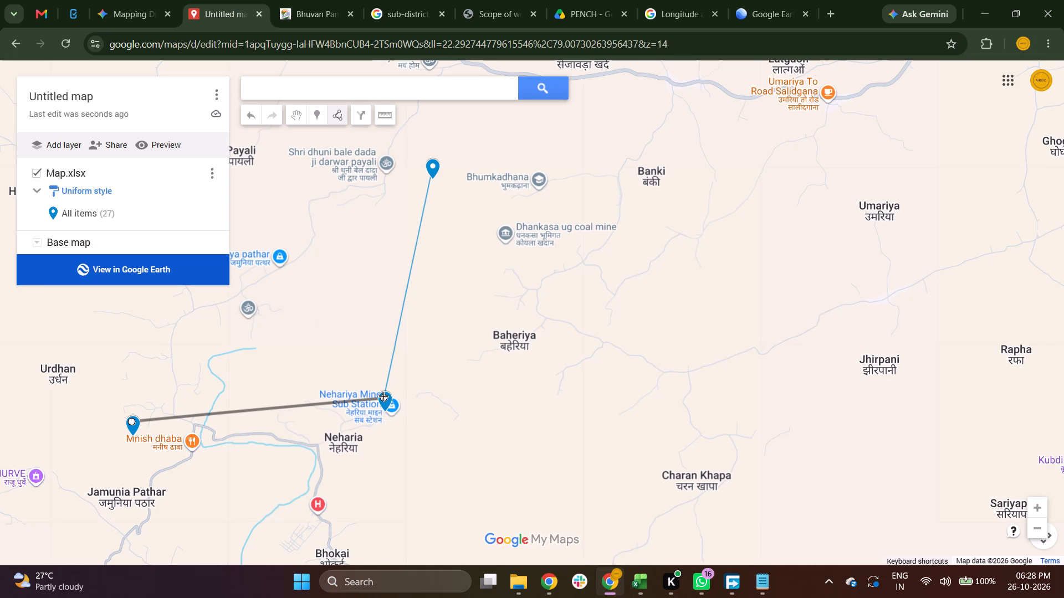
pyautogui.doubleClick(383, 396)
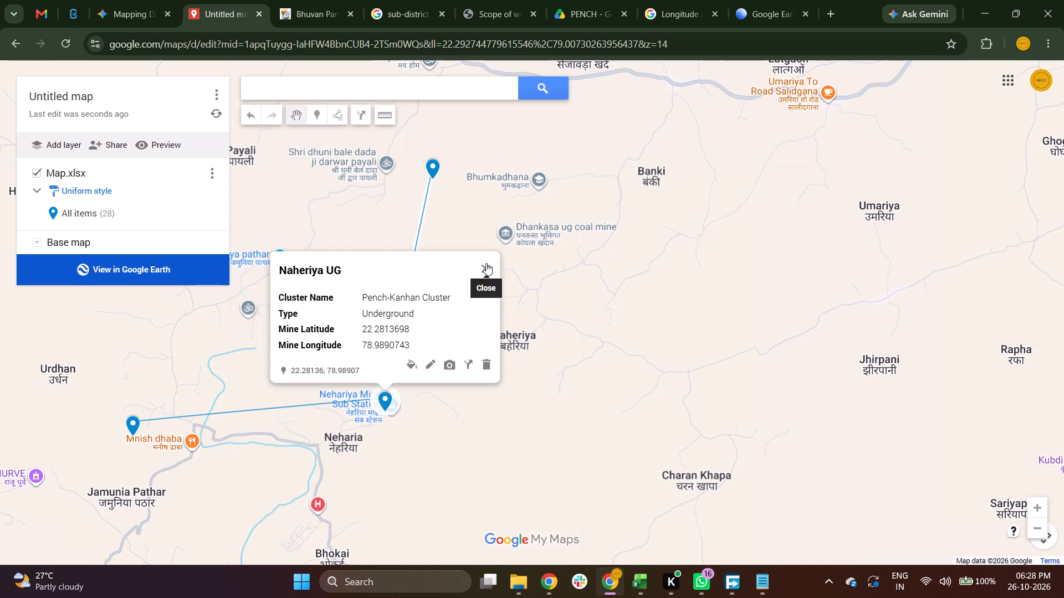
pyautogui.click(486, 263)
# Draw a straight line from the upper of the two markers near Thesgora to the marker beside Urdhan and close its details card.
pyautogui.scroll(-2, 456, 344)
pyautogui.scroll(1, 456, 344)
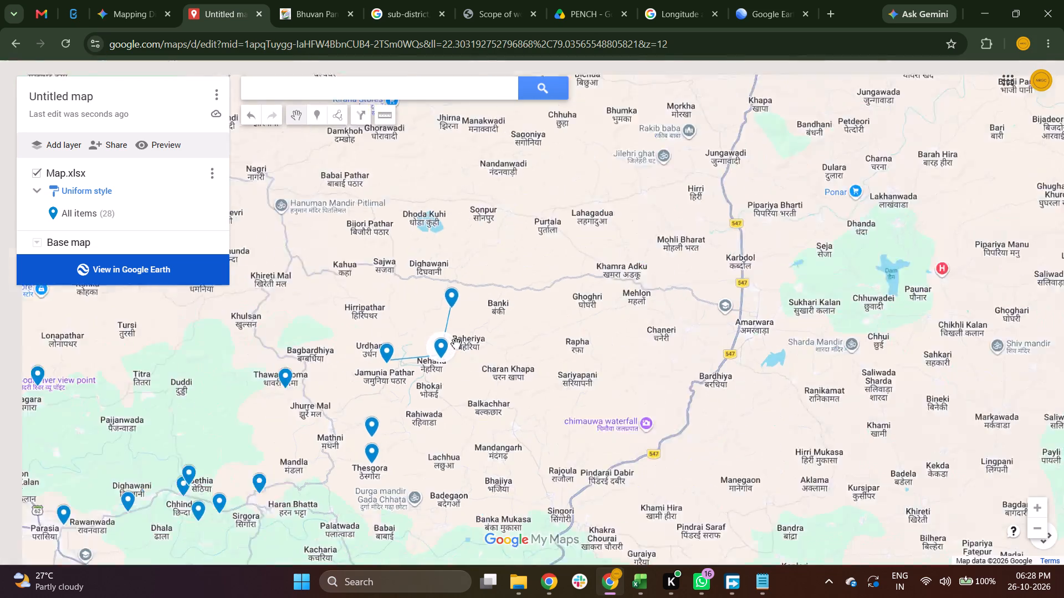
pyautogui.scroll(2, 456, 344)
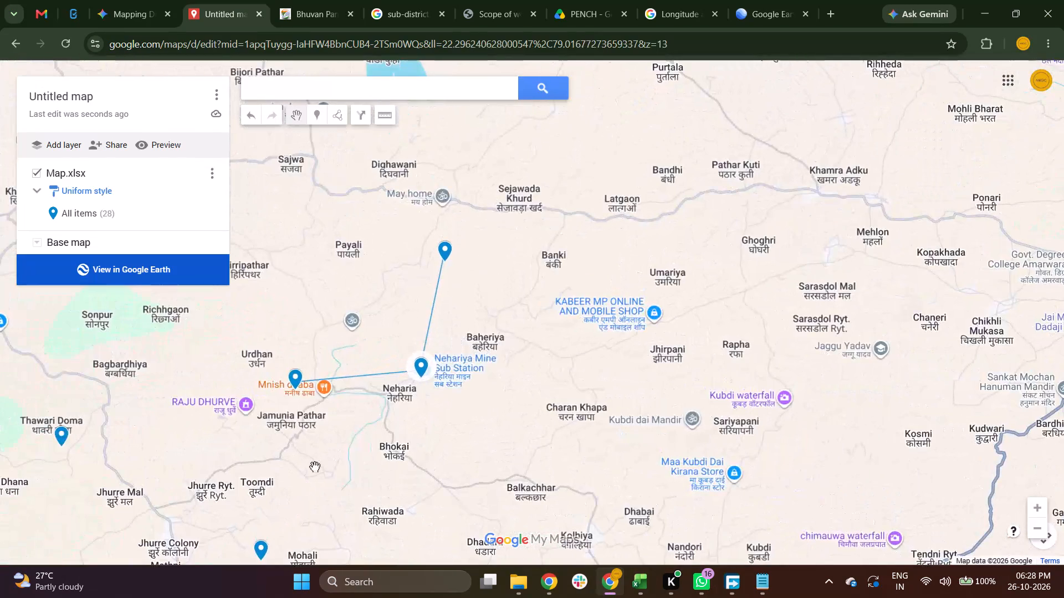
pyautogui.hscroll(1, 315, 467)
pyautogui.scroll(1, 315, 467)
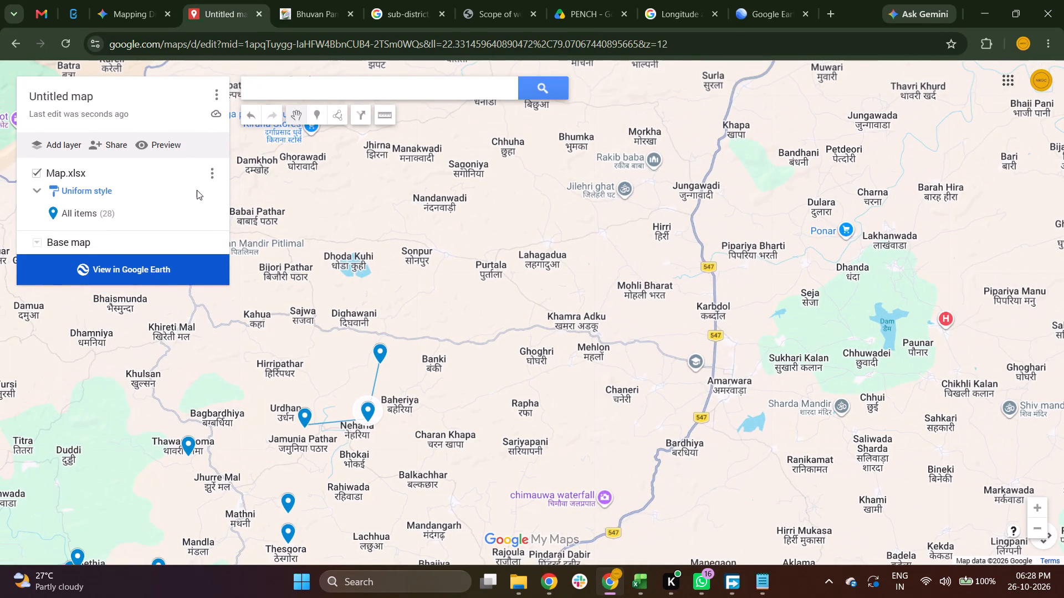
pyautogui.click(342, 115)
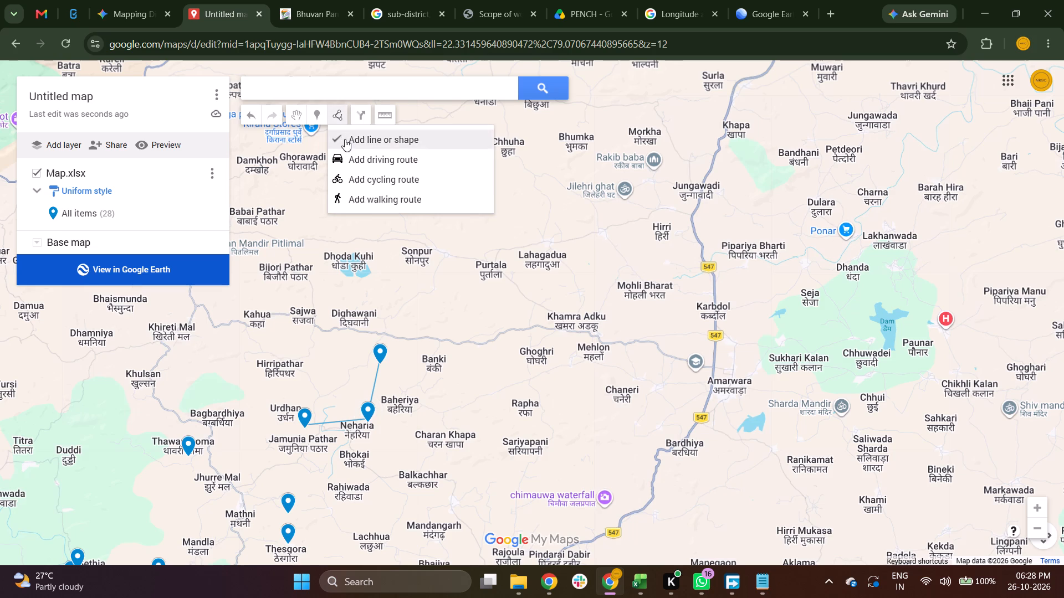
pyautogui.click(345, 140)
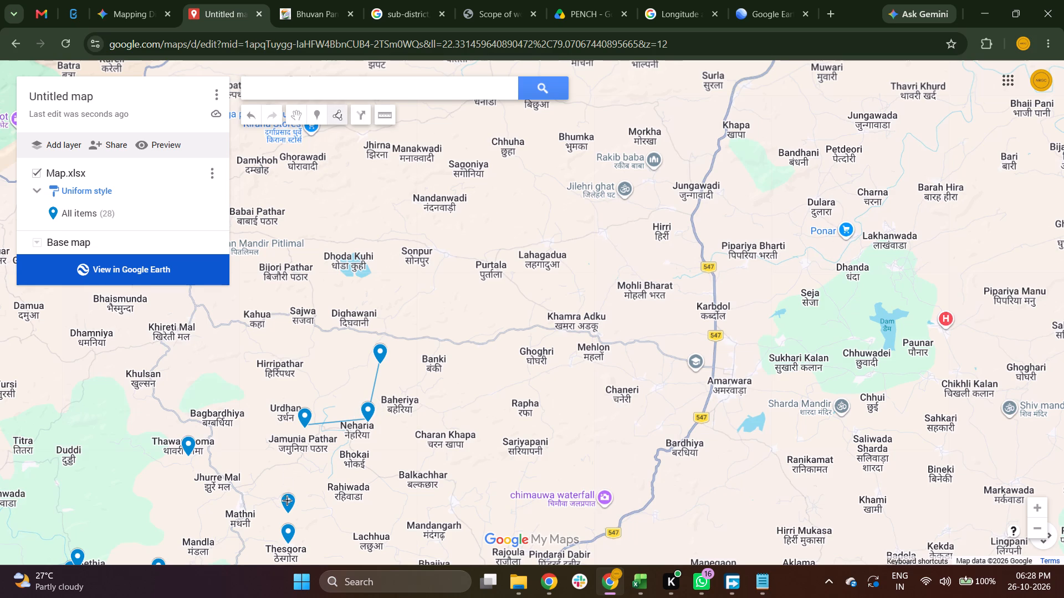
pyautogui.moveTo(288, 499); pyautogui.dragTo(304, 420)
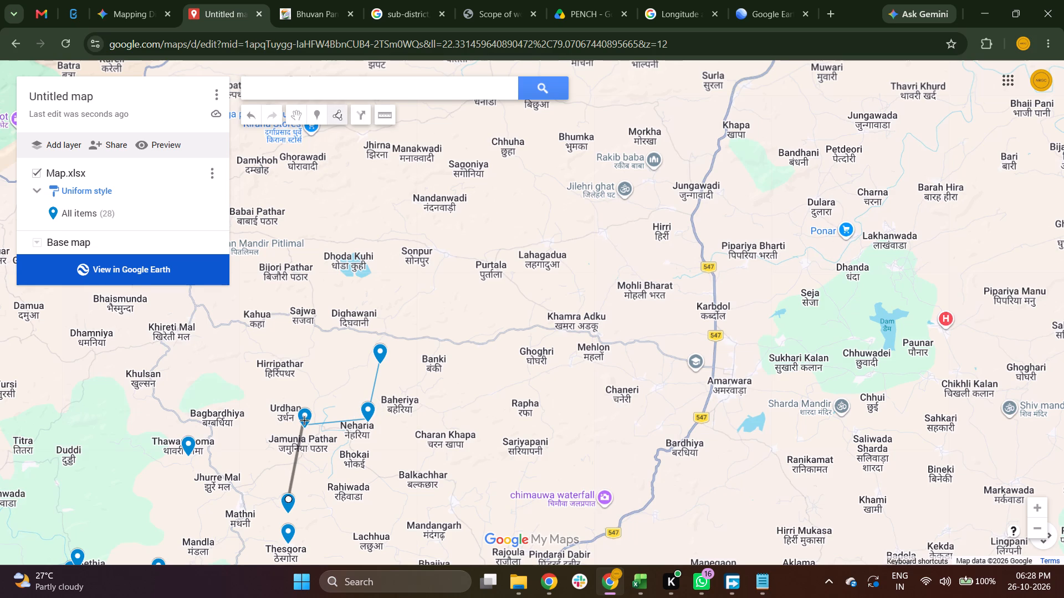
pyautogui.moveTo(304, 420); pyautogui.dragTo(305, 413)
pyautogui.click(305, 413)
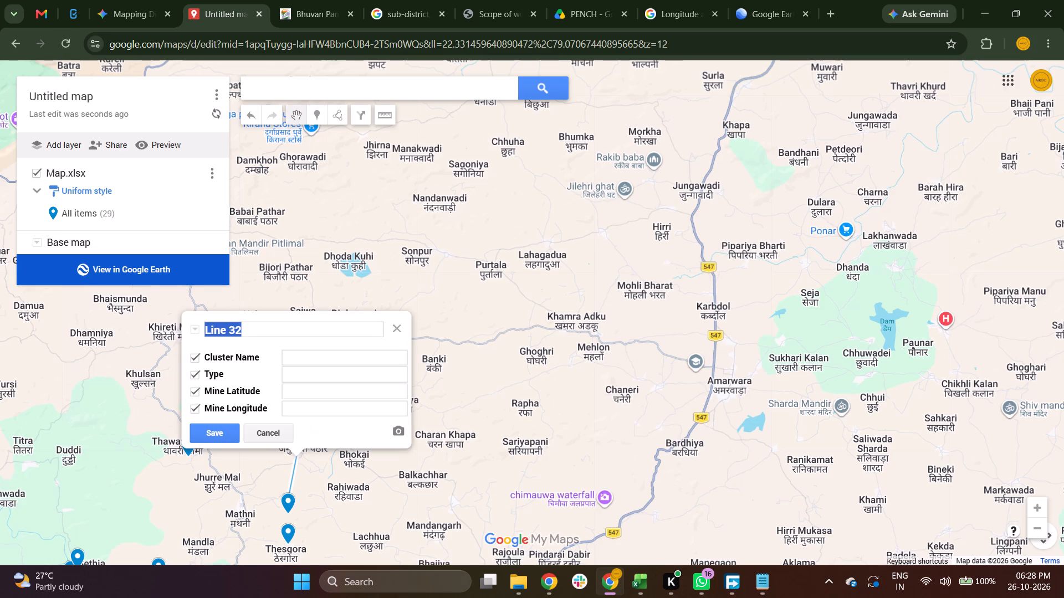
pyautogui.click(398, 330)
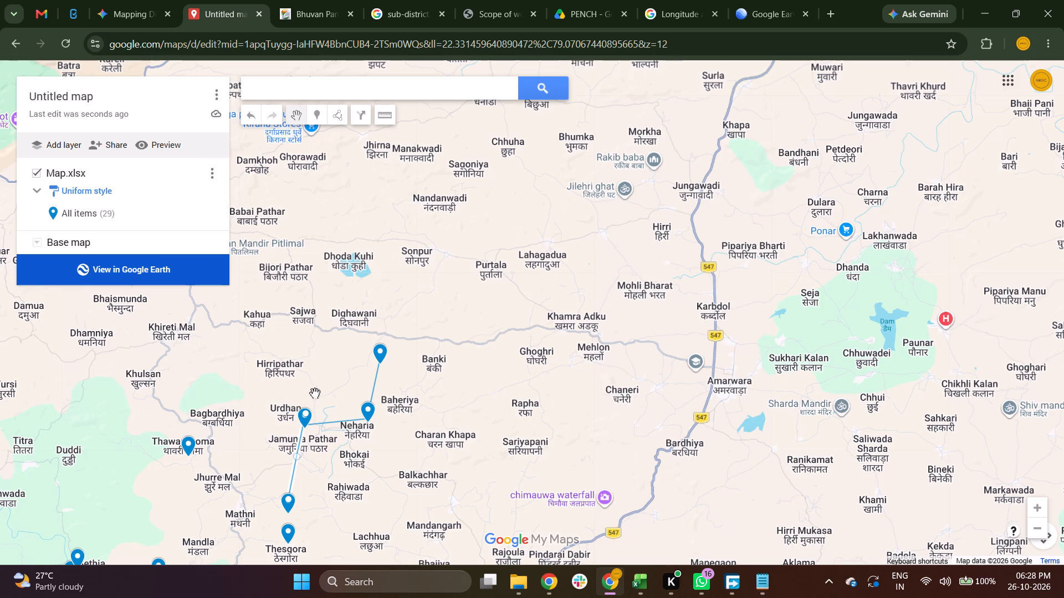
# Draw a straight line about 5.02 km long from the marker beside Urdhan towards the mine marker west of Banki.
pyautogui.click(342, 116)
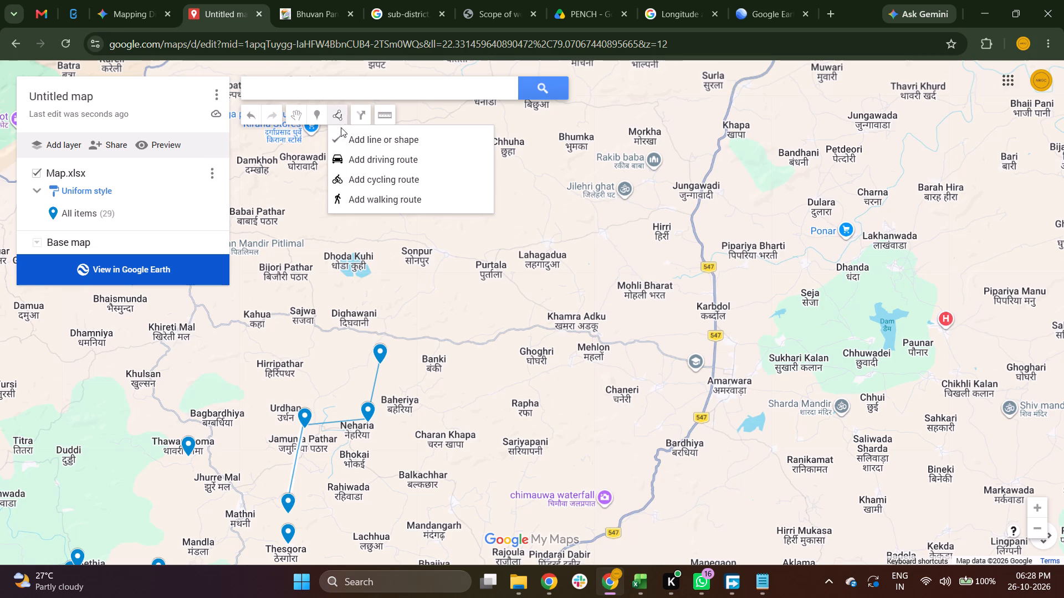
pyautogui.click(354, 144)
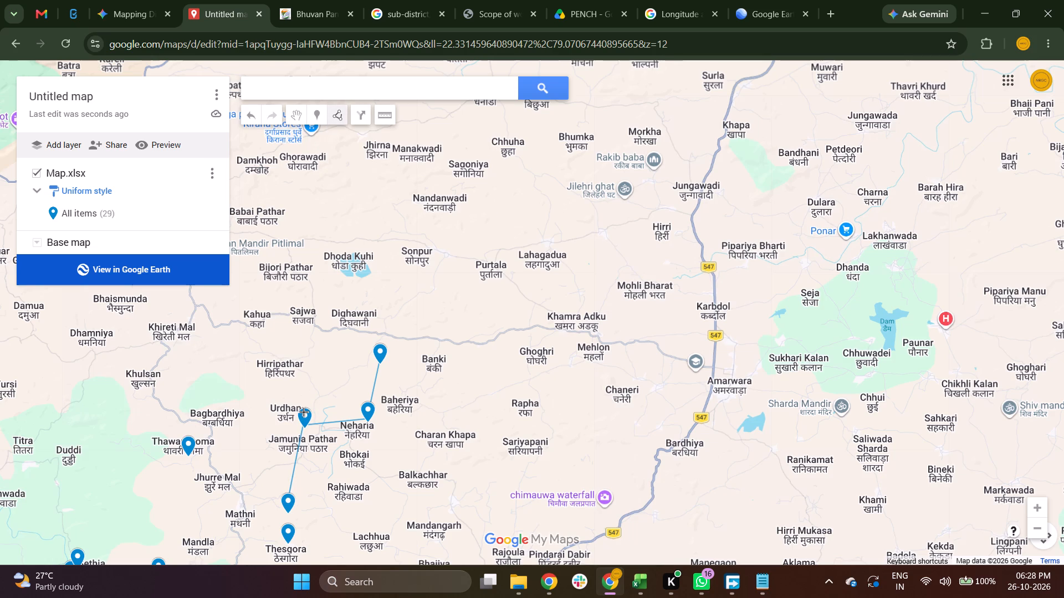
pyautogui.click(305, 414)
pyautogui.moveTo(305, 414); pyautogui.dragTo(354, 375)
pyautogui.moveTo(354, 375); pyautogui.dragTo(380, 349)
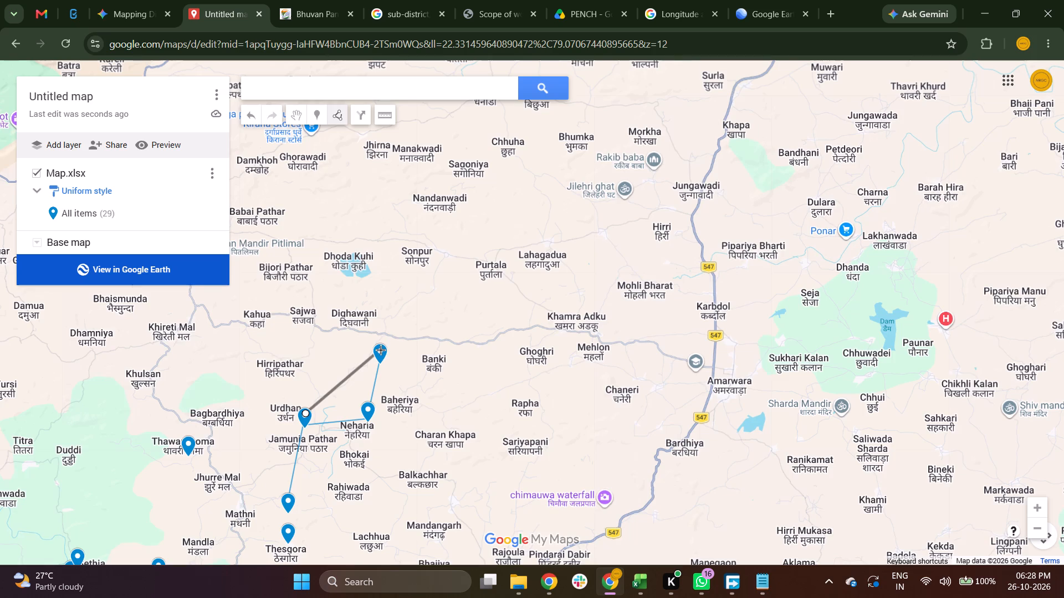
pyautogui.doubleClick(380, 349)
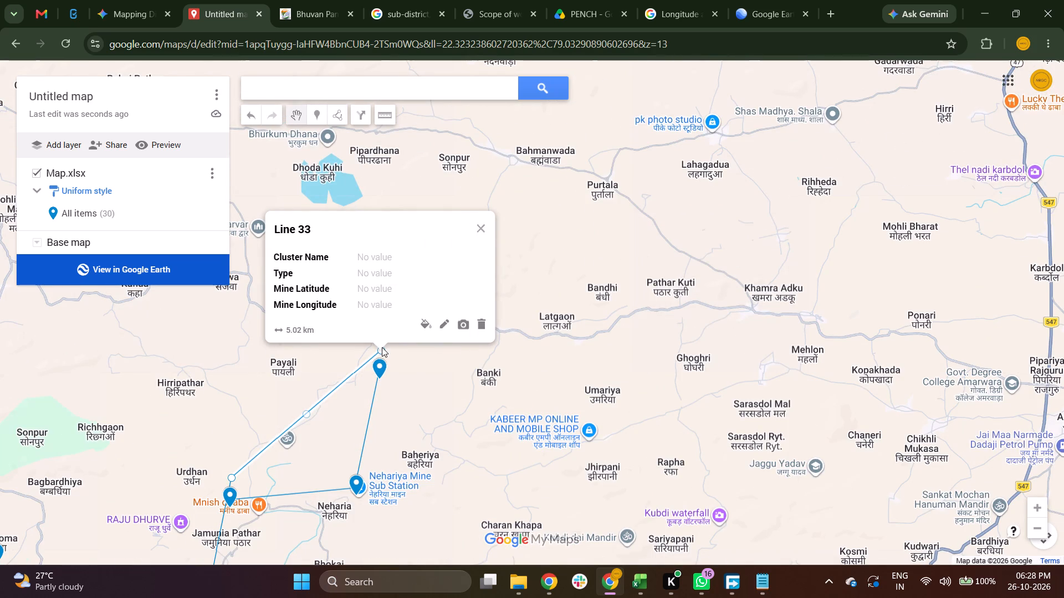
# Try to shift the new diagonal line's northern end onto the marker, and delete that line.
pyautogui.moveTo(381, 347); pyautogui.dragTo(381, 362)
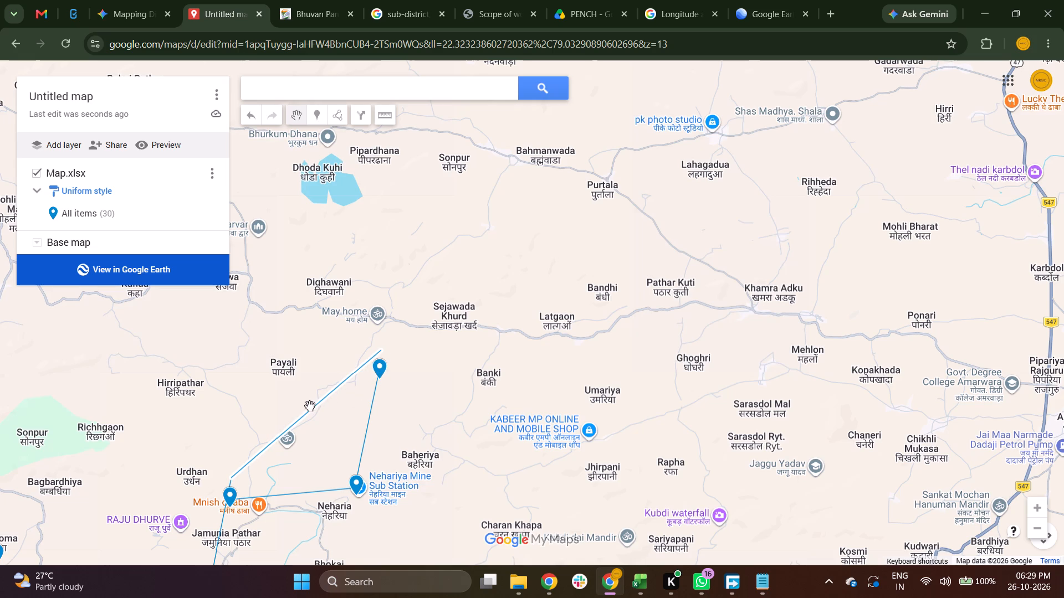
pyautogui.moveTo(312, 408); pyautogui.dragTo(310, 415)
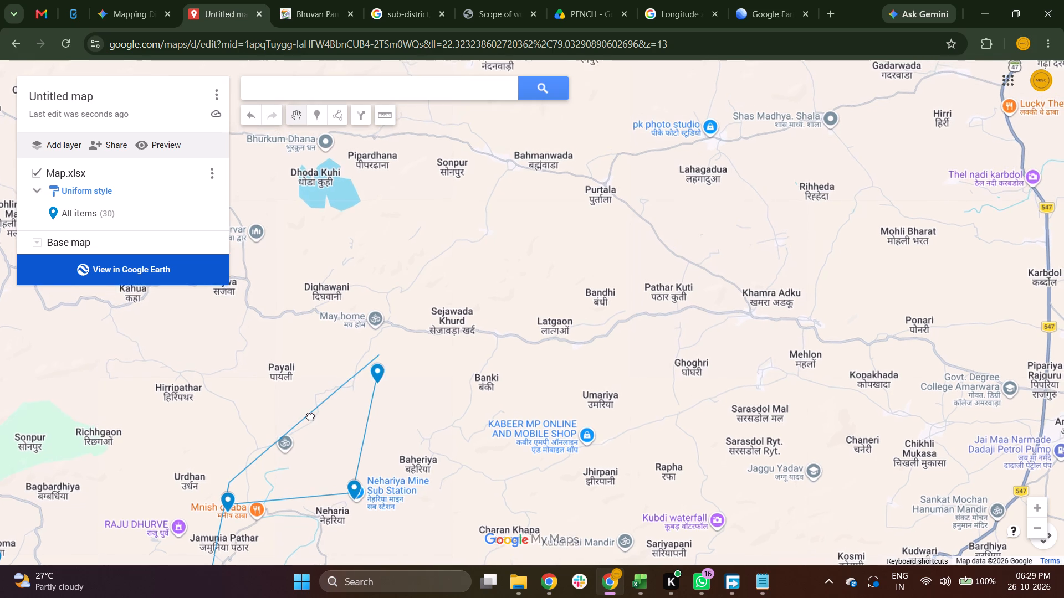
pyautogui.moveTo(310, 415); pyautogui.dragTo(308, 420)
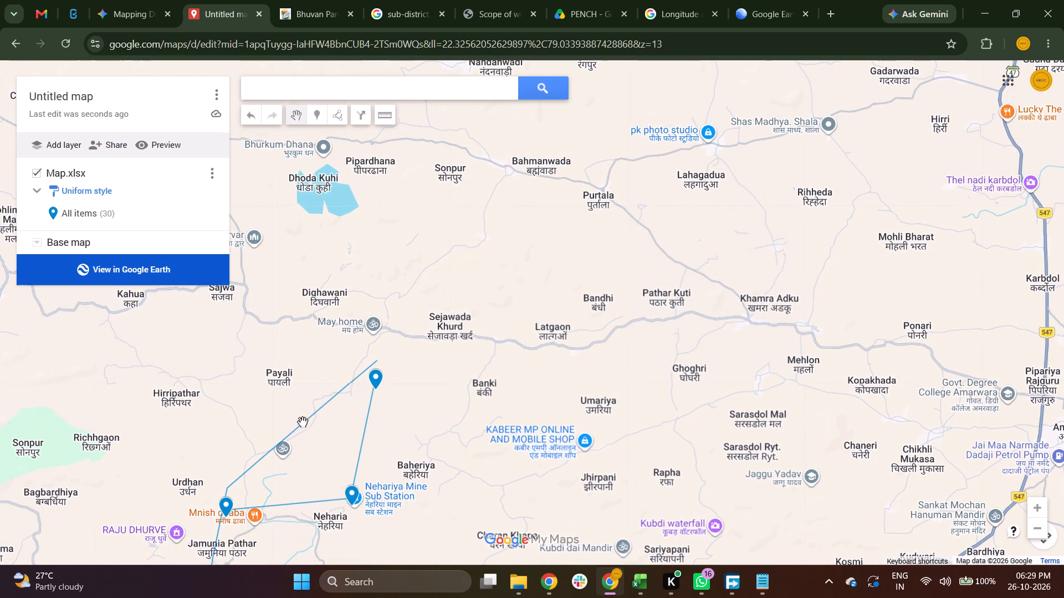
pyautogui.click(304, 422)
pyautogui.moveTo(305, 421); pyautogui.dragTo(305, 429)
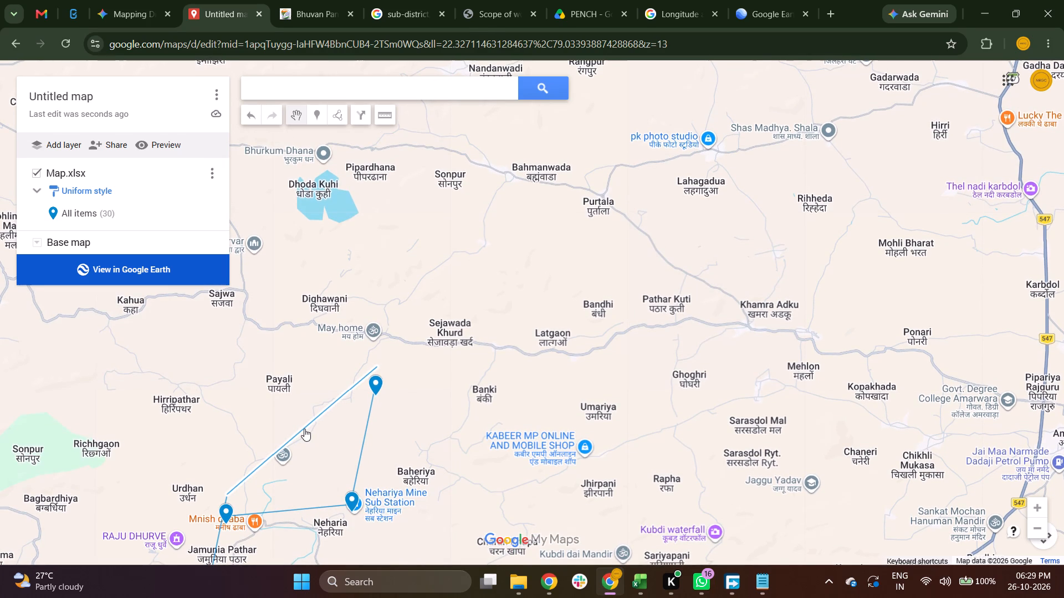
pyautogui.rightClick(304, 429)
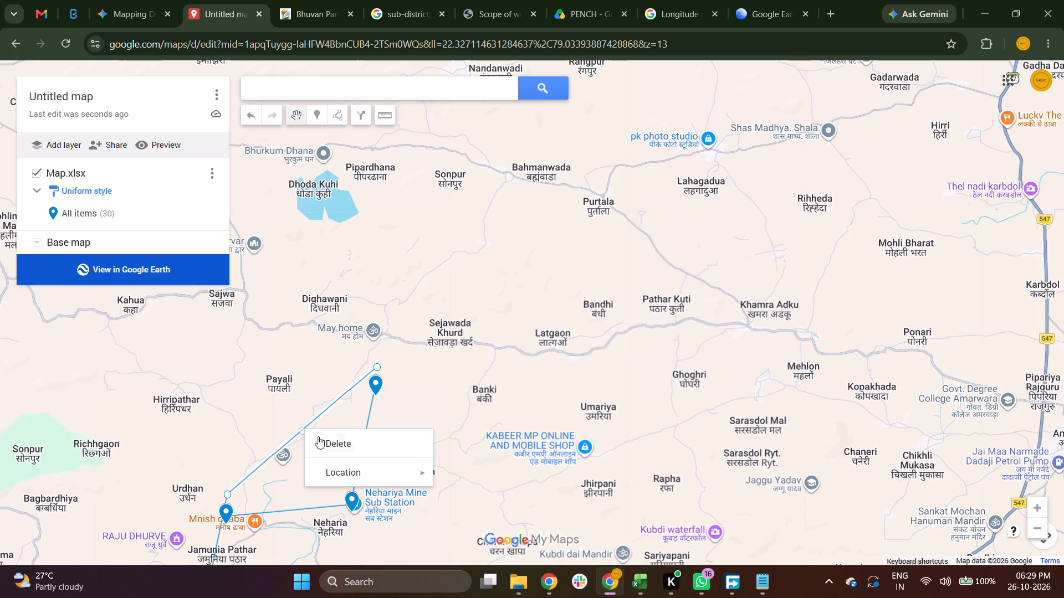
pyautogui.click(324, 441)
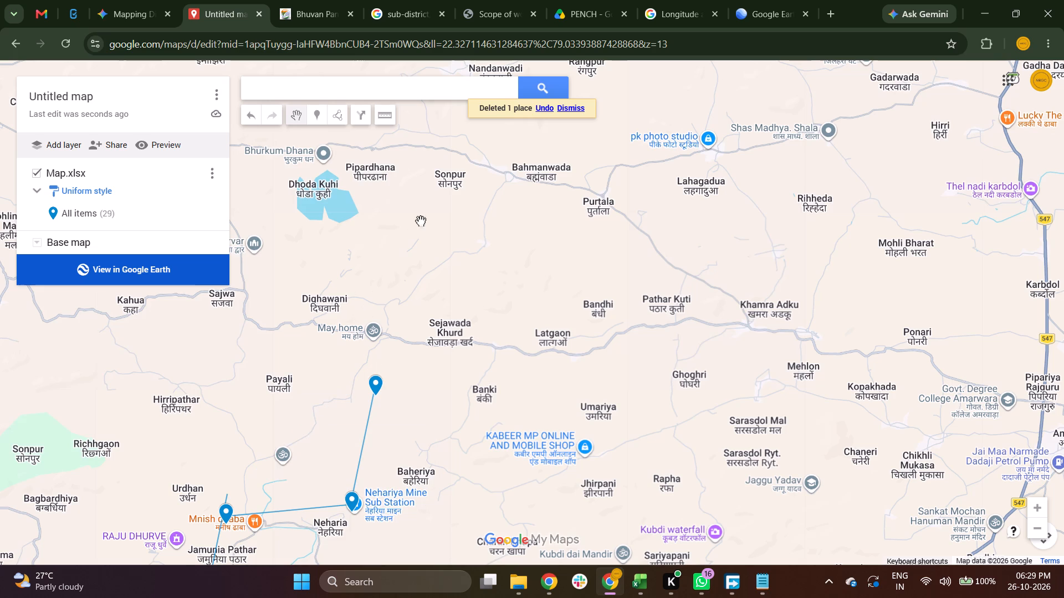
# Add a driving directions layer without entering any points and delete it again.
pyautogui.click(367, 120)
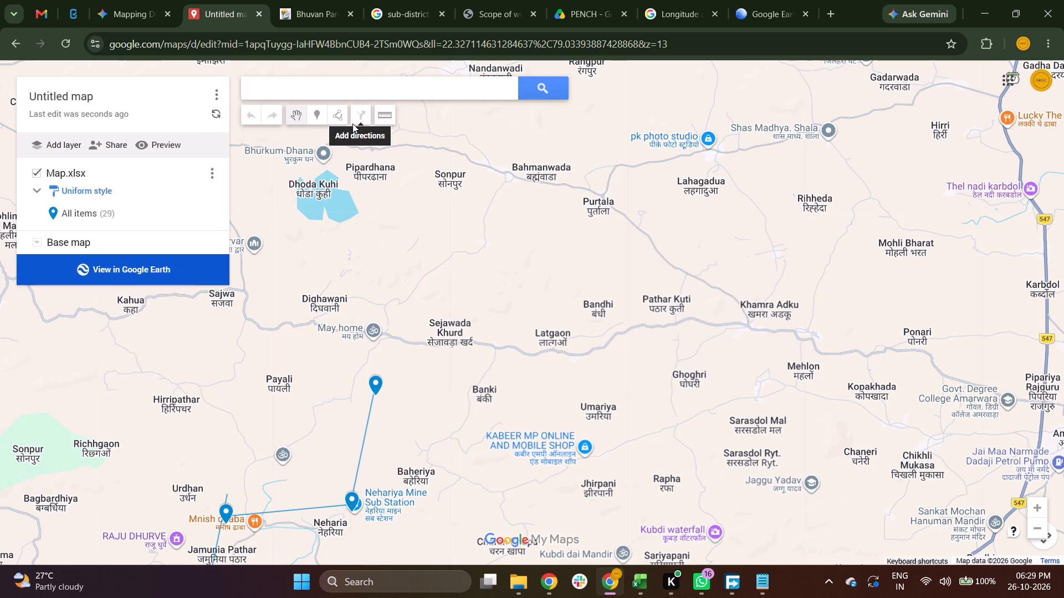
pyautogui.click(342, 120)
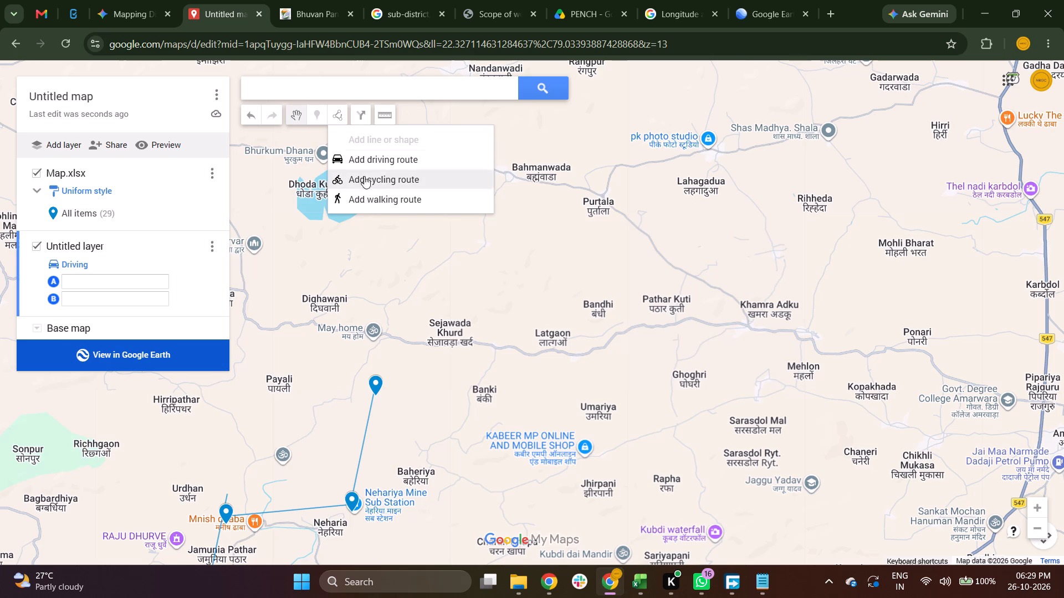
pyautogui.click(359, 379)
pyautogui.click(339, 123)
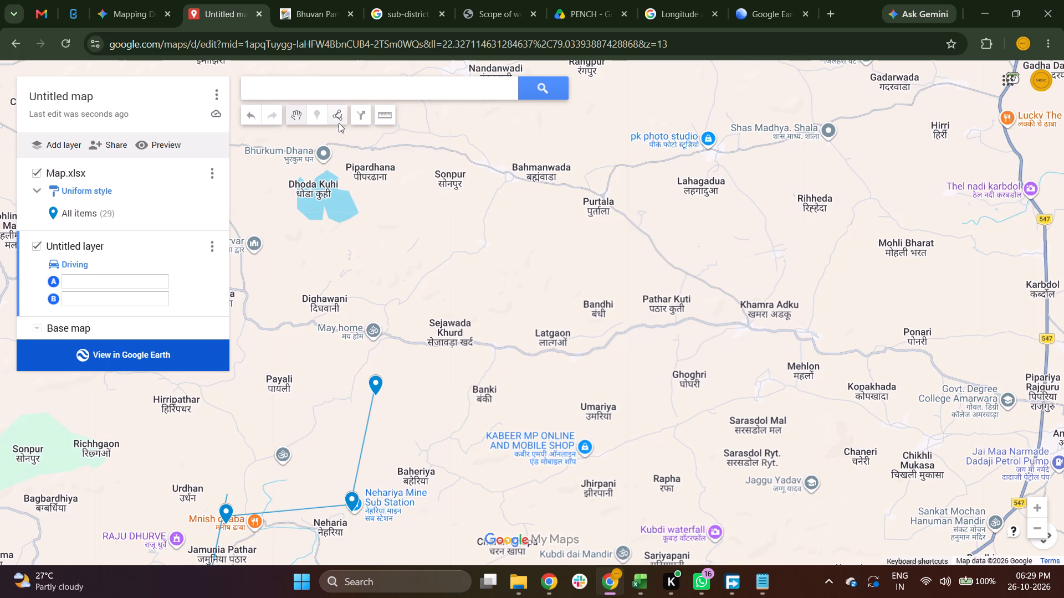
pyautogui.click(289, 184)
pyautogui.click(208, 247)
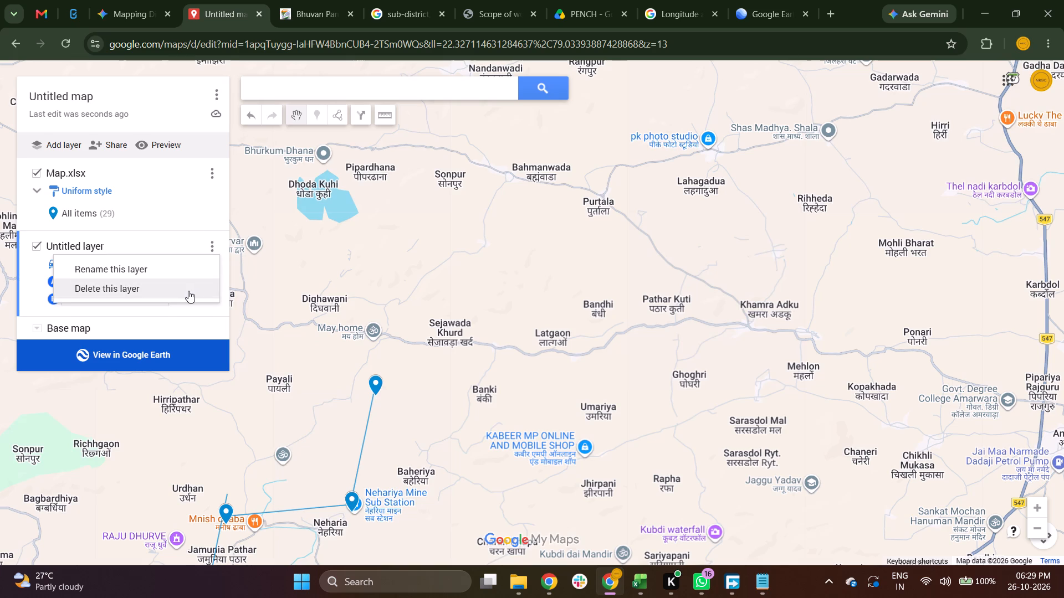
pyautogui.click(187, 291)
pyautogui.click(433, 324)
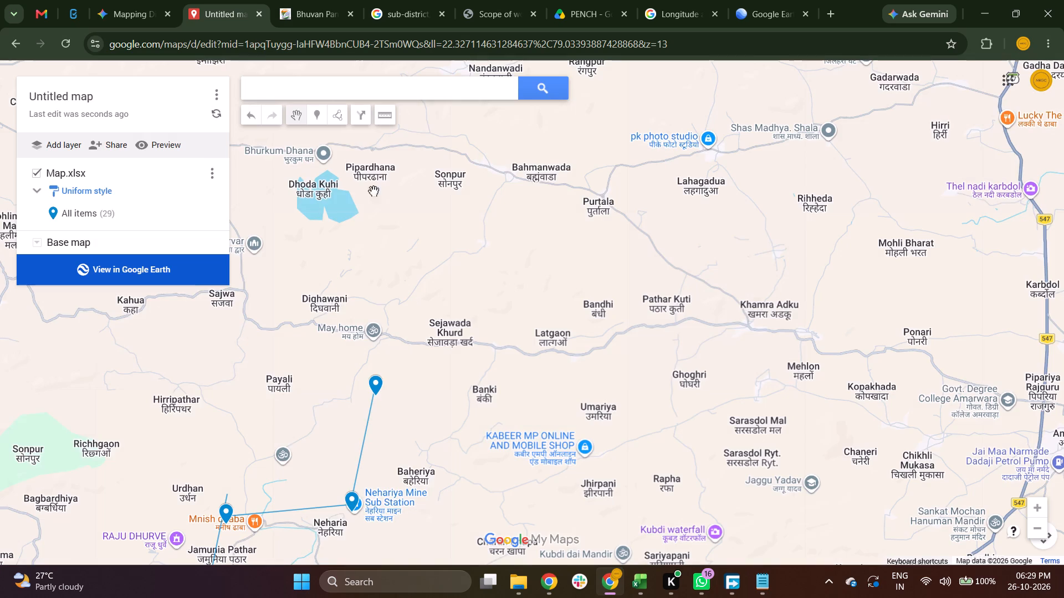
# Draw a straight line from the marker beside Urdhan to the mine marker west of Banki and close its details card.
pyautogui.click(342, 118)
pyautogui.click(364, 131)
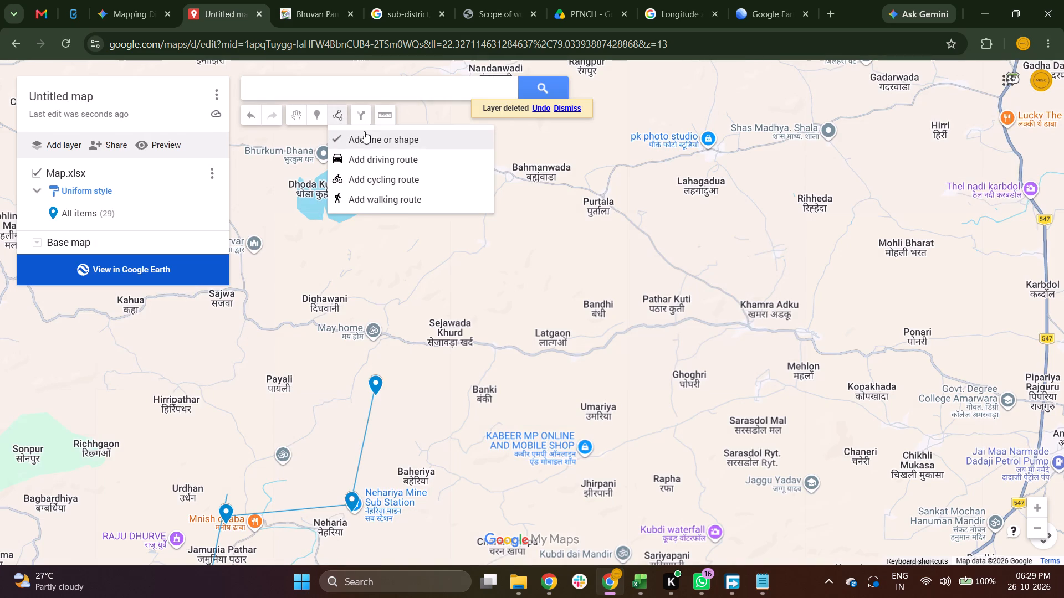
pyautogui.click(225, 511)
pyautogui.moveTo(225, 511); pyautogui.dragTo(264, 482)
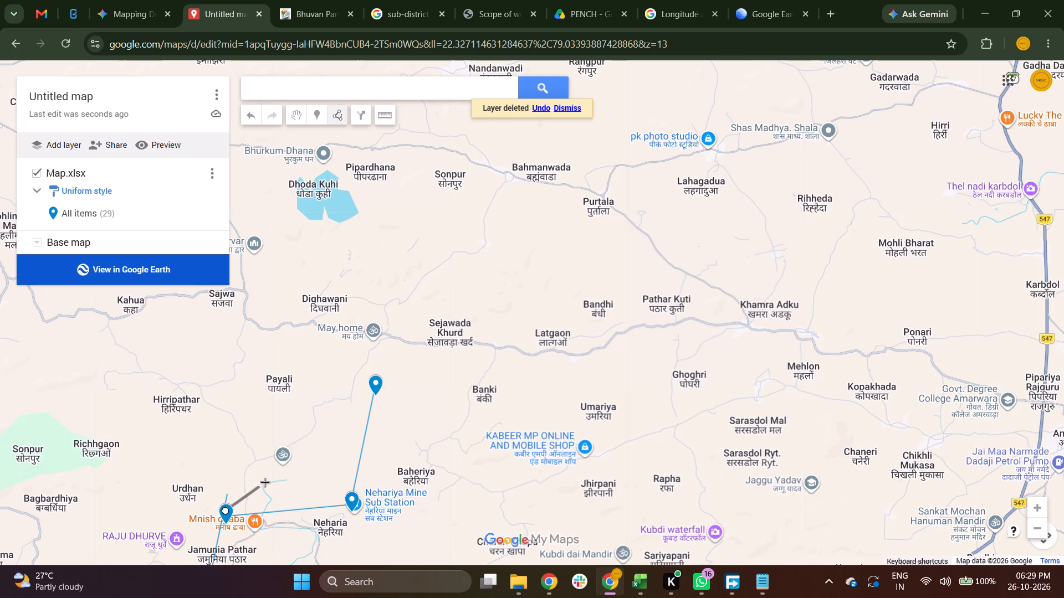
pyautogui.moveTo(264, 482); pyautogui.dragTo(376, 384)
pyautogui.doubleClick(376, 384)
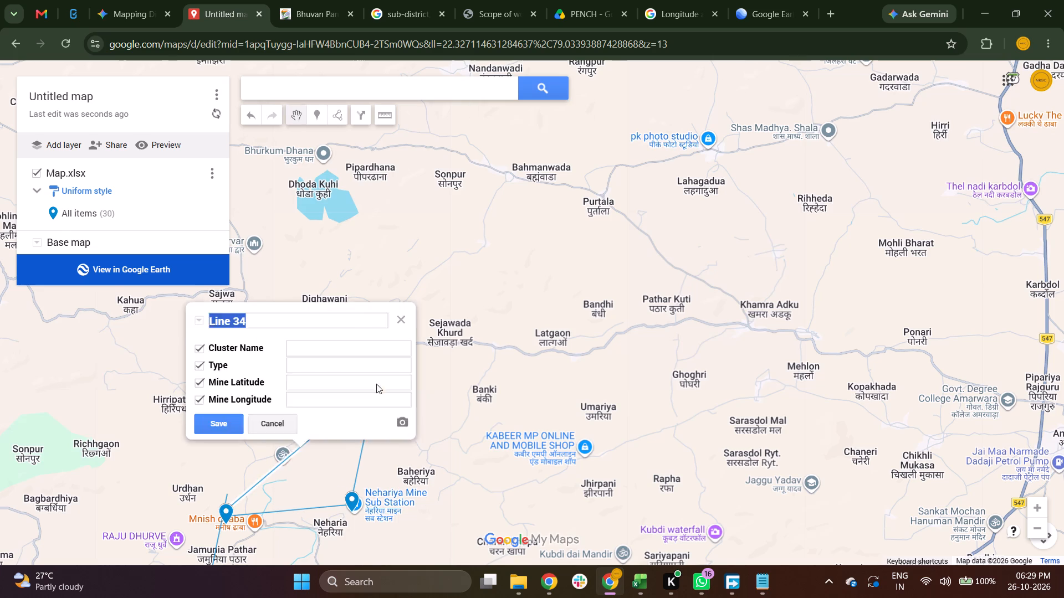
pyautogui.click(477, 257)
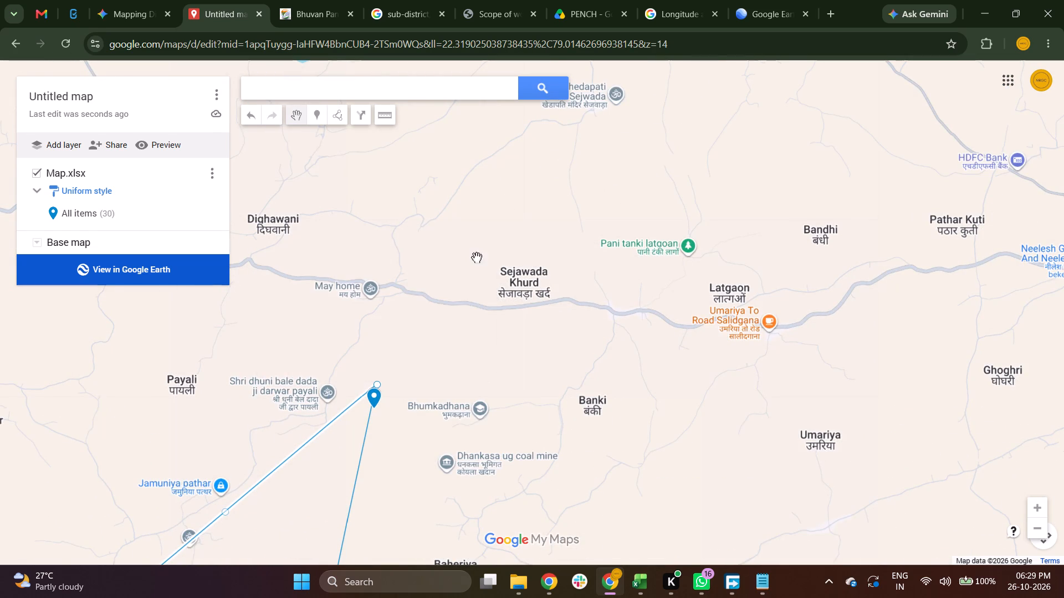
pyautogui.scroll(-3, 403, 414)
pyautogui.scroll(1, 403, 414)
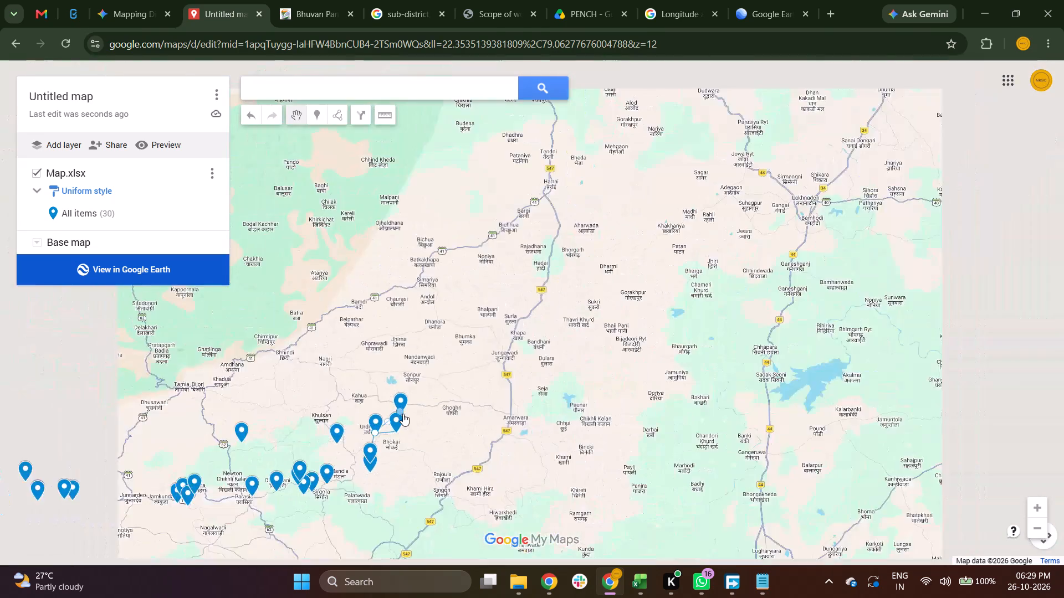
pyautogui.scroll(1, 403, 414)
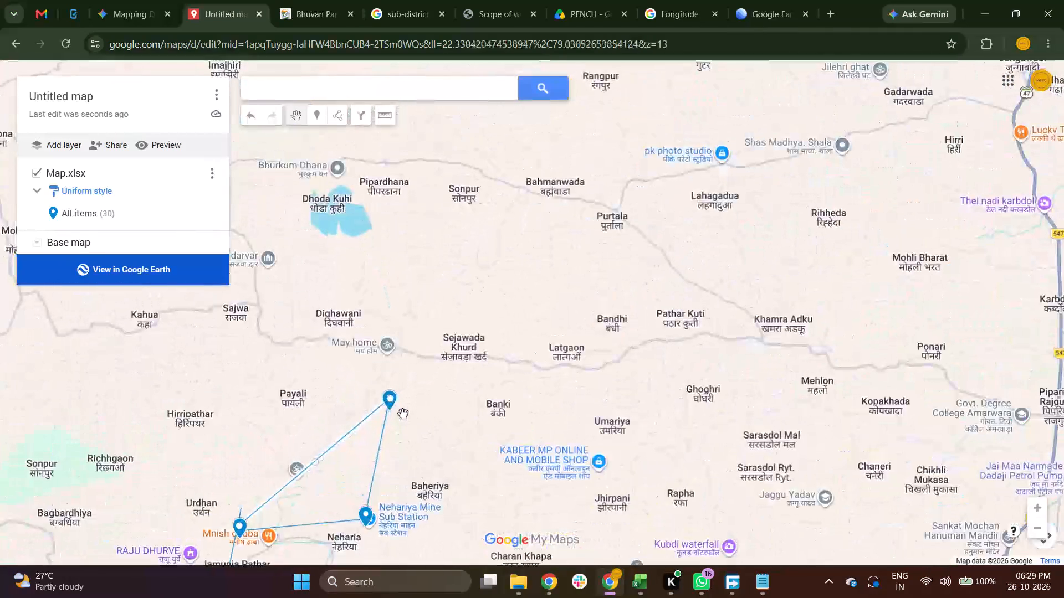
pyautogui.scroll(1, 403, 414)
pyautogui.scroll(-2, 403, 414)
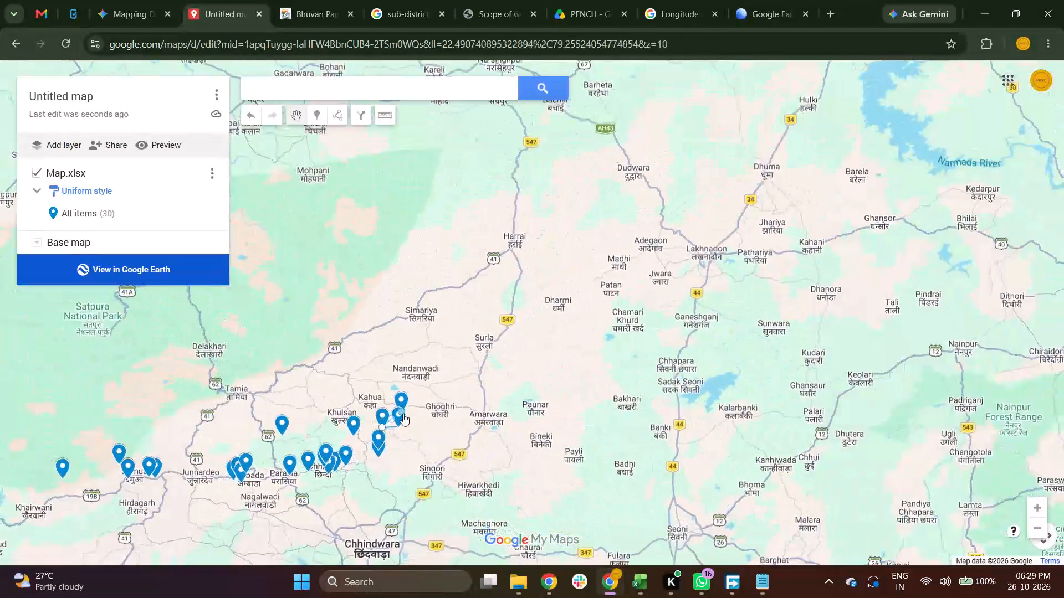
pyautogui.scroll(-3, 403, 414)
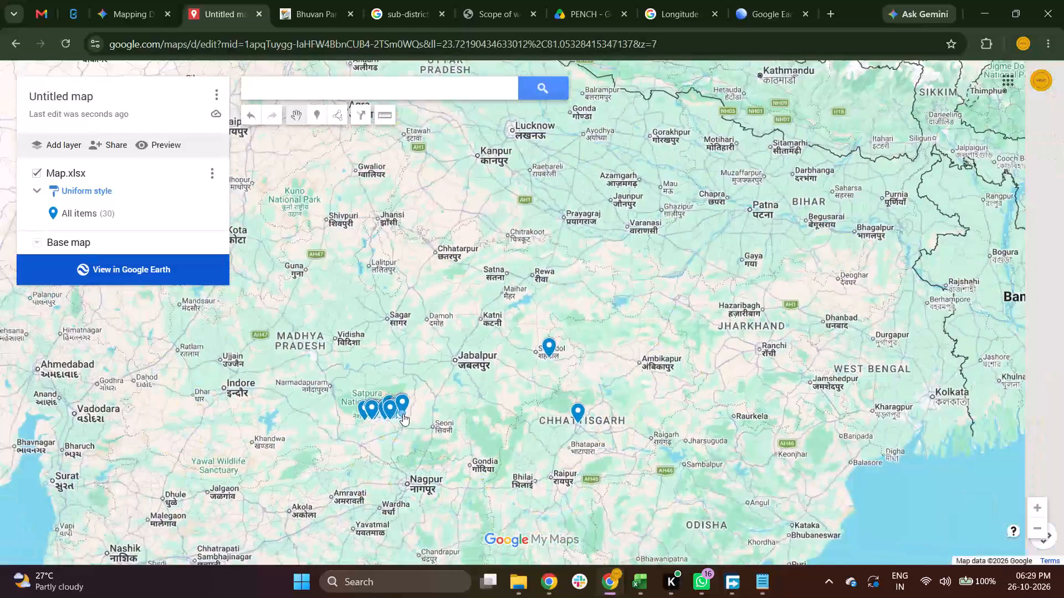
pyautogui.scroll(-1, 403, 414)
pyautogui.scroll(4, 403, 414)
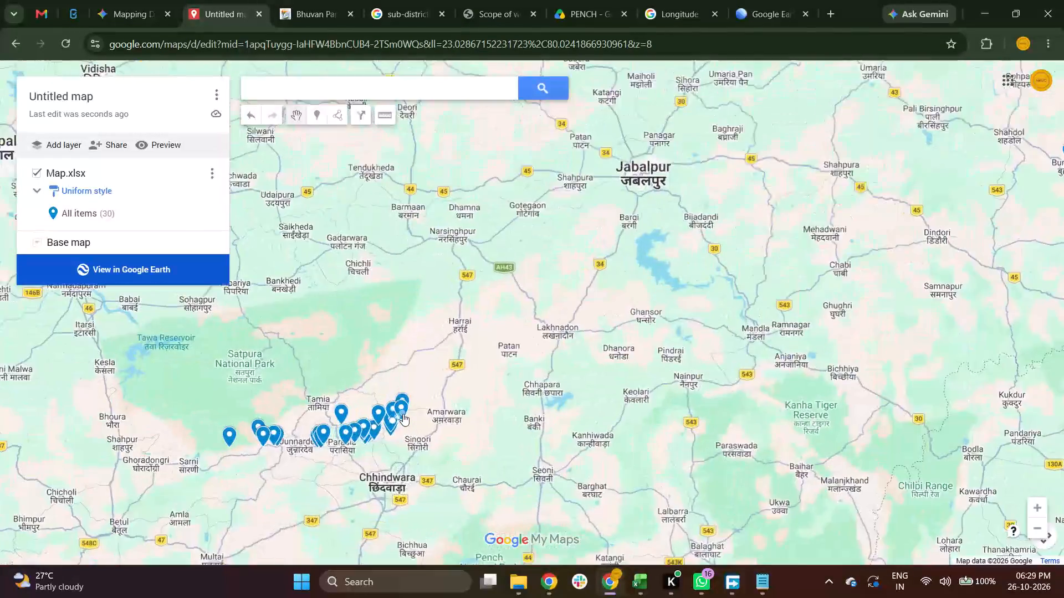
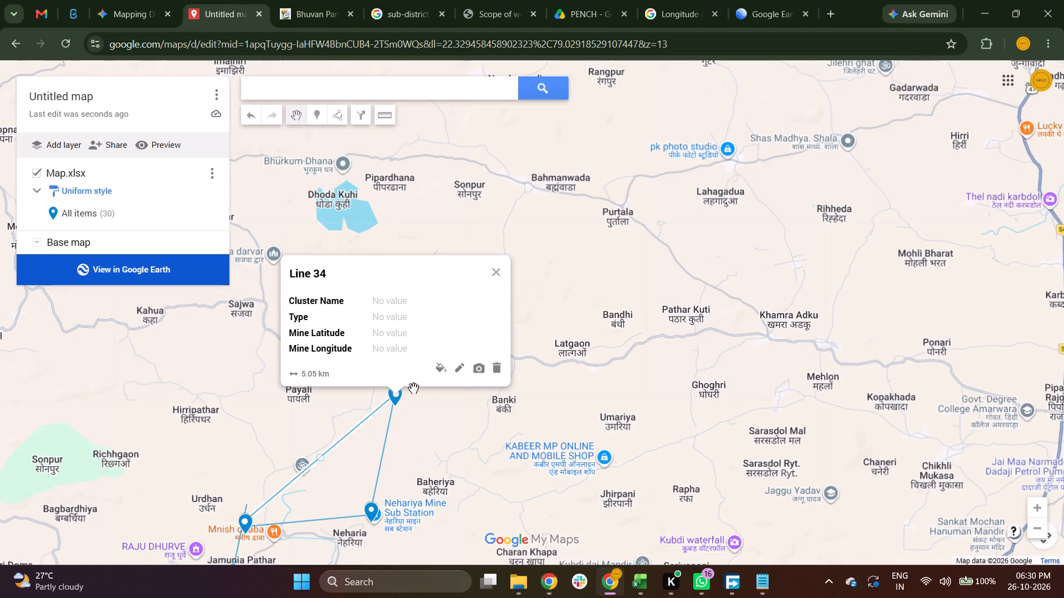
# Delete the three lines connecting the markers south of May home, at Nehariya Mine Sub Station and near Jamunia Pathar.
pyautogui.click(495, 370)
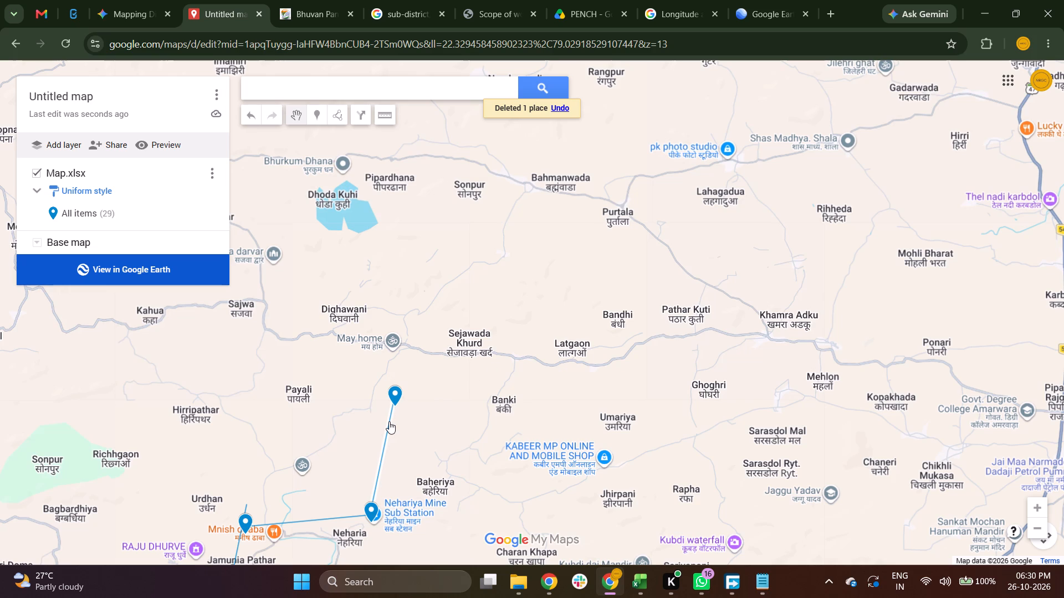
pyautogui.click(389, 421)
pyautogui.click(489, 394)
pyautogui.click(337, 518)
pyautogui.click(439, 496)
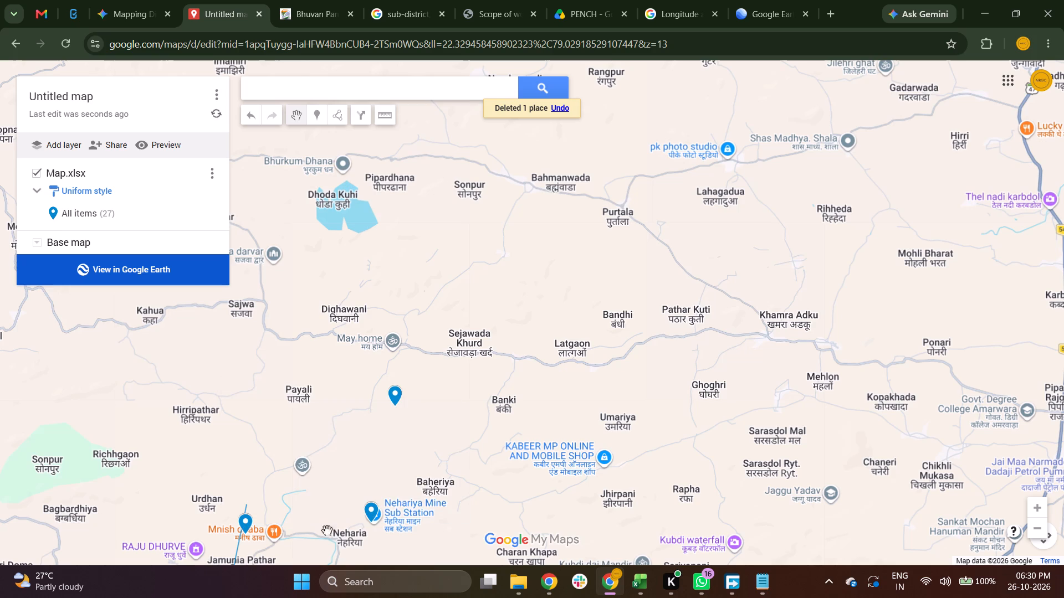
# Select the remaining line that runs past the marker near Jamunia Pathar.
pyautogui.click(240, 542)
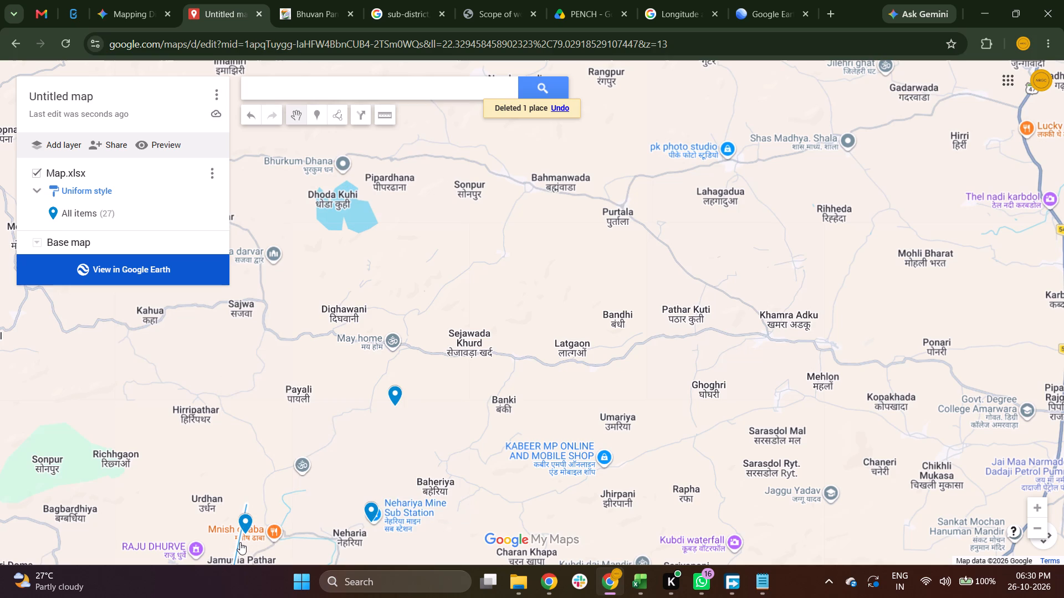
pyautogui.click(238, 539)
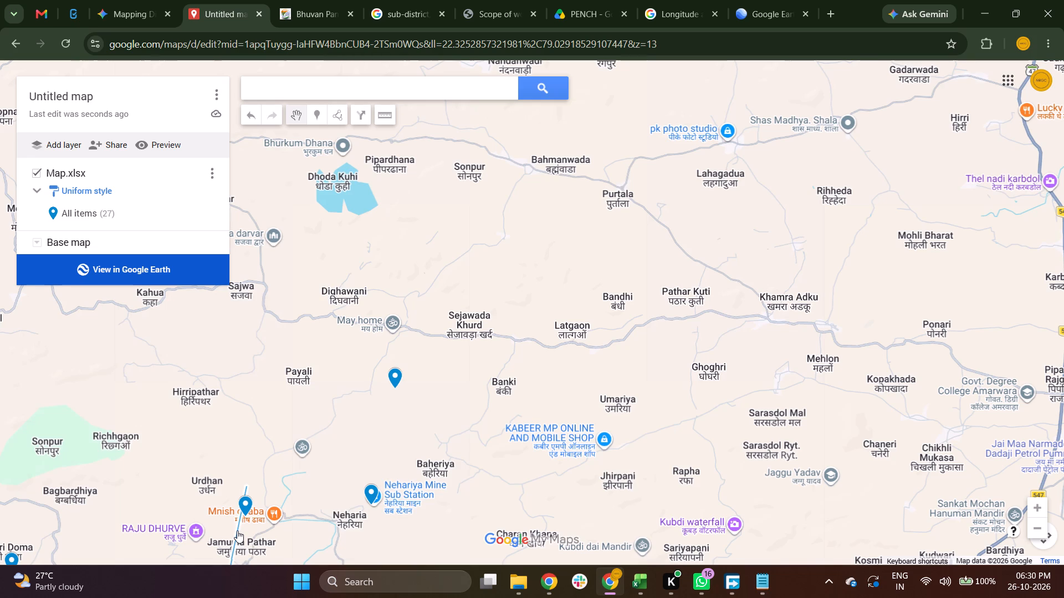
pyautogui.click(238, 530)
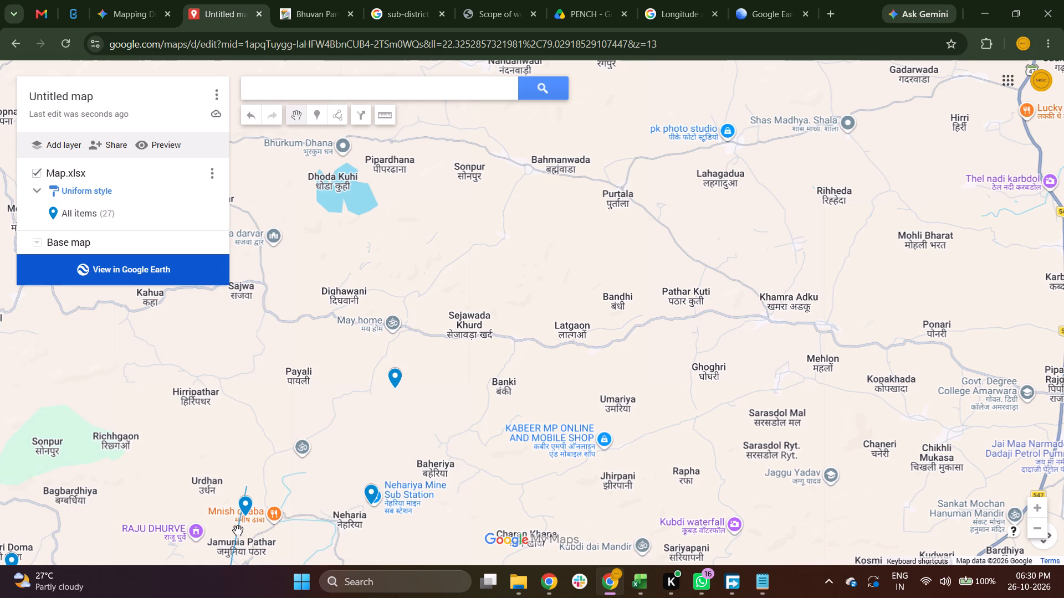
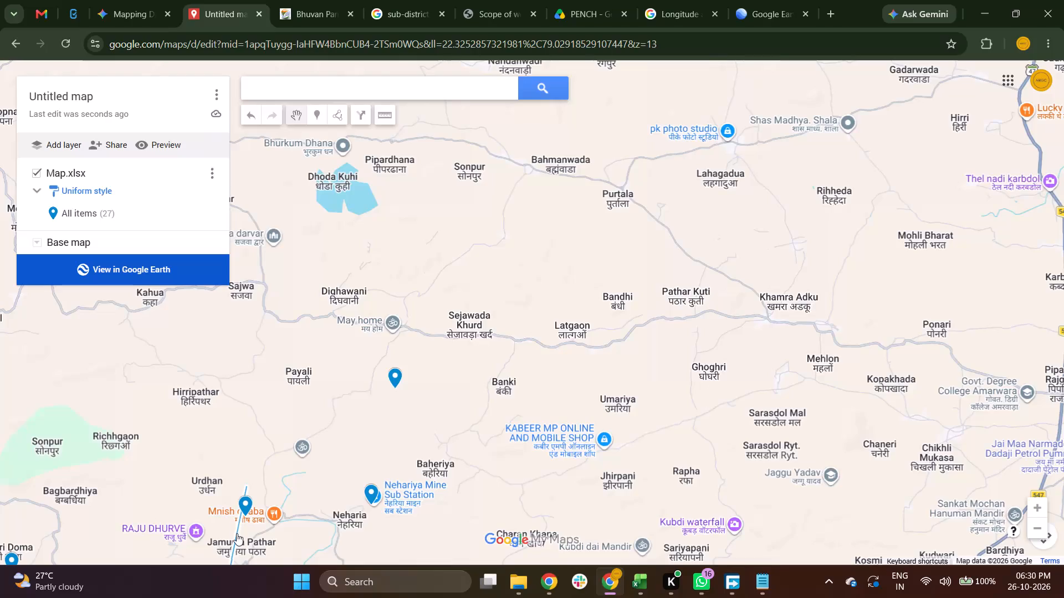
# Delete the remaining line that runs past the marker near Jamunia Pathar.
pyautogui.click(238, 533)
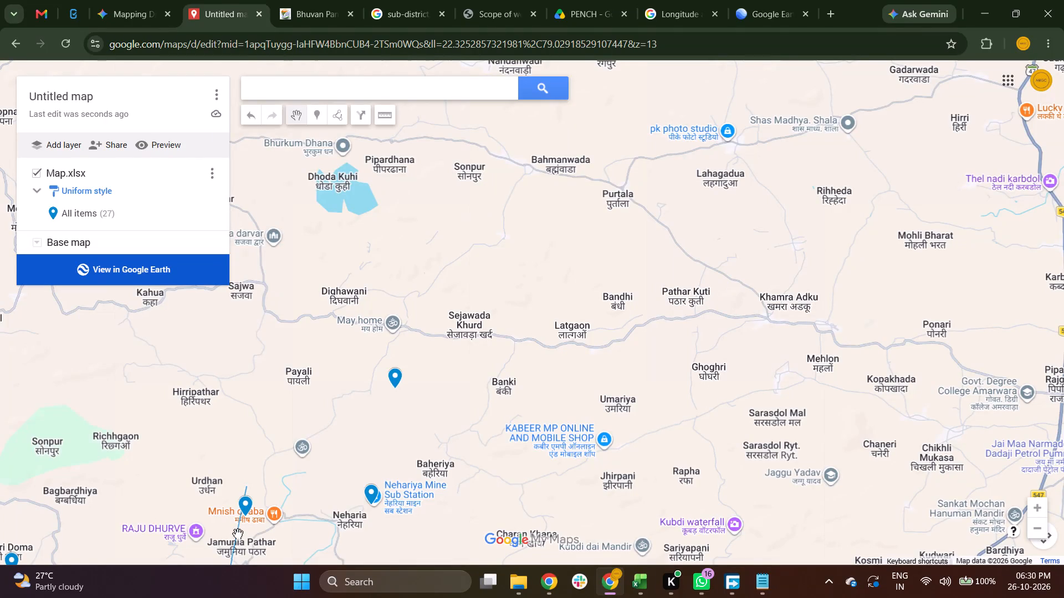
pyautogui.click(237, 534)
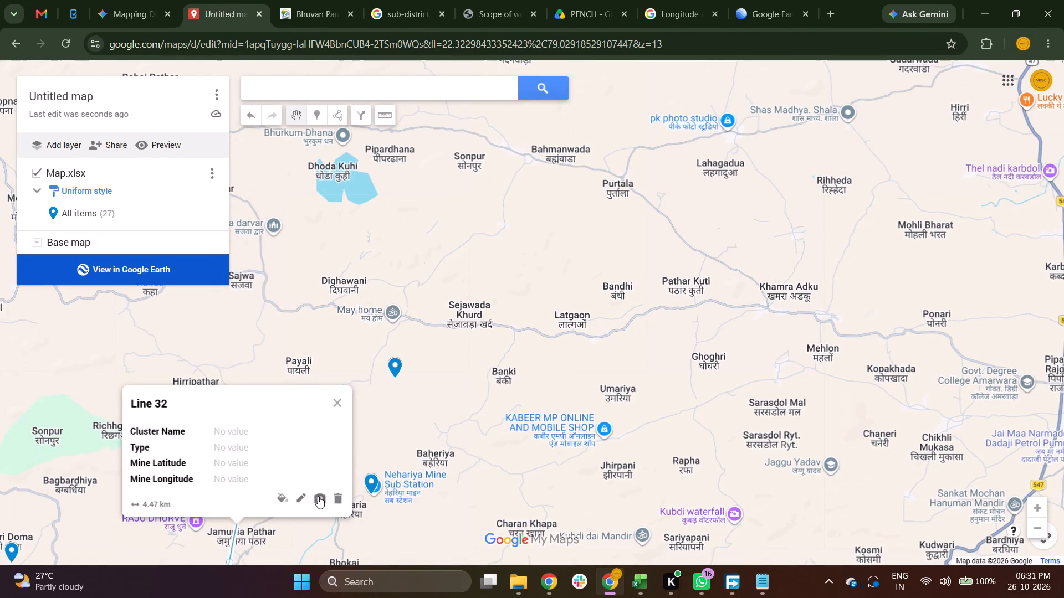
pyautogui.click(335, 496)
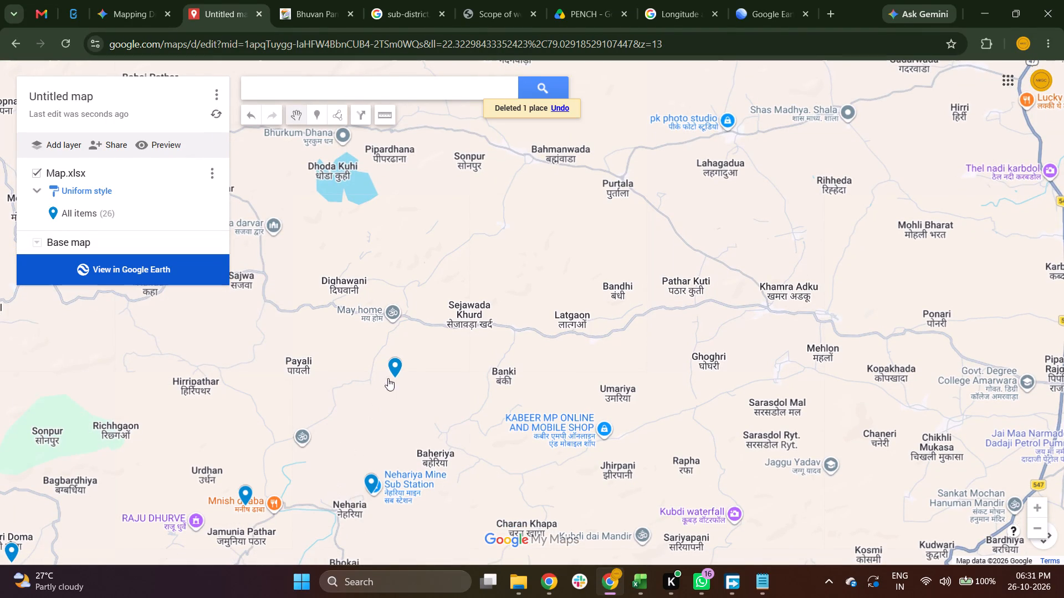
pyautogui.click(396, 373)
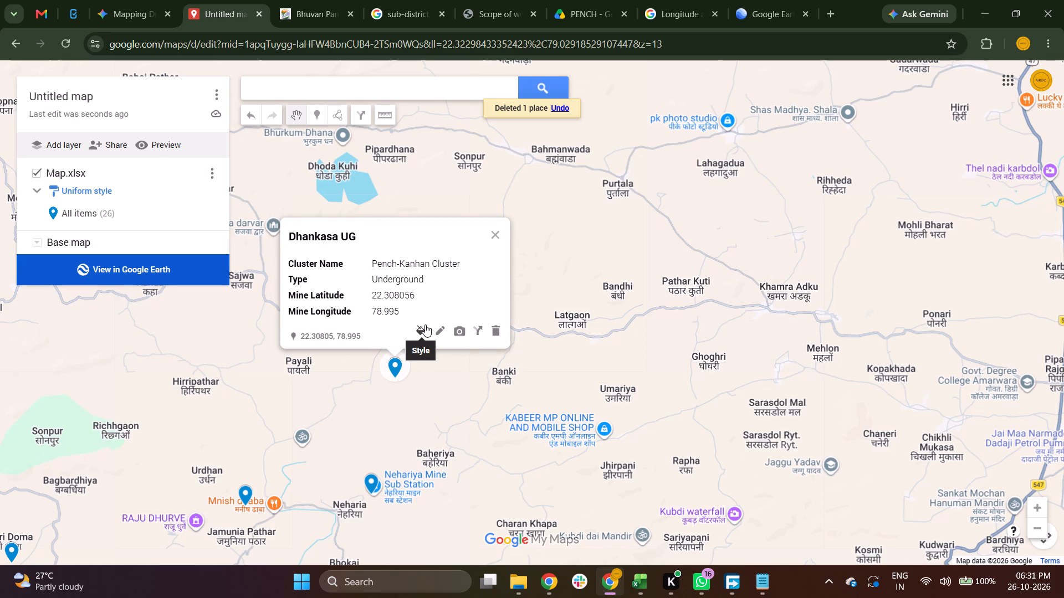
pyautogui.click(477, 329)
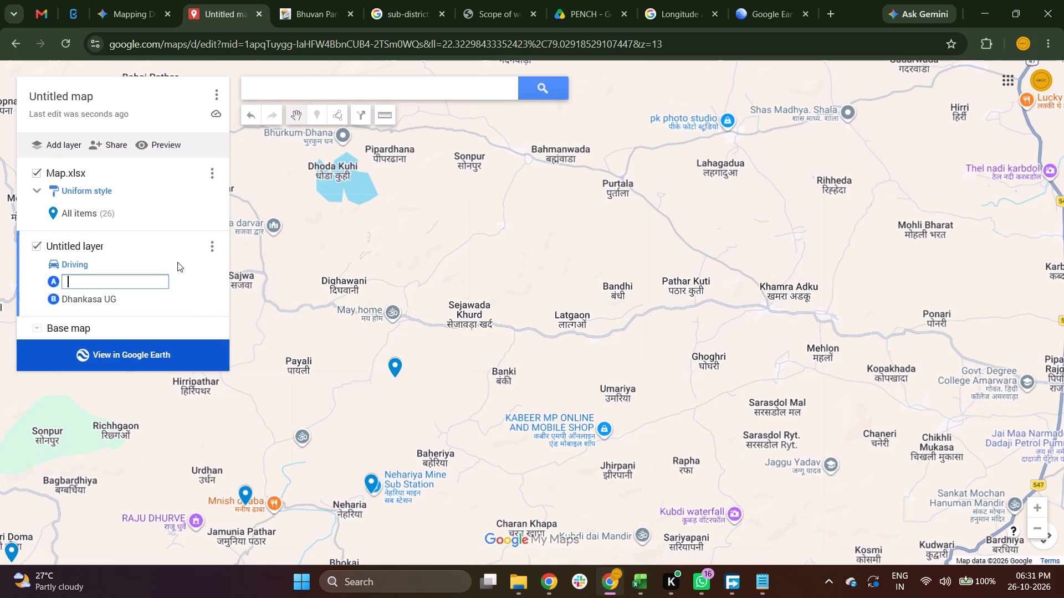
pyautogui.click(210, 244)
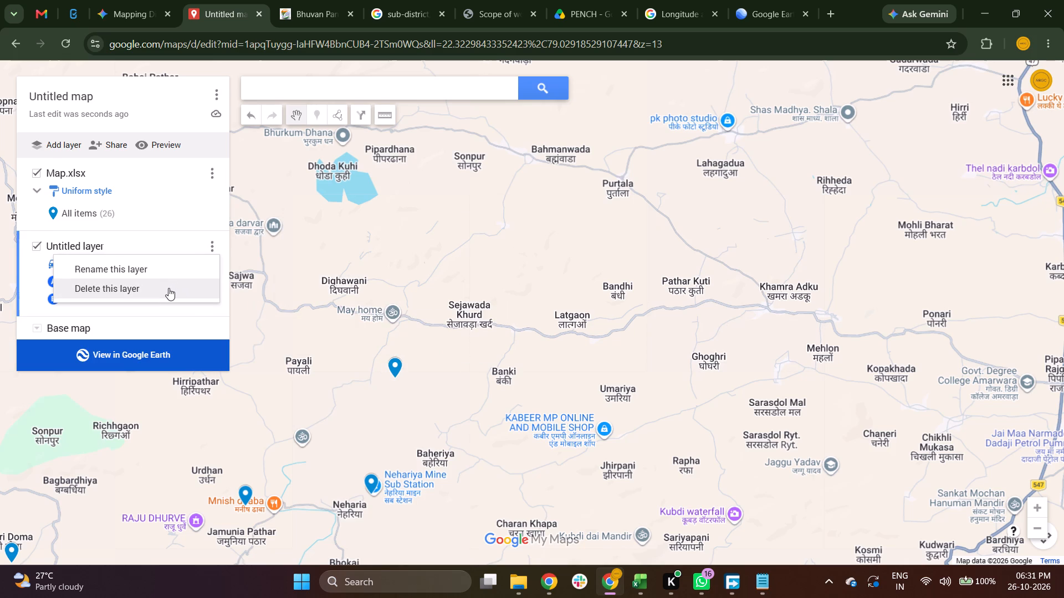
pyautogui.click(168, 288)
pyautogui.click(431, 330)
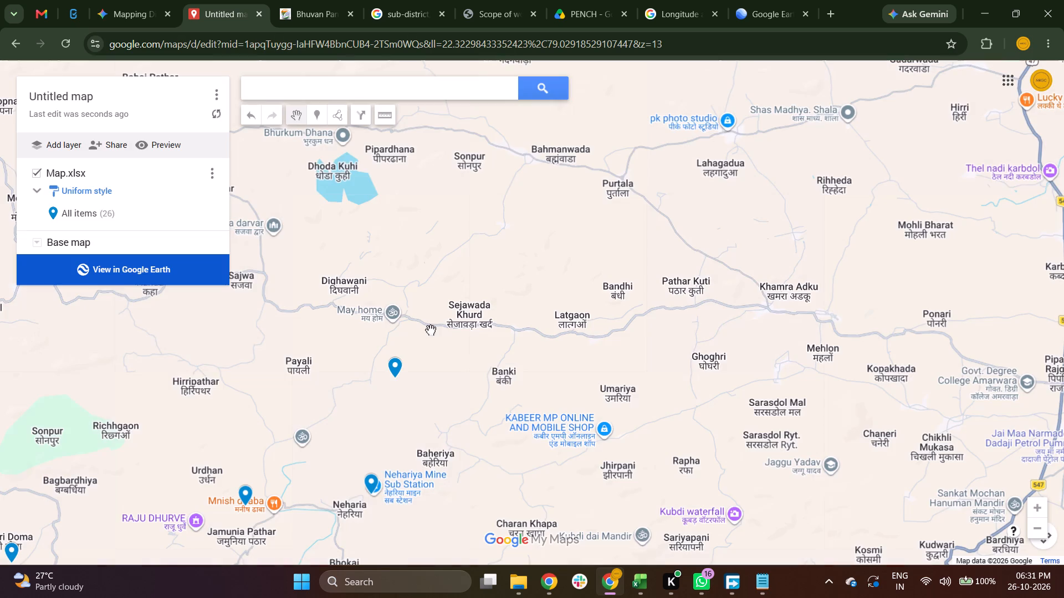
# Check the details of the Naheriya UG marker and measure the straight-line distance from it to Dhankasa UG.
pyautogui.click(370, 481)
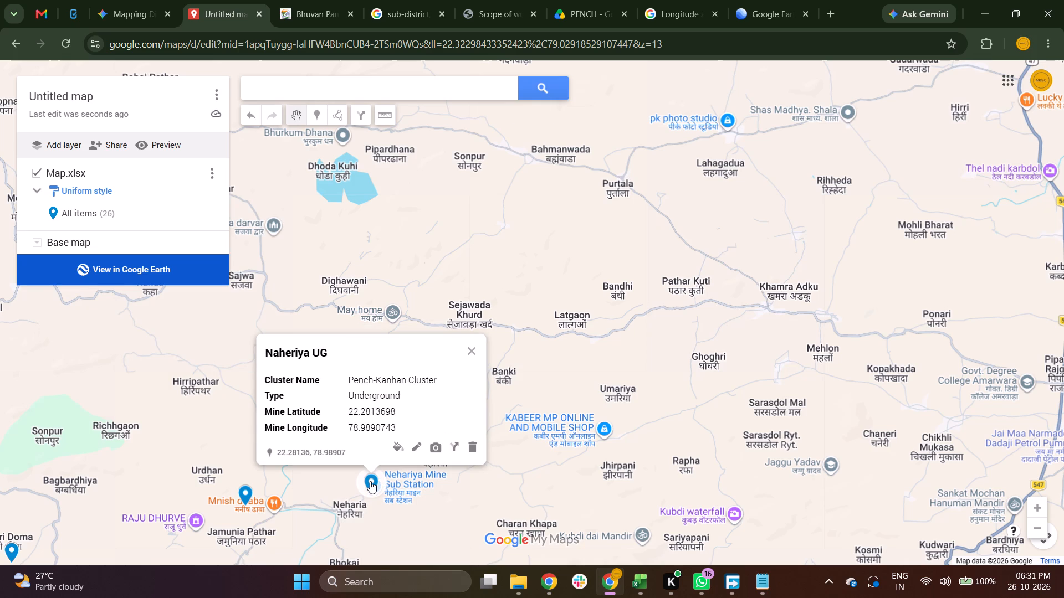
pyautogui.click(388, 118)
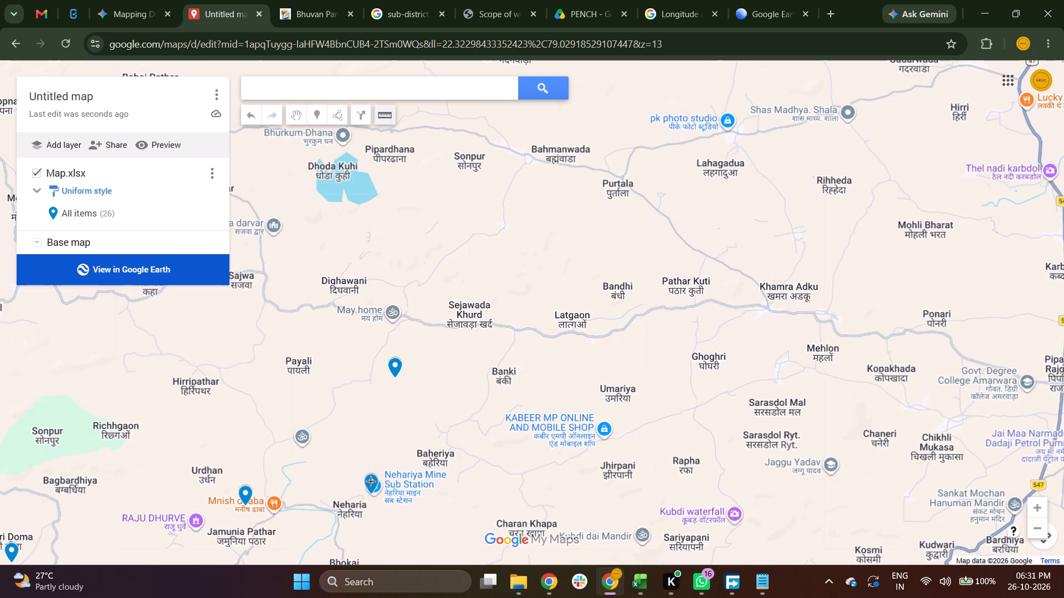
pyautogui.moveTo(370, 481); pyautogui.dragTo(388, 400)
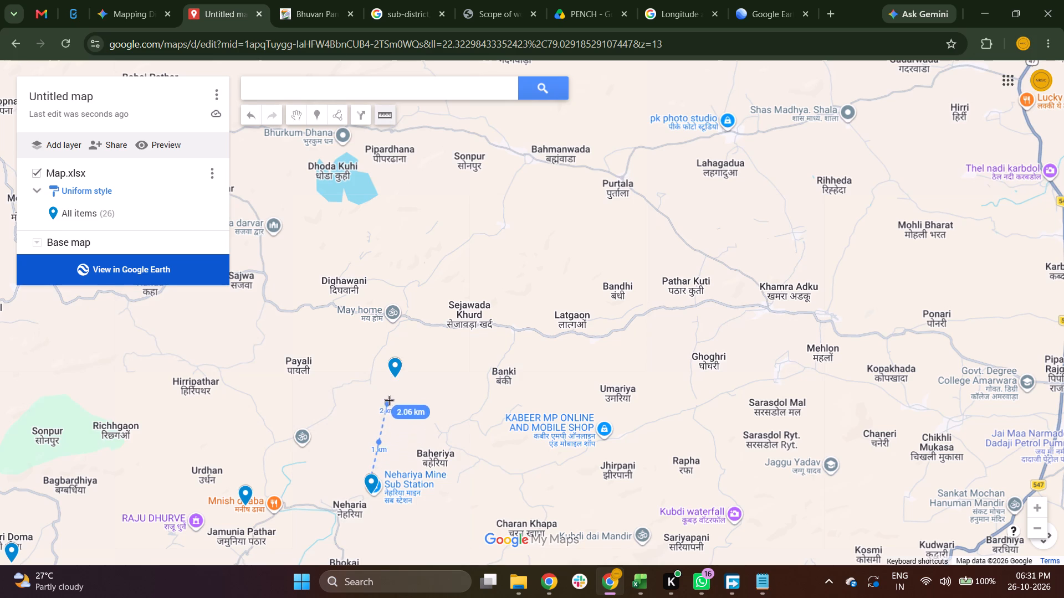
pyautogui.moveTo(388, 400); pyautogui.dragTo(393, 373)
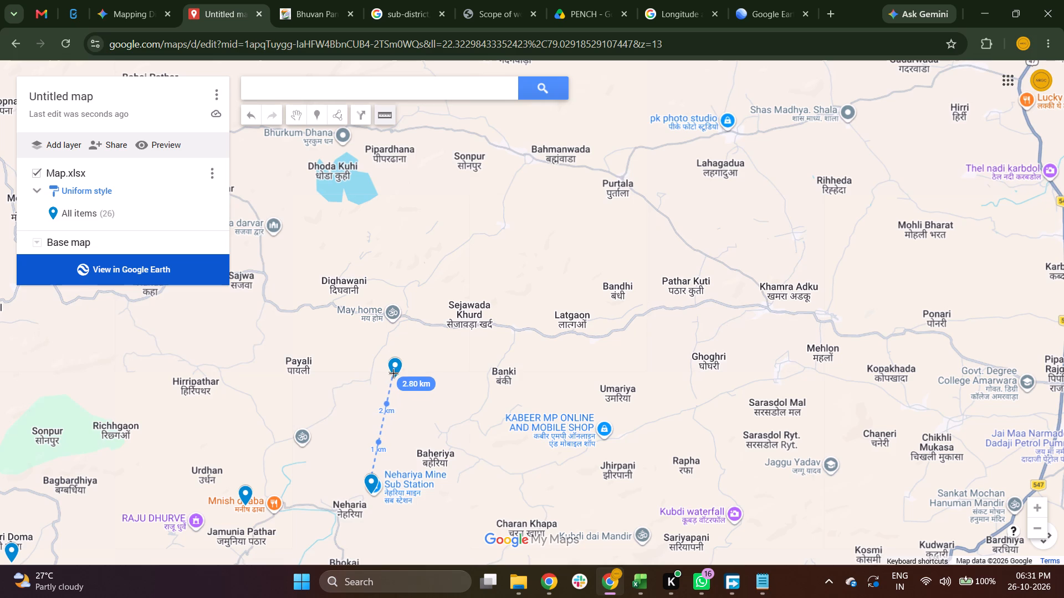
pyautogui.moveTo(393, 373); pyautogui.dragTo(395, 364)
pyautogui.moveTo(395, 364); pyautogui.dragTo(395, 365)
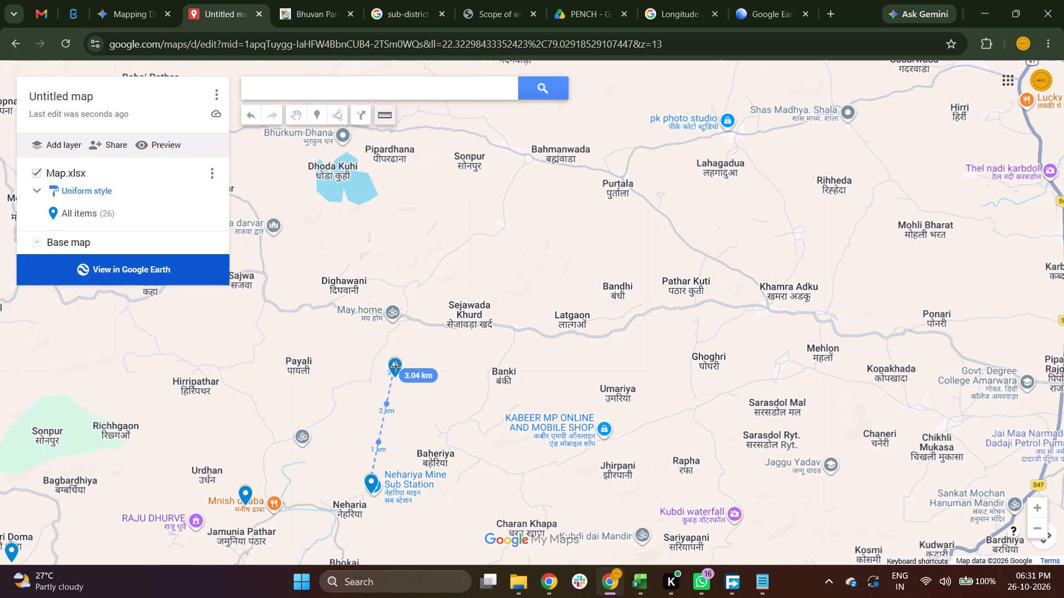
pyautogui.doubleClick(393, 365)
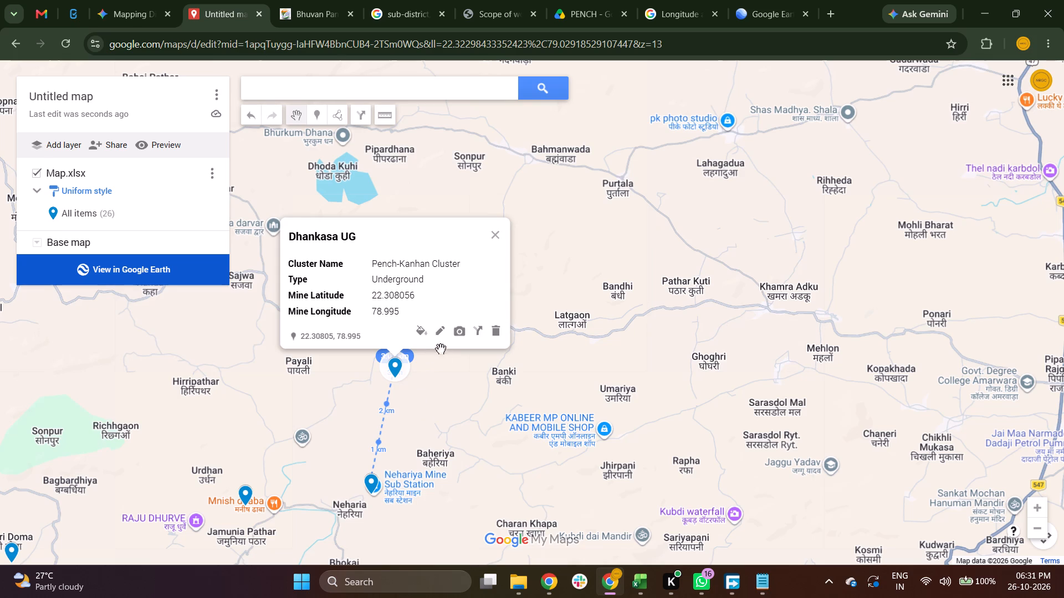
# Examine the measured line between Dhankasa UG and Naheriya UG up close, checking where its ends meet the markers, and dismiss it.
pyautogui.scroll(1, 459, 398)
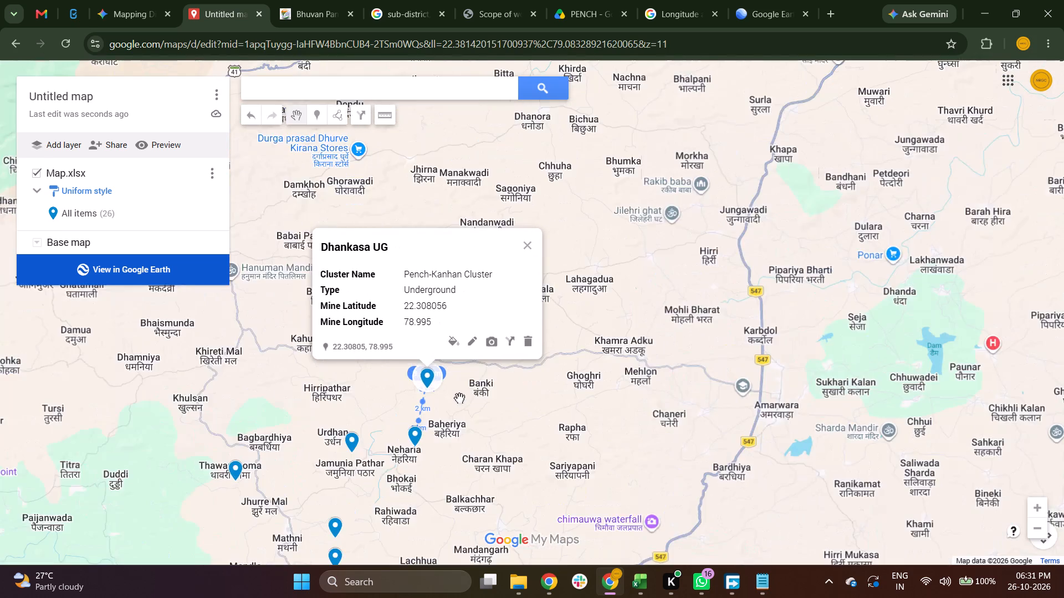
pyautogui.scroll(5, 459, 398)
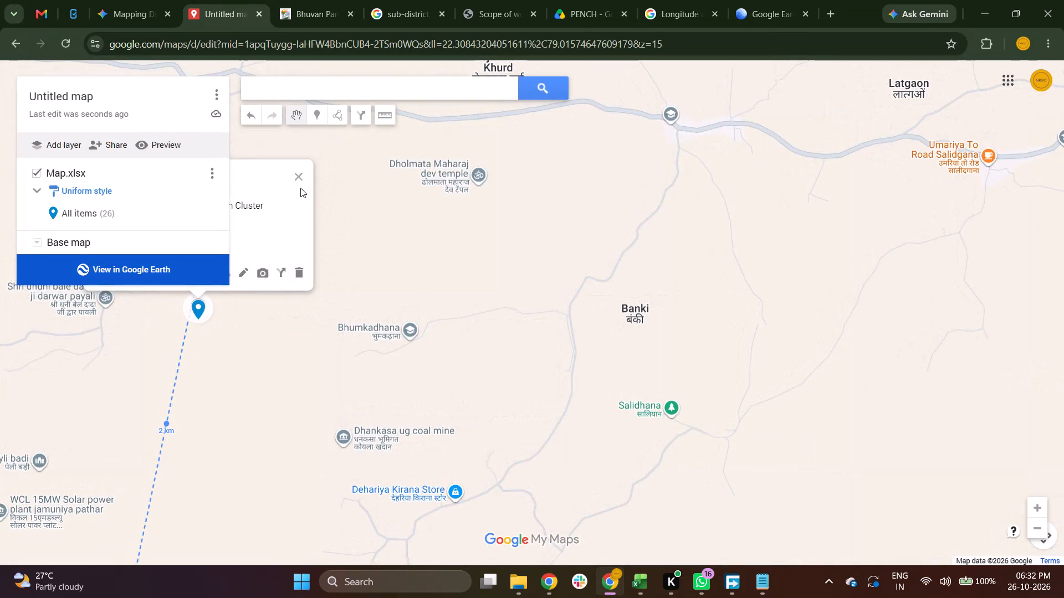
pyautogui.click(299, 176)
pyautogui.scroll(1, 265, 311)
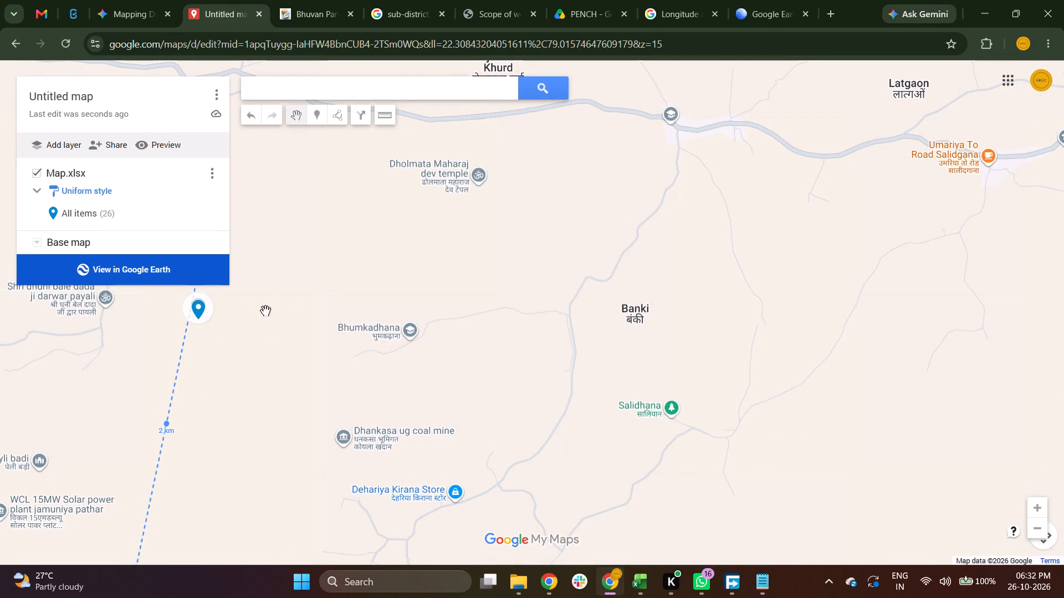
pyautogui.scroll(1, 265, 311)
pyautogui.scroll(-1, 265, 311)
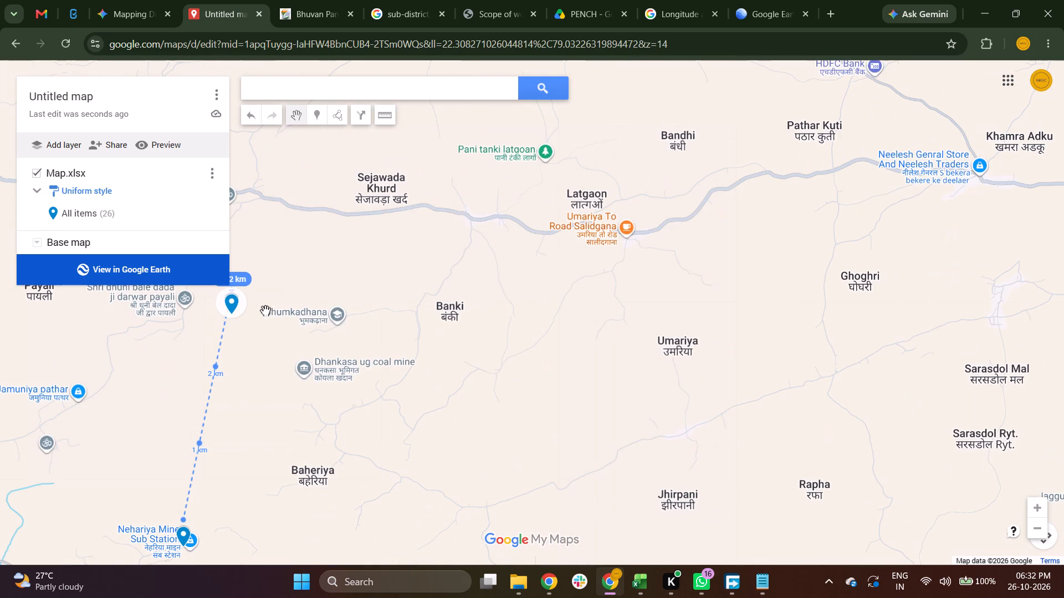
pyautogui.scroll(-1, 265, 311)
pyautogui.scroll(-1, 245, 360)
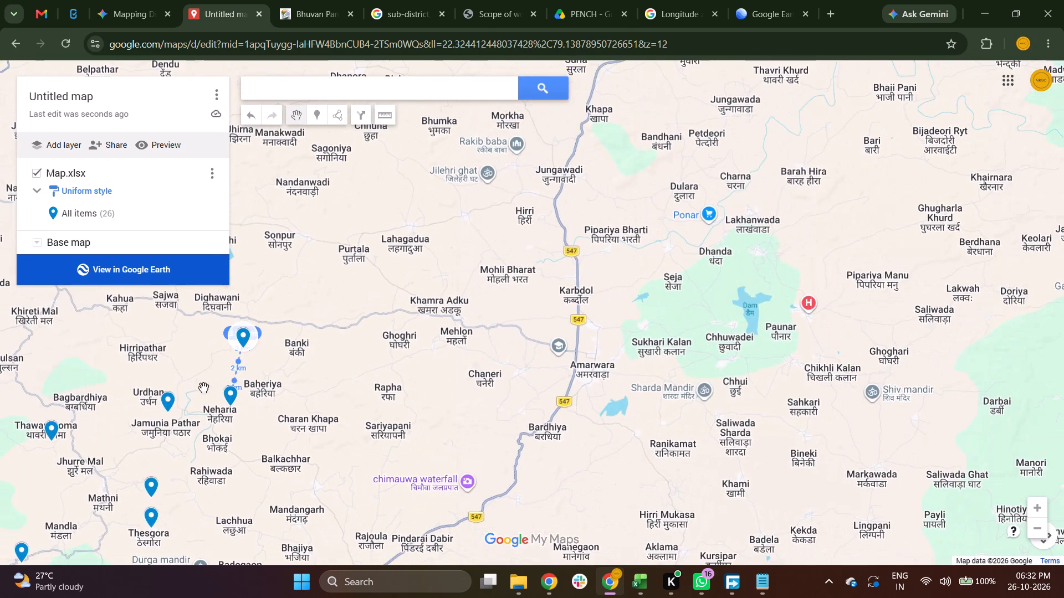
pyautogui.scroll(1, 203, 388)
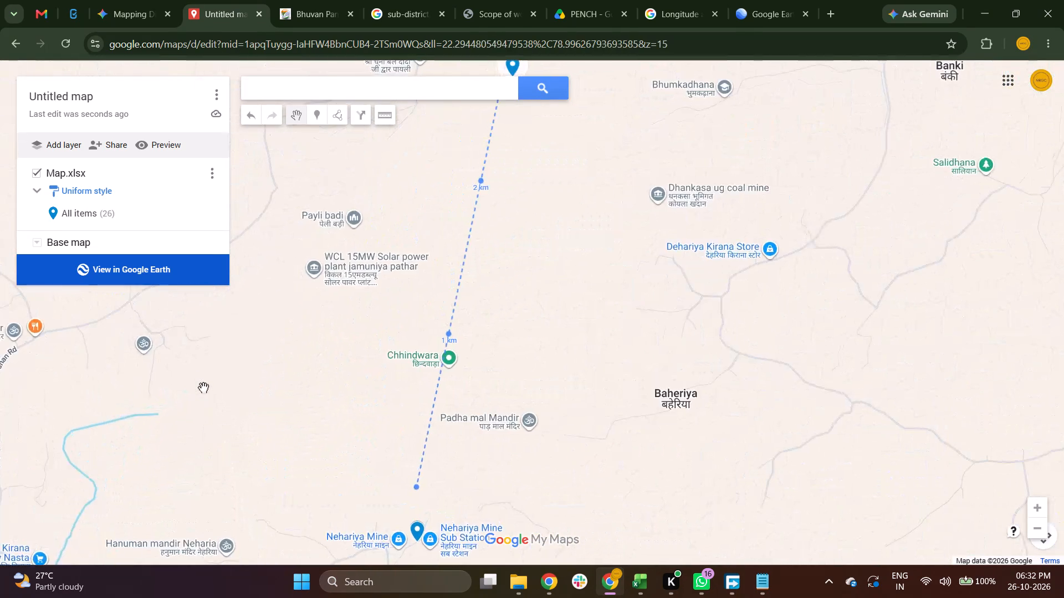
pyautogui.scroll(1, 311, 528)
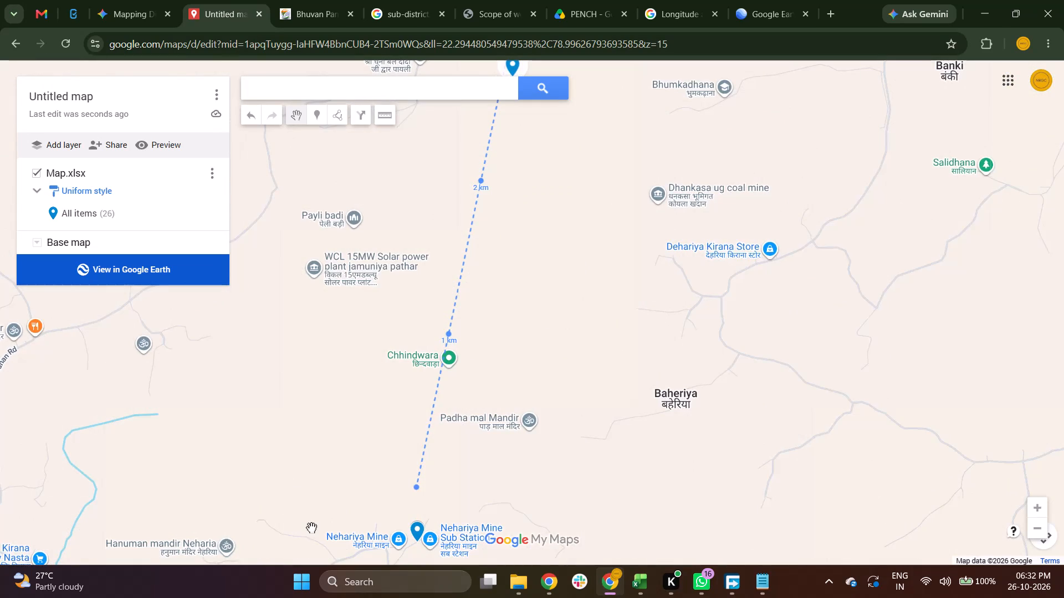
pyautogui.scroll(2, 380, 472)
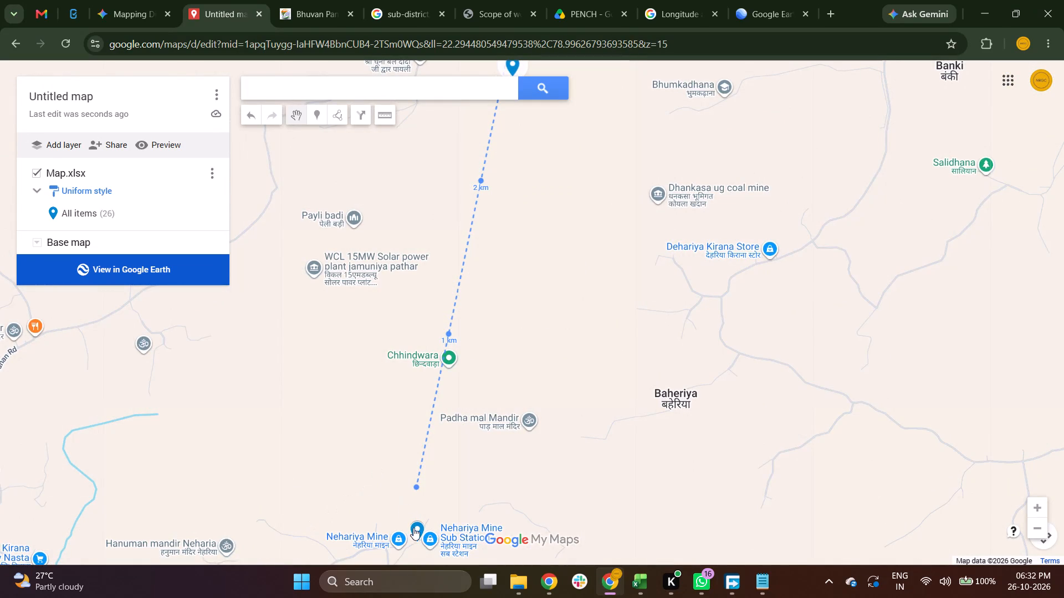
pyautogui.click(451, 330)
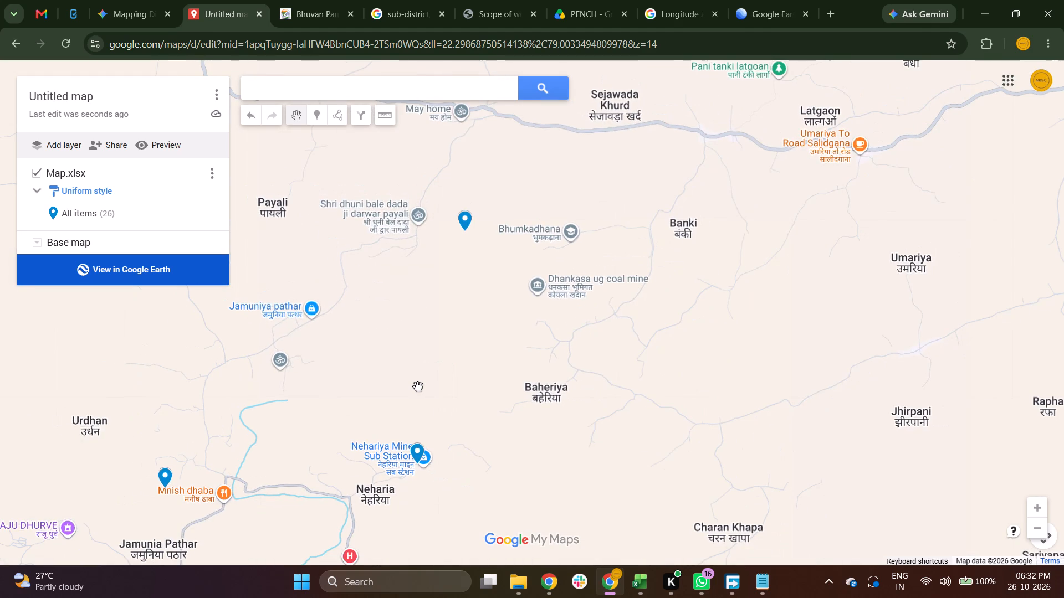
# Look over the area between the Naheriya UG and Dhankasa UG markers to locate both mines.
pyautogui.scroll(2, 407, 406)
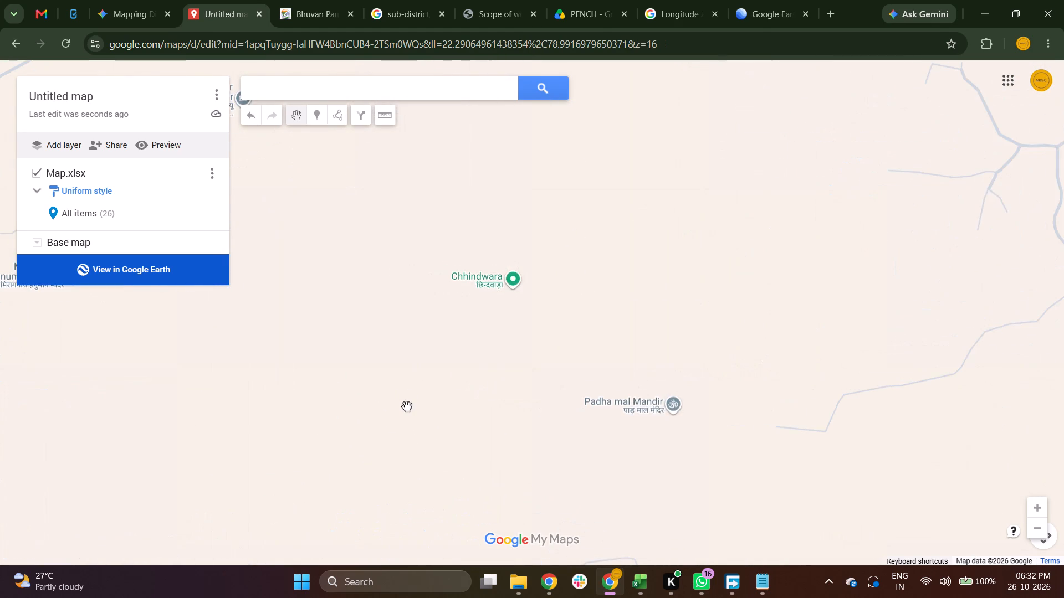
pyautogui.scroll(-1, 407, 406)
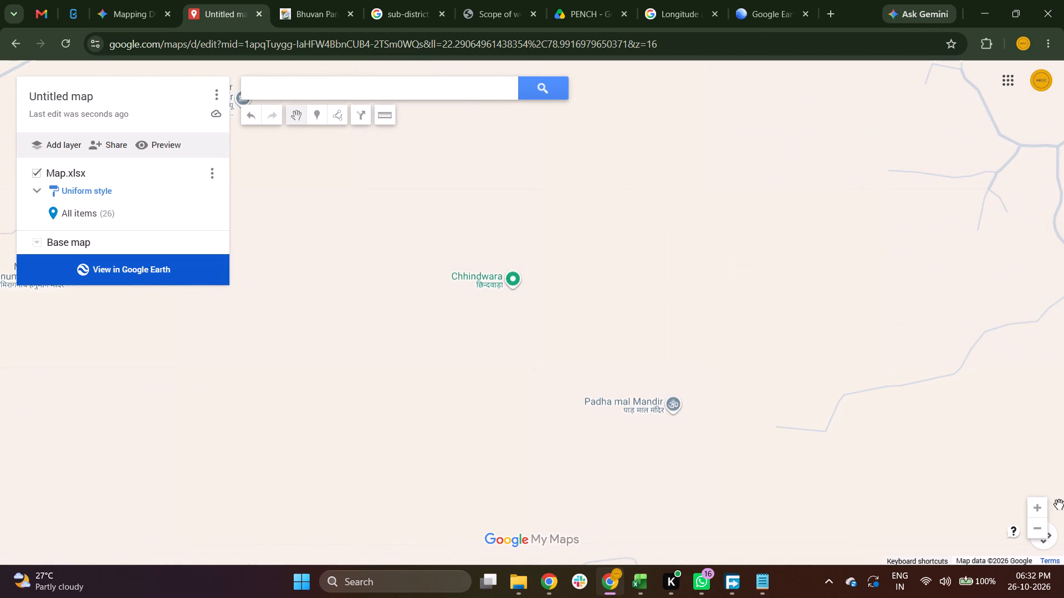
pyautogui.click(1039, 525)
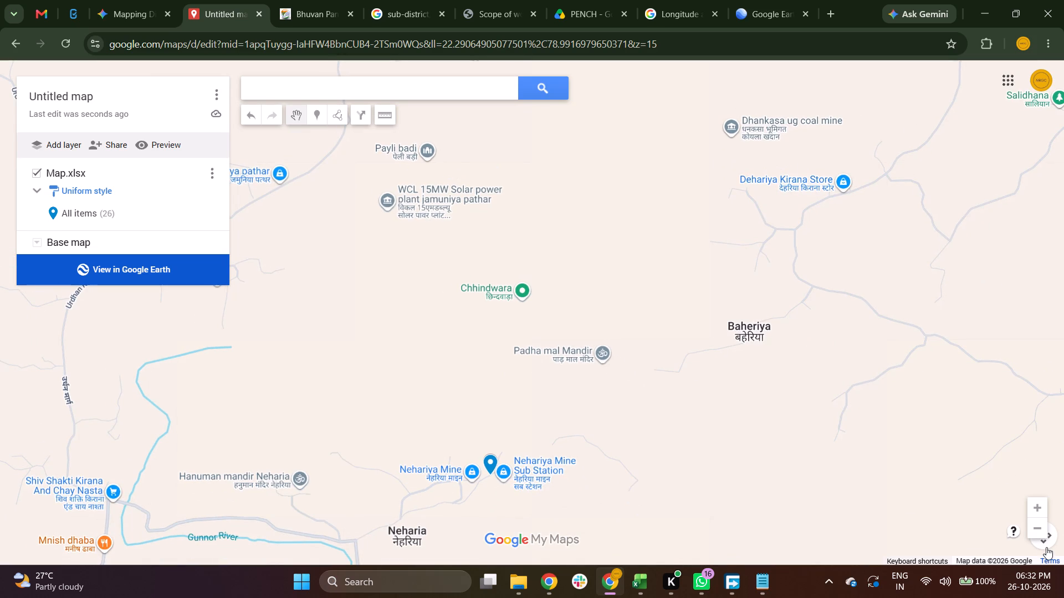
pyautogui.click(1046, 547)
pyautogui.doubleClick(944, 498)
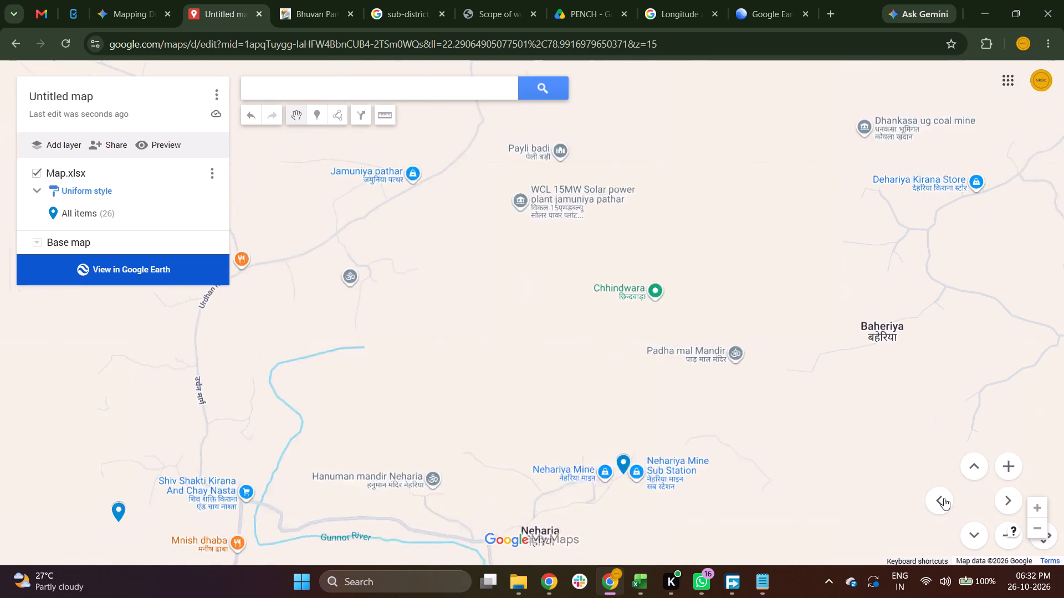
pyautogui.click(1011, 497)
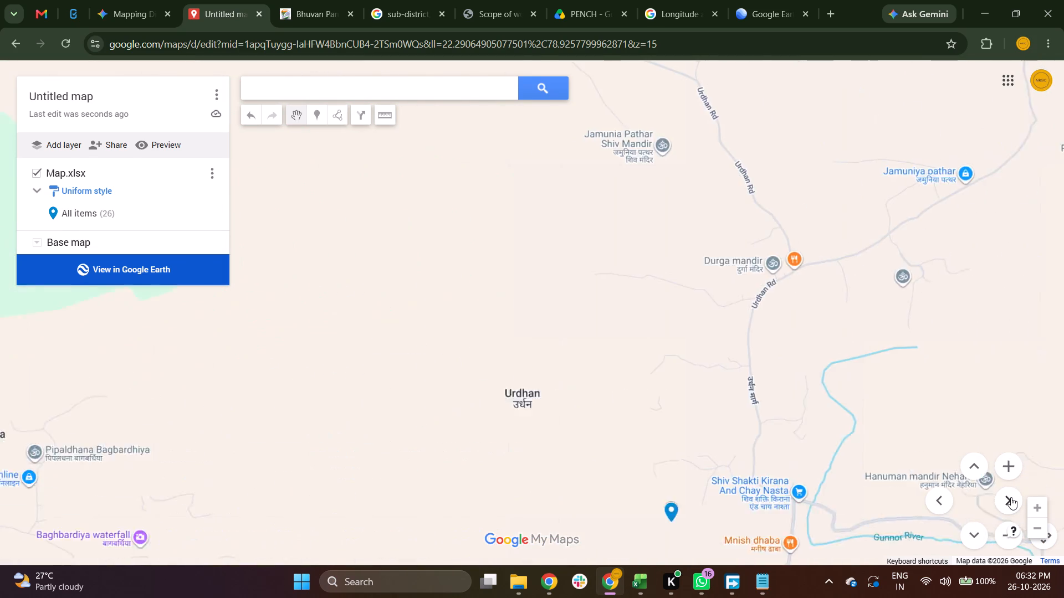
pyautogui.click(1011, 497)
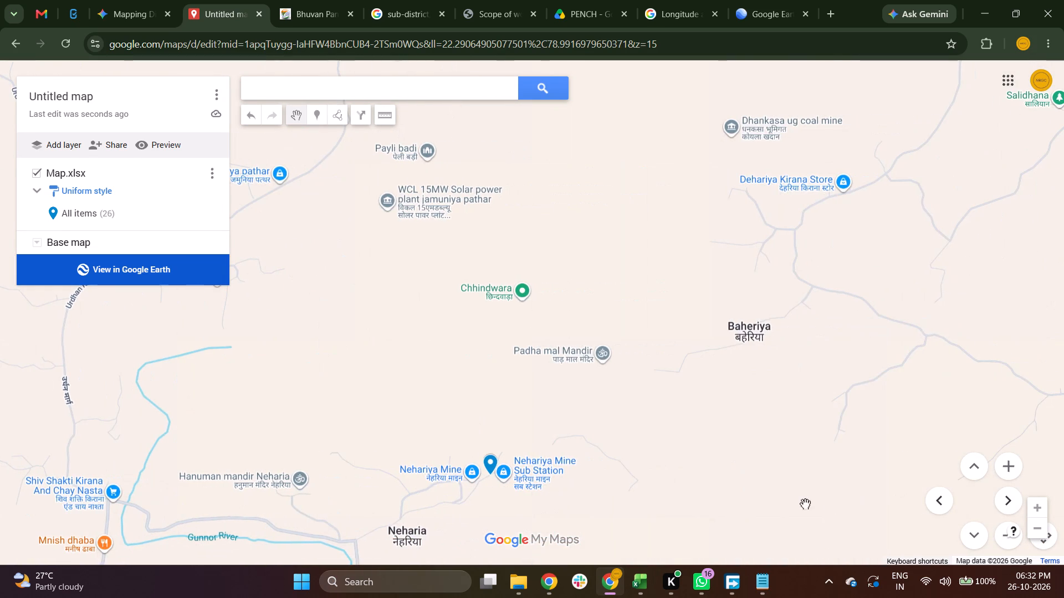
pyautogui.click(980, 461)
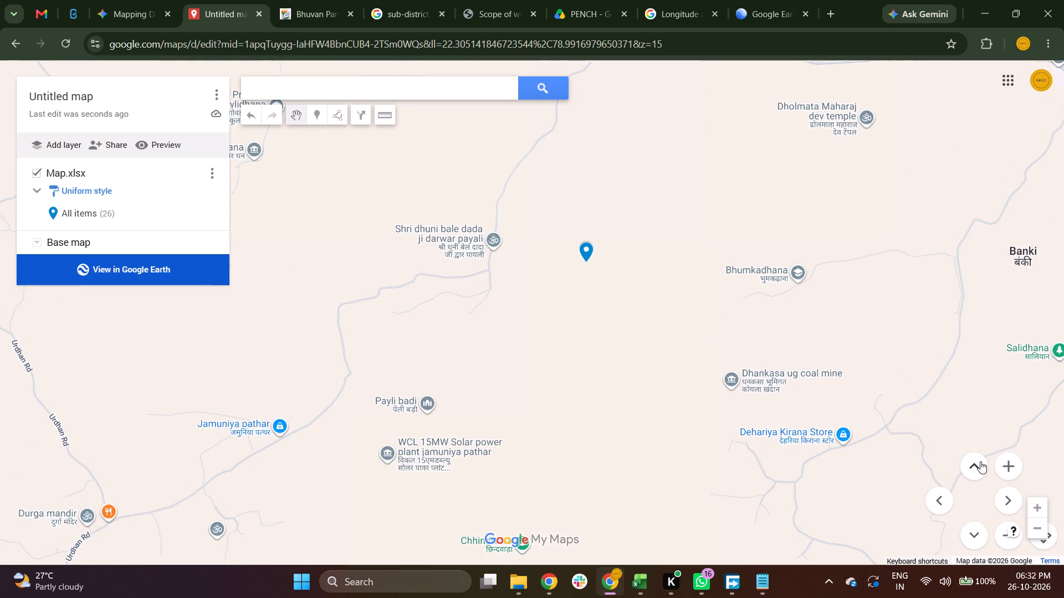
pyautogui.click(979, 534)
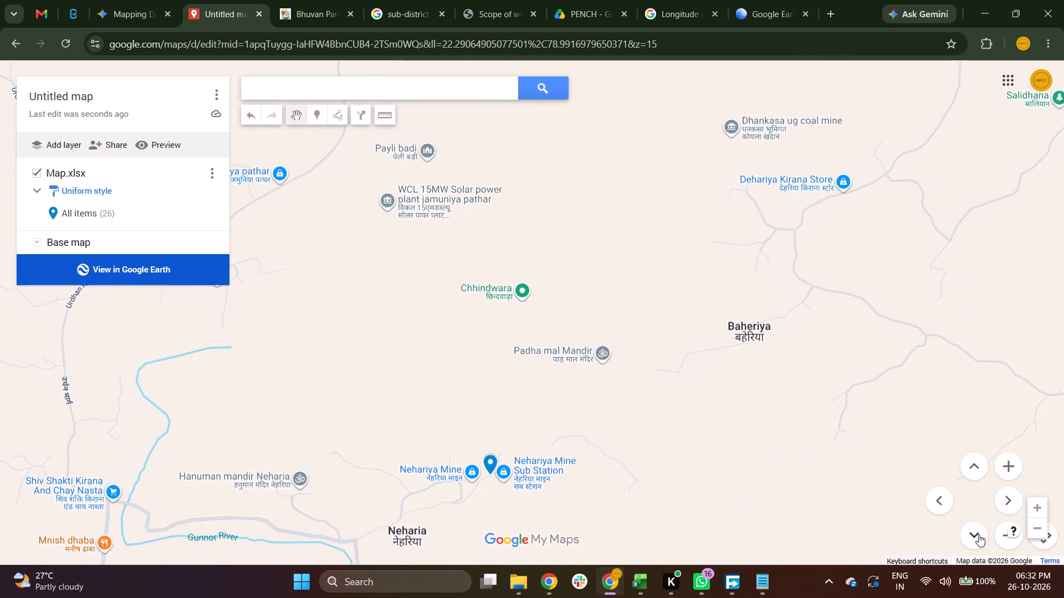
pyautogui.click(979, 534)
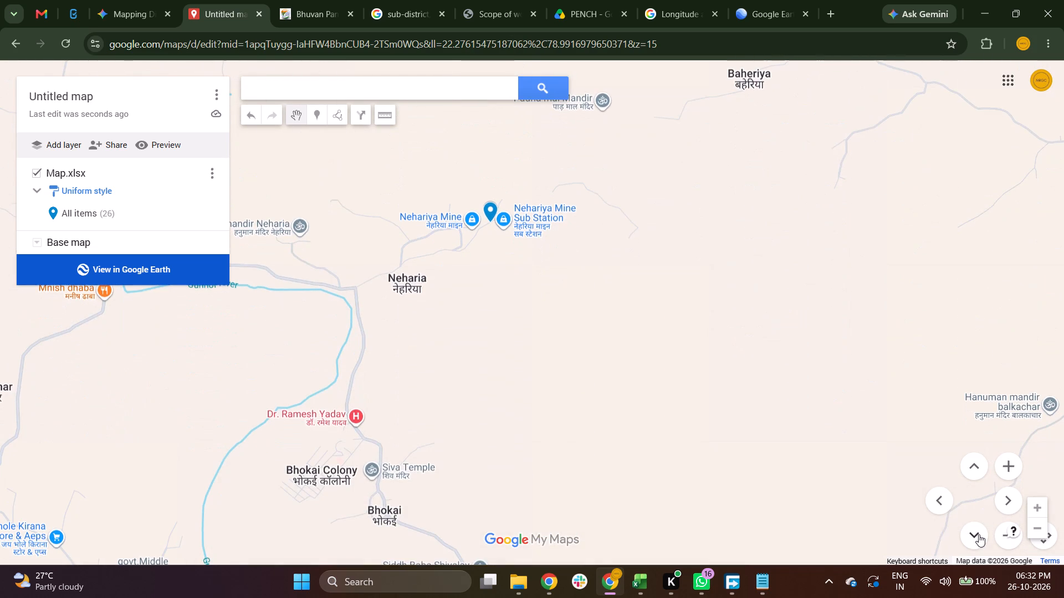
pyautogui.click(981, 458)
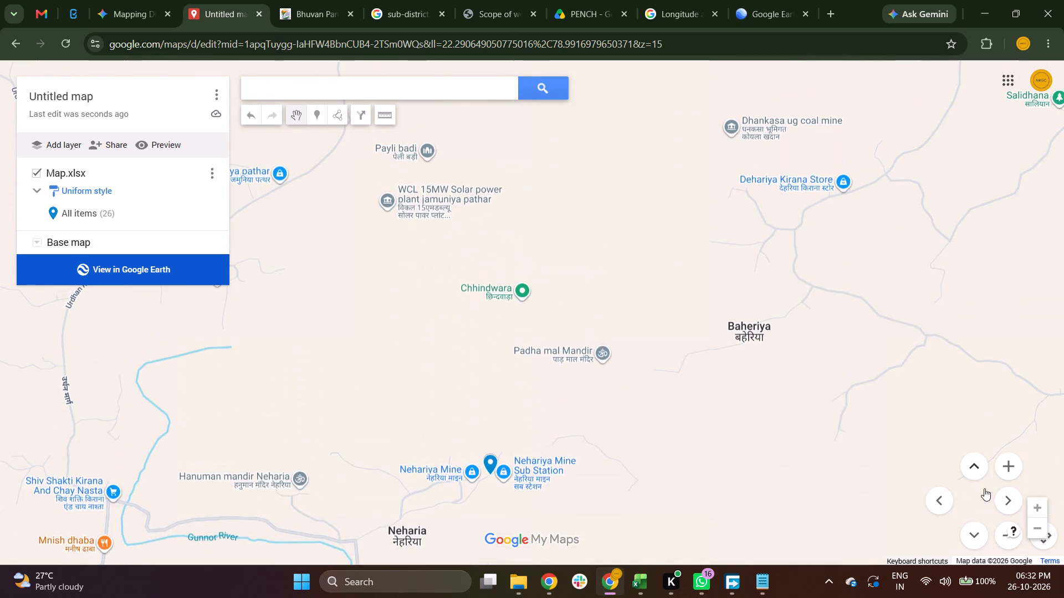
pyautogui.click(975, 529)
# Examine the Naheriya UG marker at the closest map scale to pinpoint its exact position.
pyautogui.click(1009, 468)
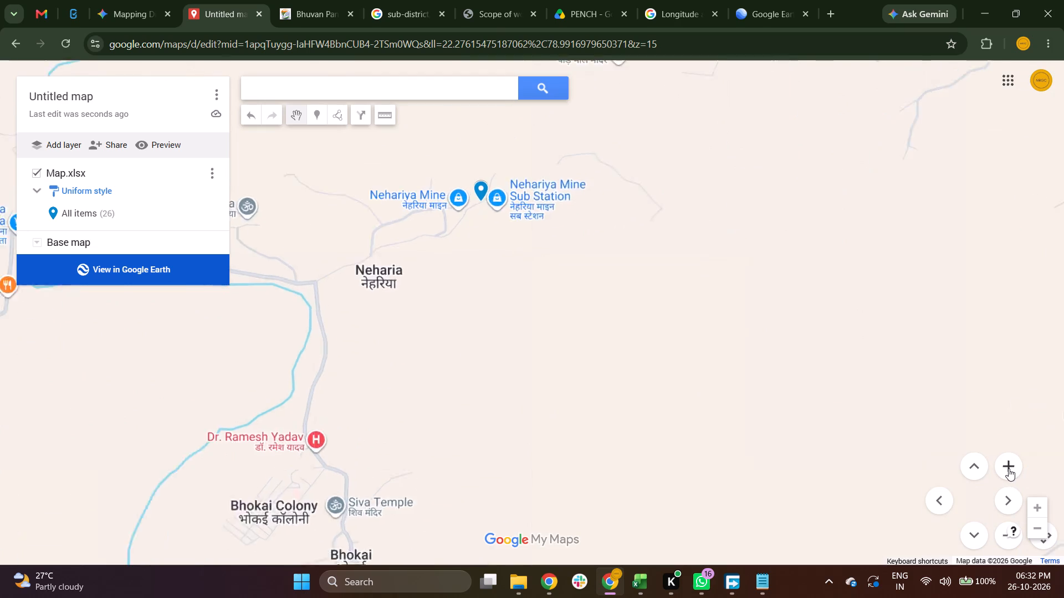
pyautogui.click(980, 461)
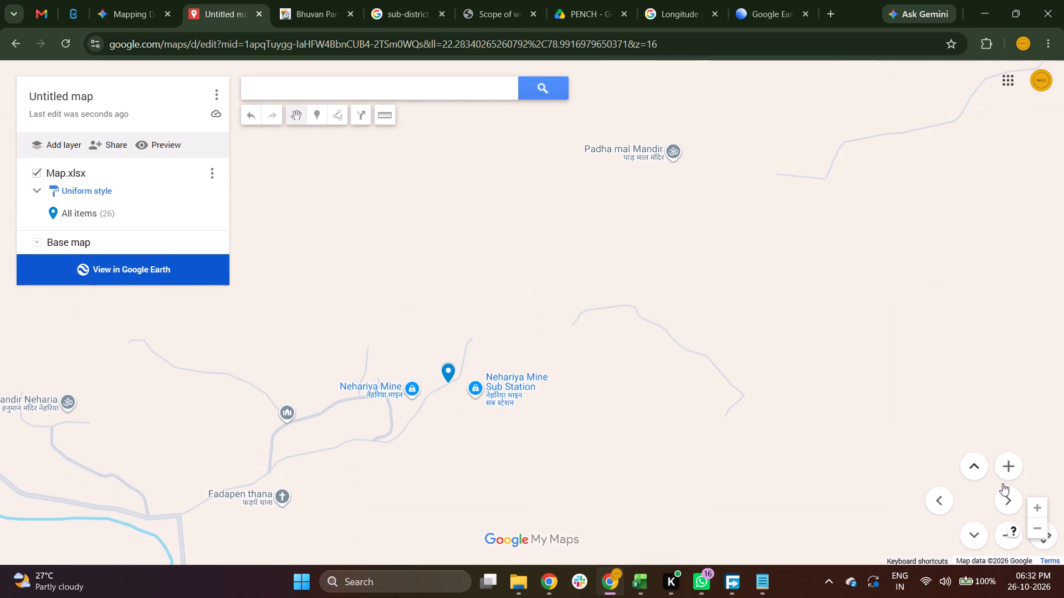
pyautogui.click(1016, 473)
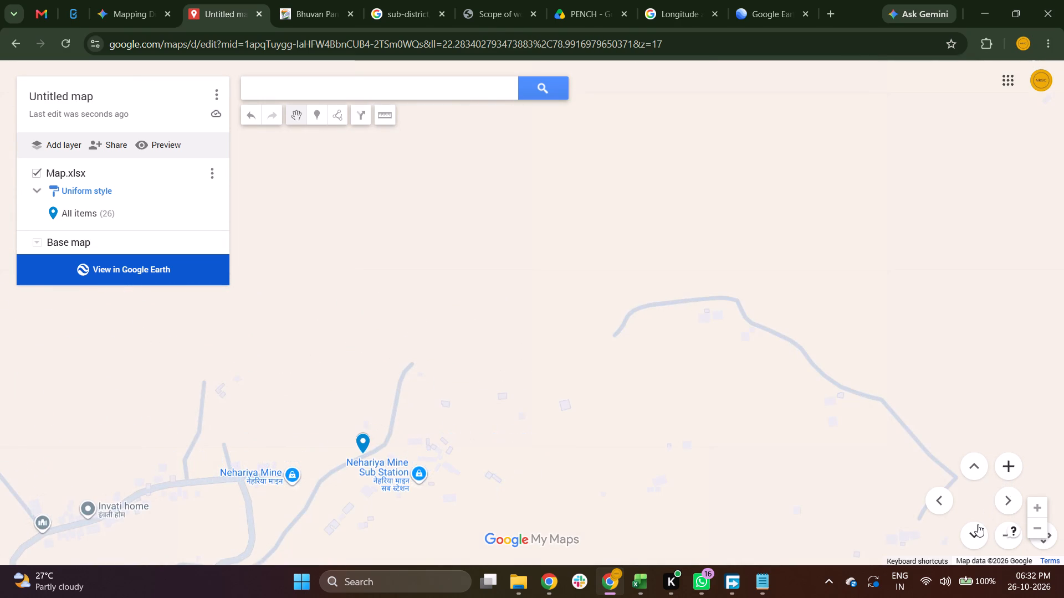
pyautogui.click(975, 528)
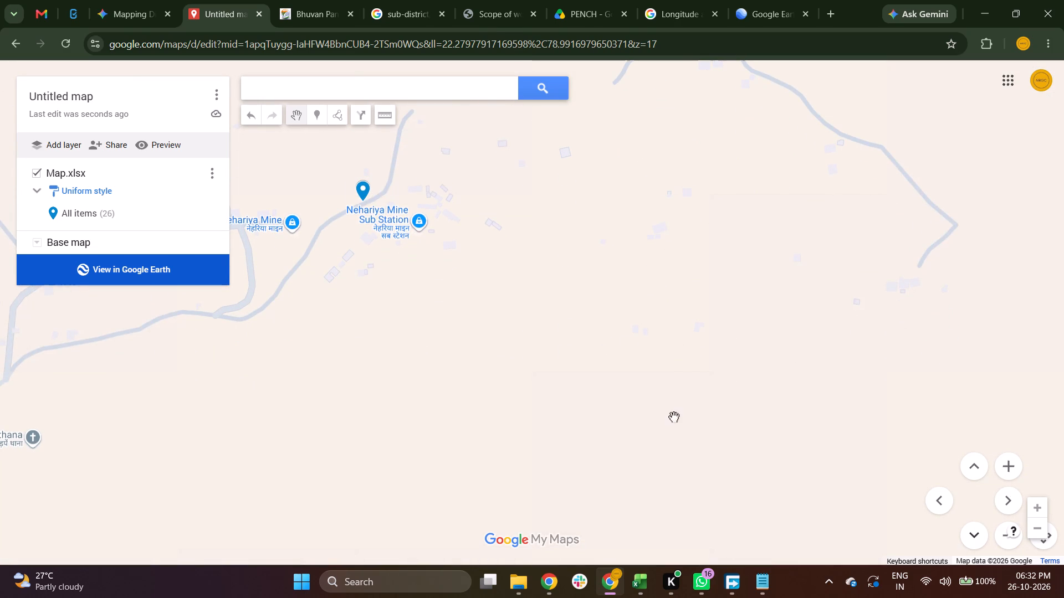
pyautogui.click(1016, 468)
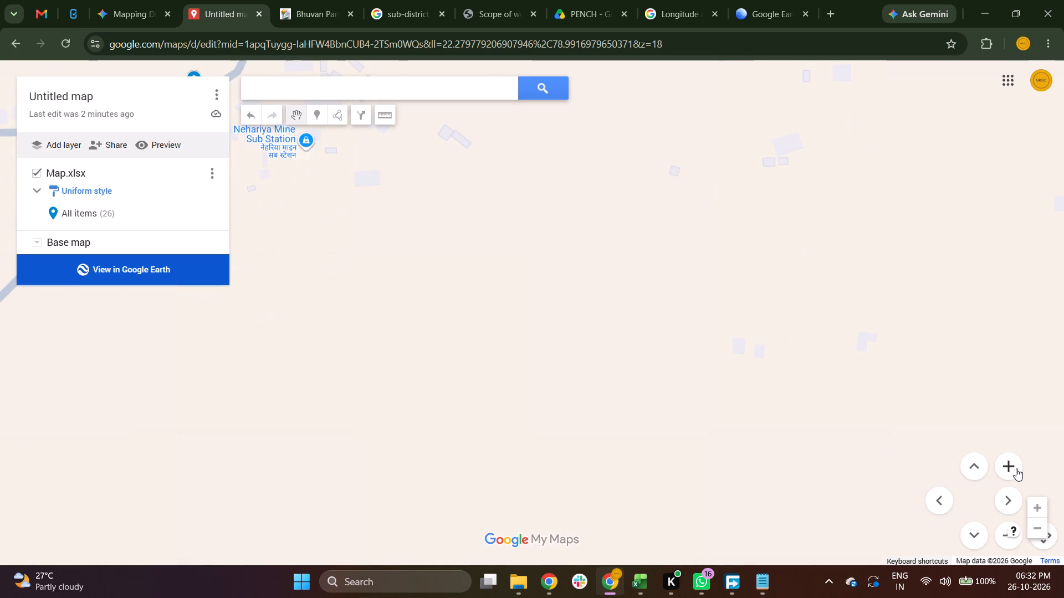
pyautogui.click(930, 506)
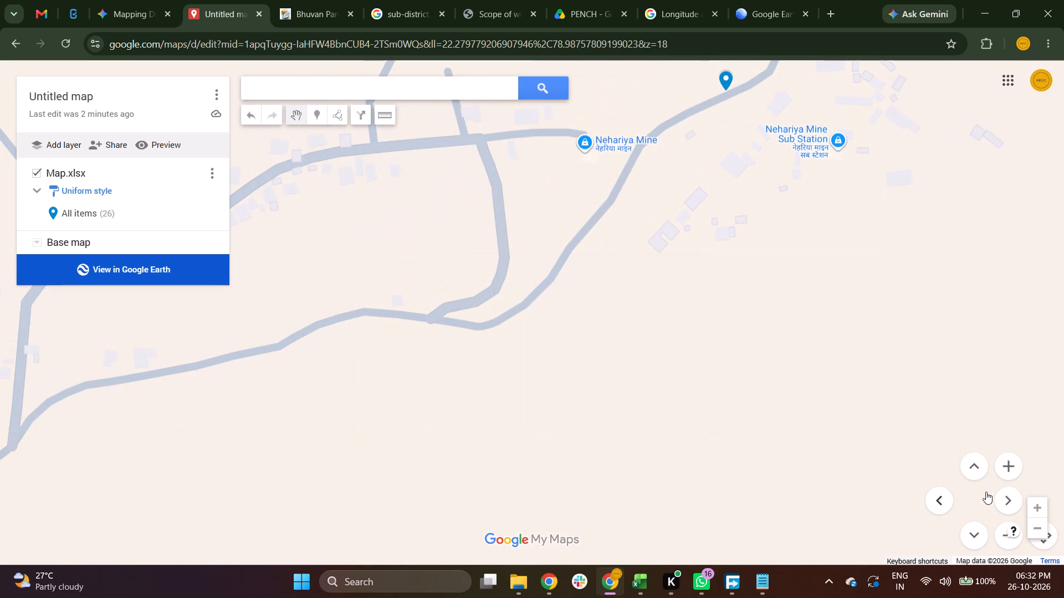
pyautogui.click(976, 468)
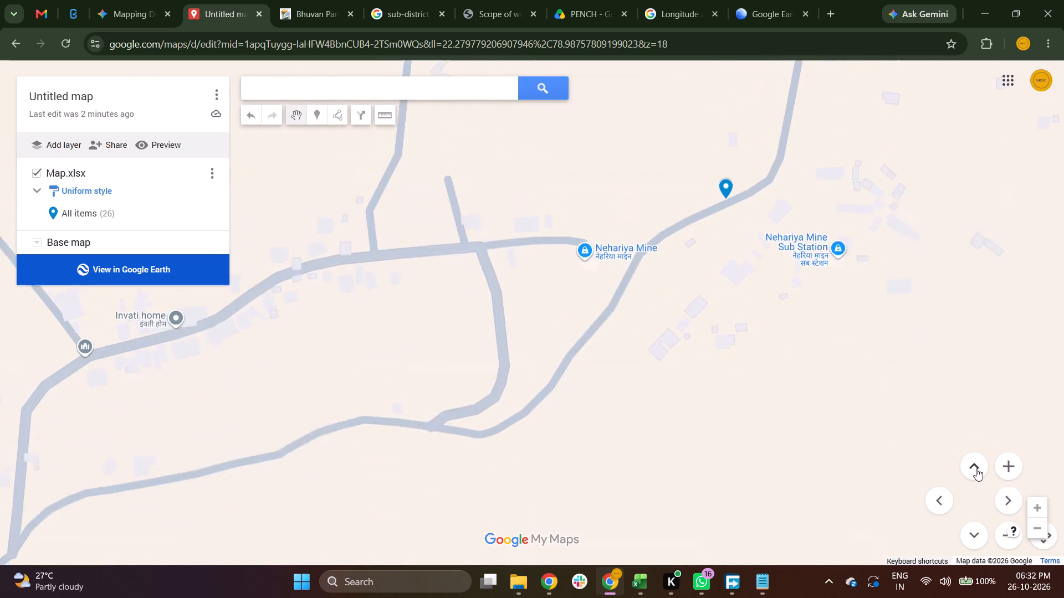
pyautogui.click(1011, 472)
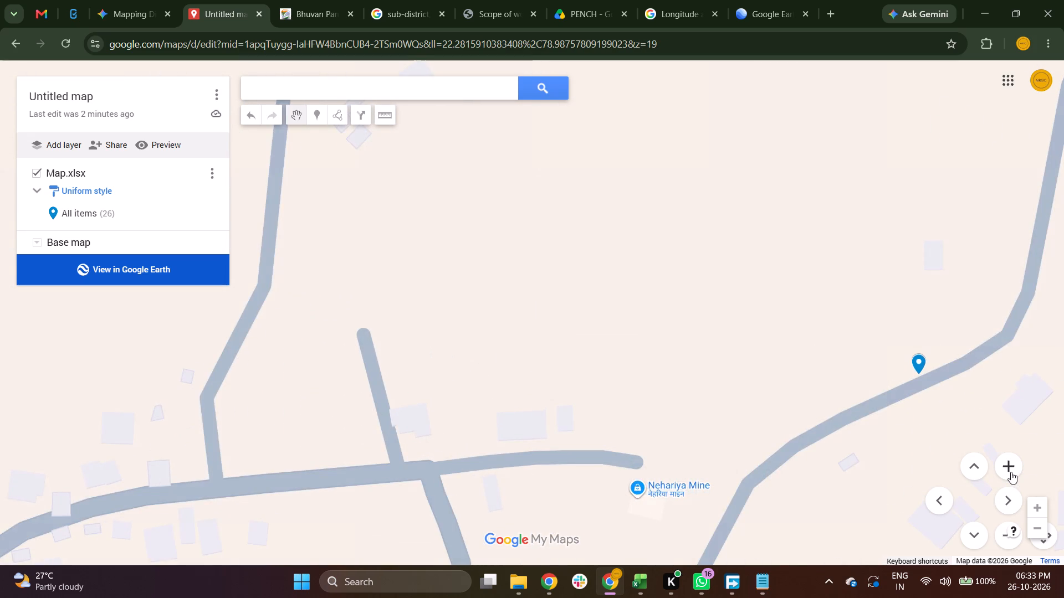
pyautogui.click(1011, 472)
pyautogui.click(941, 492)
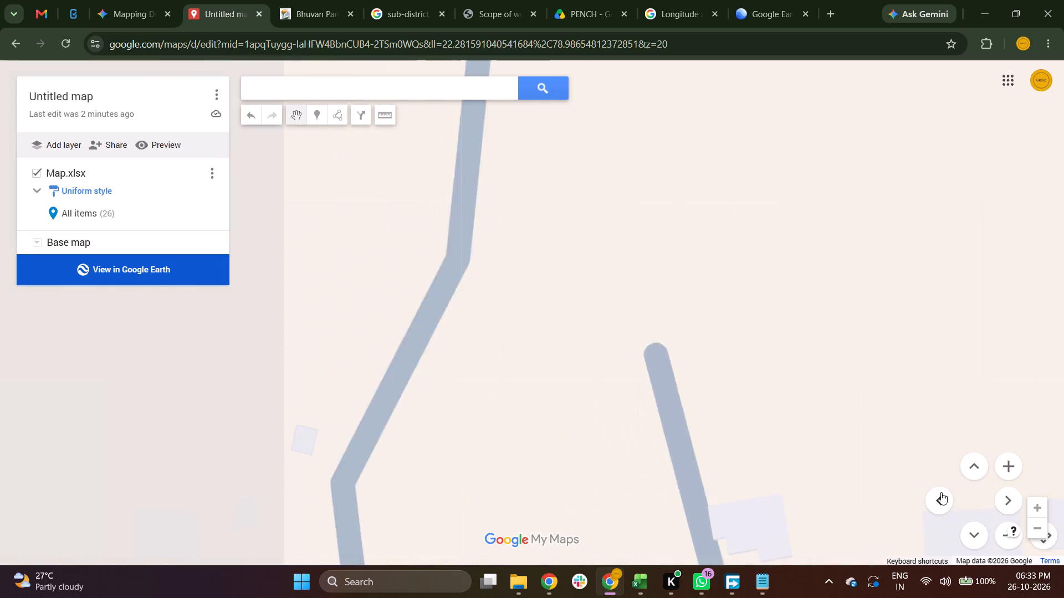
pyautogui.click(1003, 500)
pyautogui.click(1003, 500)
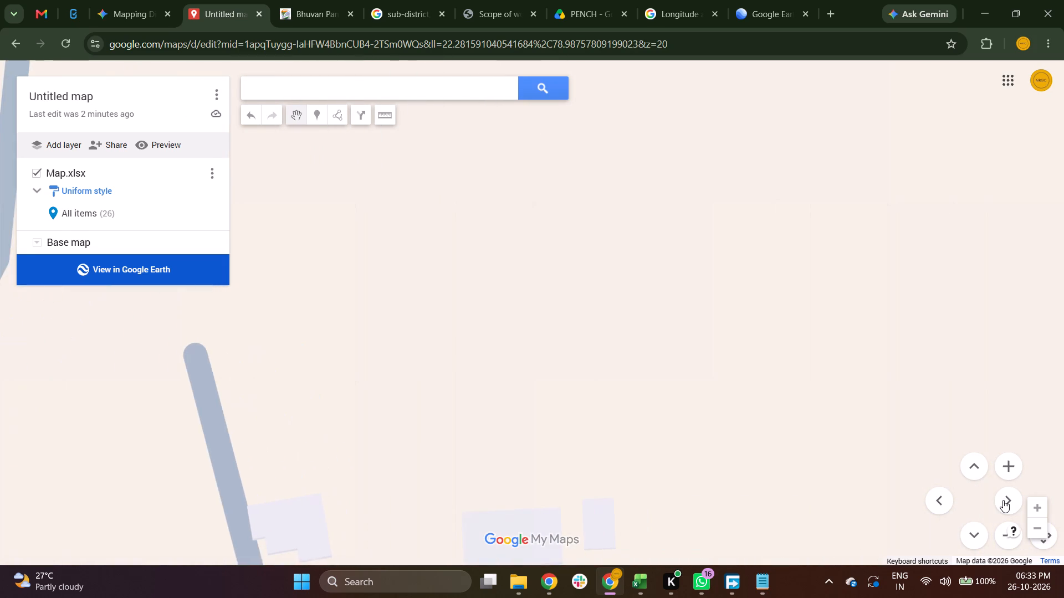
pyautogui.click(1014, 465)
pyautogui.click(942, 493)
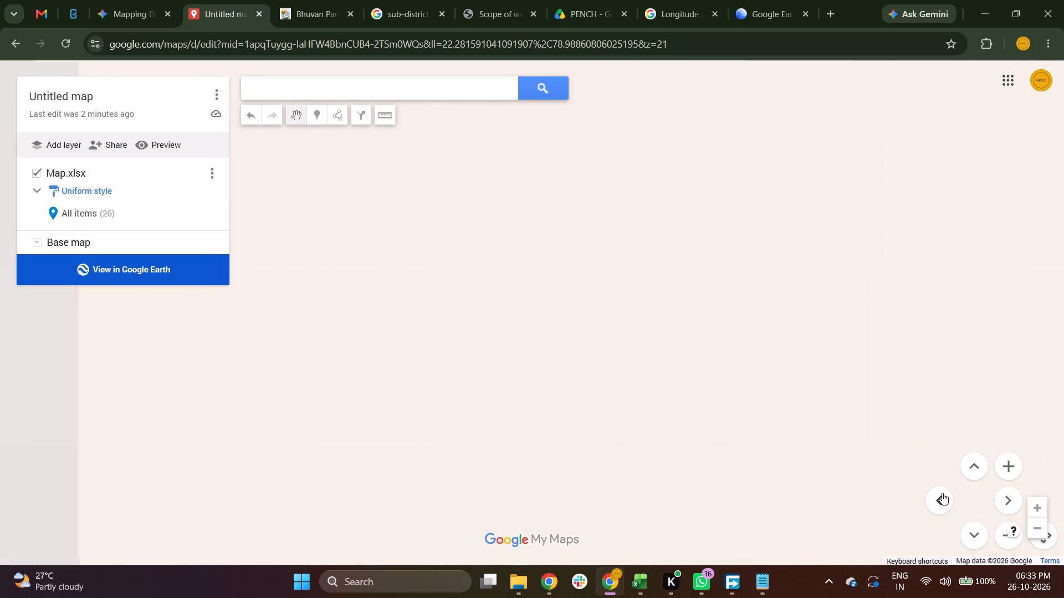
pyautogui.click(1007, 504)
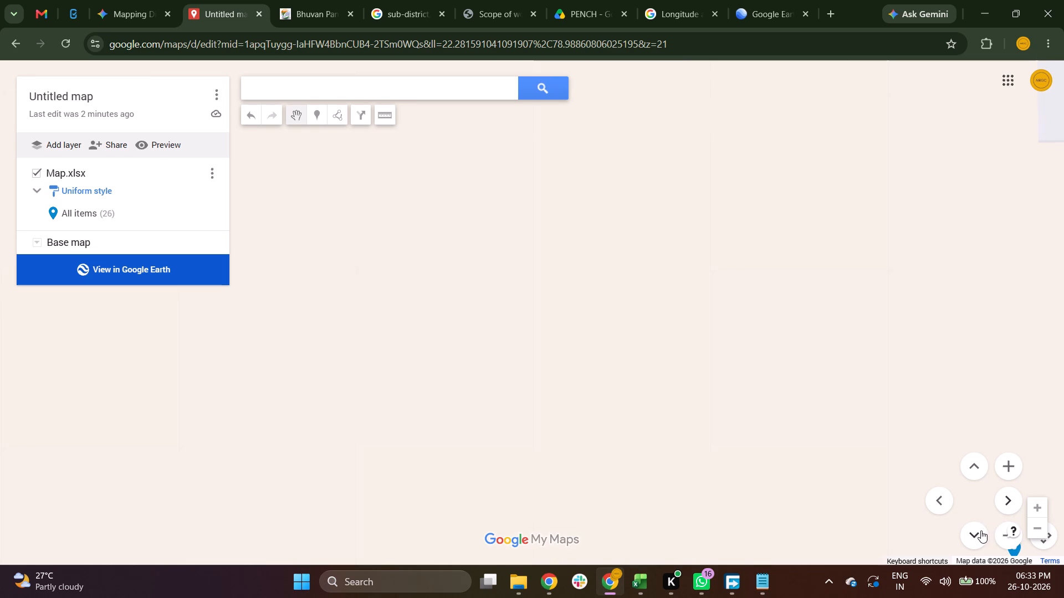
pyautogui.click(979, 531)
pyautogui.click(1012, 504)
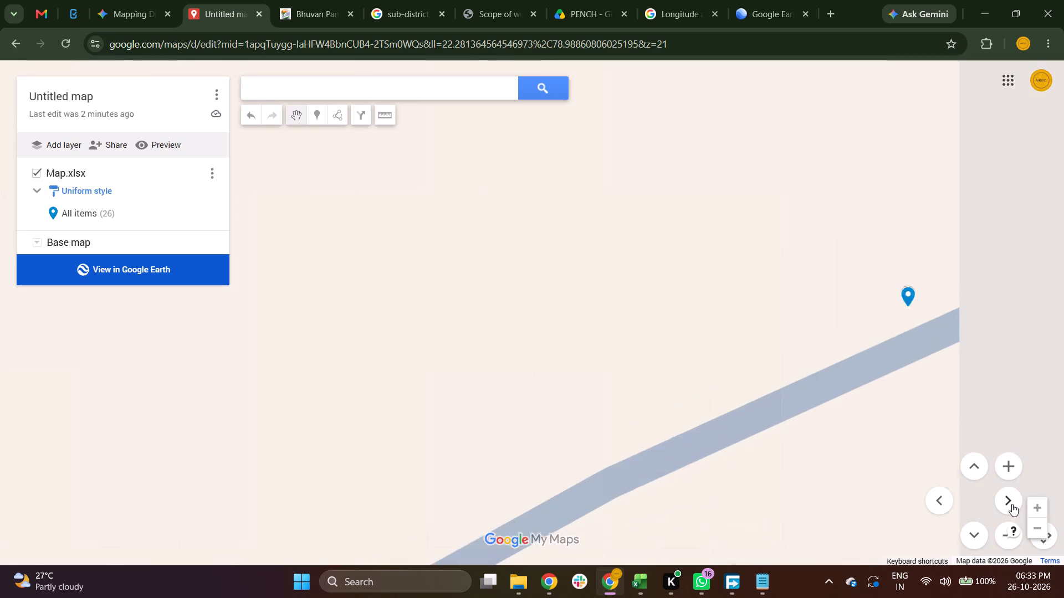
pyautogui.click(1003, 460)
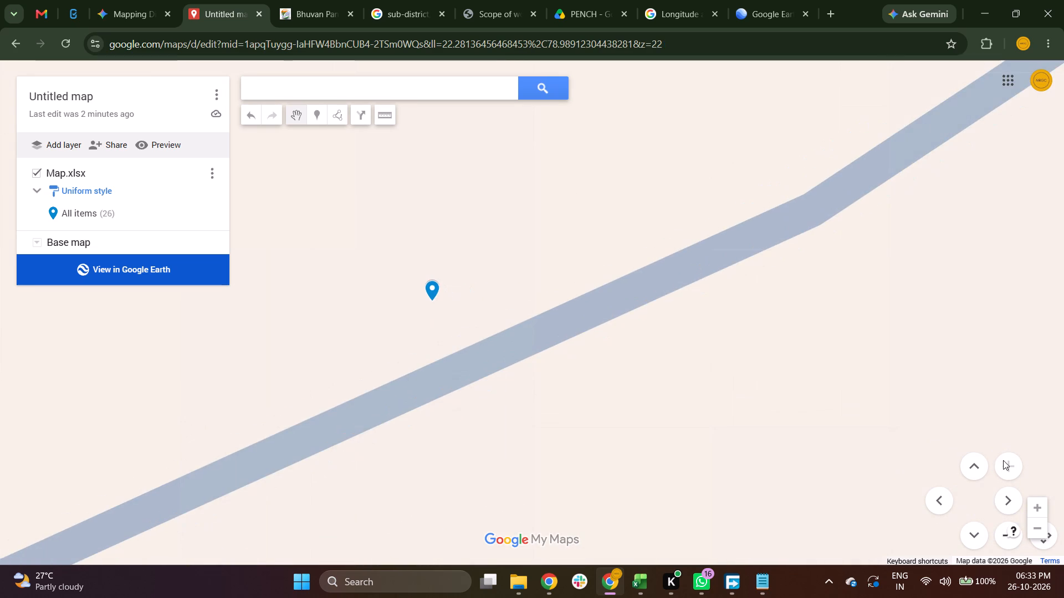
pyautogui.click(1003, 460)
pyautogui.click(1047, 545)
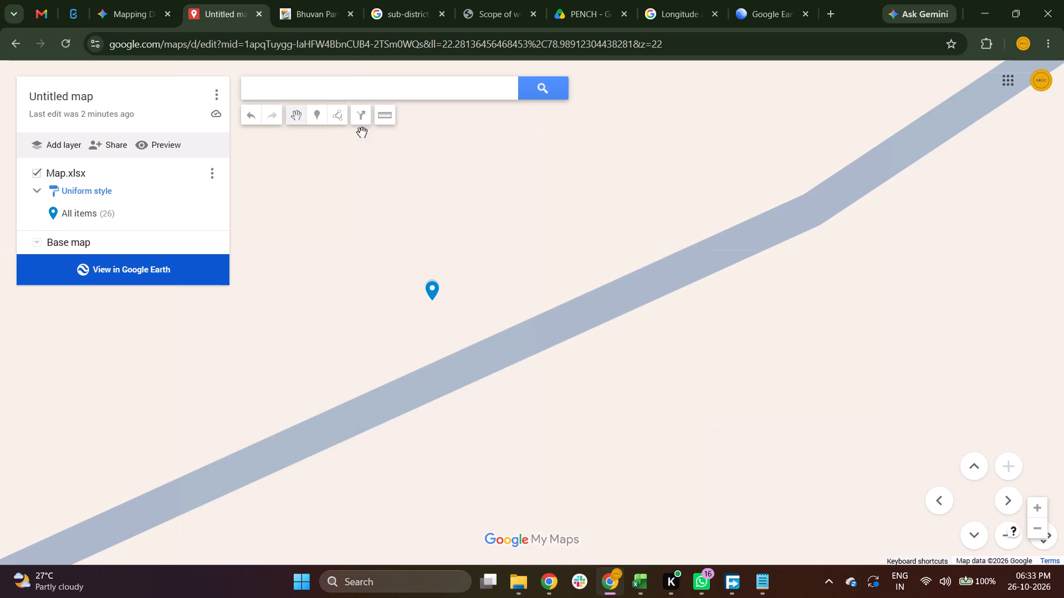
# Measure the straight-line distance from Naheriya UG to Dhankasa UG, placing both ends exactly on the markers at the closest map scale.
pyautogui.click(386, 120)
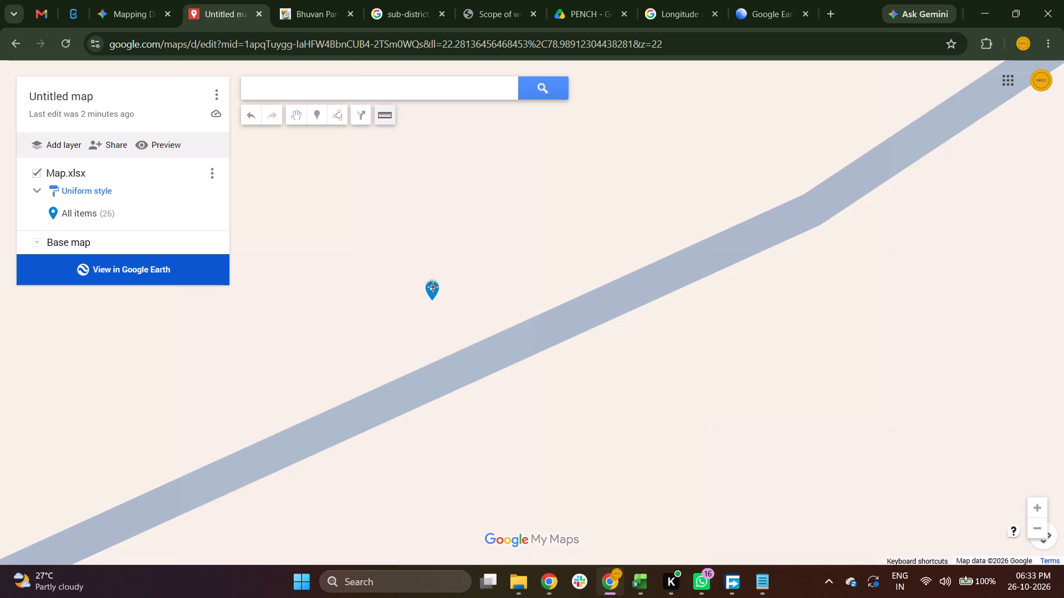
pyautogui.click(432, 286)
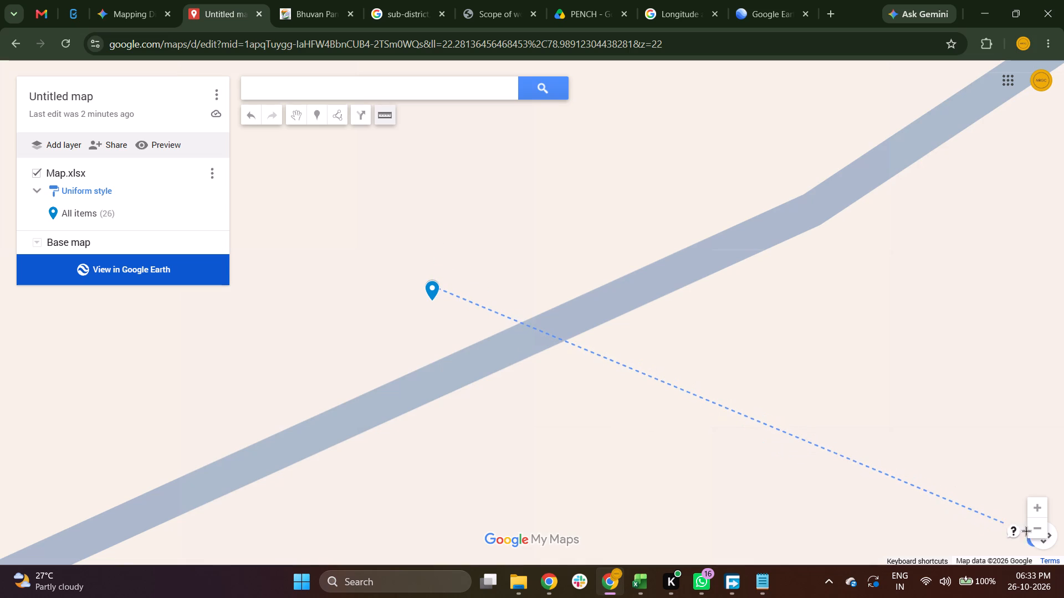
pyautogui.click(1045, 543)
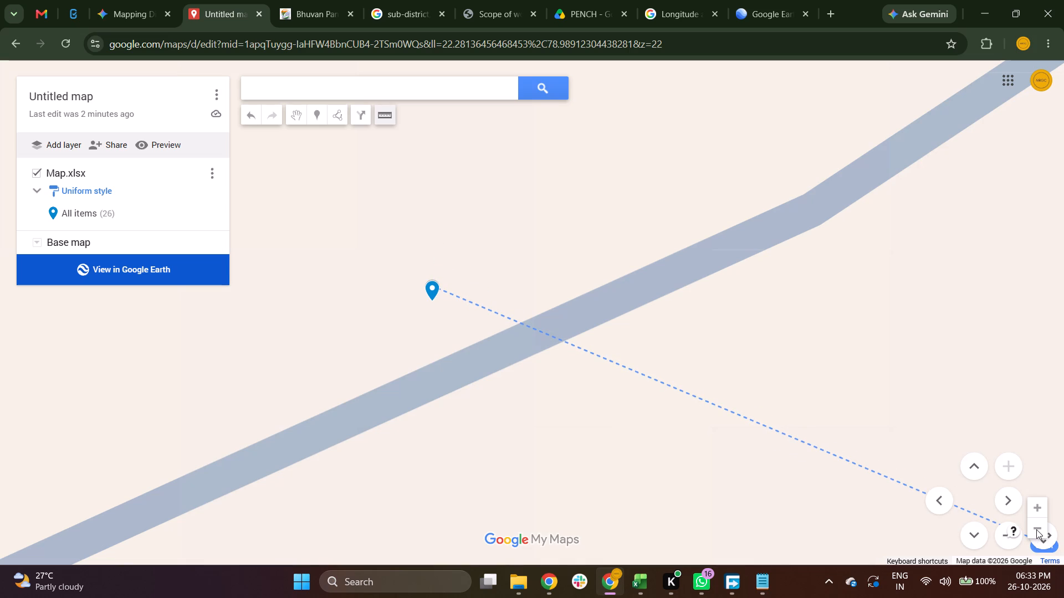
pyautogui.click(1036, 529)
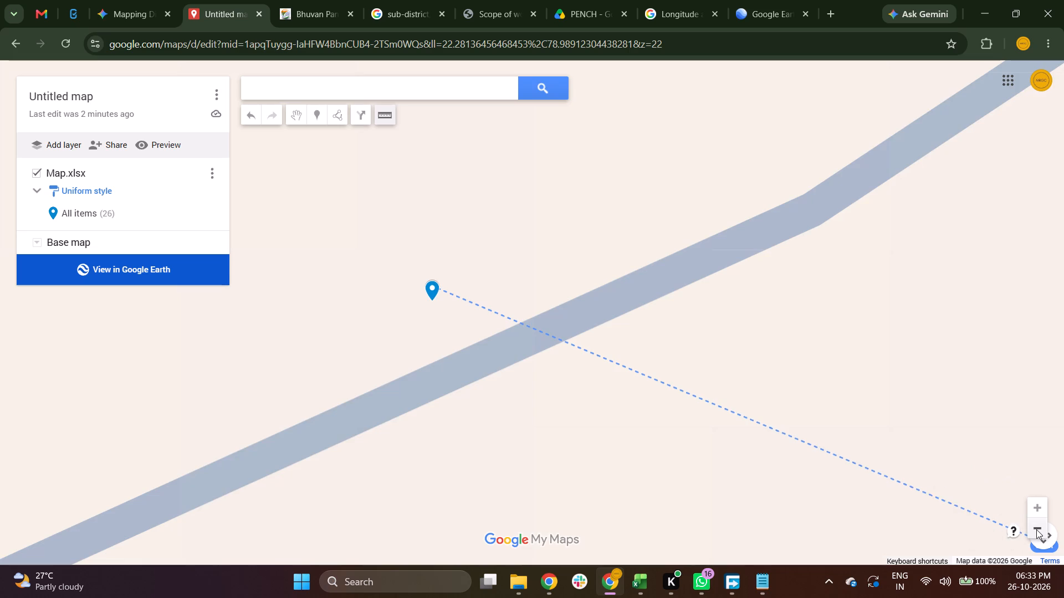
pyautogui.click(1036, 529)
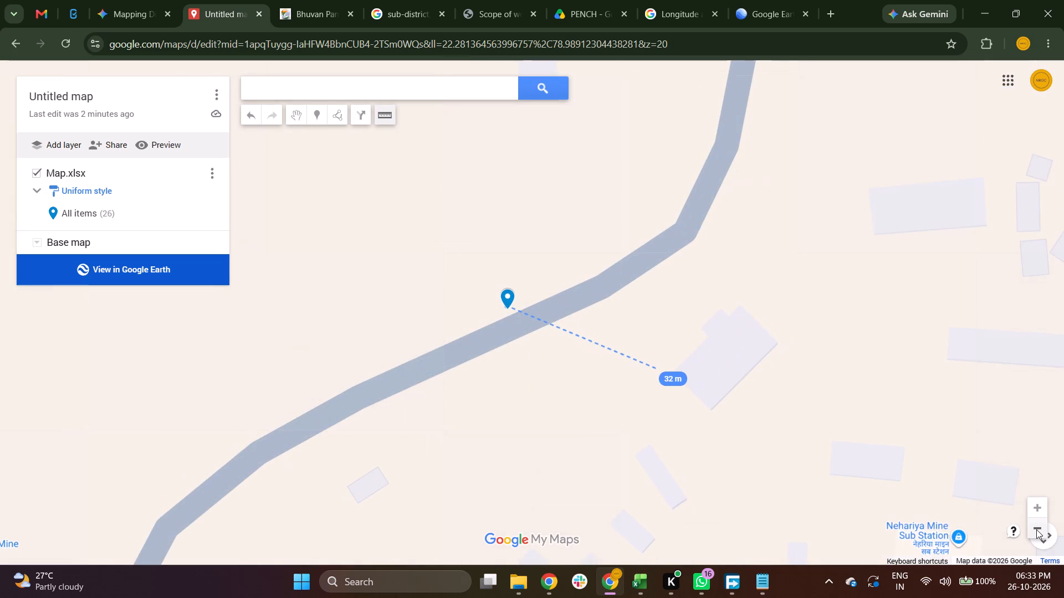
pyautogui.click(1036, 529)
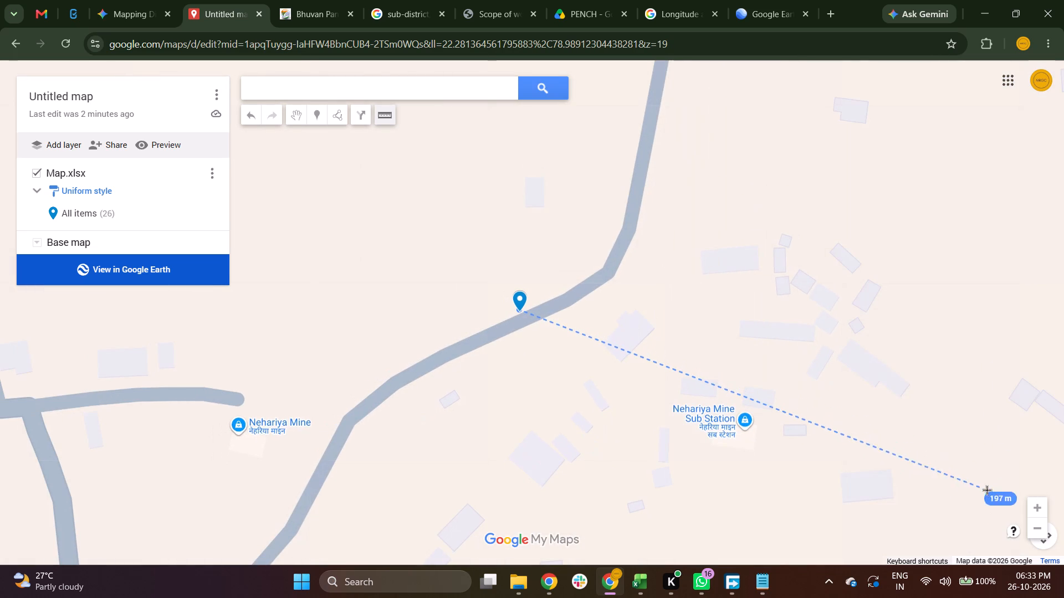
pyautogui.click(1045, 531)
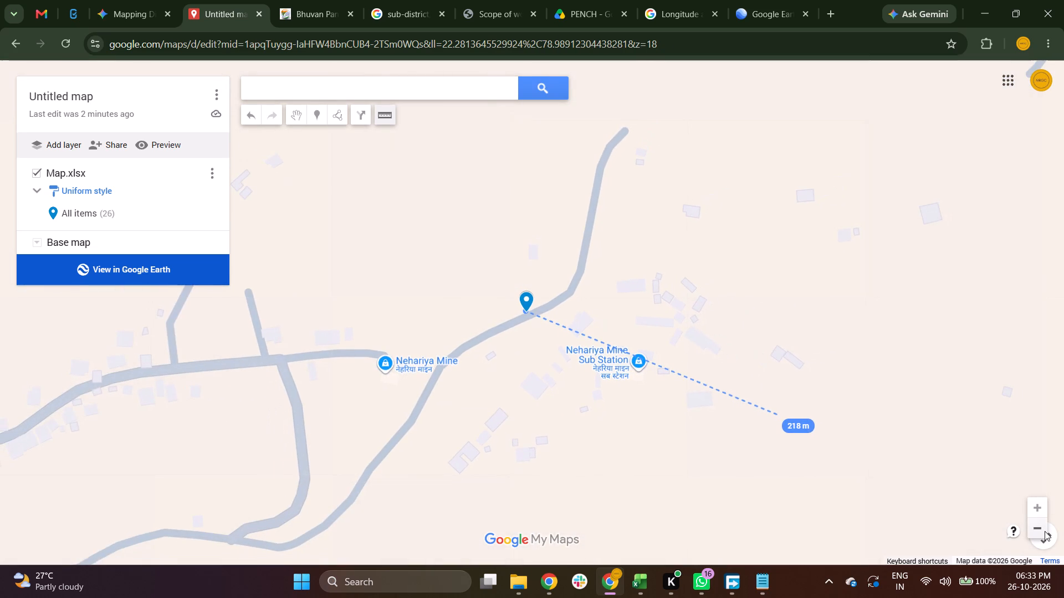
pyautogui.click(1045, 531)
pyautogui.click(1045, 531)
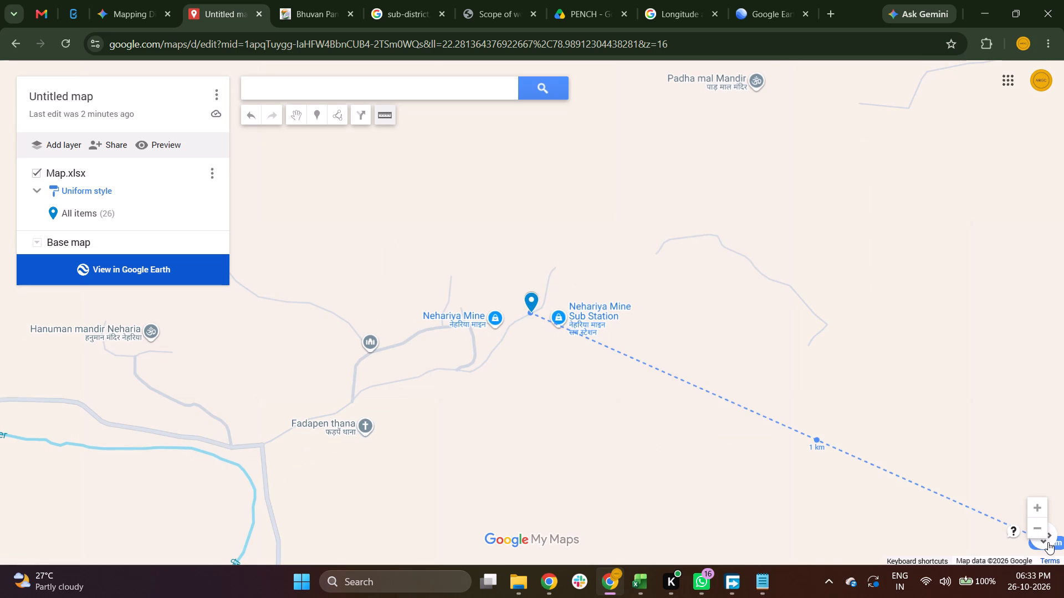
pyautogui.click(1048, 542)
pyautogui.click(981, 467)
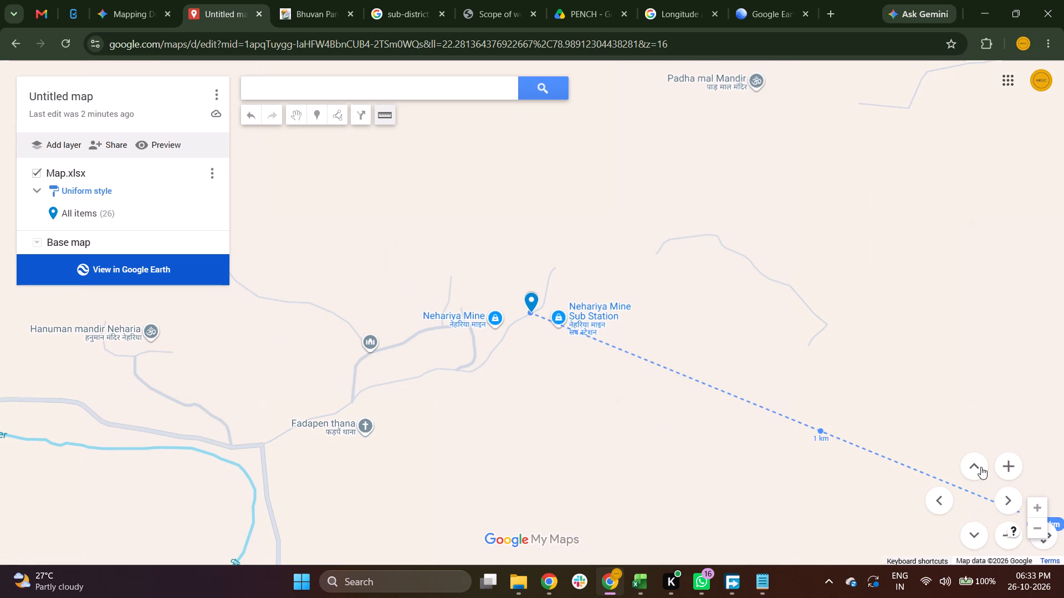
pyautogui.click(981, 467)
pyautogui.click(981, 467)
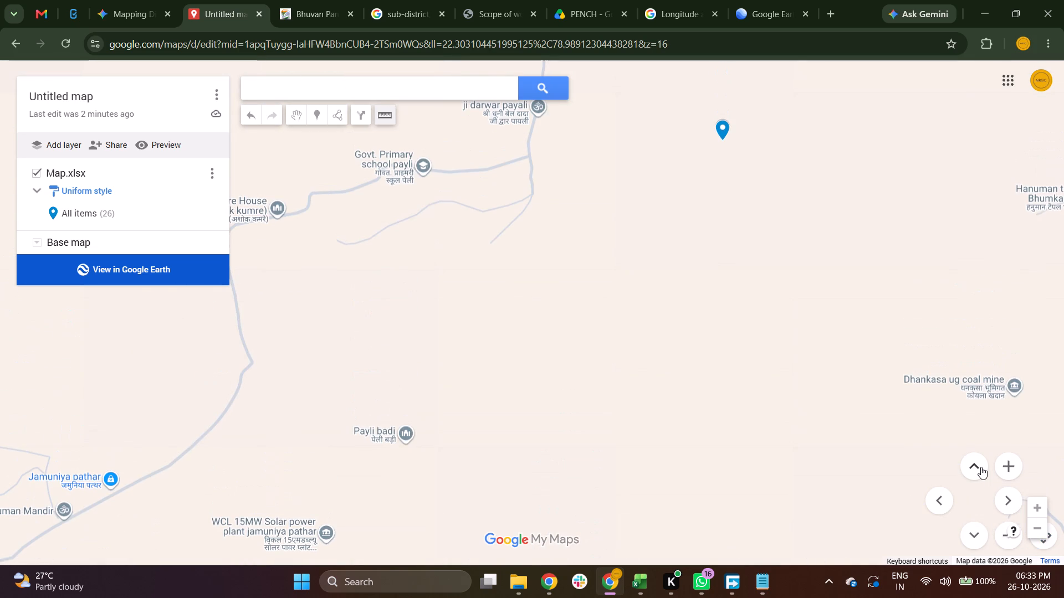
pyautogui.click(981, 467)
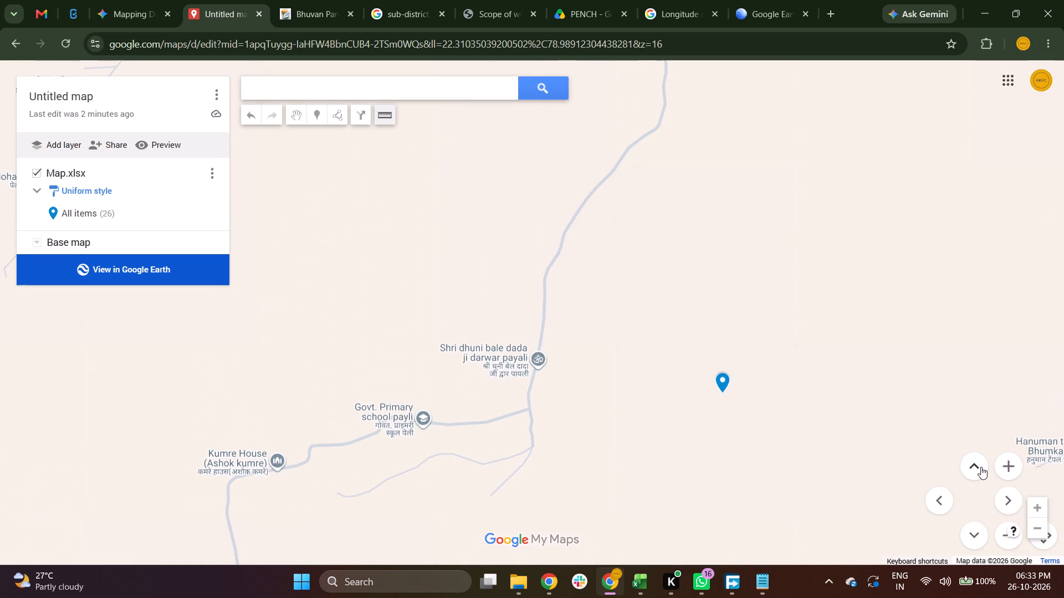
pyautogui.click(1014, 467)
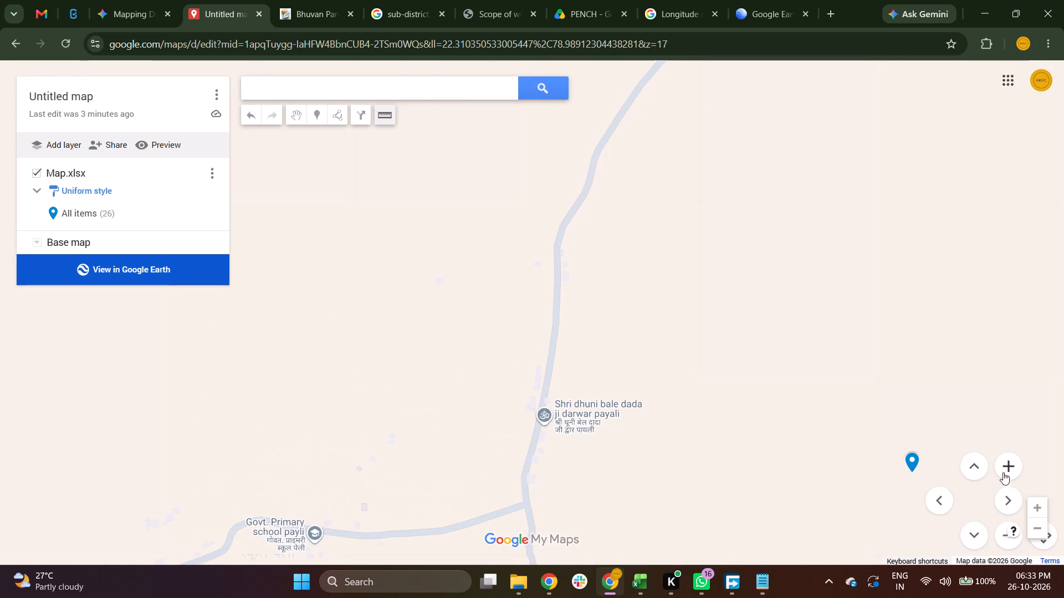
pyautogui.click(1011, 506)
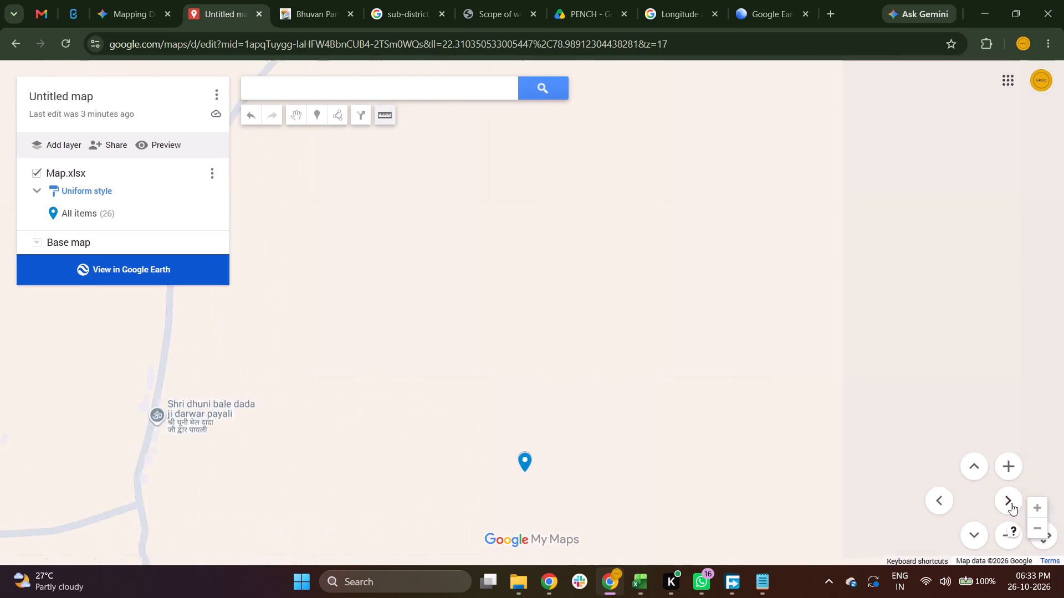
pyautogui.click(1008, 469)
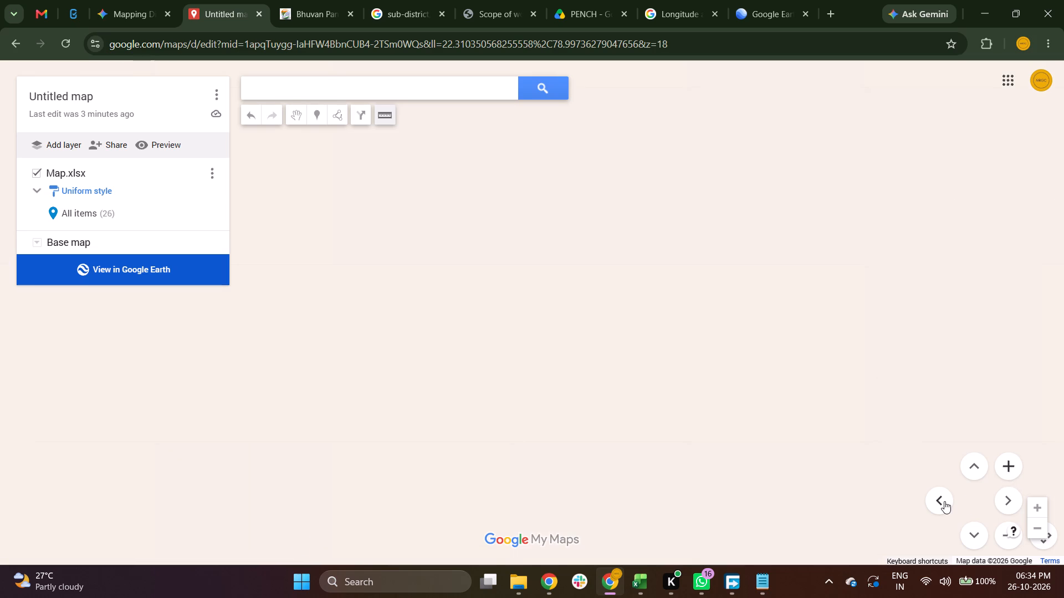
pyautogui.click(944, 501)
pyautogui.click(978, 536)
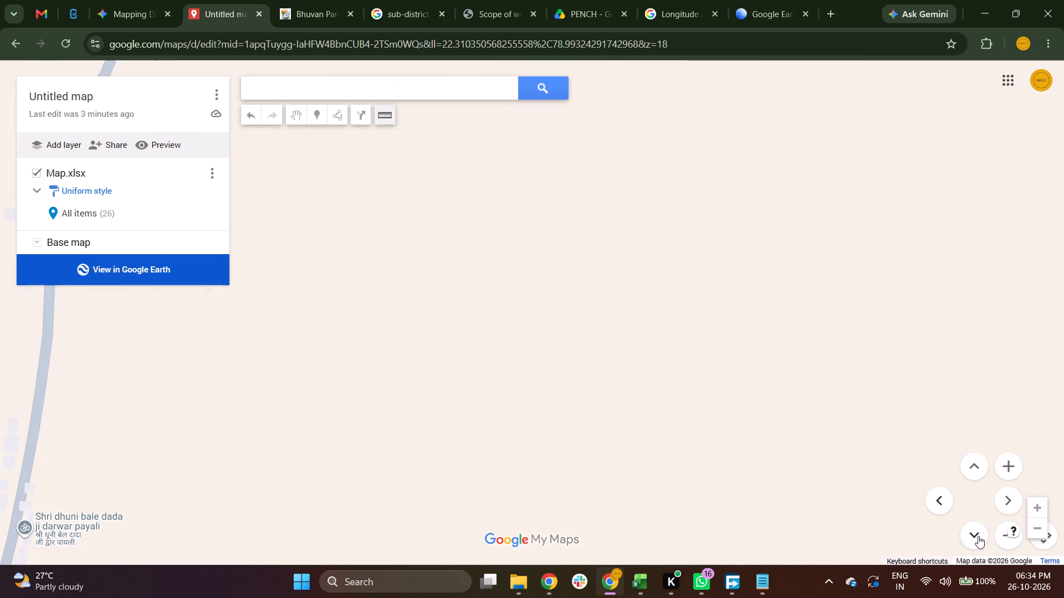
pyautogui.click(1006, 470)
pyautogui.click(1006, 495)
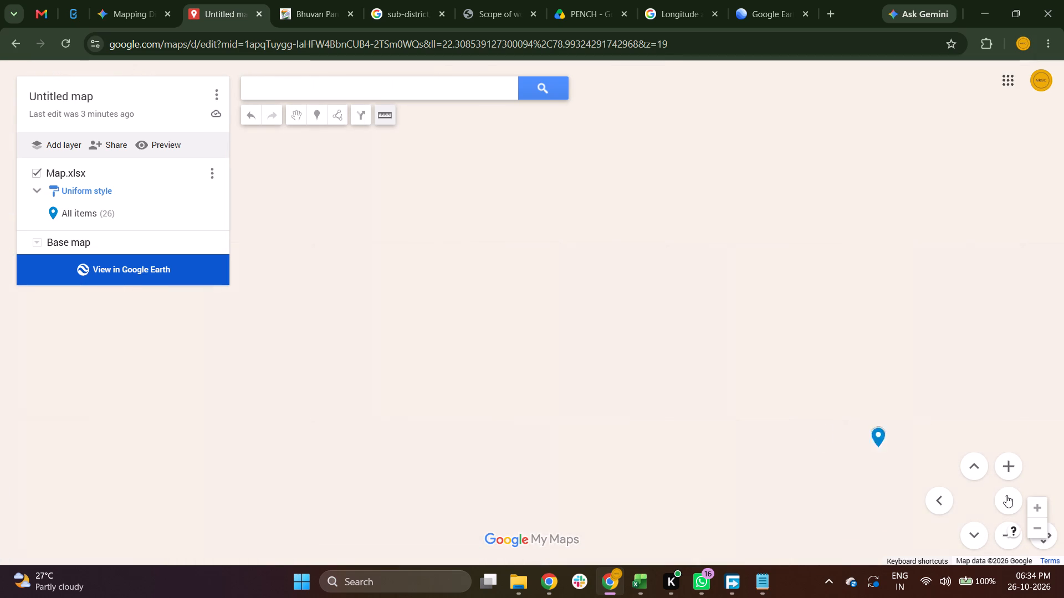
pyautogui.click(1004, 468)
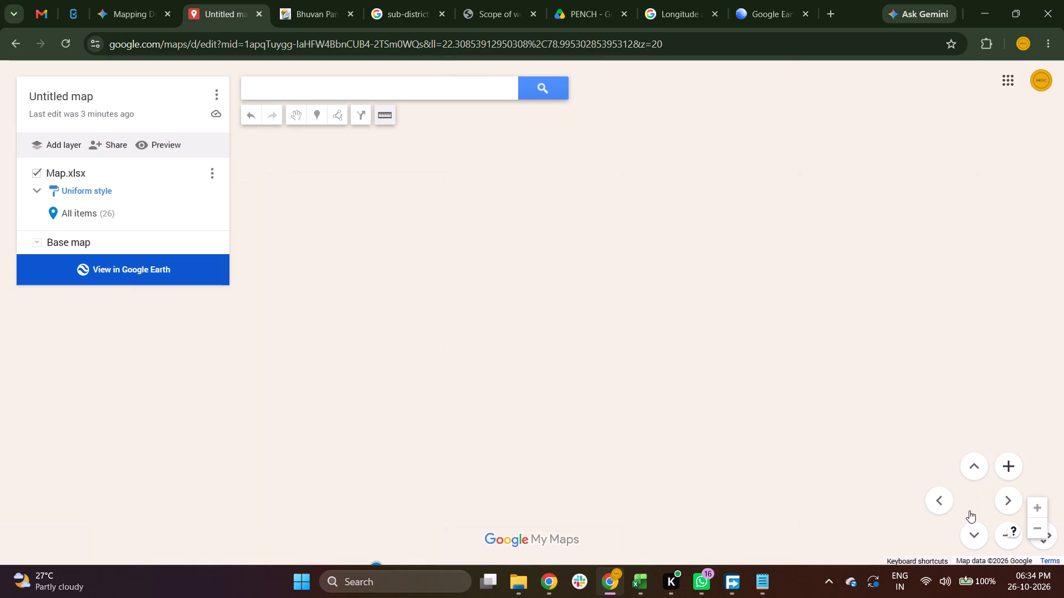
pyautogui.click(944, 506)
pyautogui.click(973, 534)
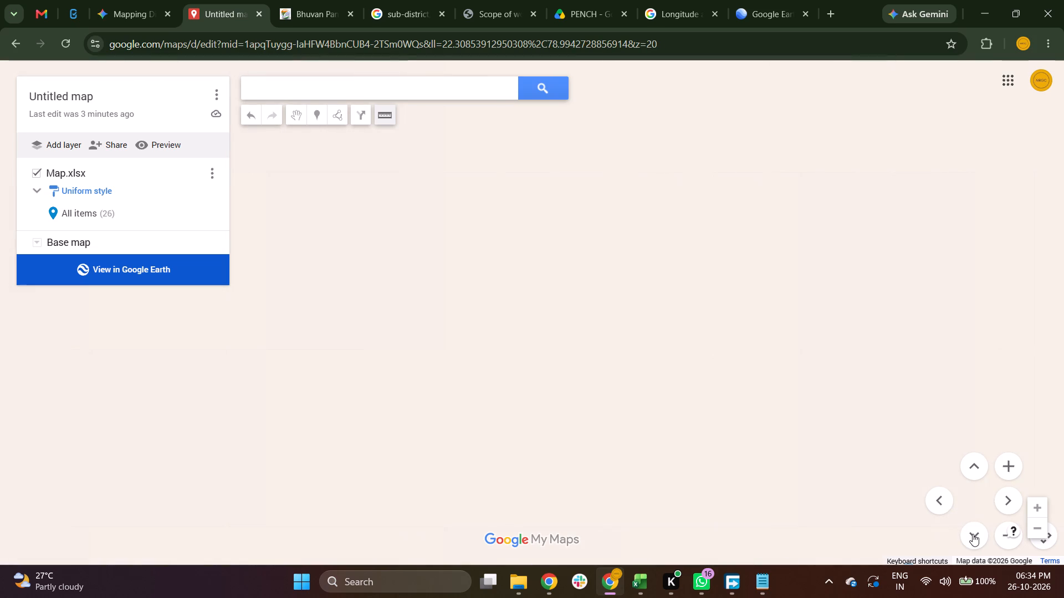
pyautogui.click(1008, 510)
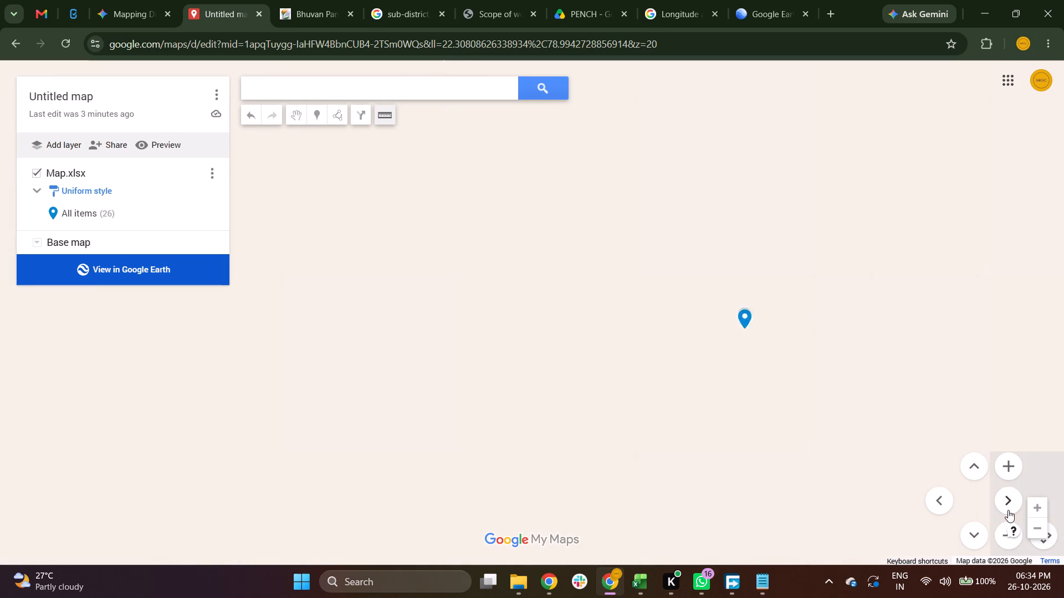
pyautogui.click(1007, 470)
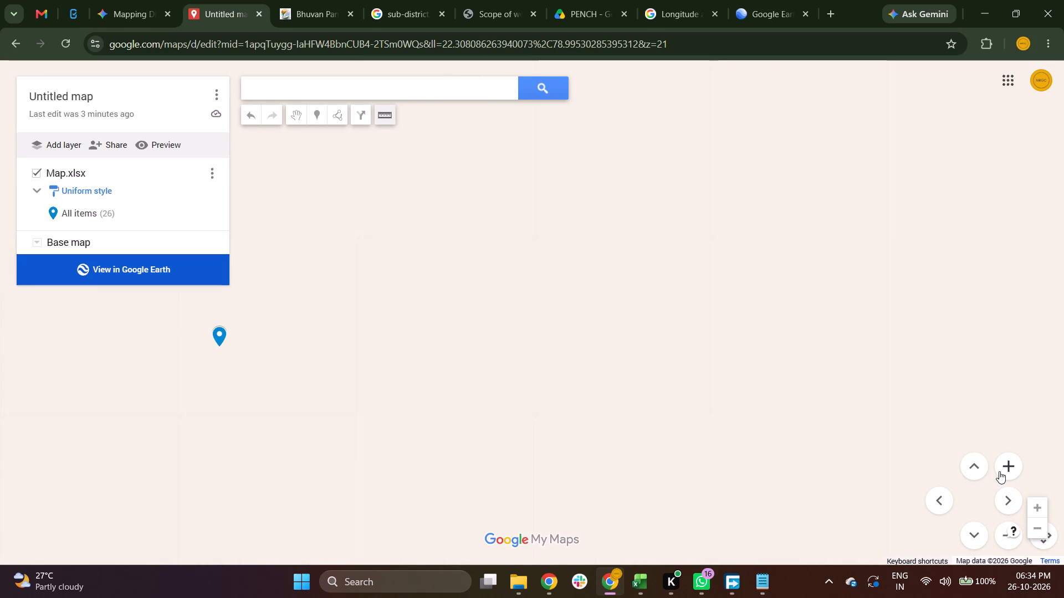
pyautogui.click(1001, 471)
pyautogui.click(943, 498)
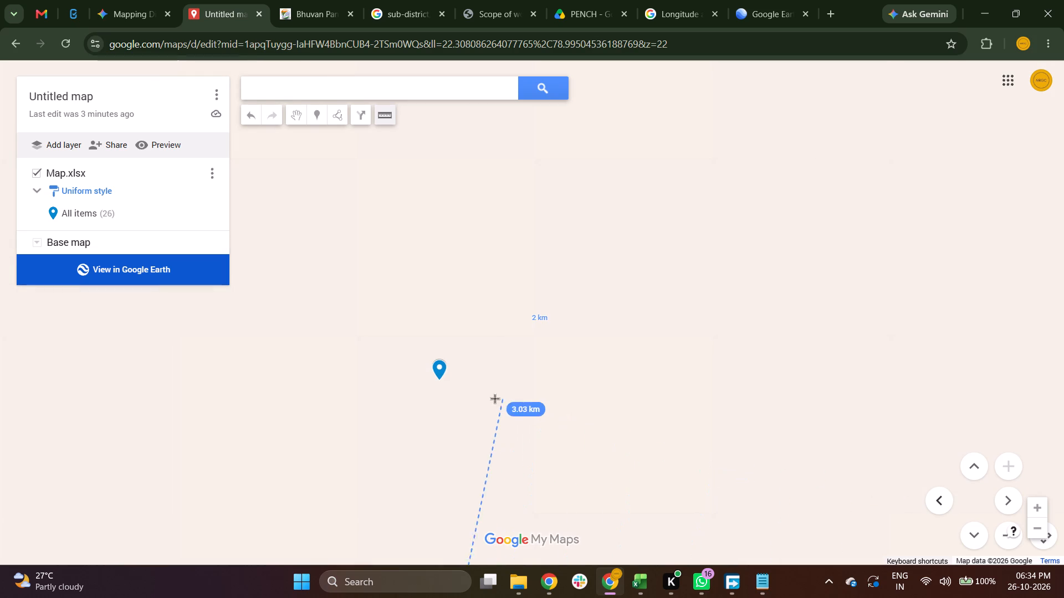
pyautogui.doubleClick(439, 365)
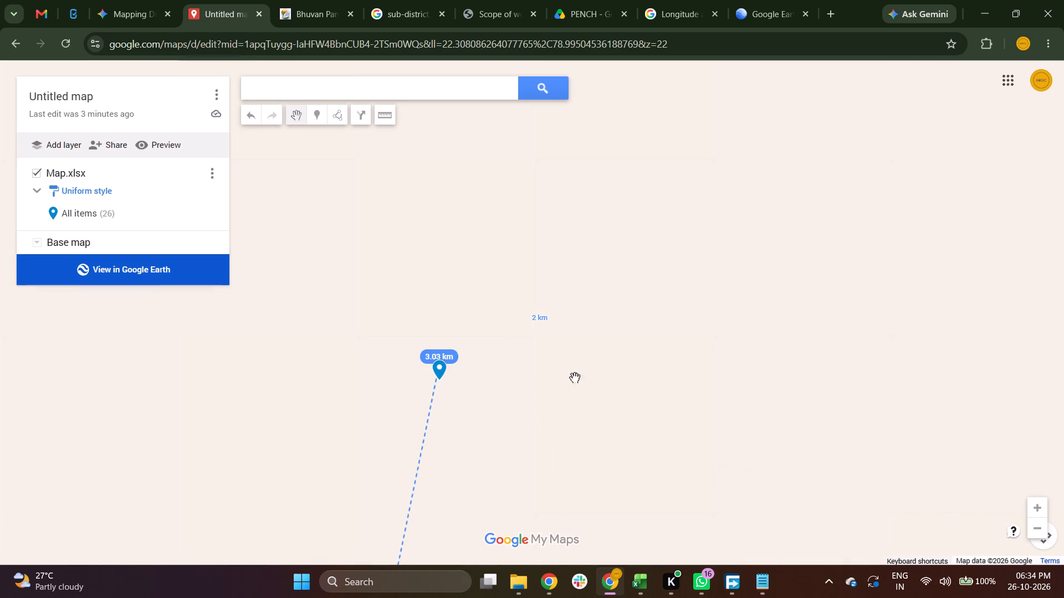
# Examine the full extent of the measured line between the Naheriya UG and Dhankasa UG markers.
pyautogui.click(1035, 534)
pyautogui.click(1035, 534)
pyautogui.click(1035, 534)
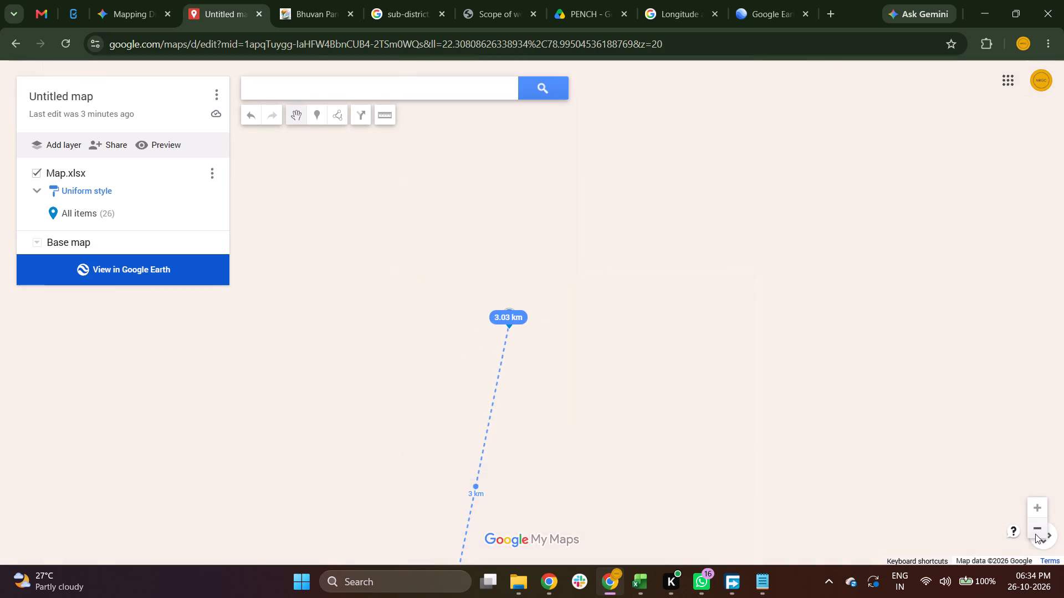
pyautogui.click(1035, 534)
pyautogui.click(1035, 534)
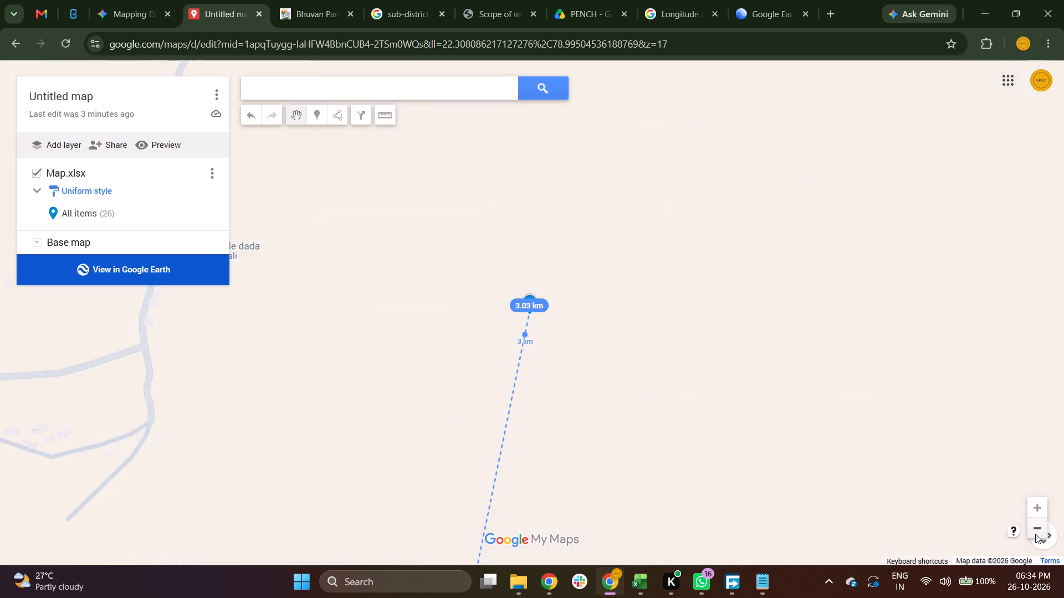
pyautogui.click(1035, 534)
pyautogui.click(1035, 534)
pyautogui.click(1035, 534)
pyautogui.click(1035, 534)
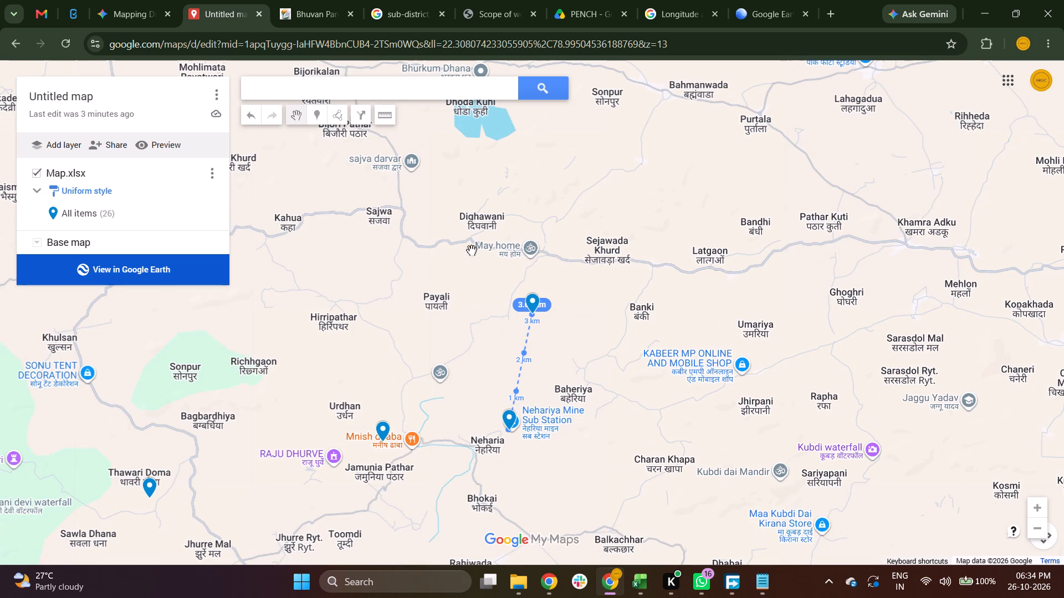
# Measure the straight-line distance in reverse, from Dhankasa UG to Naheriya UG, with both markers in view.
pyautogui.click(387, 122)
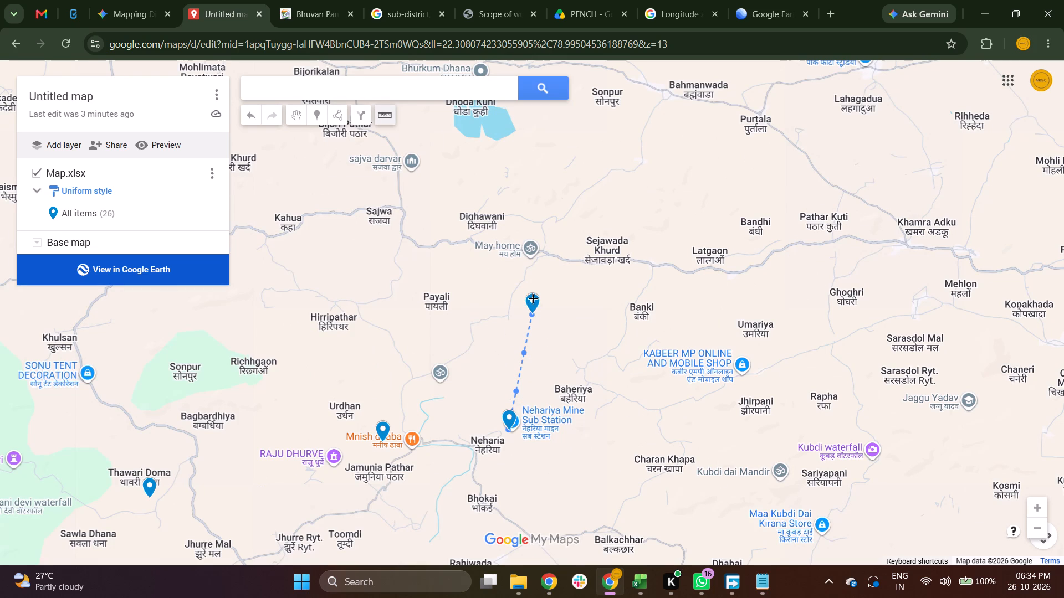
pyautogui.moveTo(533, 298); pyautogui.dragTo(511, 406)
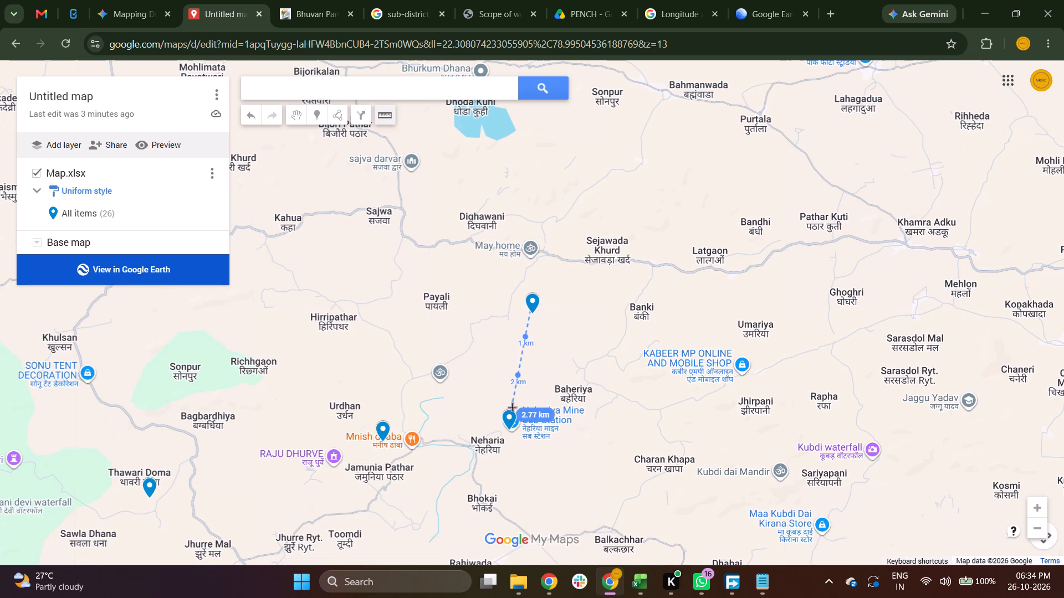
pyautogui.moveTo(511, 406); pyautogui.dragTo(509, 415)
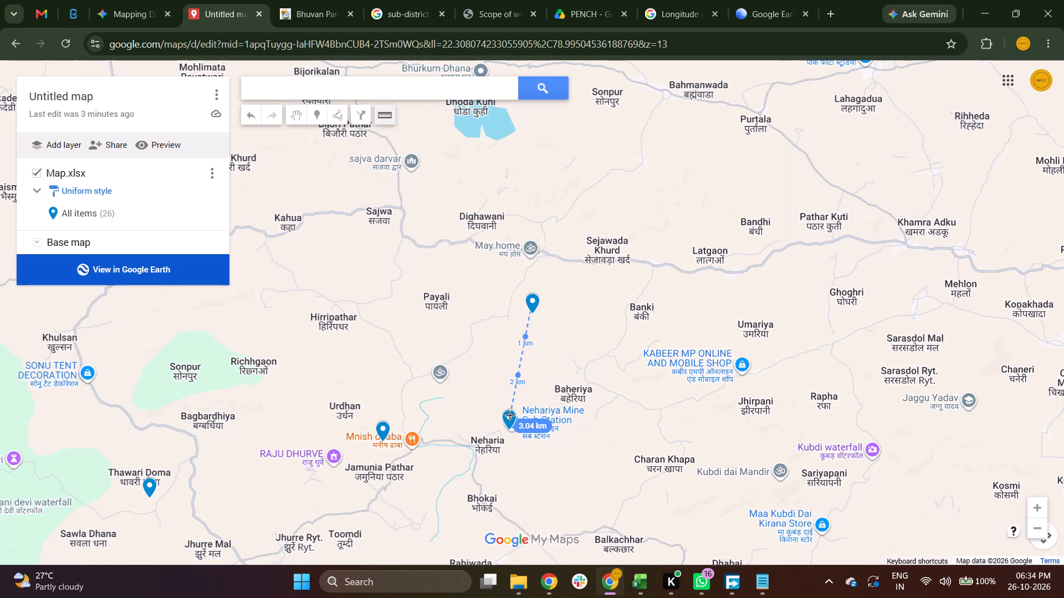
pyautogui.moveTo(509, 415); pyautogui.dragTo(510, 416)
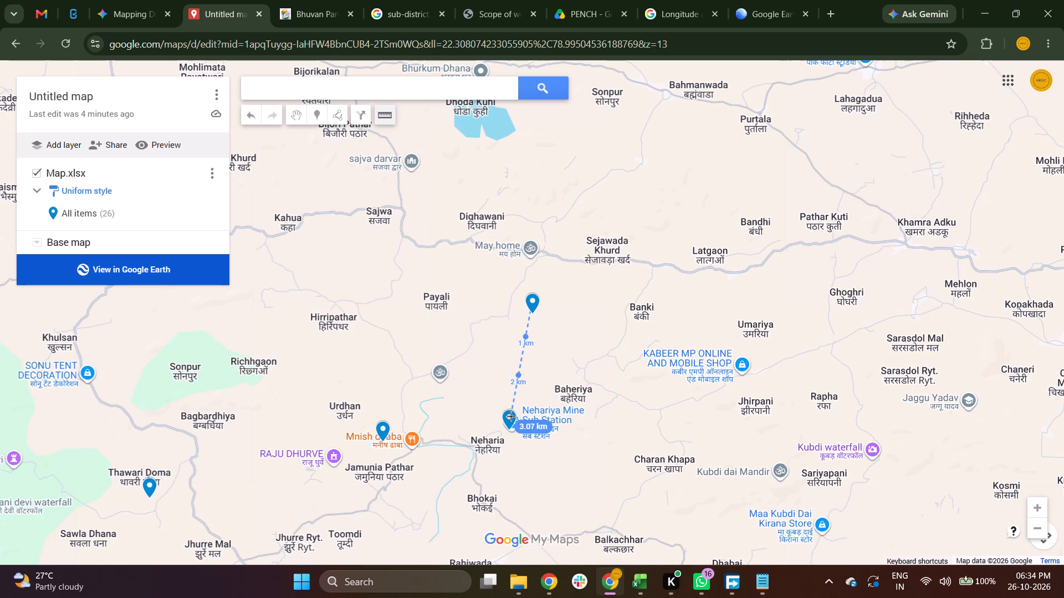
pyautogui.doubleClick(510, 416)
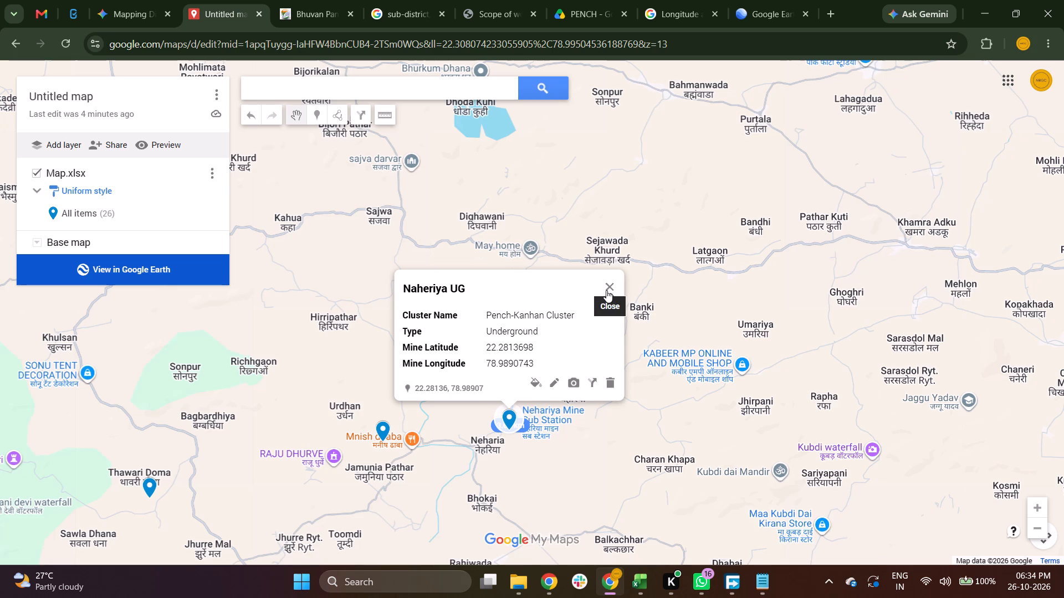
pyautogui.click(606, 290)
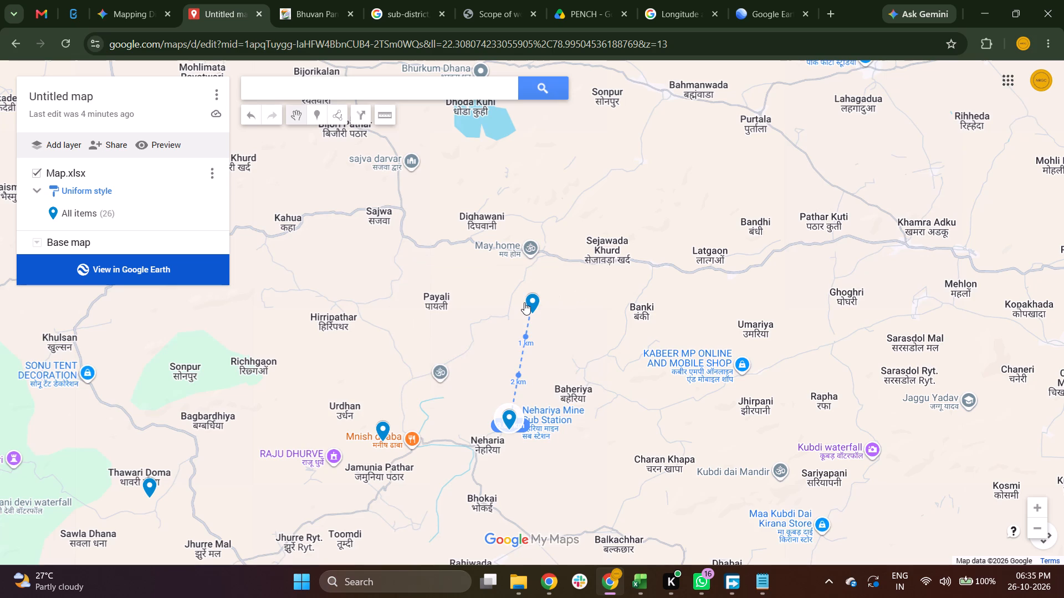
# Check the details of the mine marker at the northern end of the measured line.
pyautogui.click(529, 302)
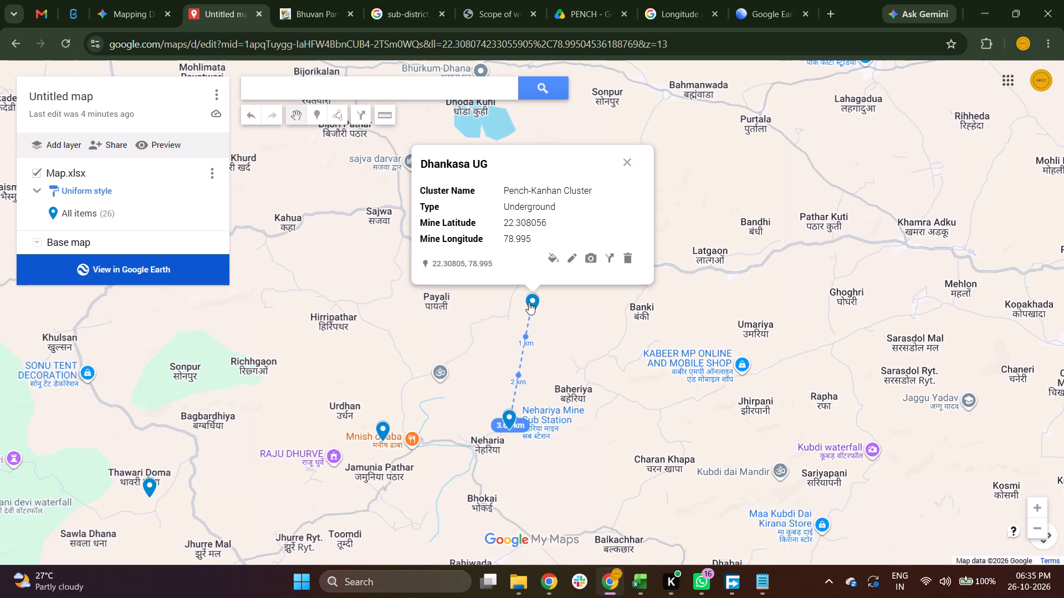
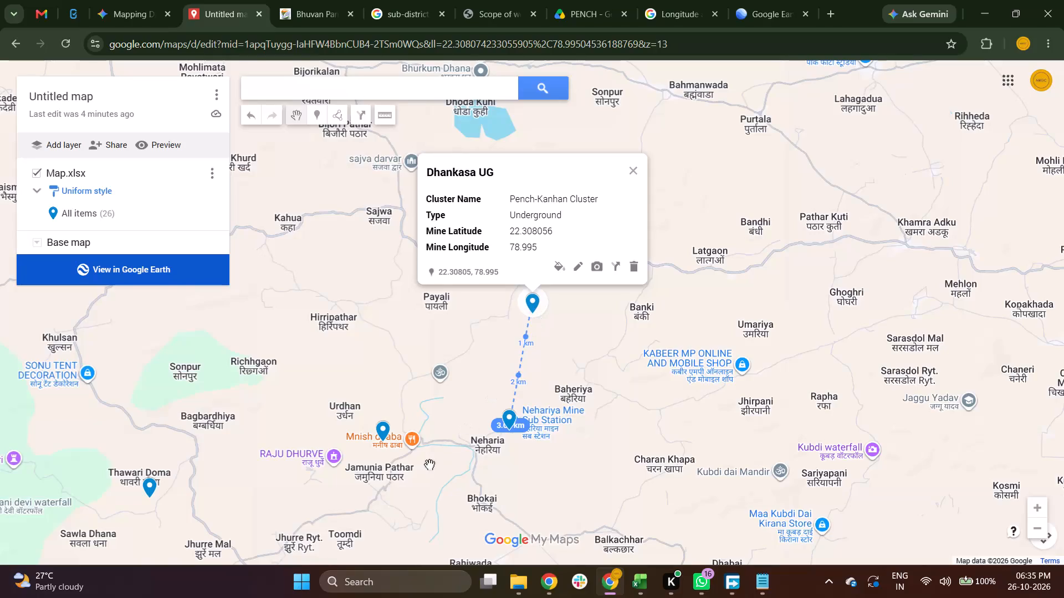
# Close the Dhankasa UG marker's details on the mine map.
pyautogui.scroll(-1, 429, 465)
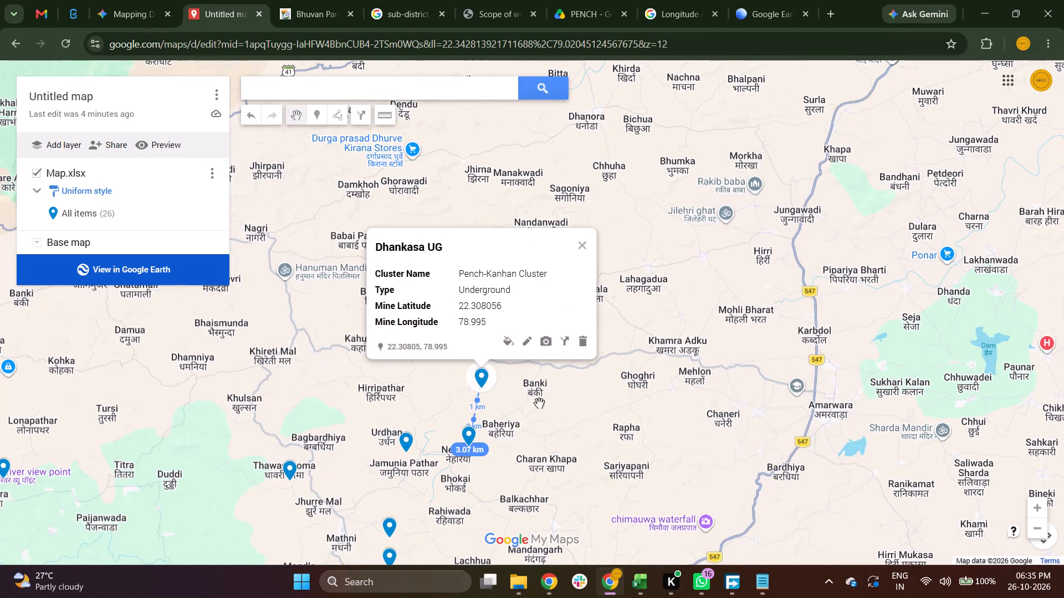
pyautogui.click(580, 241)
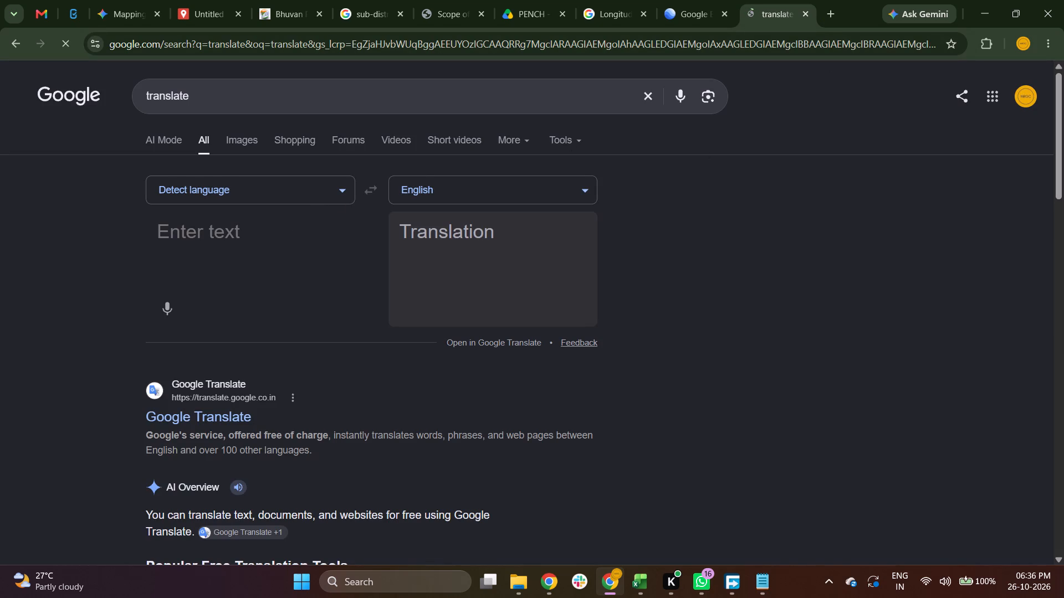
# Translate the Hindi sentence "me ye jaan-na chahta hu ki yeh ssari mines ek-doosre se kitna door he" into English.
pyautogui.click(272, 226)
pyautogui.write('me yeh')
pyautogui.press('space')
pyautogui.press('BackSpace')
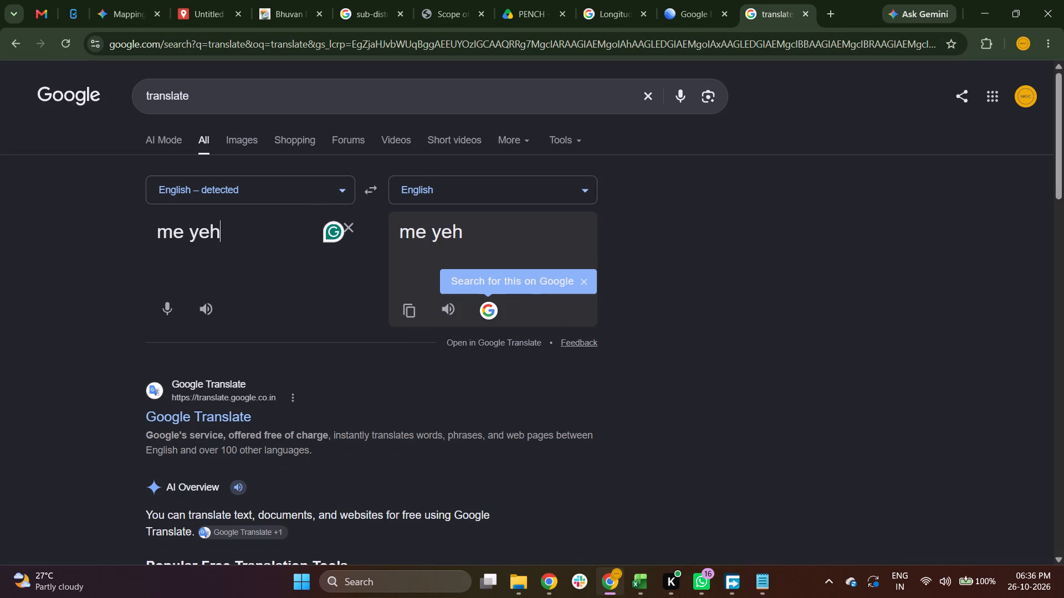
pyautogui.press('BackSpace')
pyautogui.press('space')
pyautogui.write('jaan-na chahta hu ki y')
pyautogui.write('eh ssari mines ek')
pyautogui.press('space')
pyautogui.press('BackSpace')
pyautogui.write('-dd')
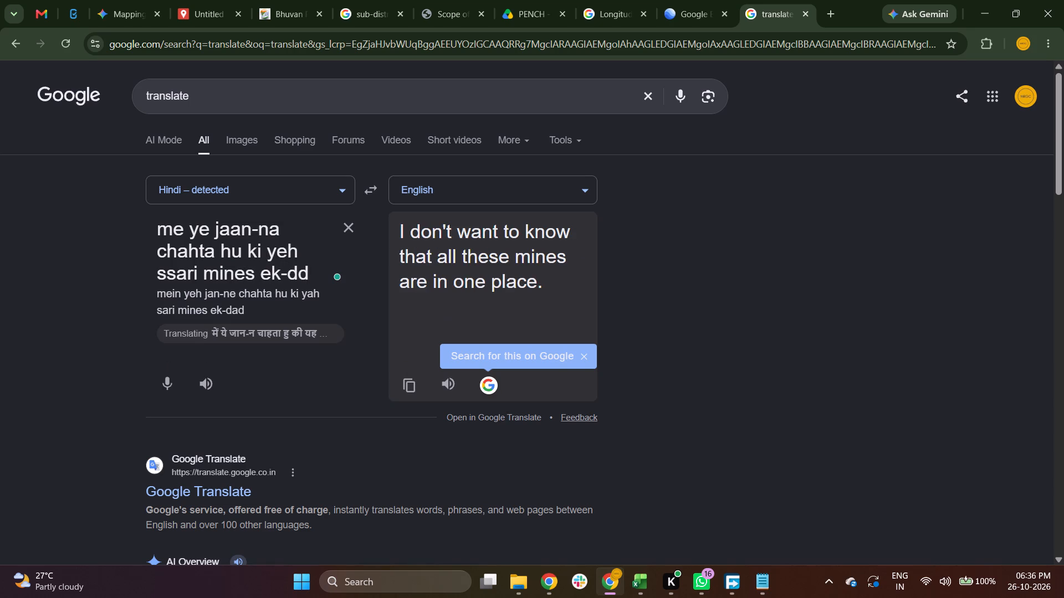
pyautogui.press('BackSpace')
pyautogui.write('oosre se kitna door he')
pyautogui.press('space')
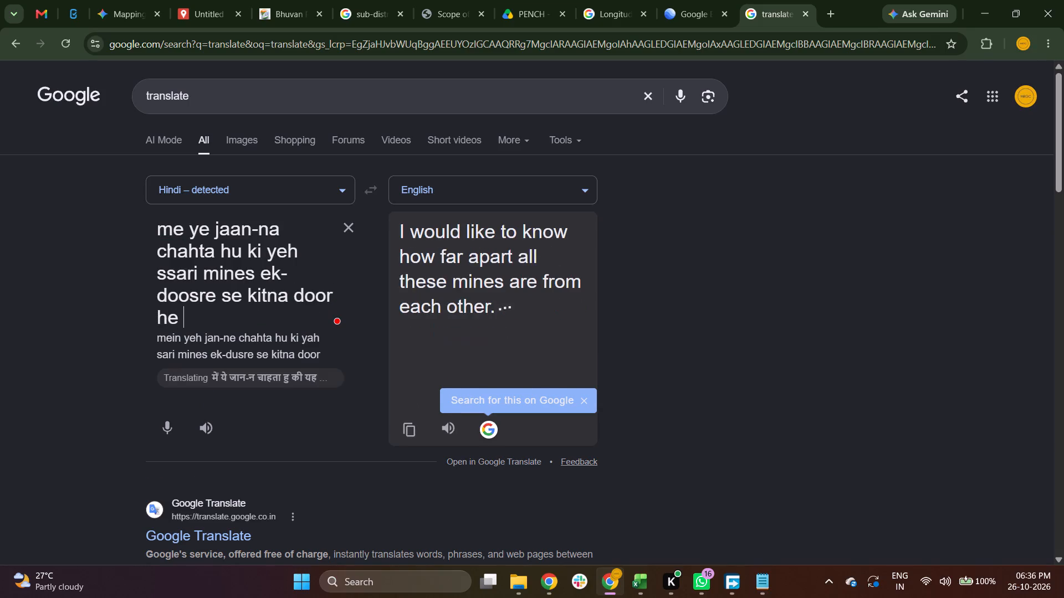
# Switch back to the SIA project note in Notepad.
pyautogui.hotkey('alt', 'Tab')
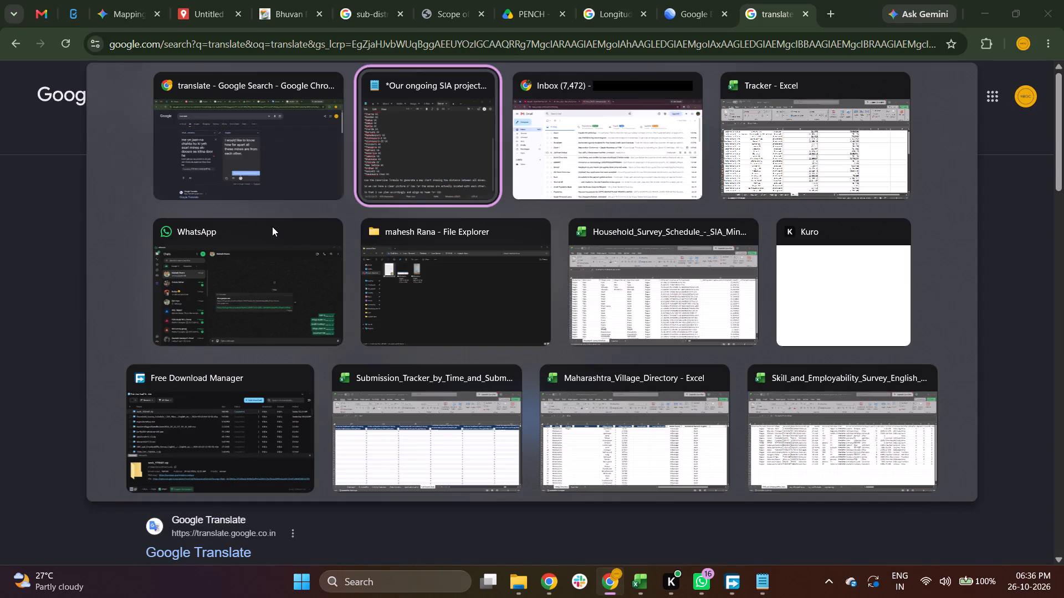